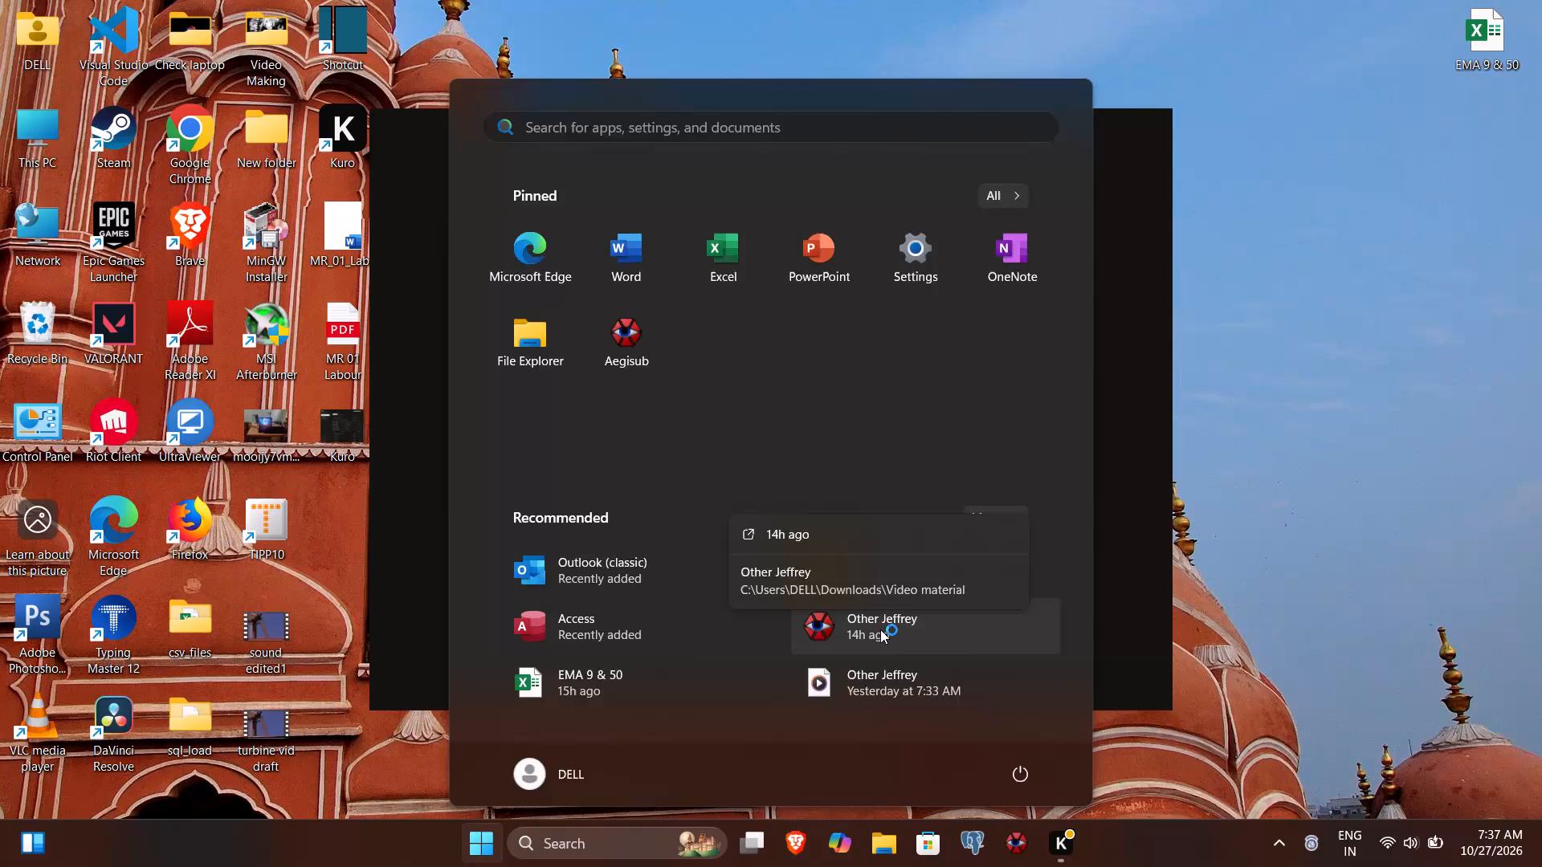
Finish opening the recent Other Jeffrey subtitle file in Aegisub.
key("Return")
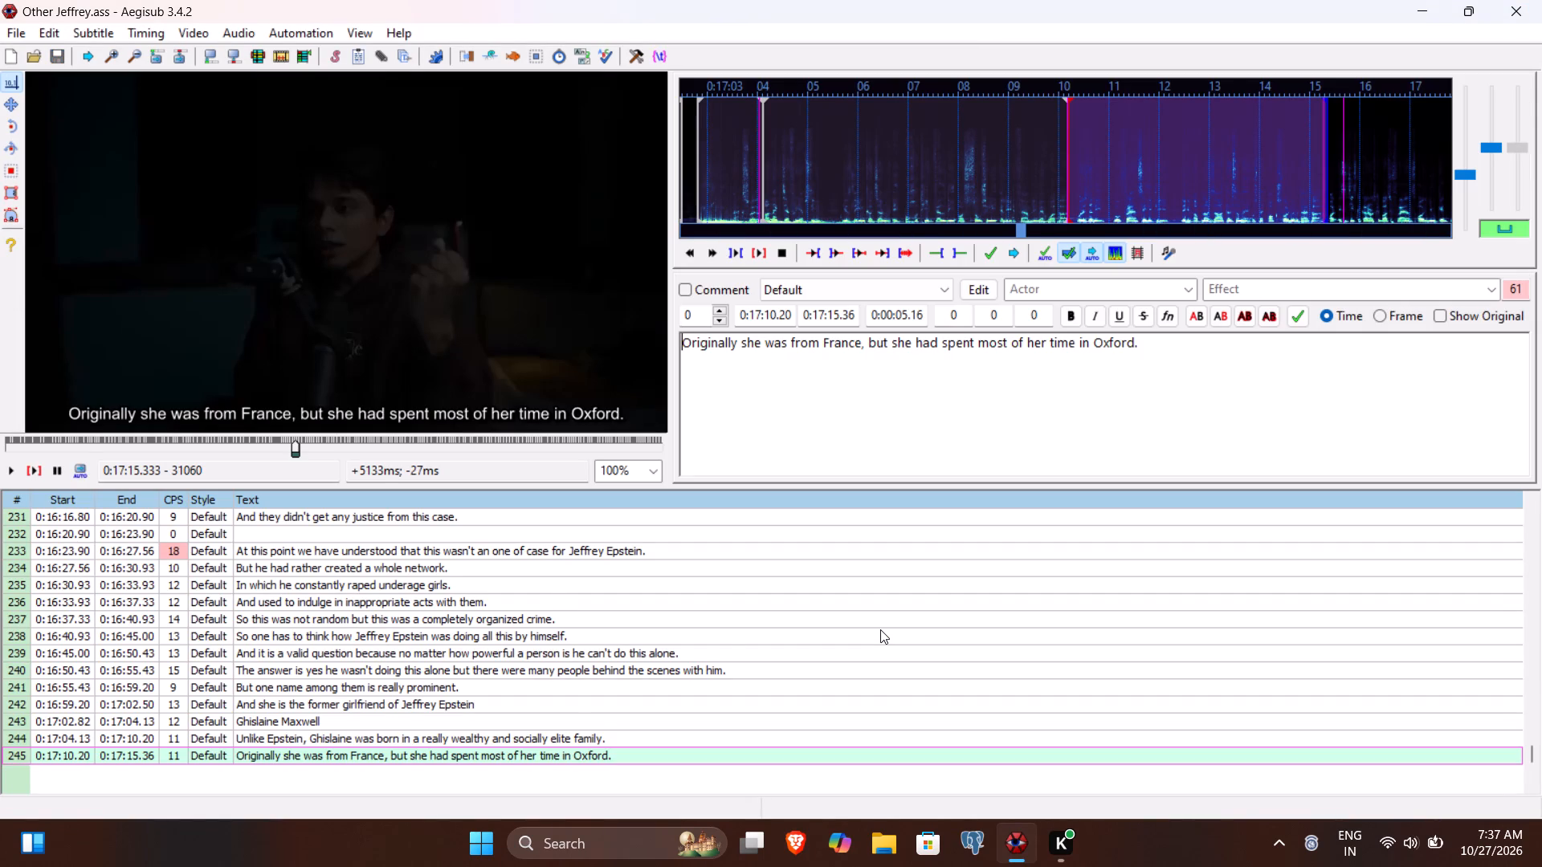
Add a subtitle line after line 245, listen past its default range, and set its end time to 0:17:19.28.
key("Return")
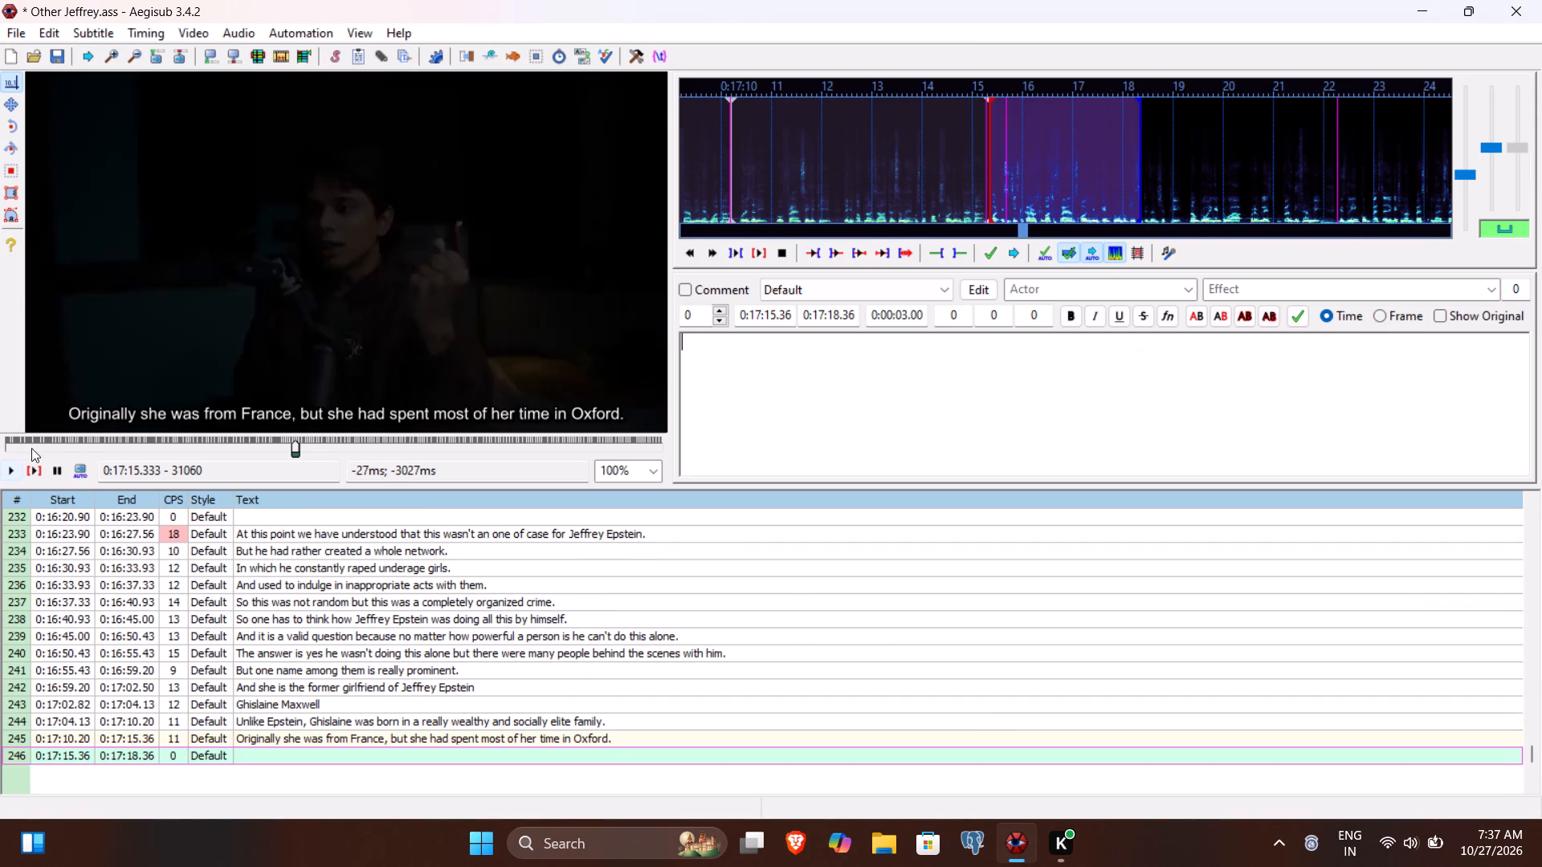
left_click(39, 475)
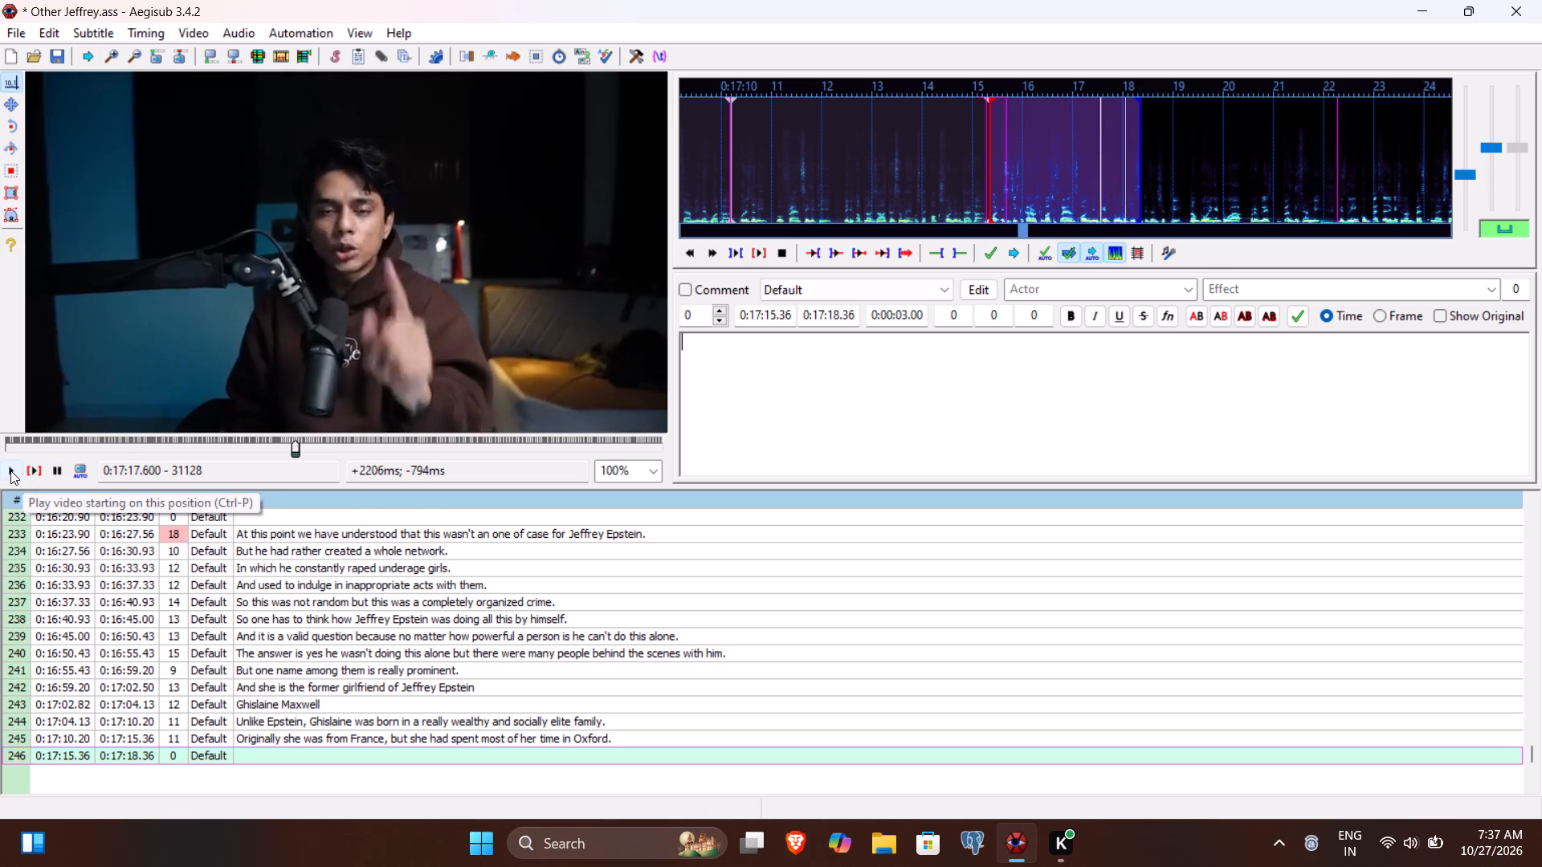
left_click(10, 470)
left_click(10, 470)
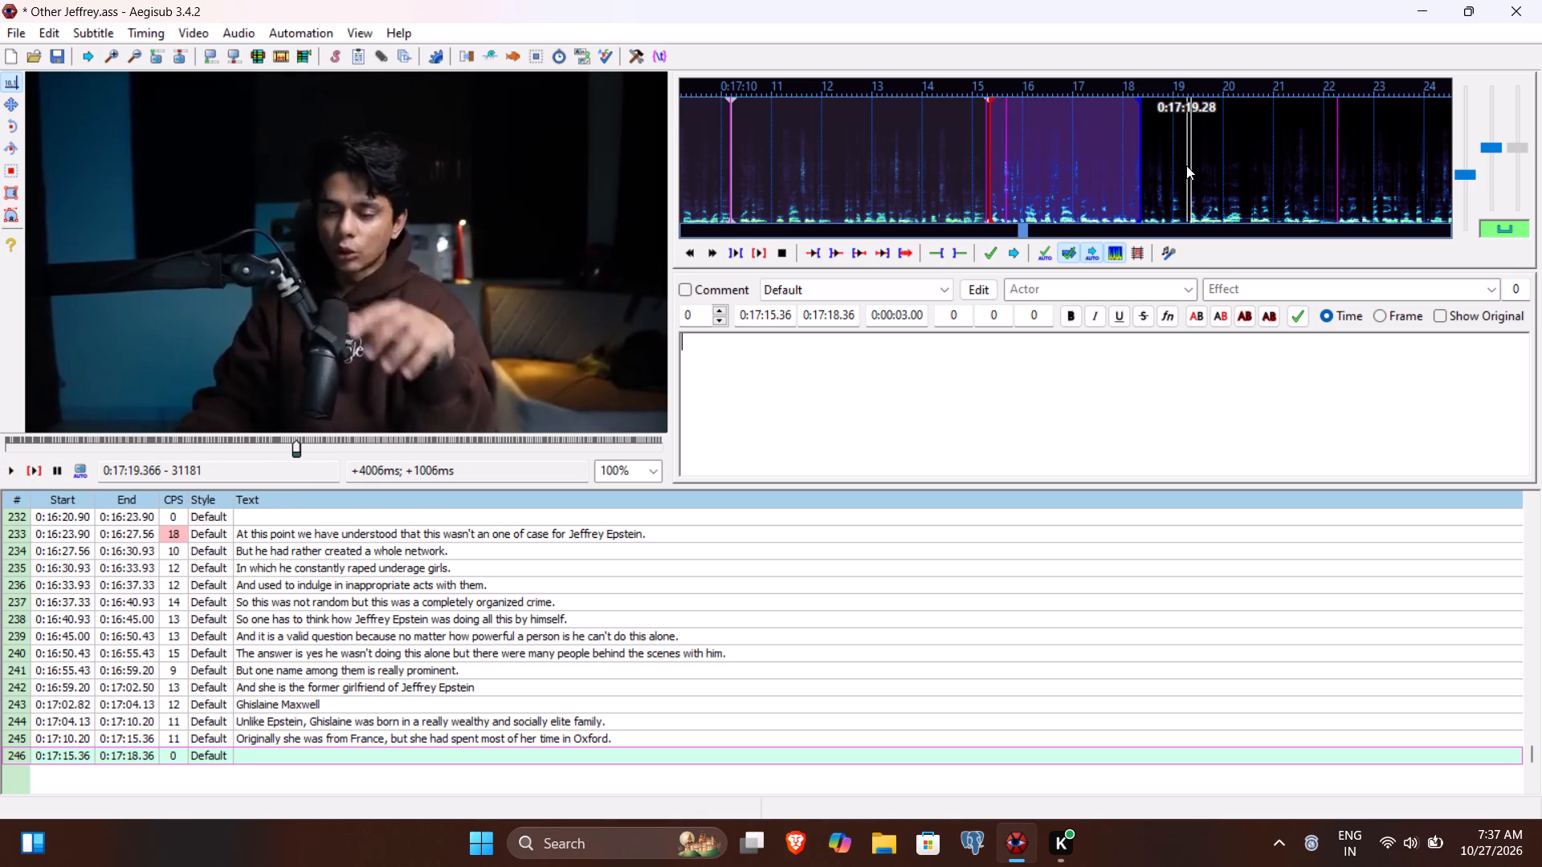
left_click(831, 318)
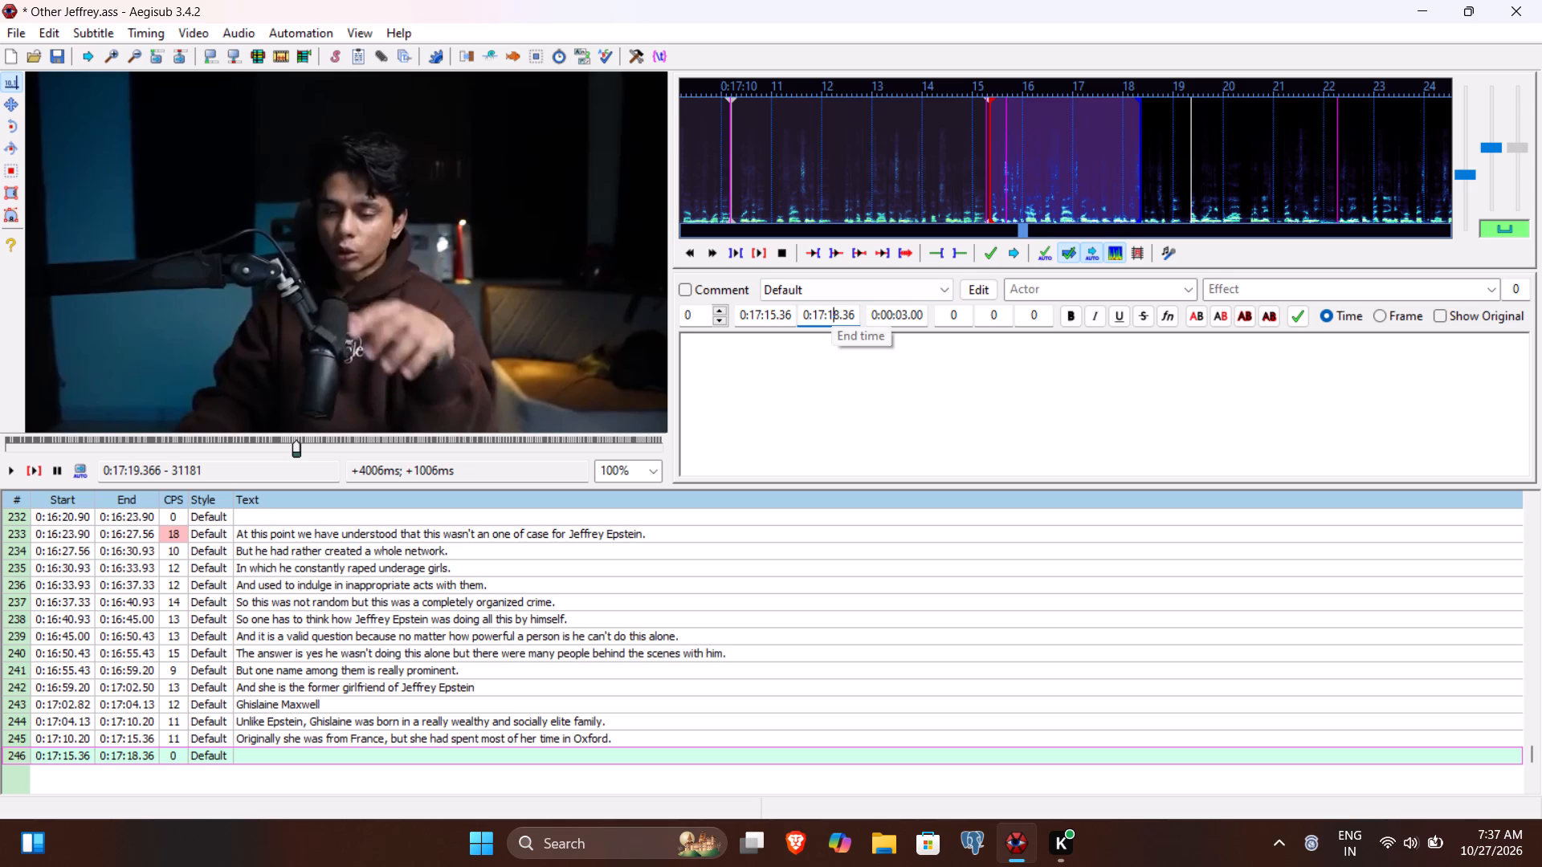
type("928")
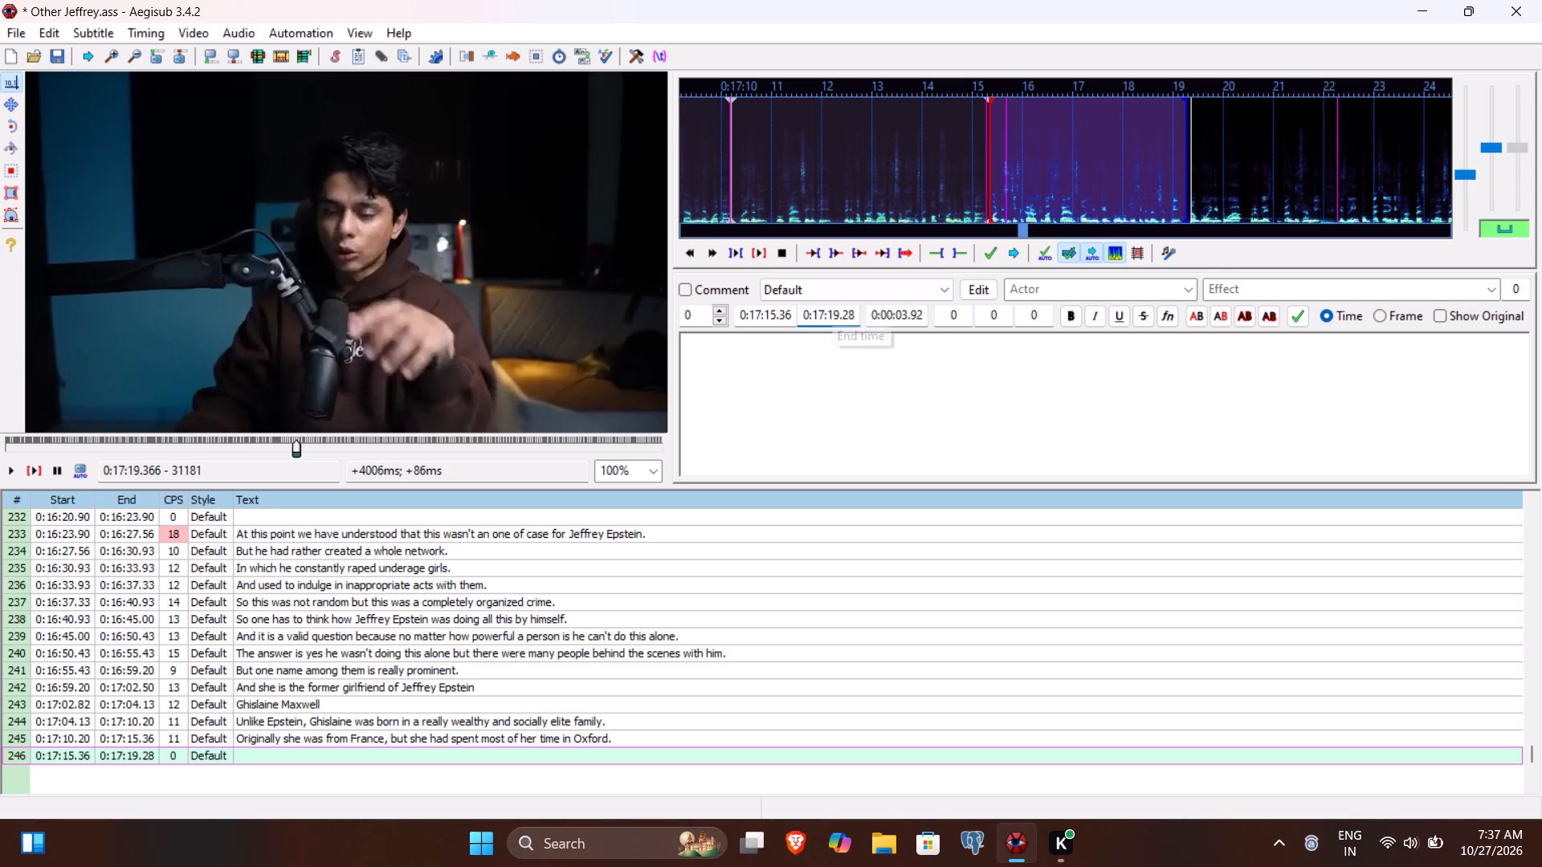
Enter "And that's why she had the citienship of both France and" as the text of line 246.
left_click(814, 426)
type("And that's why she d")
key("BackSpace")
type("had the citienship o")
key("space")
key("BackSpace")
type("f both France and")
key("space")
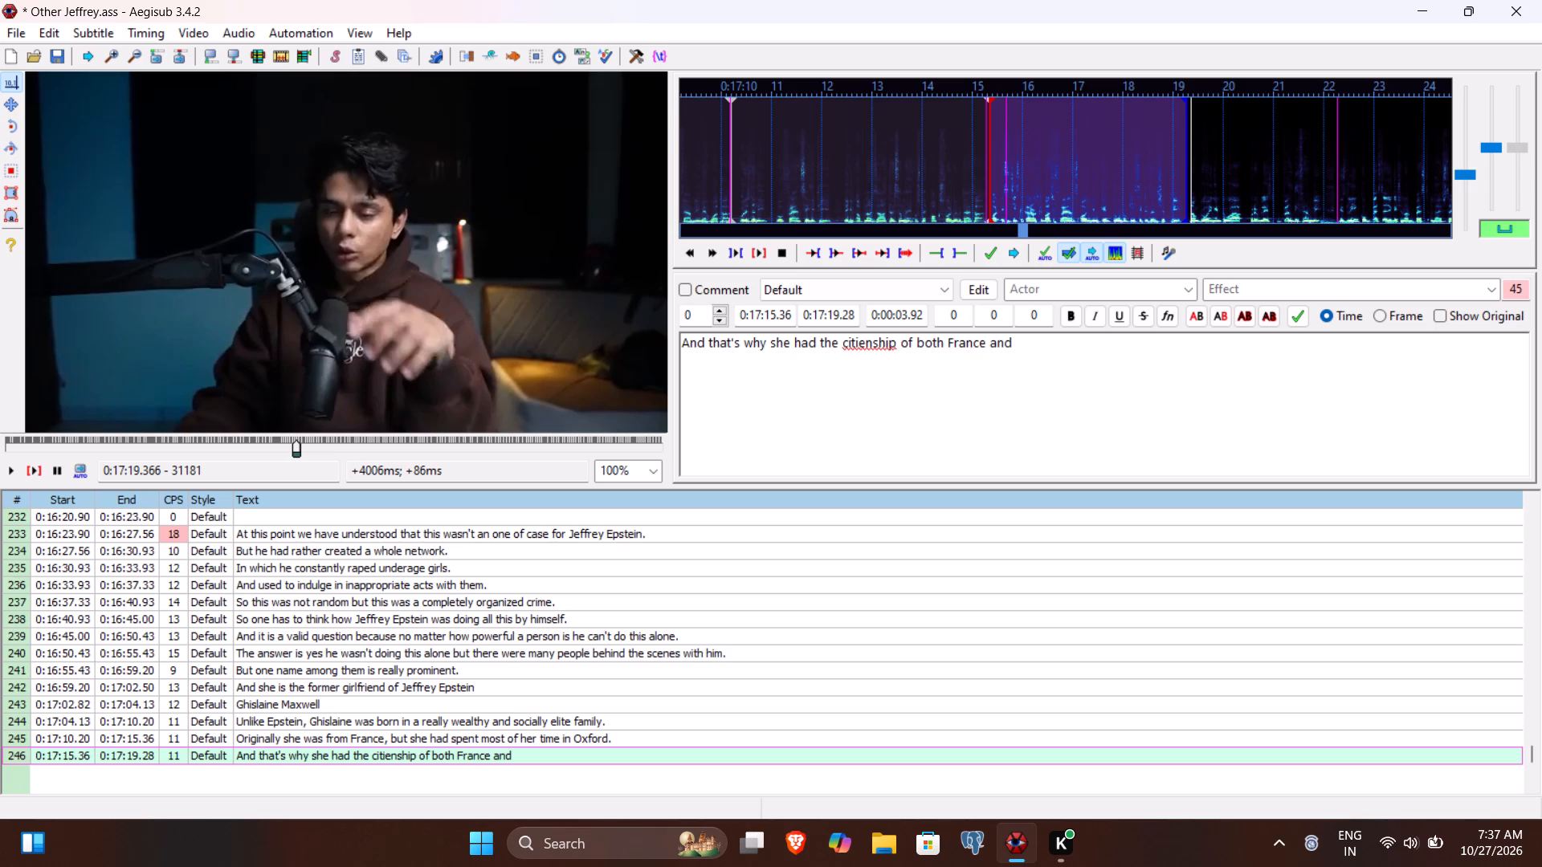
Replay line 246, correct the misspelled word to "citizenship", complete the sentence with "UK.", and commit the line.
left_click(34, 465)
left_click(863, 348)
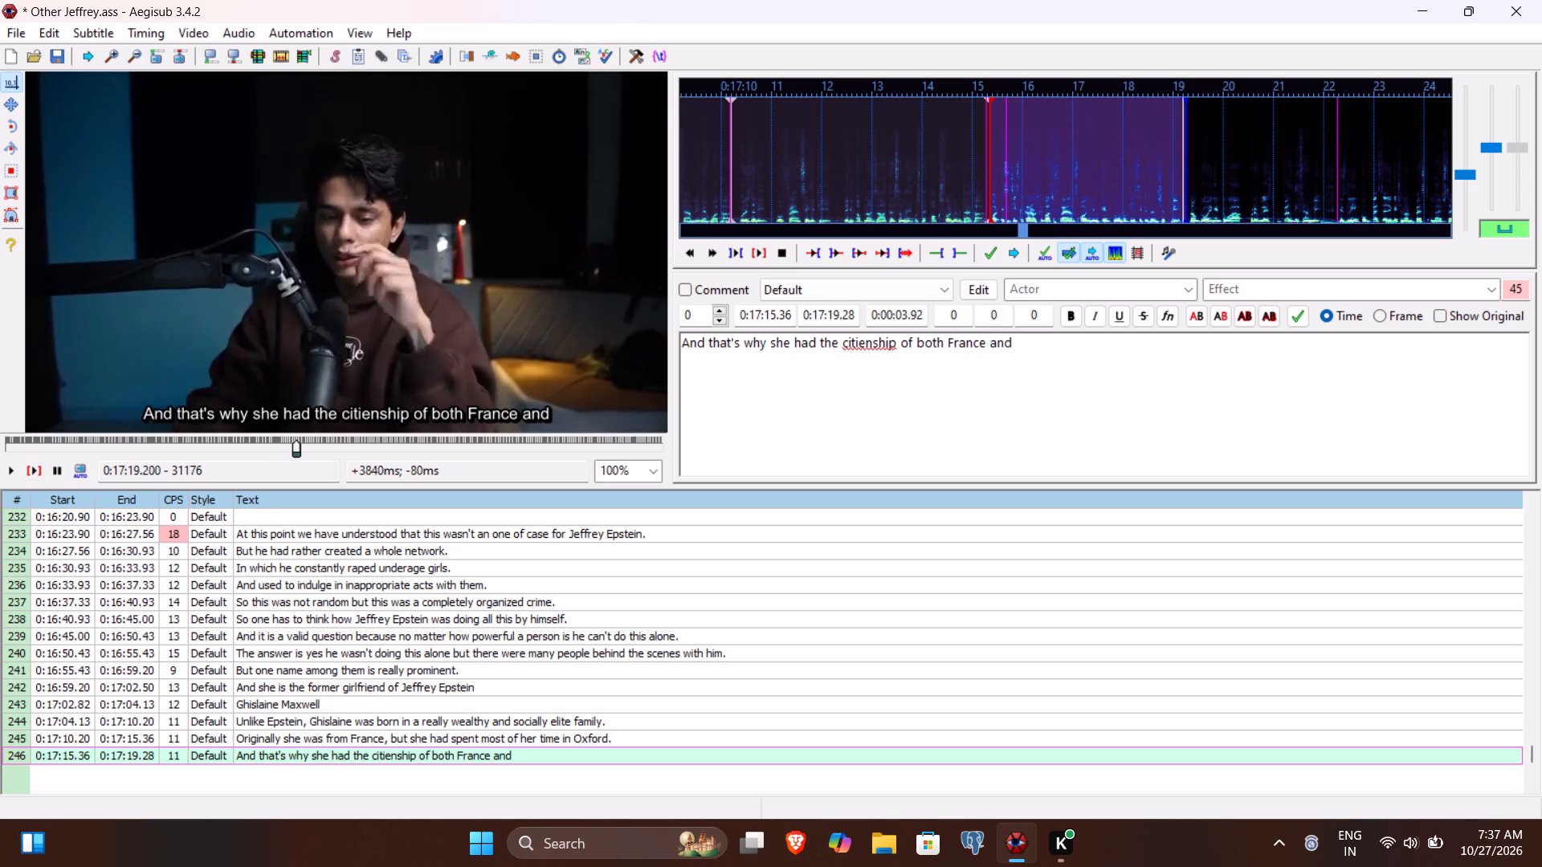
key("BackSpace")
type("zen")
key("BackSpace")
key("Down")
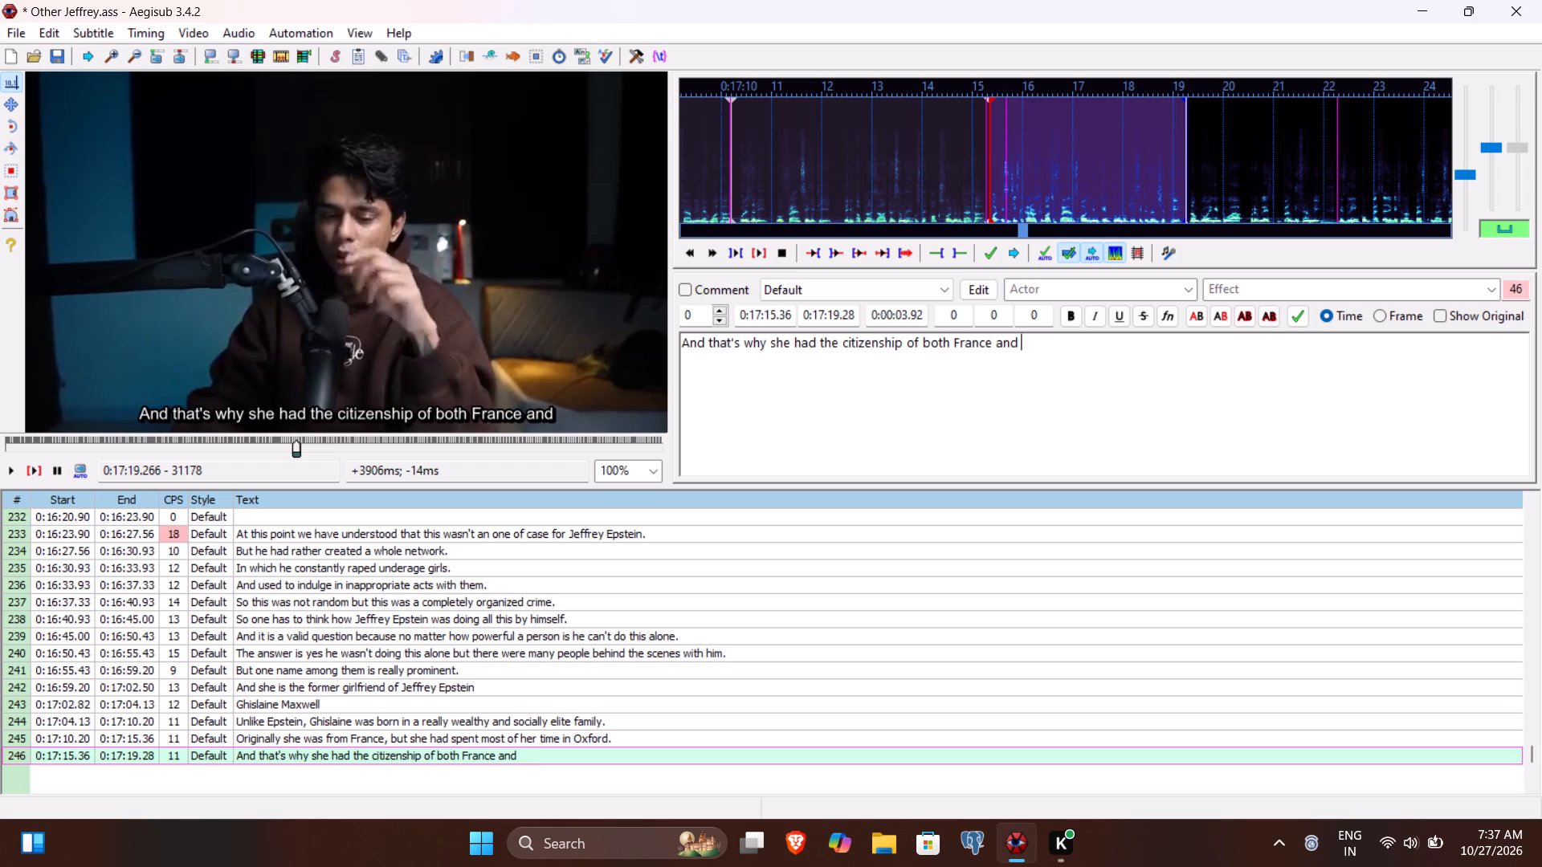
type("UK")
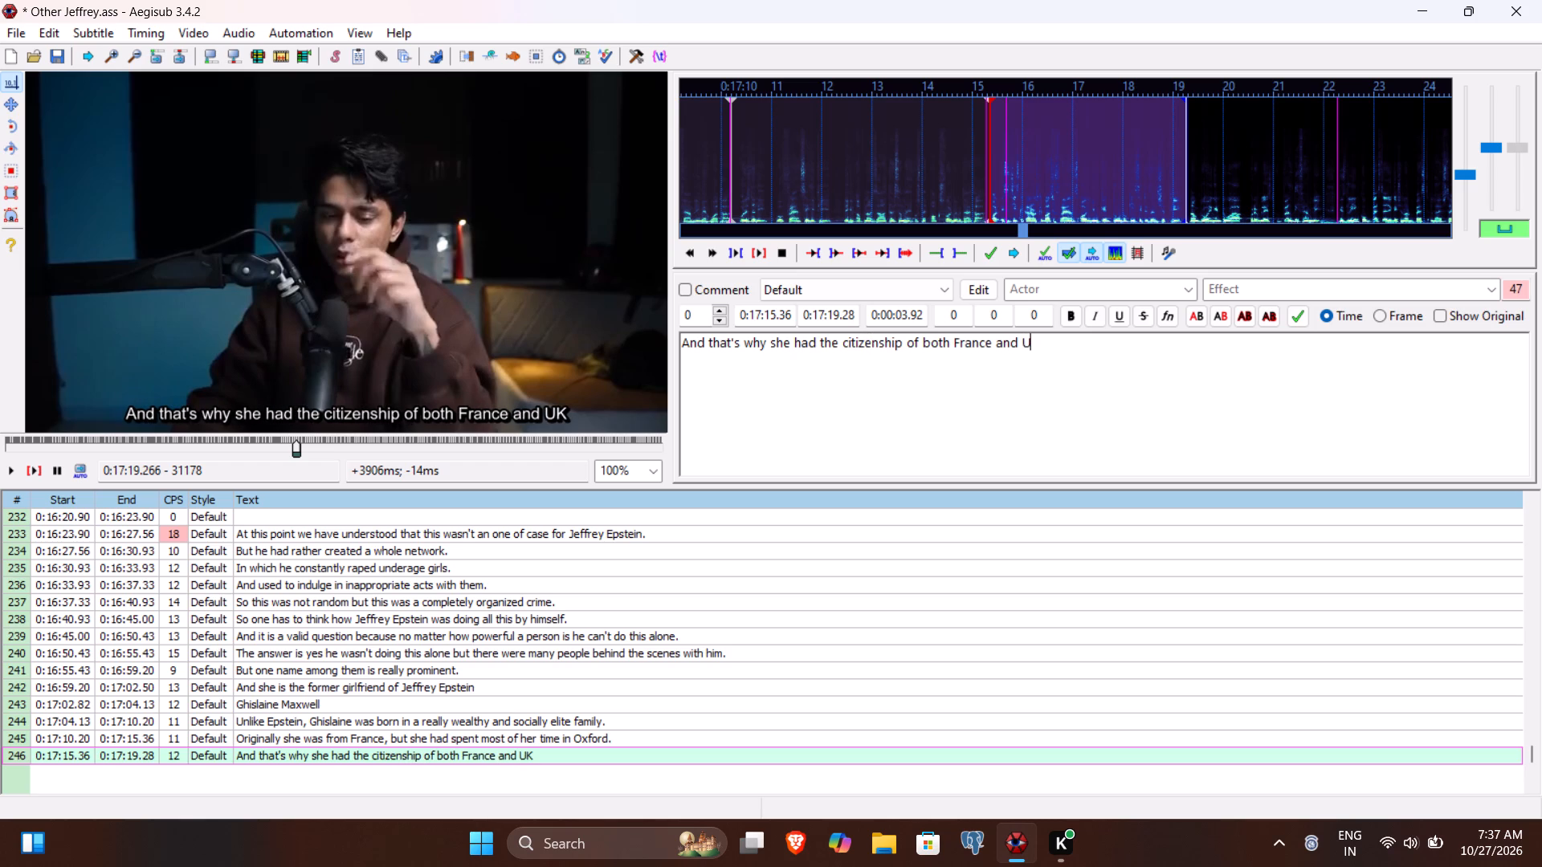
key("period")
key("Return")
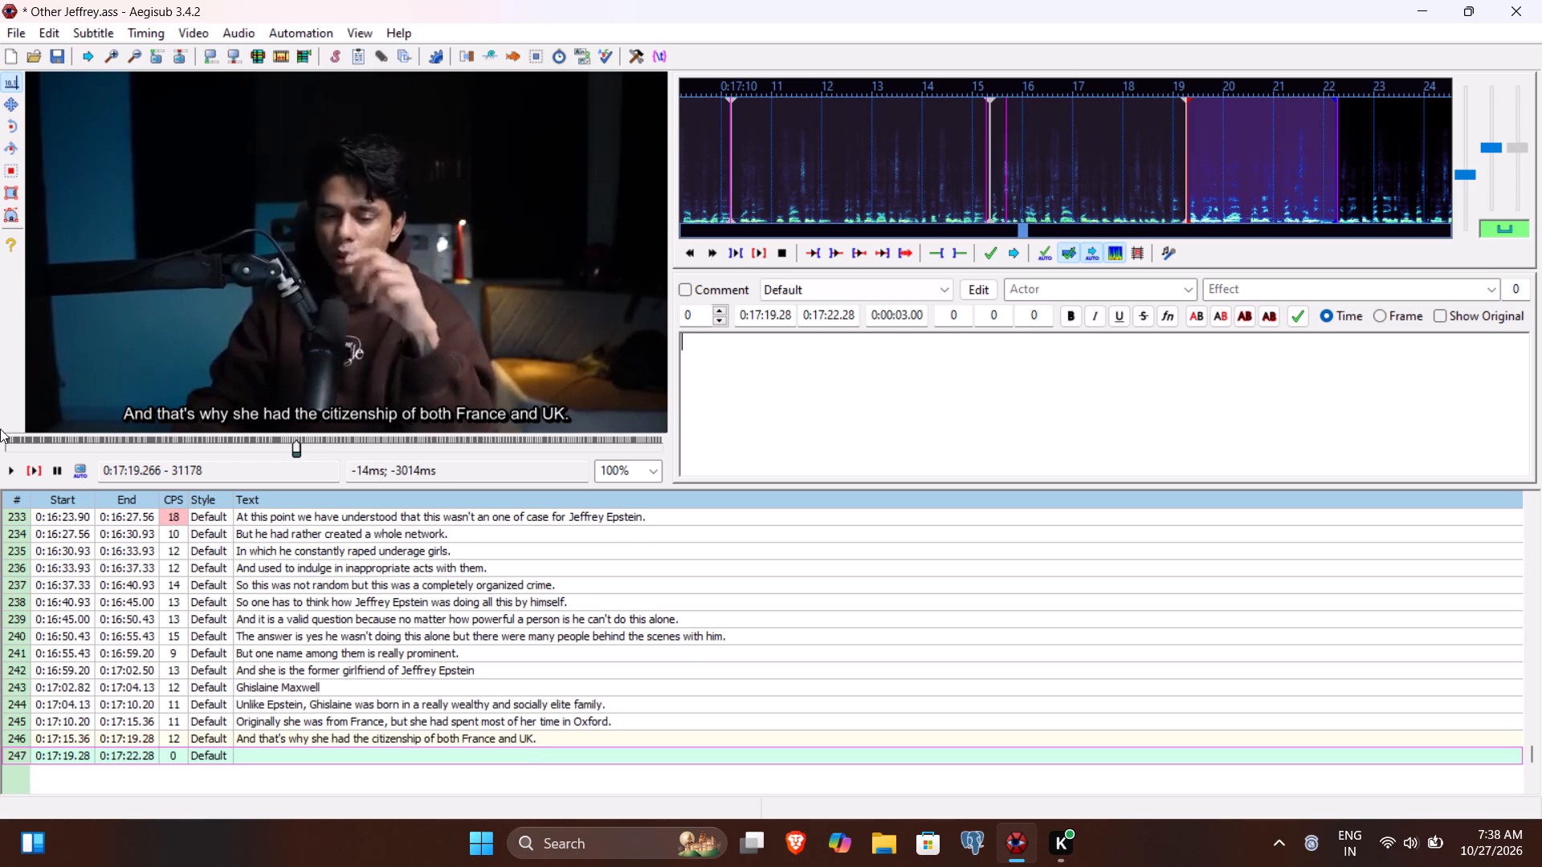
Play line 247, transcribe it as "And growing in a privilaged and wealthy family", and commit it.
left_click(35, 466)
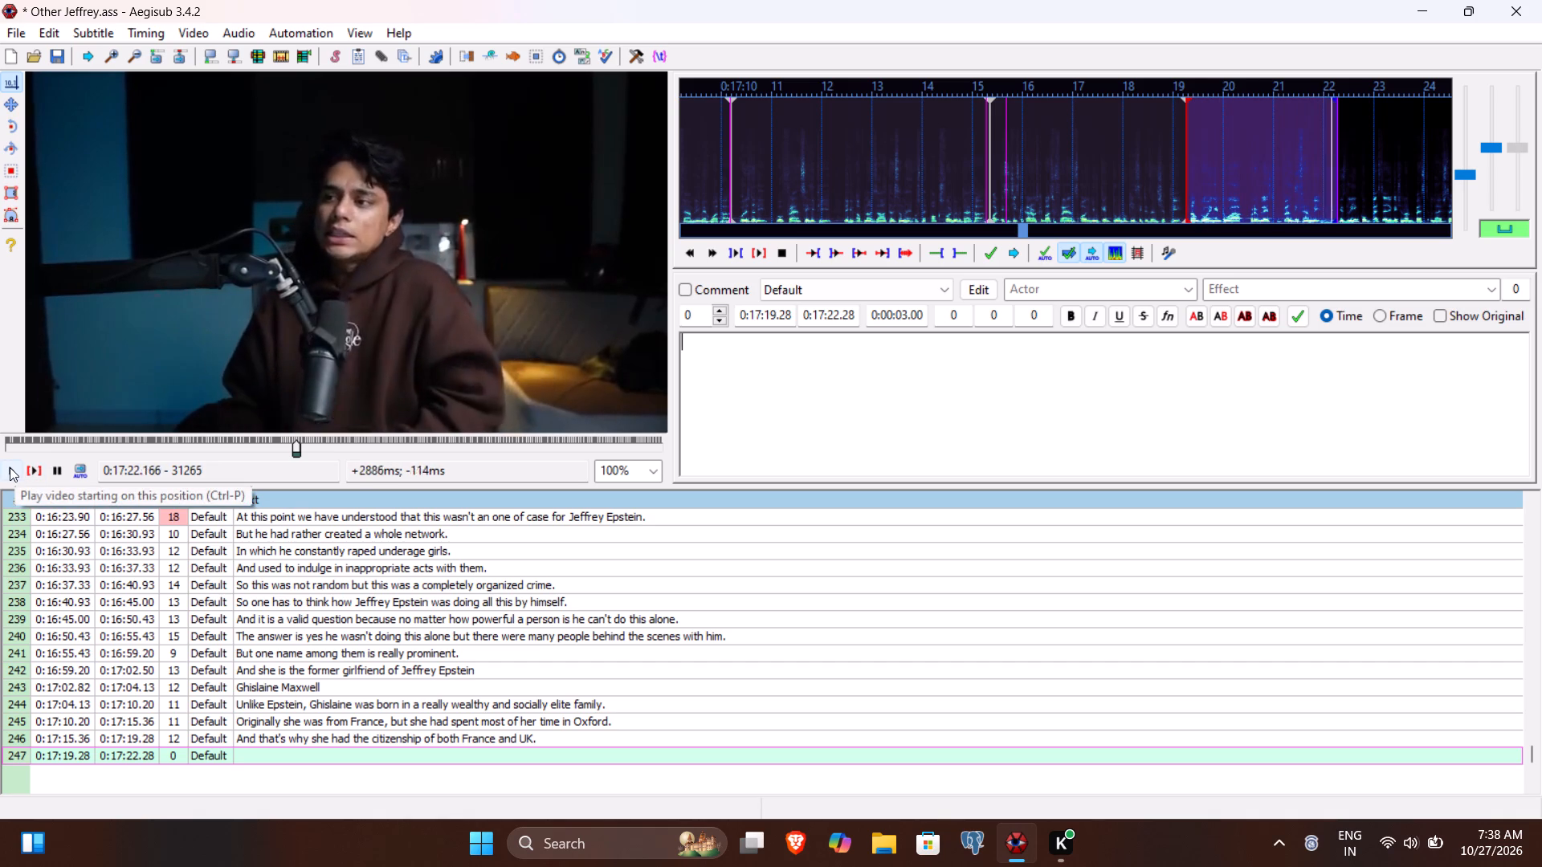
key("n")
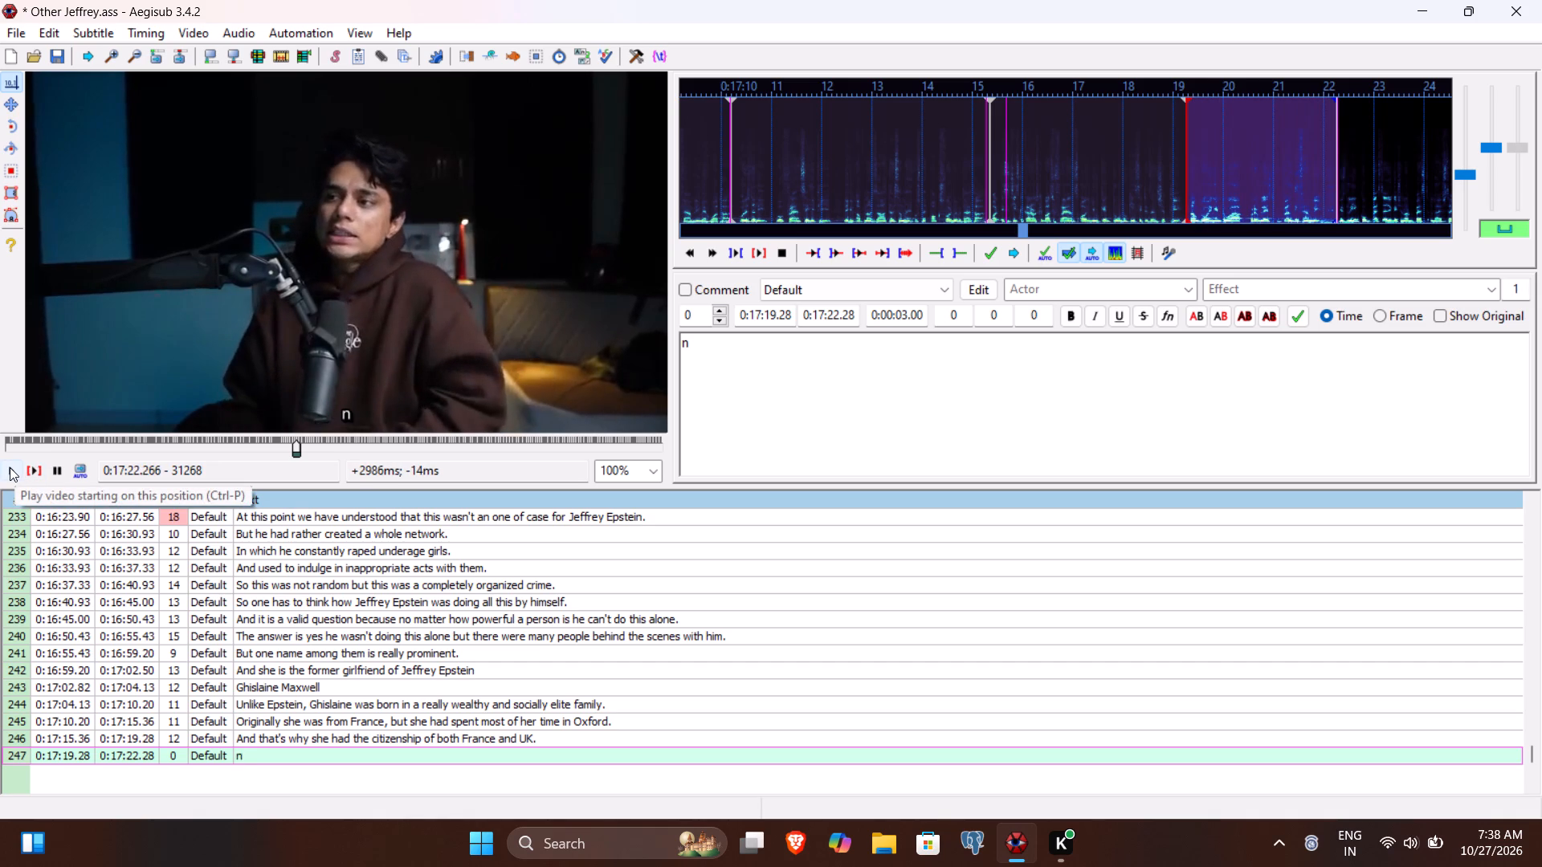
key("BackSpace")
type("And growing in")
key("space")
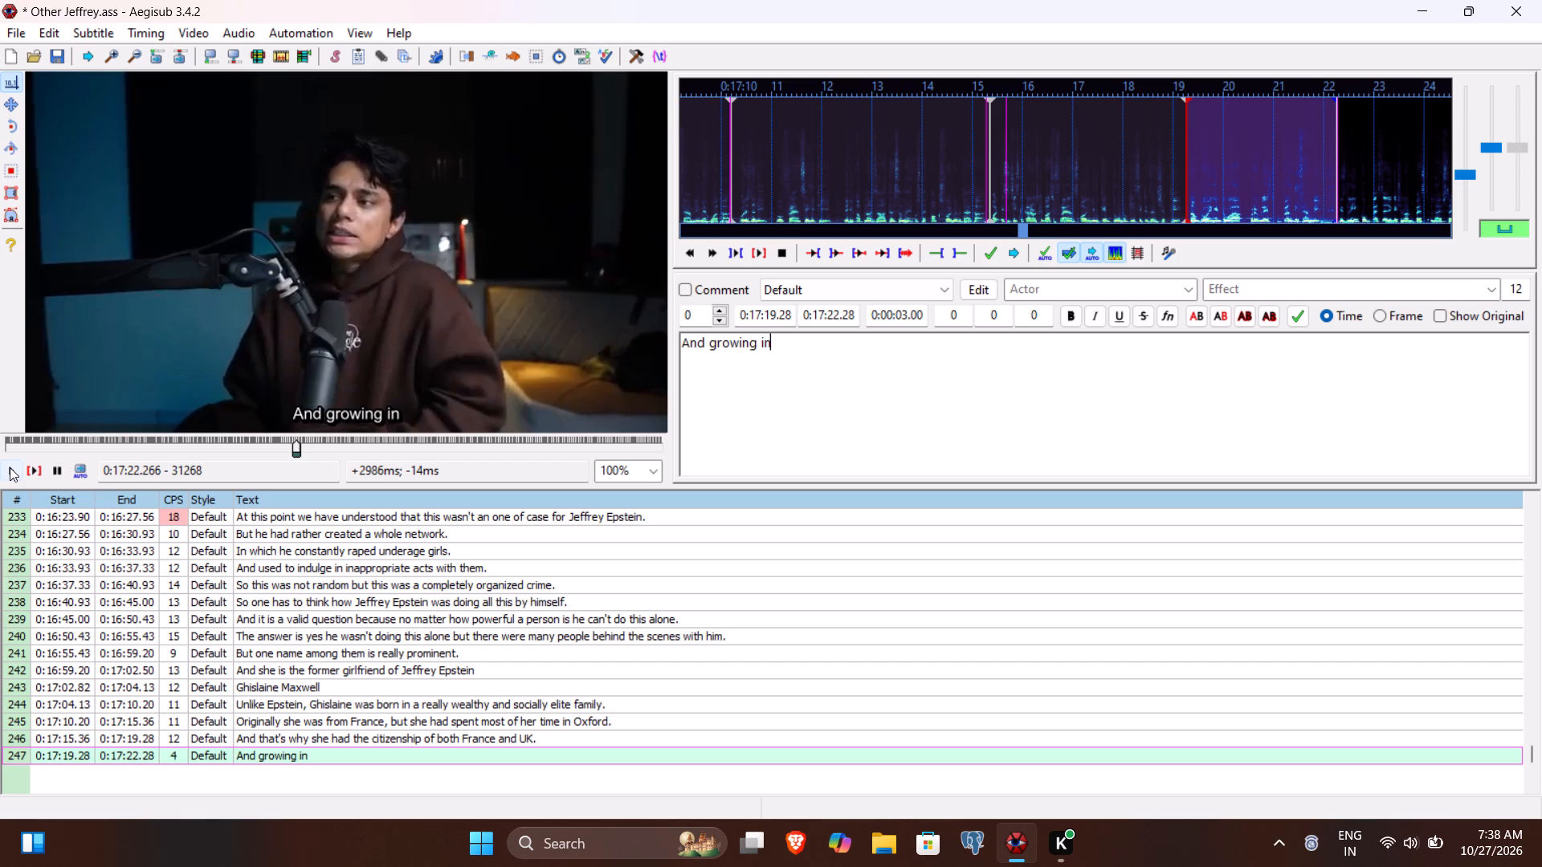
type("a w")
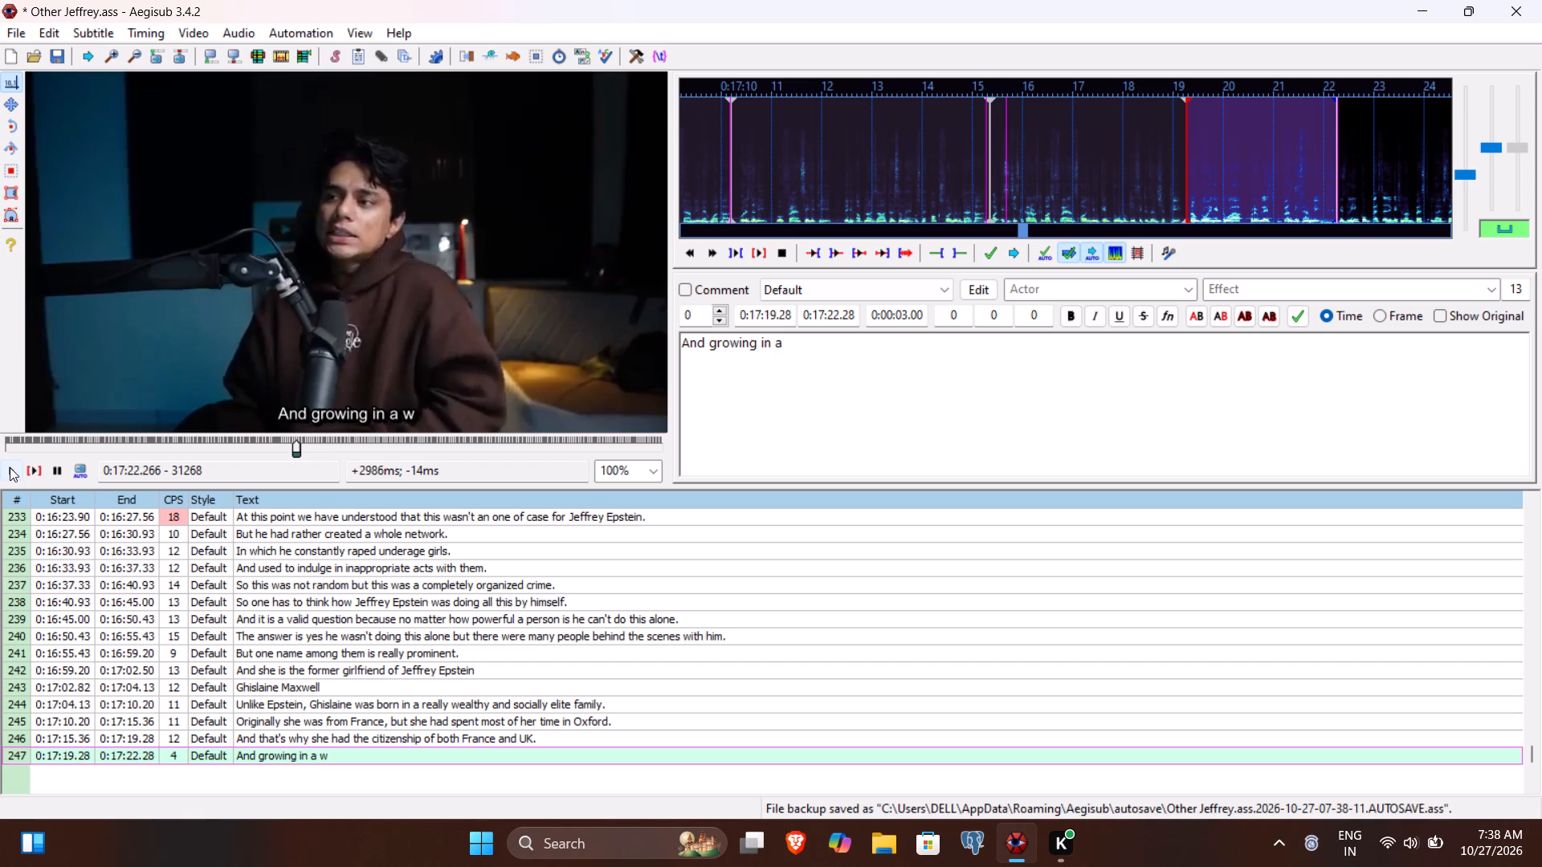
key("BackSpace")
type("privil")
key("i")
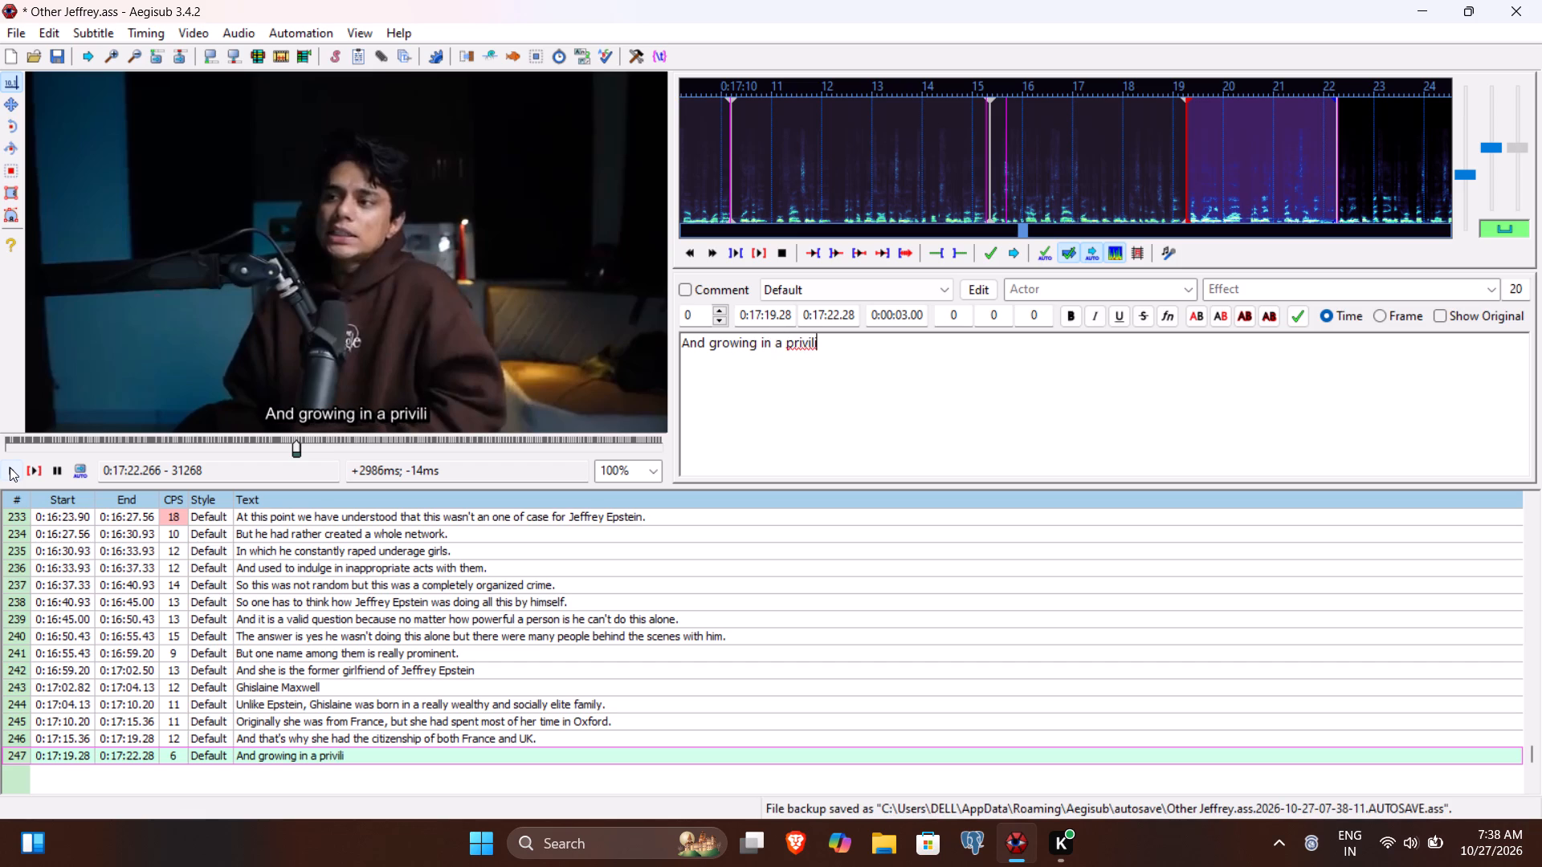
key("BackSpace")
type("ae")
key("BackSpace")
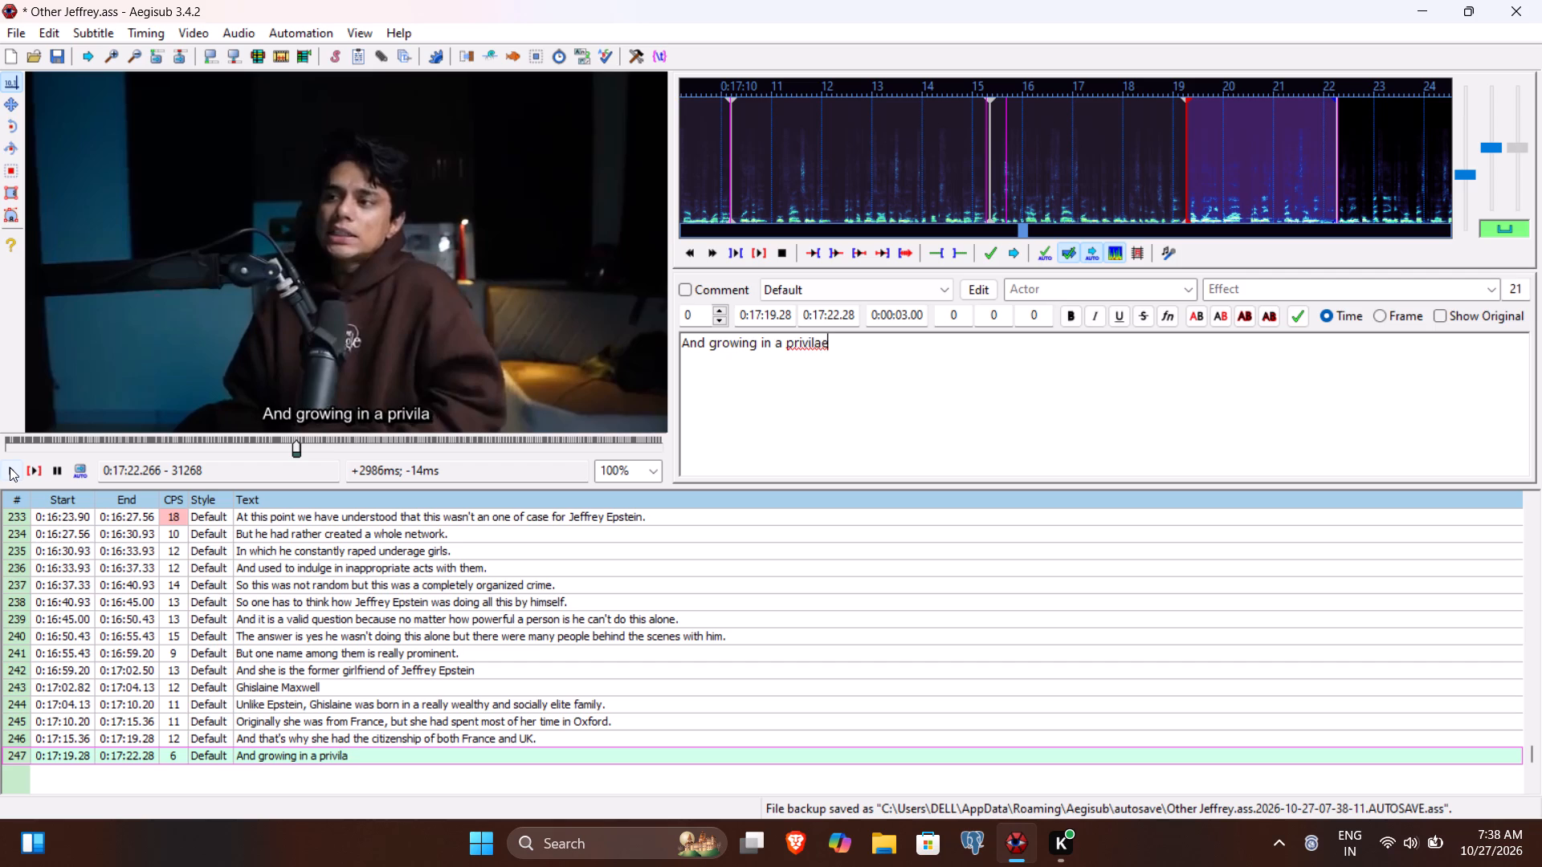
type("ged")
key("space")
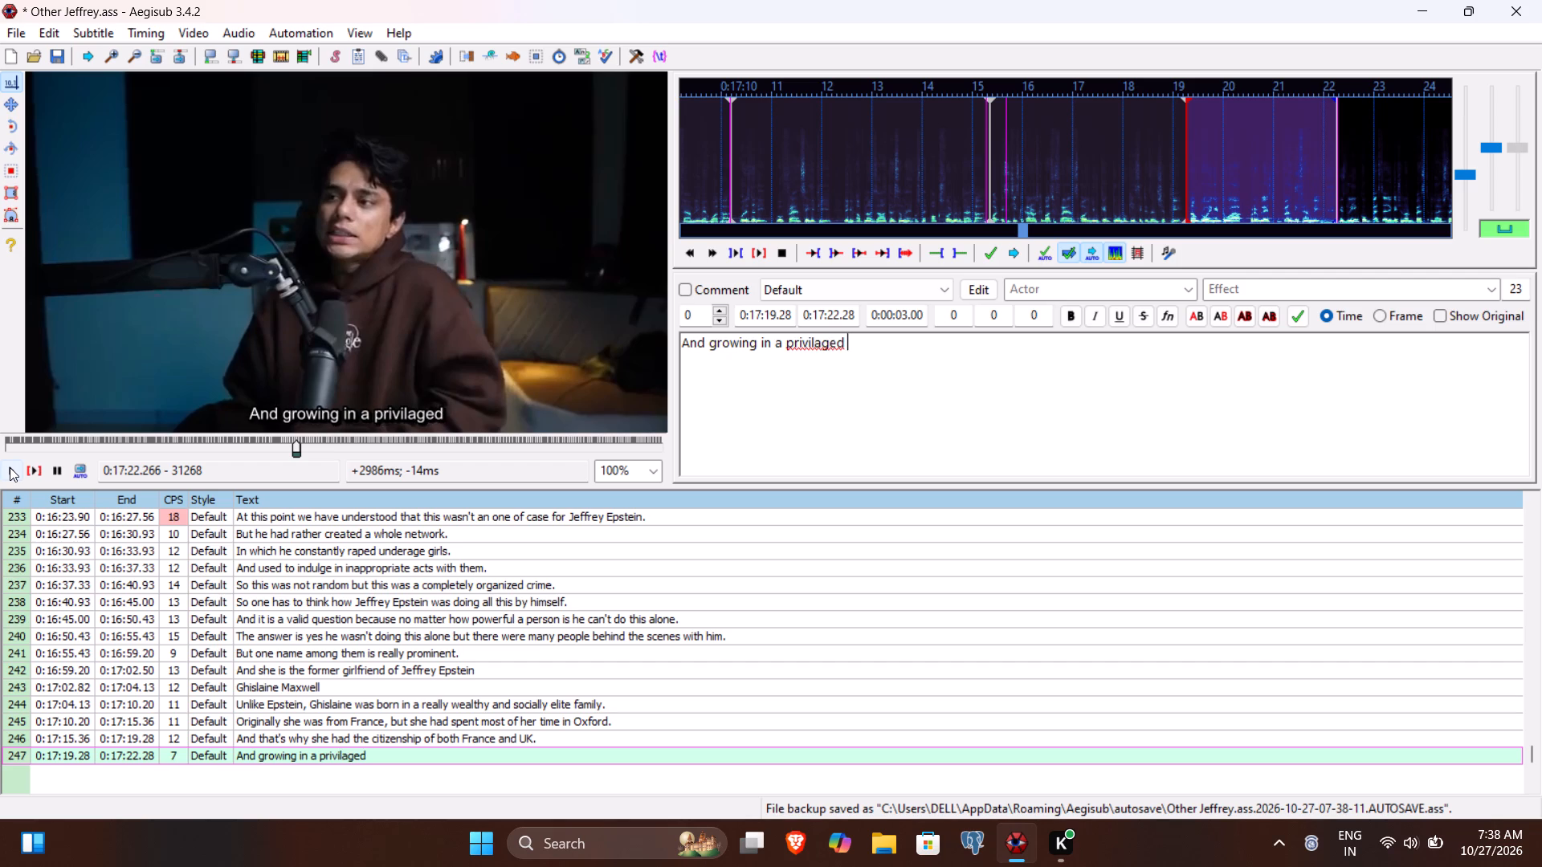
type("and wel")
key("BackSpace")
type("althy family")
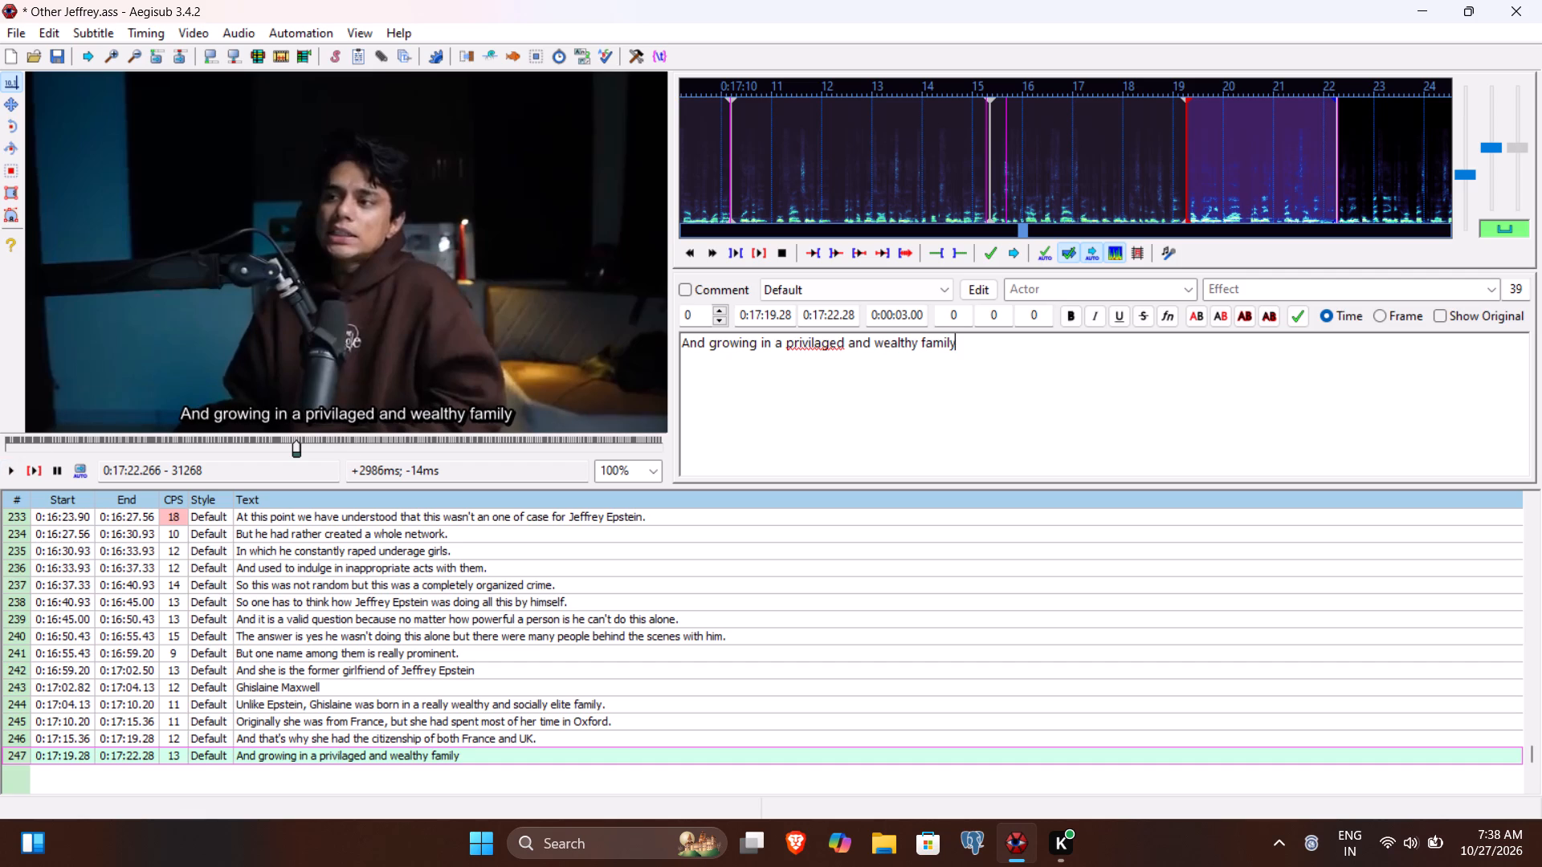
key("Return")
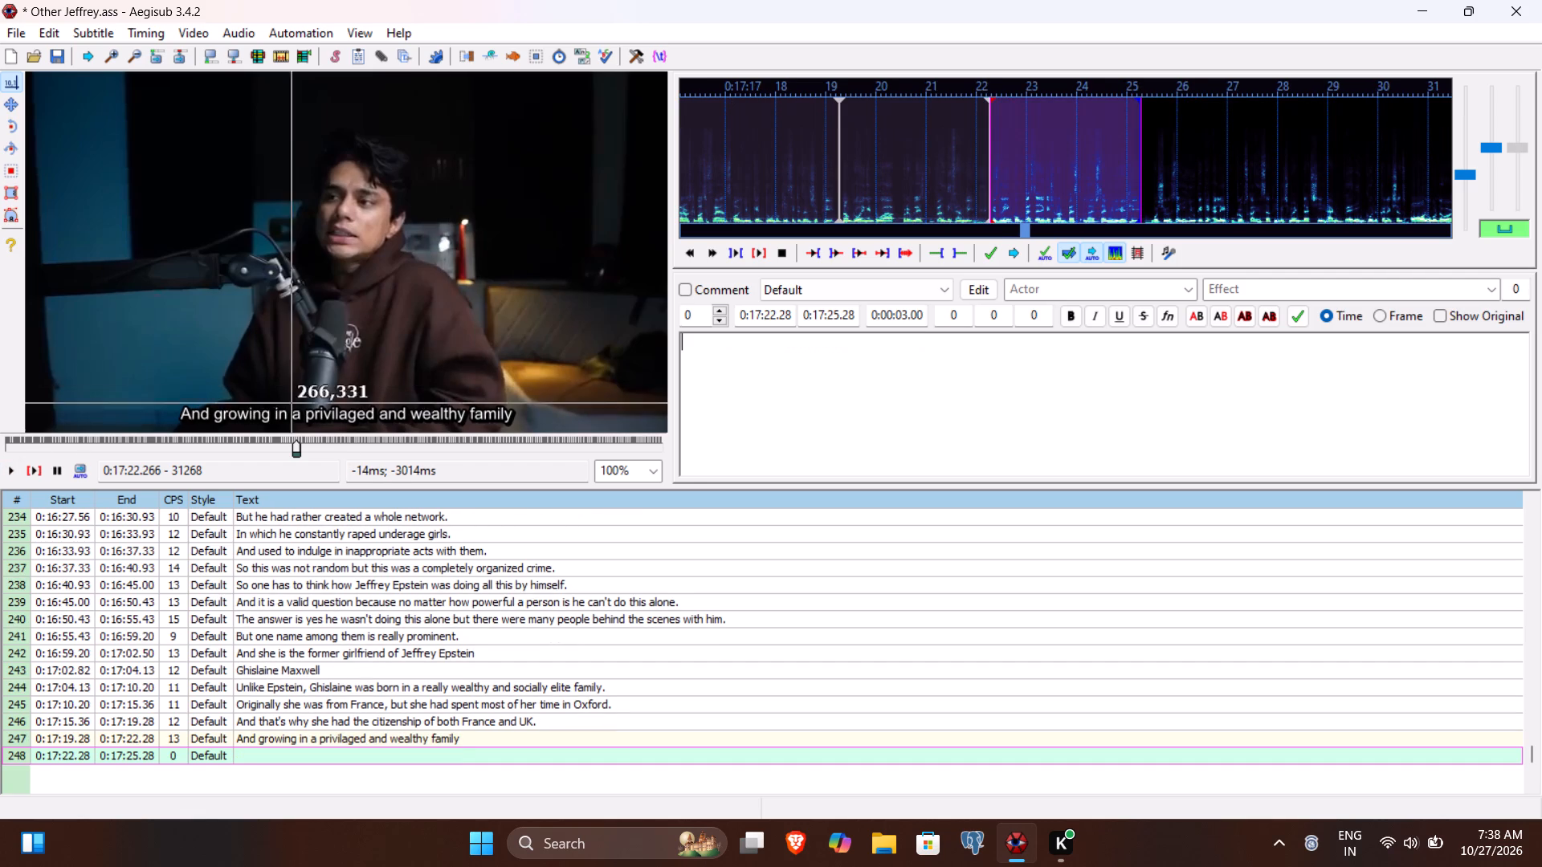
Play line 248, transcribe it as "Ghislaine had best eduction and lifestyle", and commit it.
left_click(32, 468)
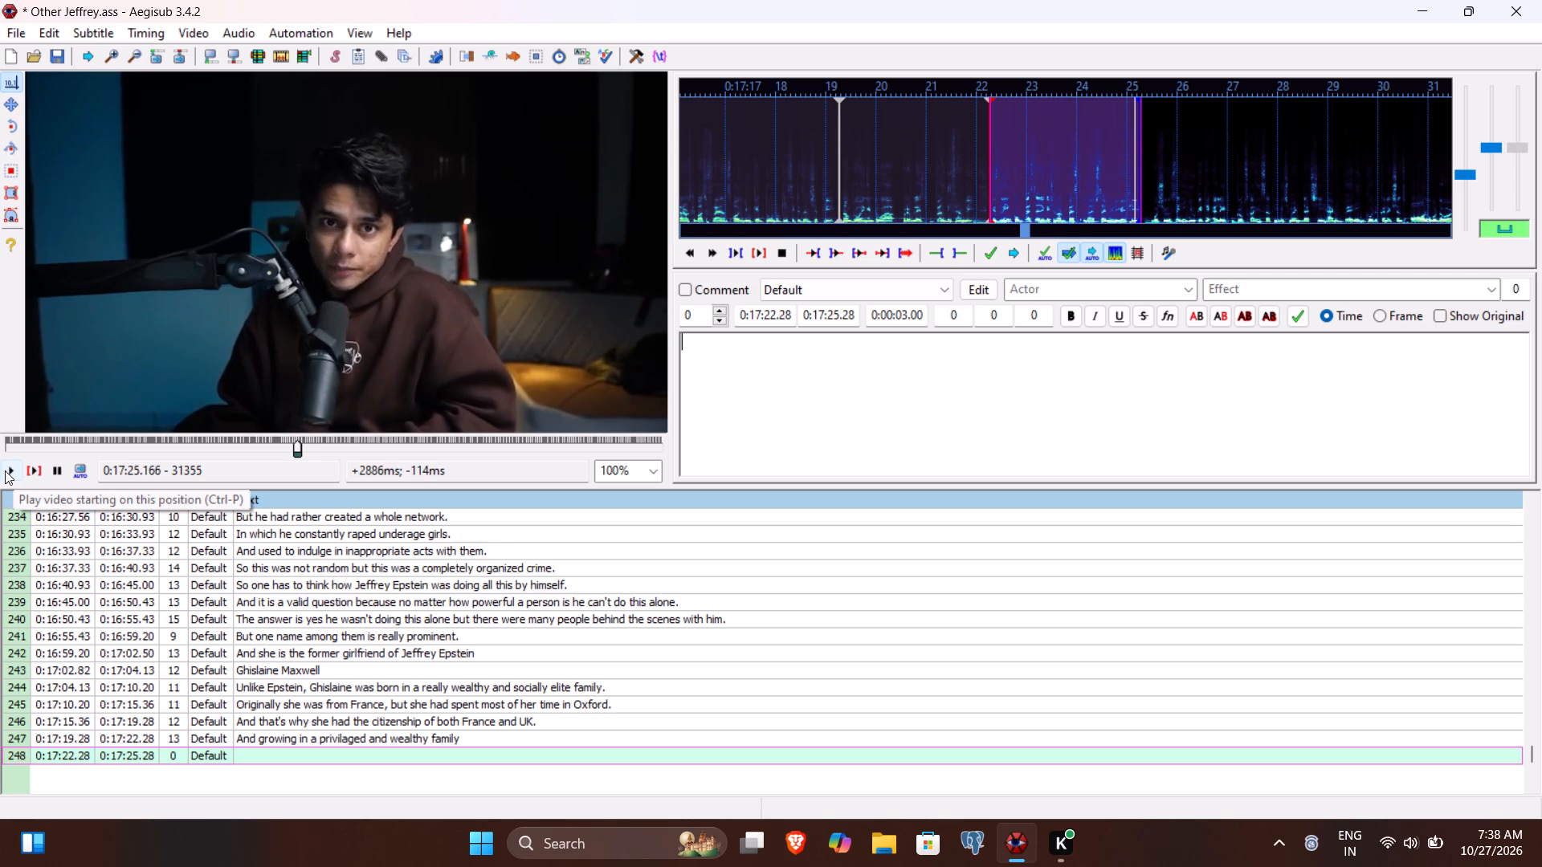
type("Ghislan")
key("BackSpace")
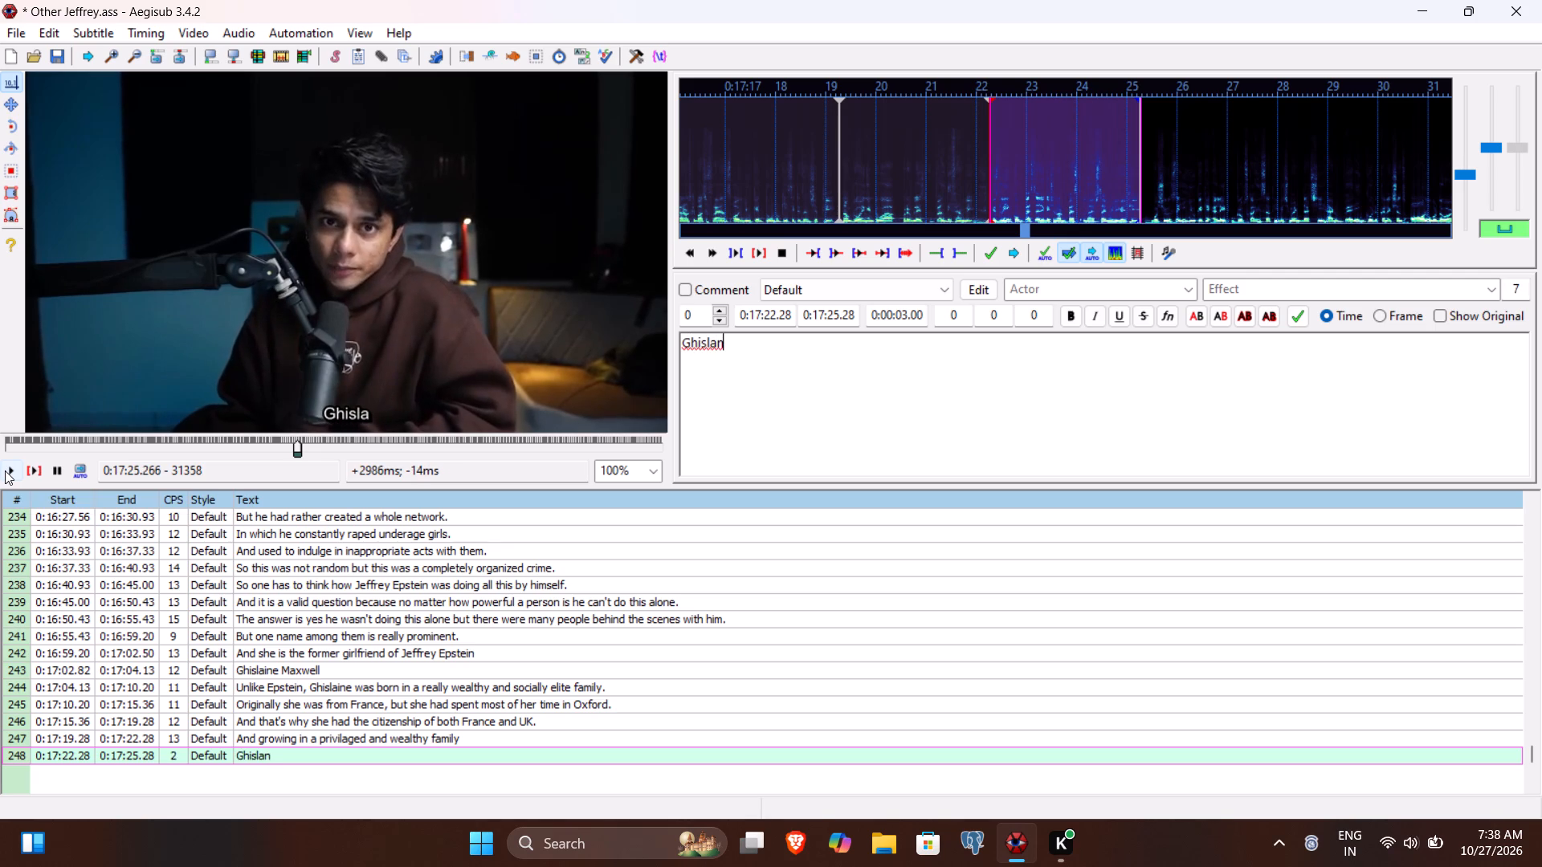
type("ine had best")
key("space")
key("l")
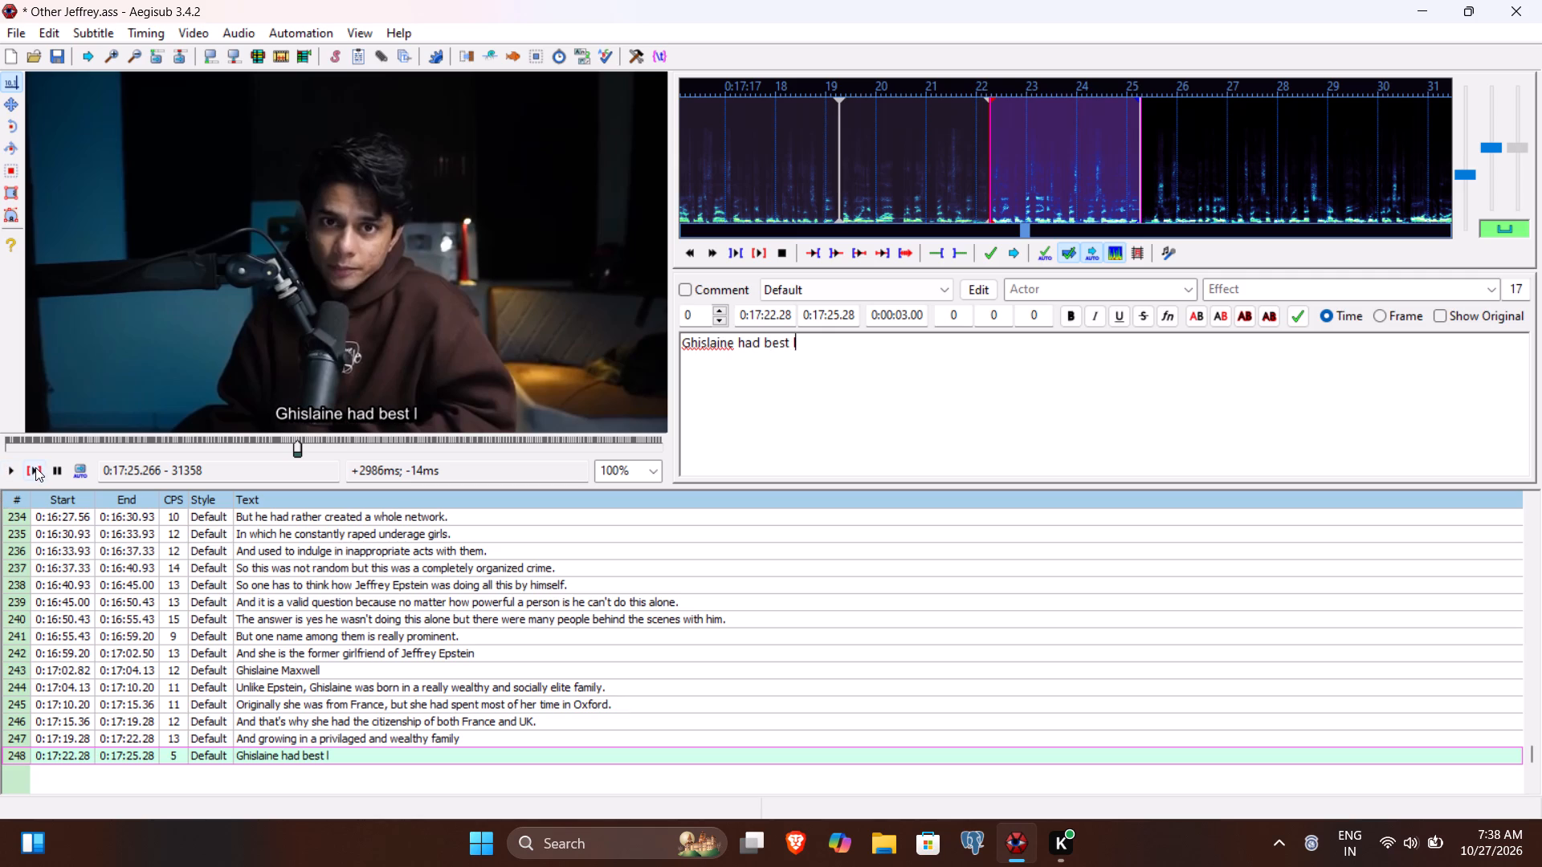
left_click(35, 467)
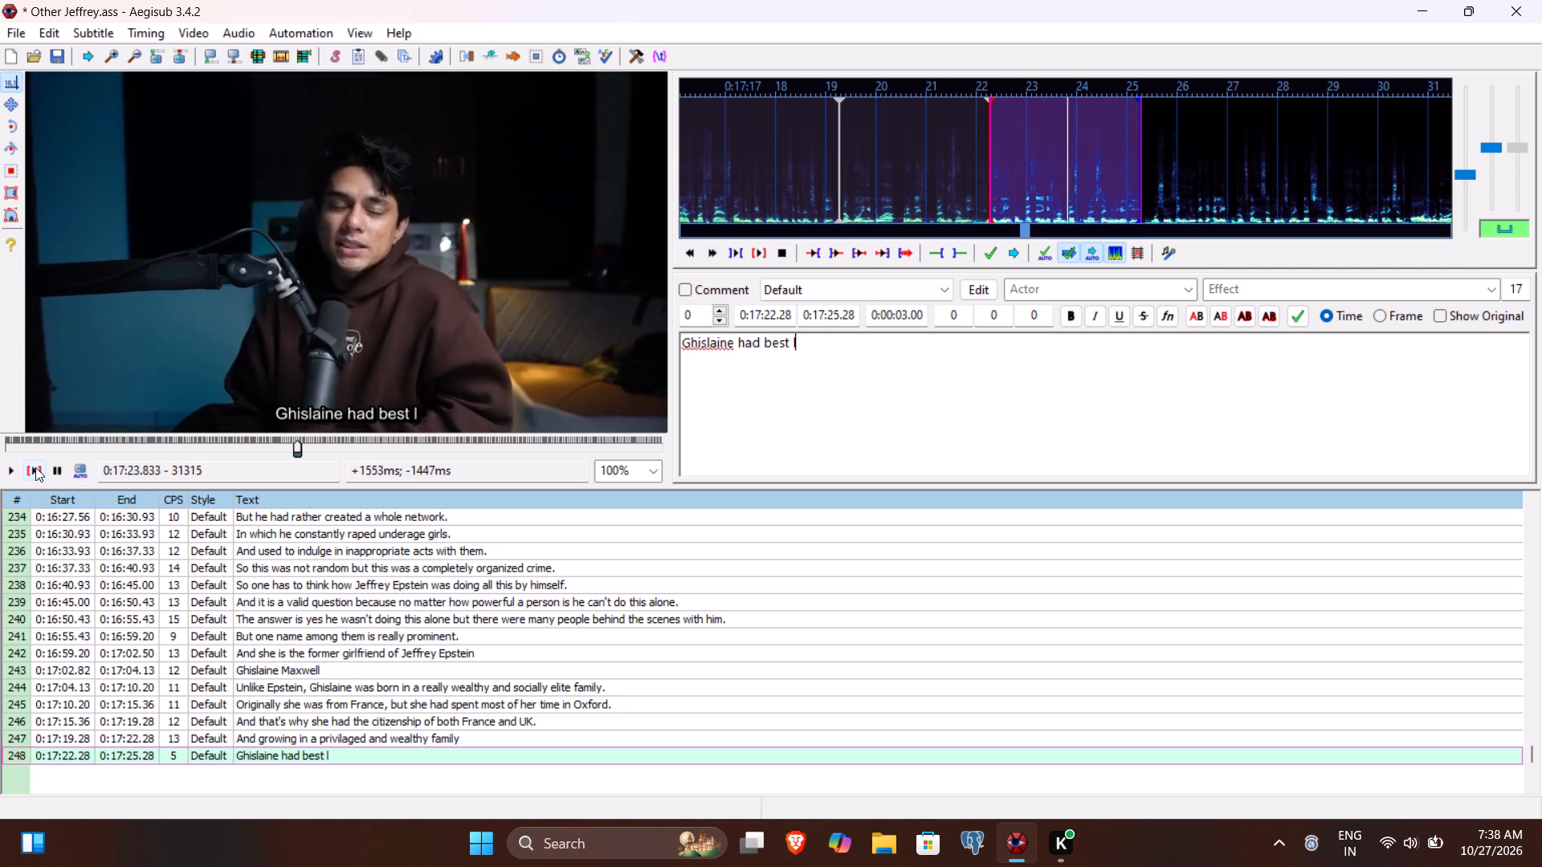
key("BackSpace")
type("eduction and lifestyle")
key("Return")
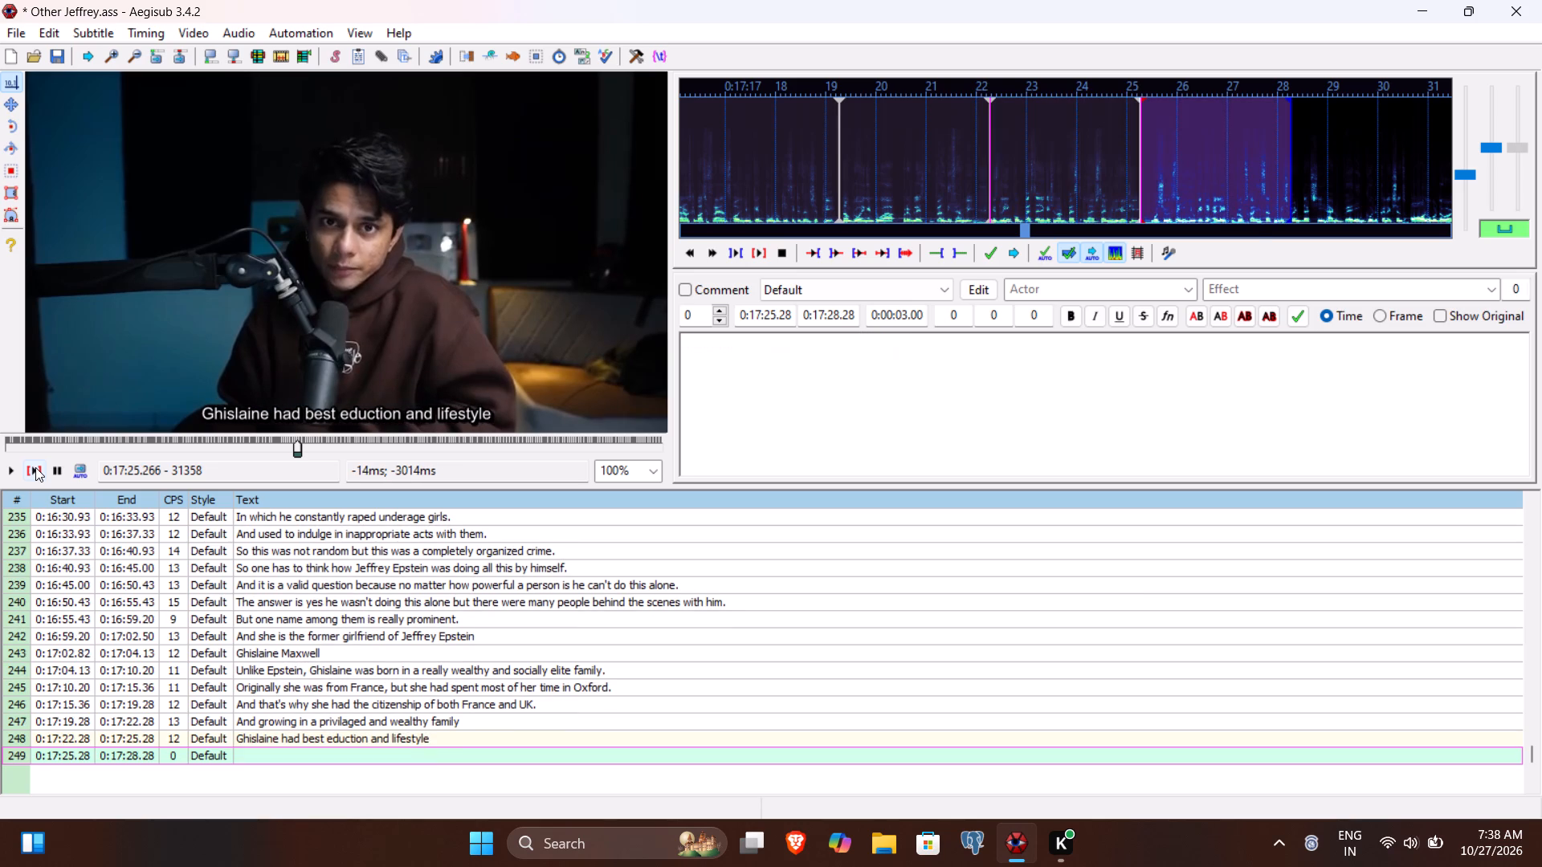
Play line 249, transcribe it as "she was a part of the elite group of UK from the beginning", and commit it.
left_click(39, 467)
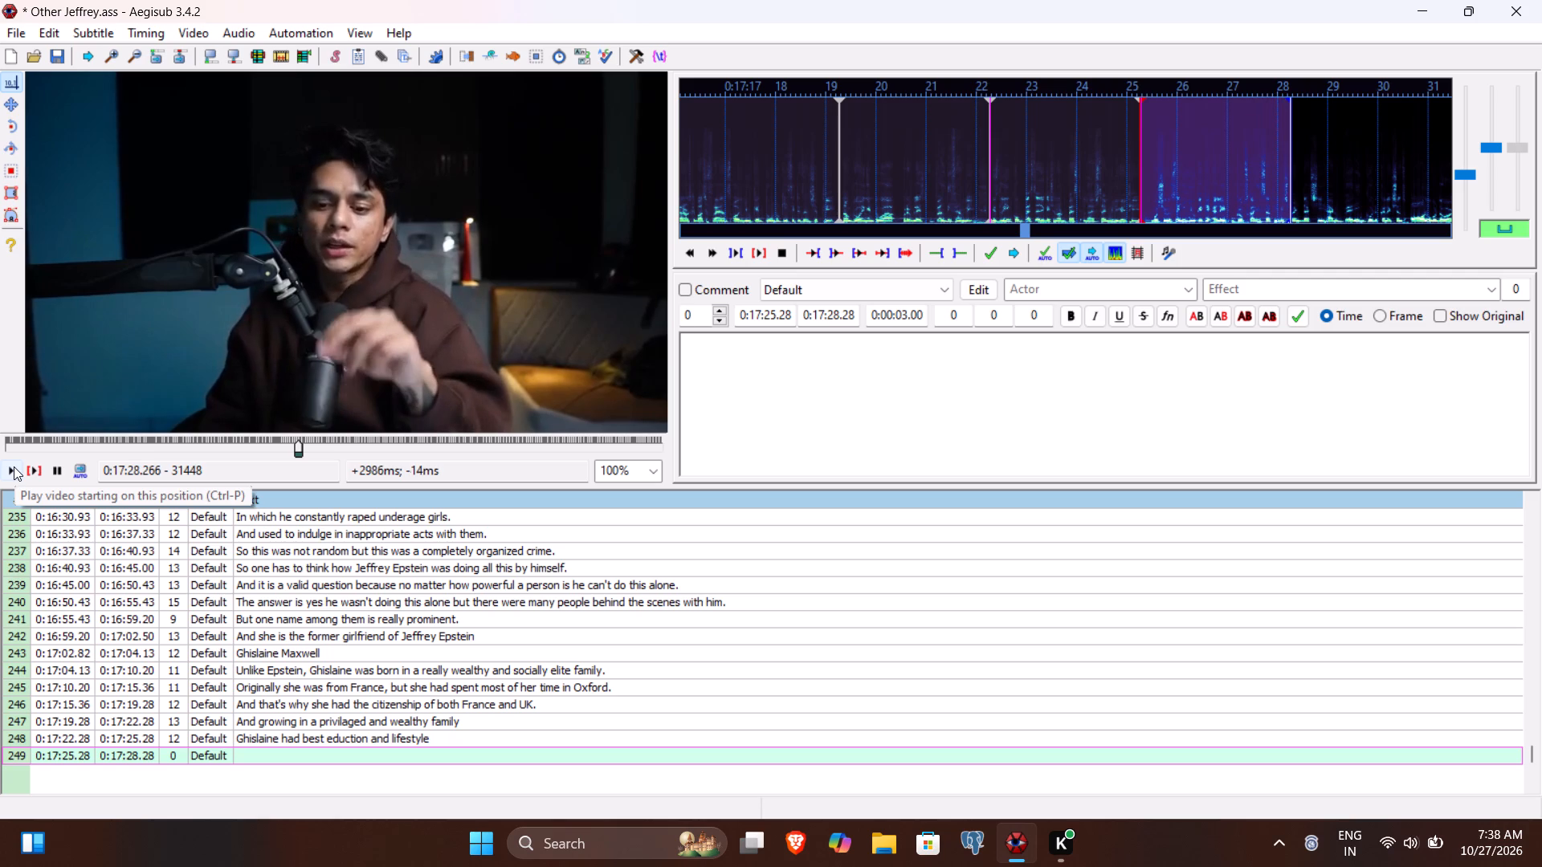
type("she was a part of th e")
key("BackSpace")
key("BackSpace")
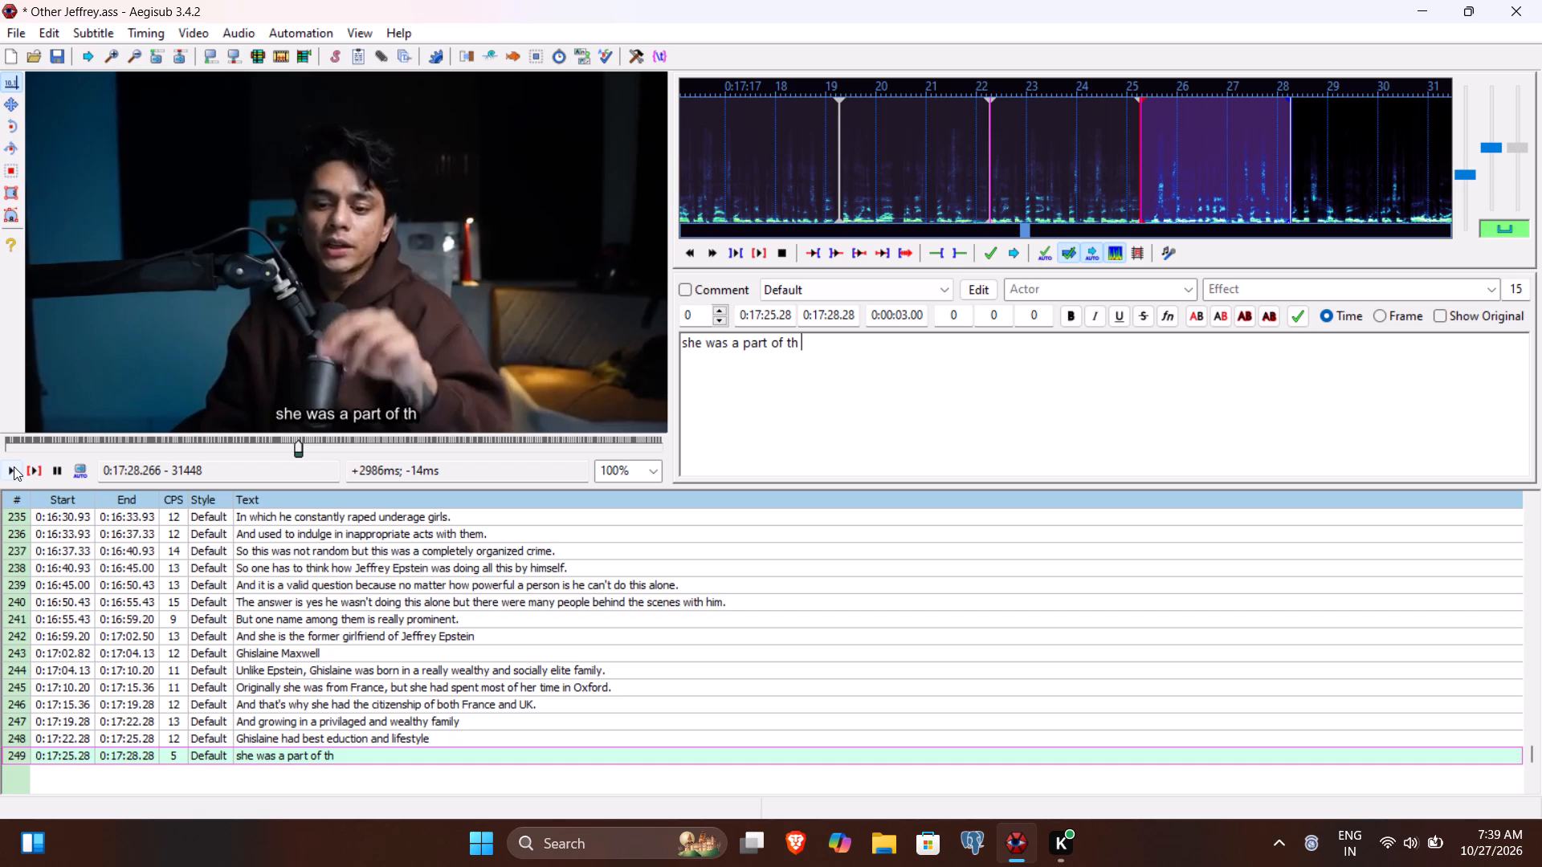
type("e")
key("space")
type("elite group of UK")
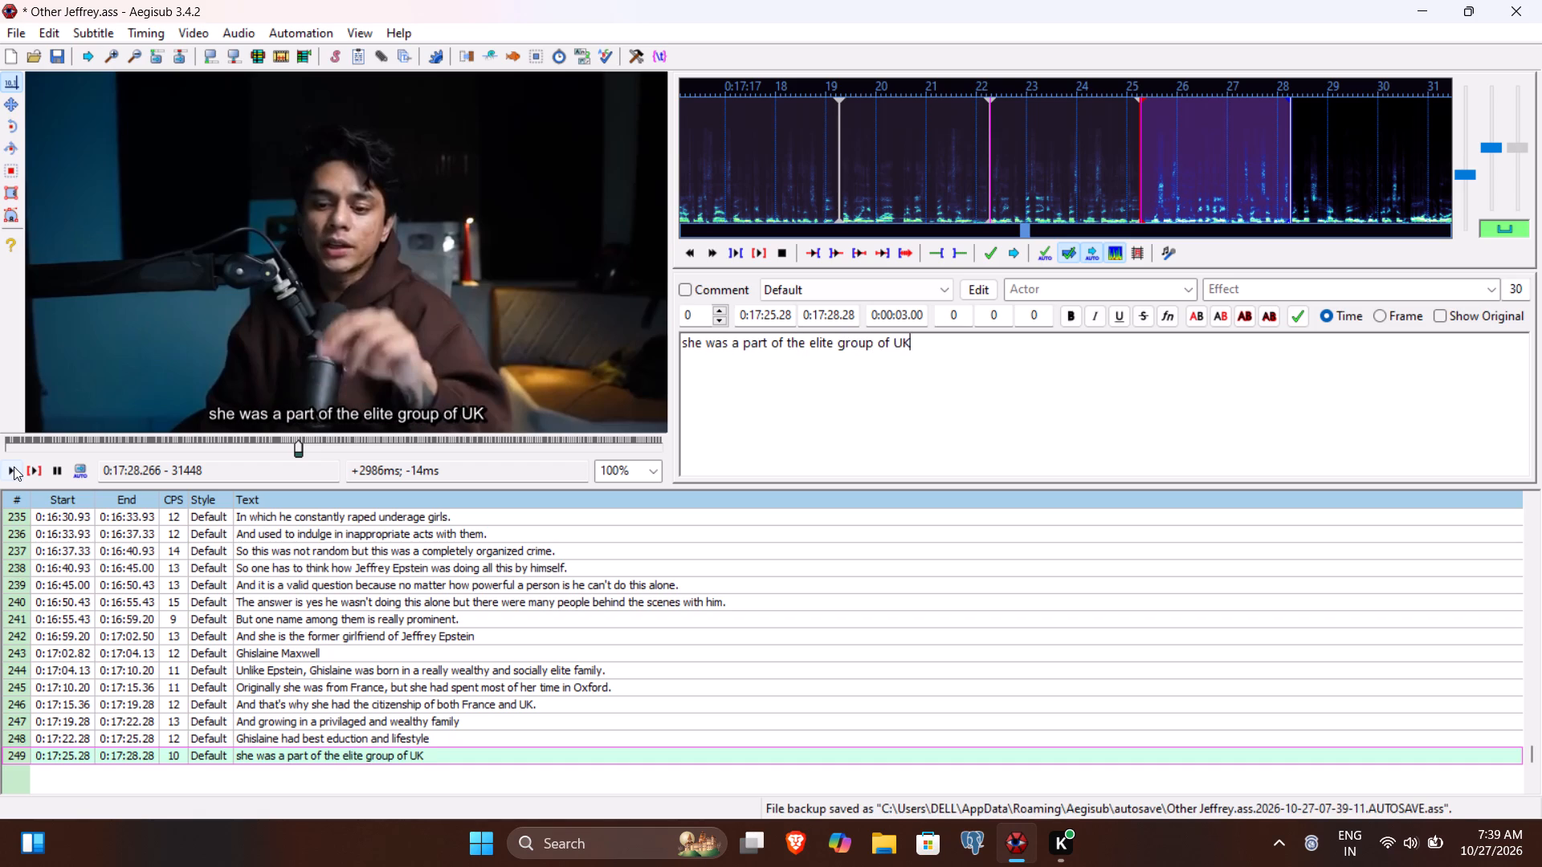
key("space")
type("from the be")
type("gi")
type("nning")
key("Return")
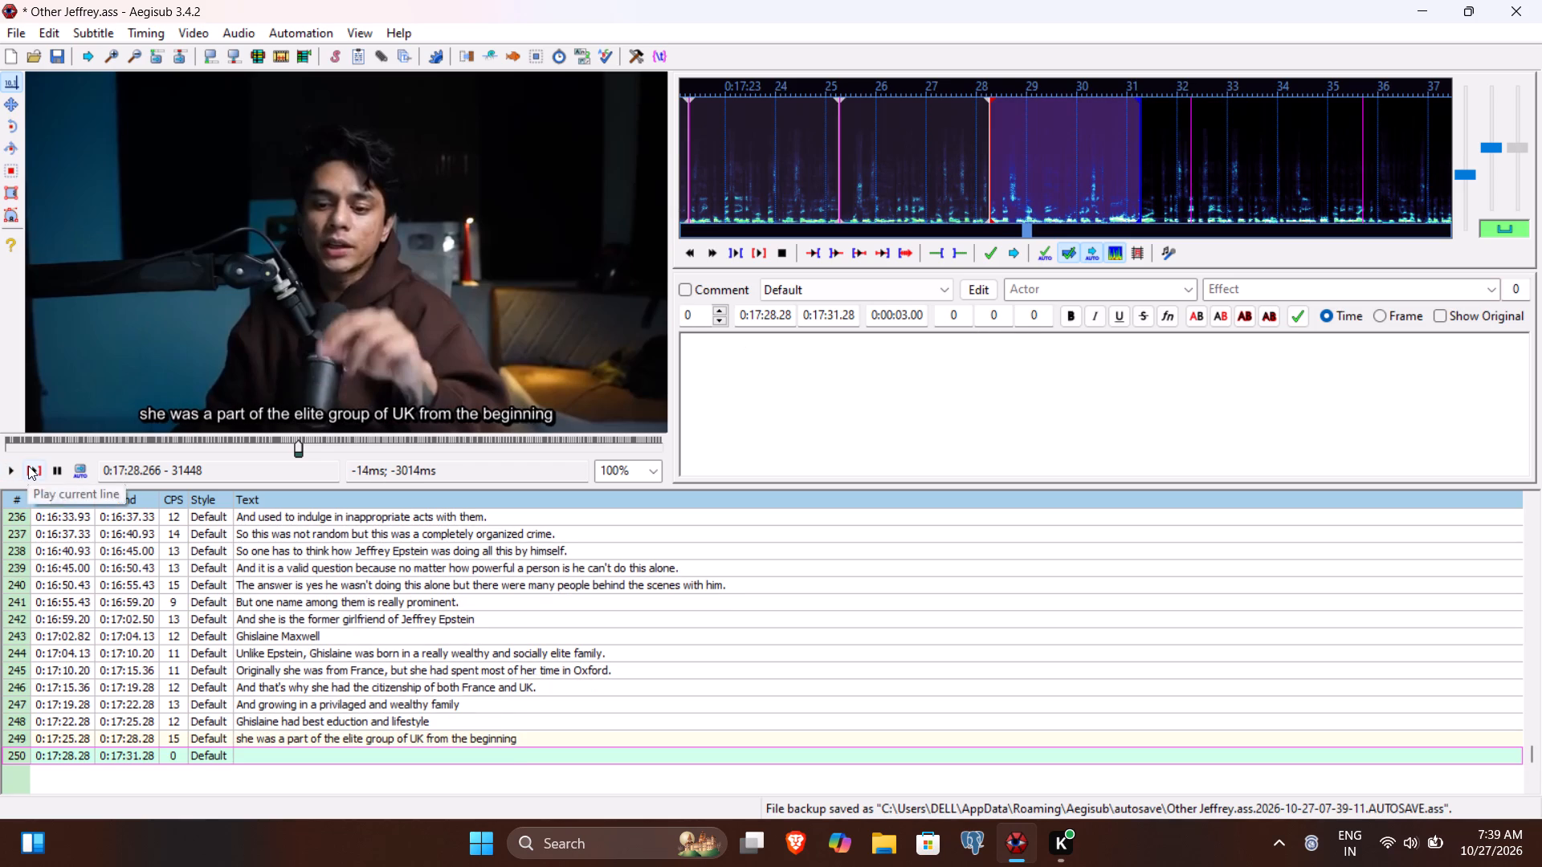
Play line 250 and slightly beyond its end, and set its end time to 0:17:31.66.
left_click(28, 466)
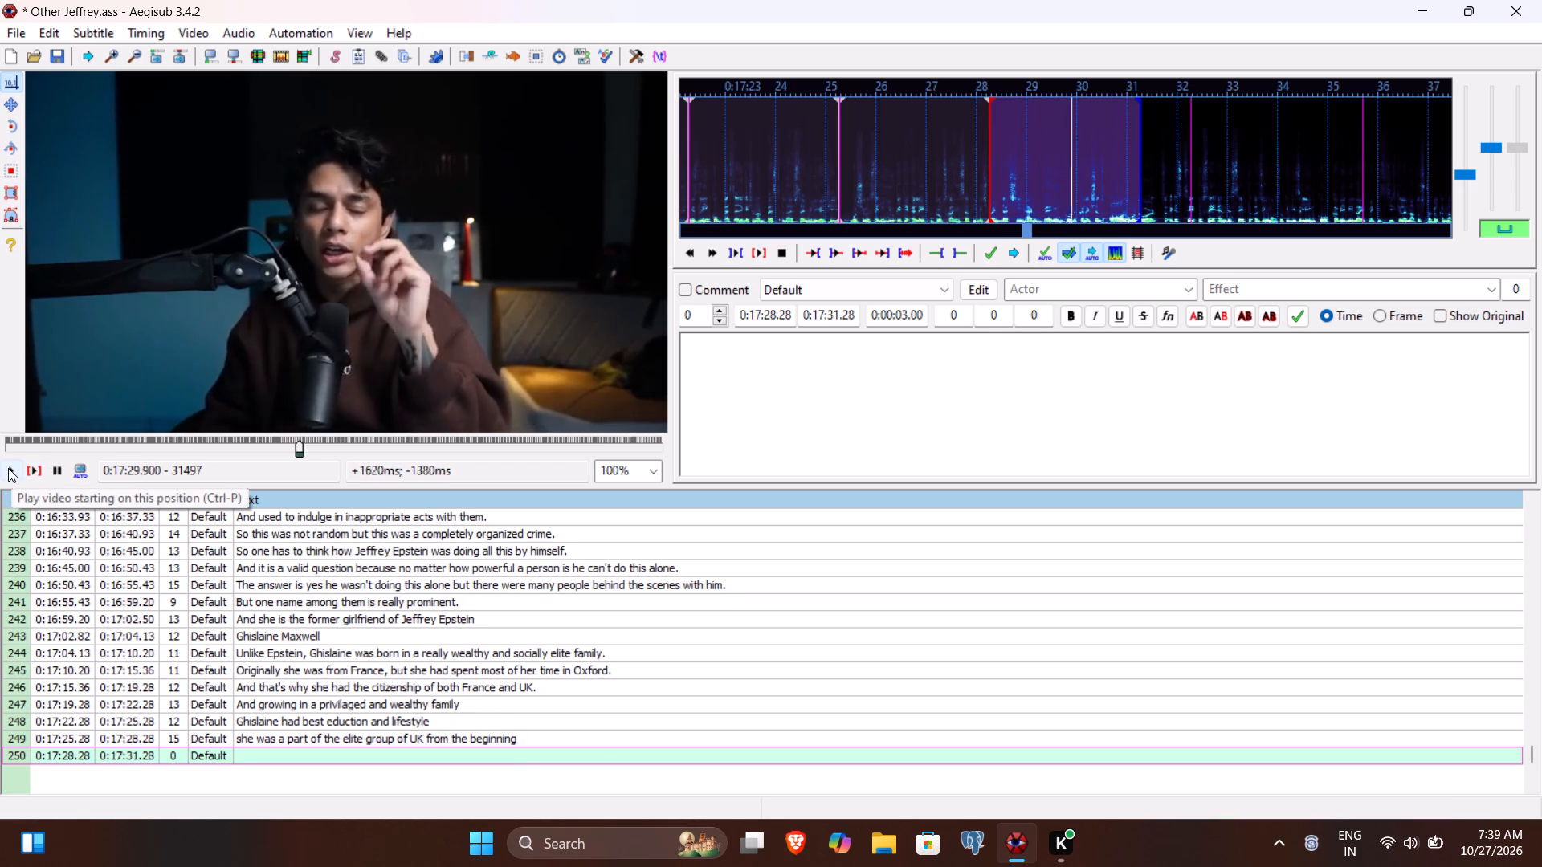
left_click(8, 468)
left_click(8, 468)
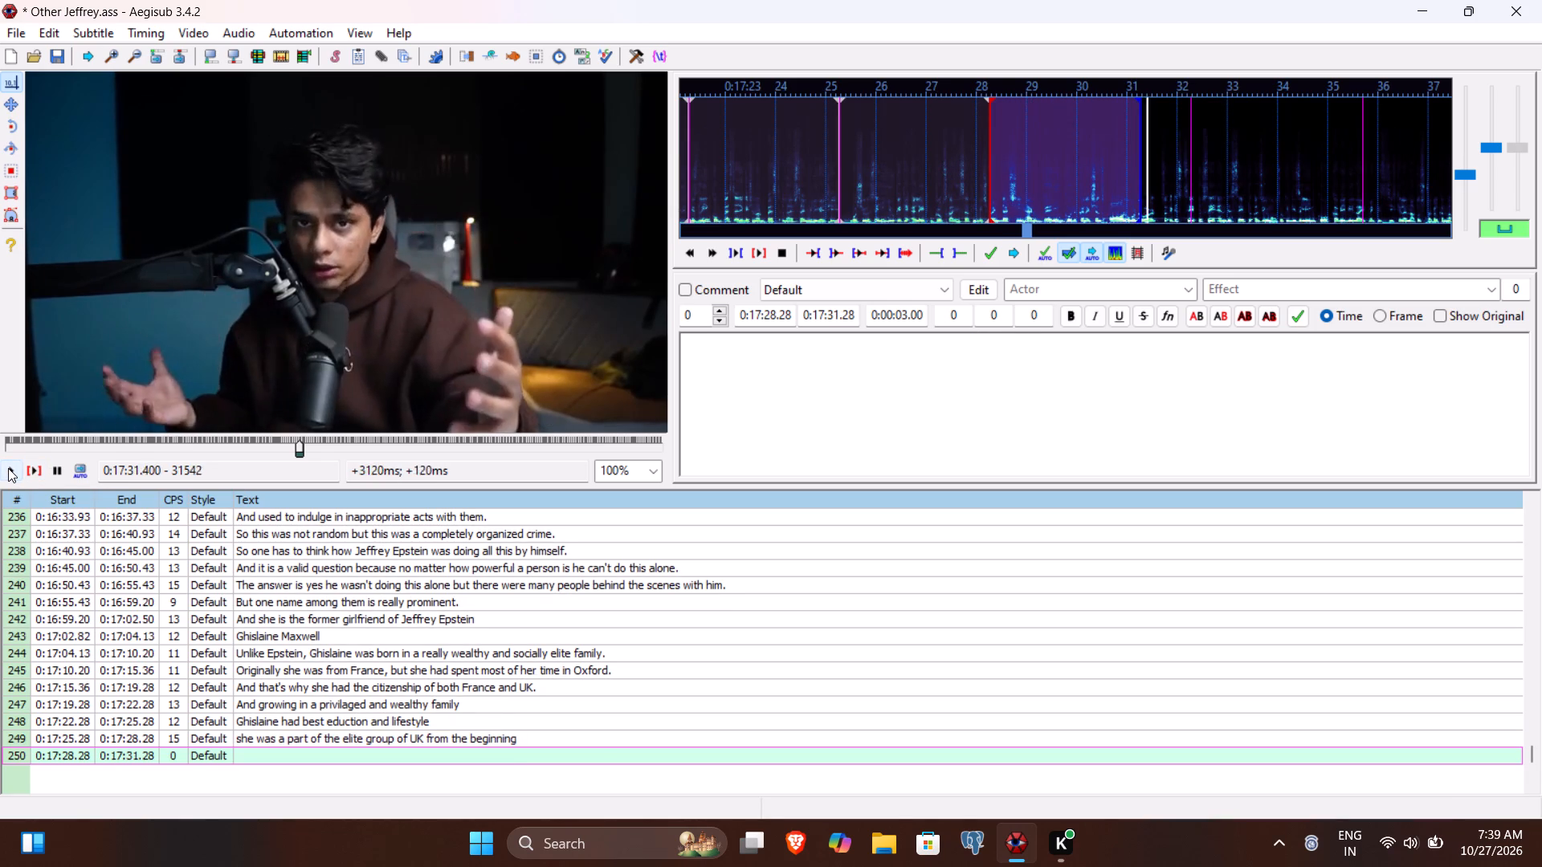
left_click(8, 468)
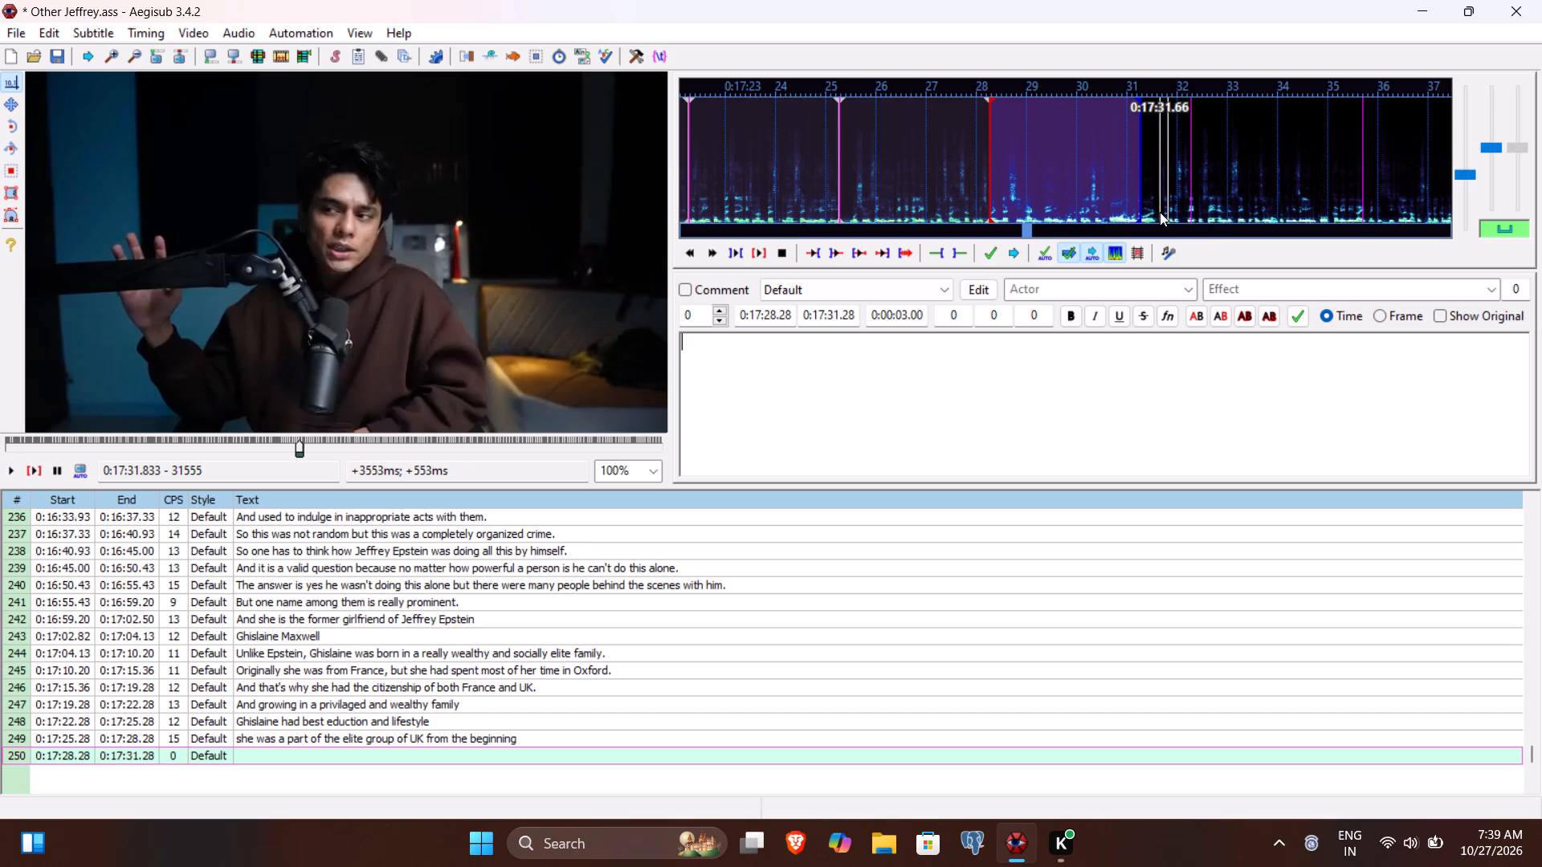
left_click(843, 313)
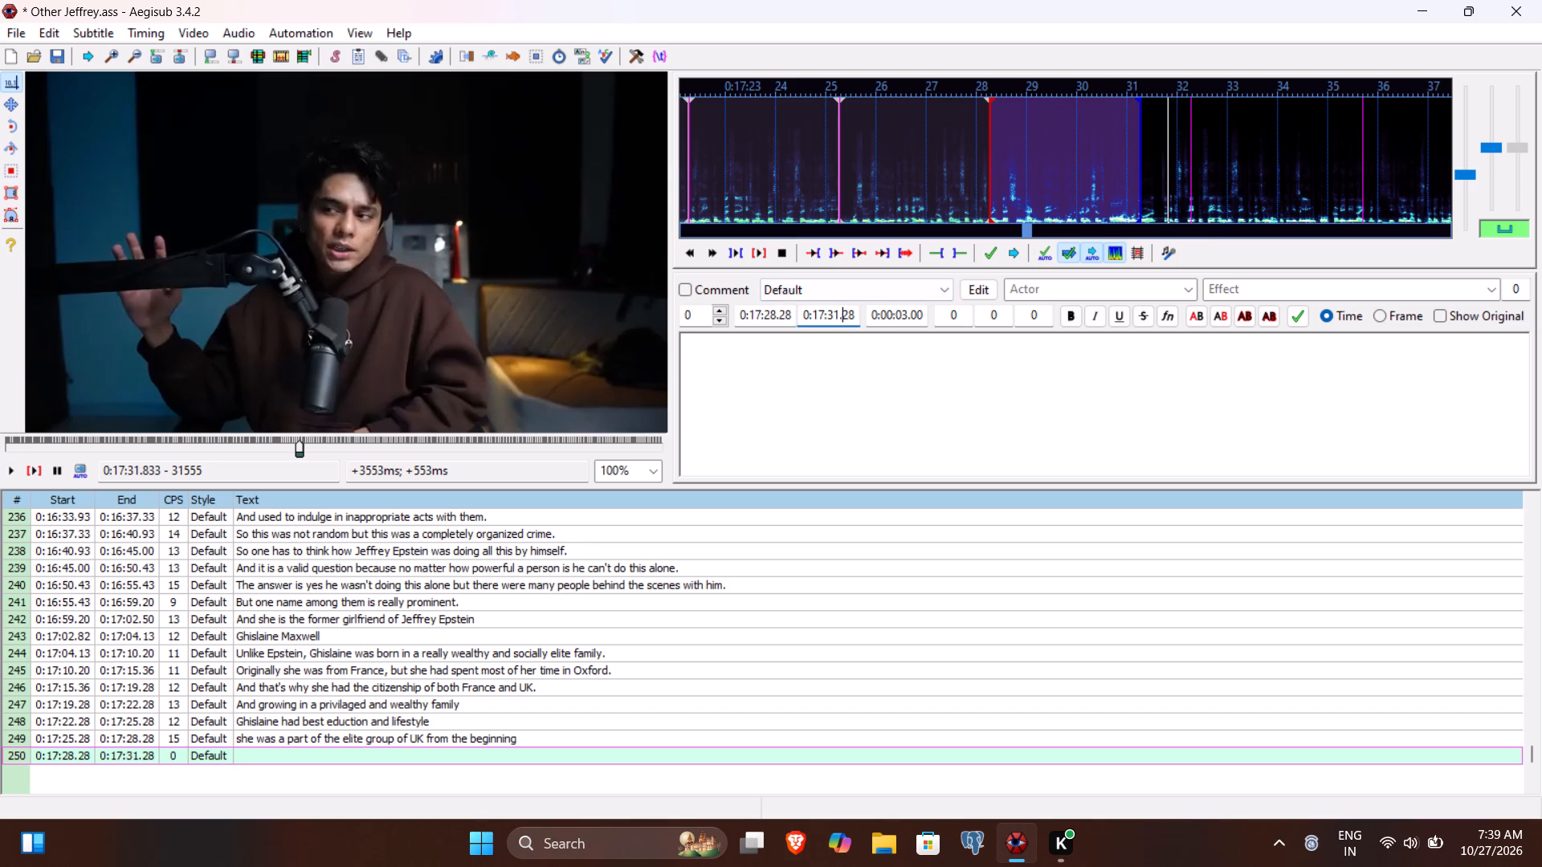
type("66")
left_click(826, 393)
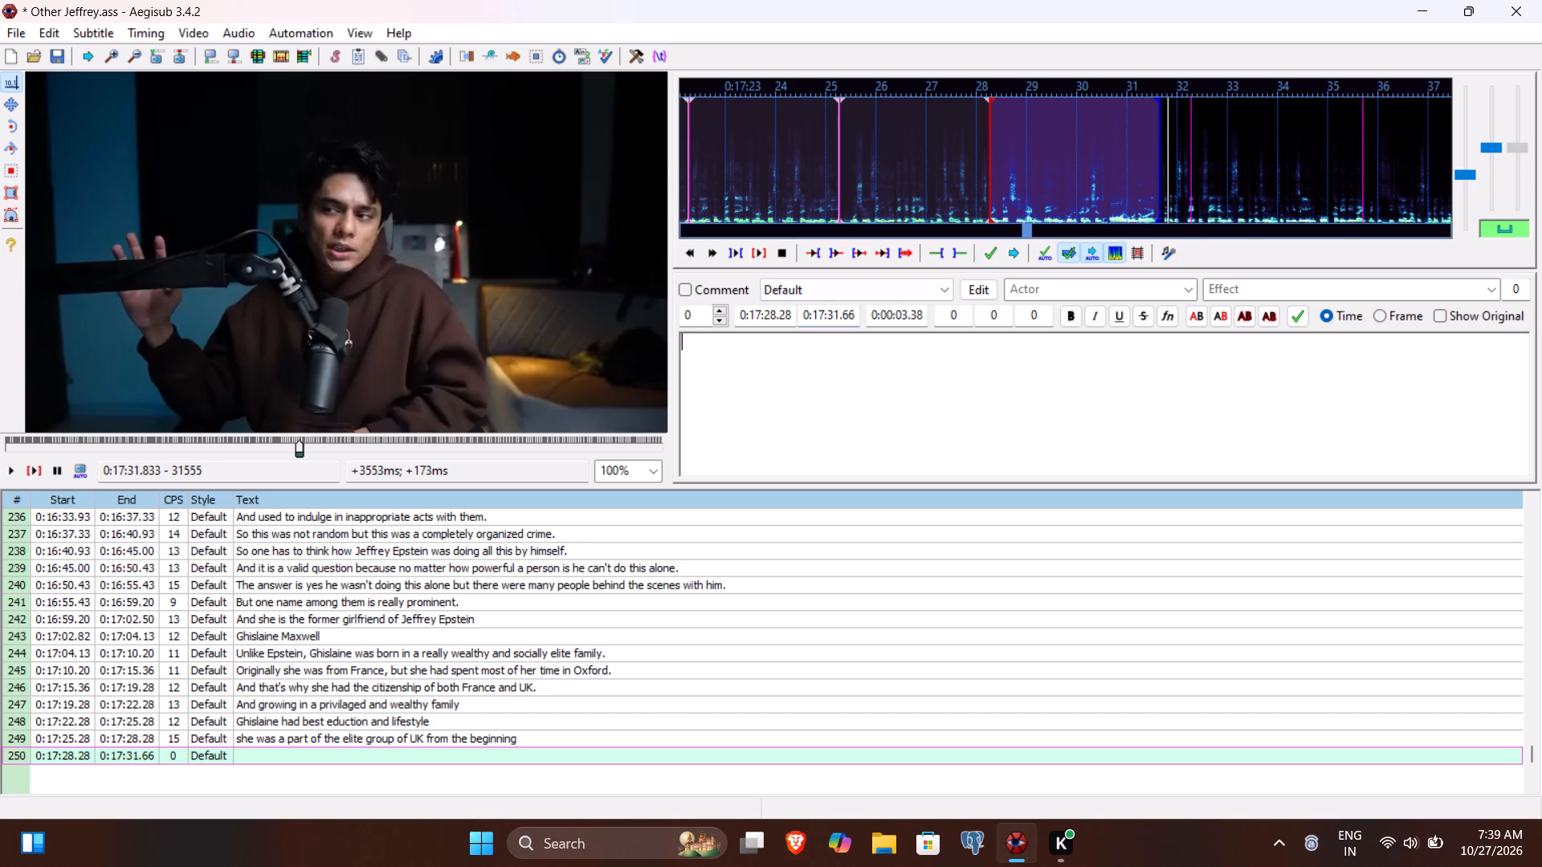
Transcribe line 250 as "which means she had connections all over the world." and commit it.
type("whihc")
key("BackSpace")
key("BackSpace")
type("ch means h")
key("BackSpace")
type("she had connections all over the worl")
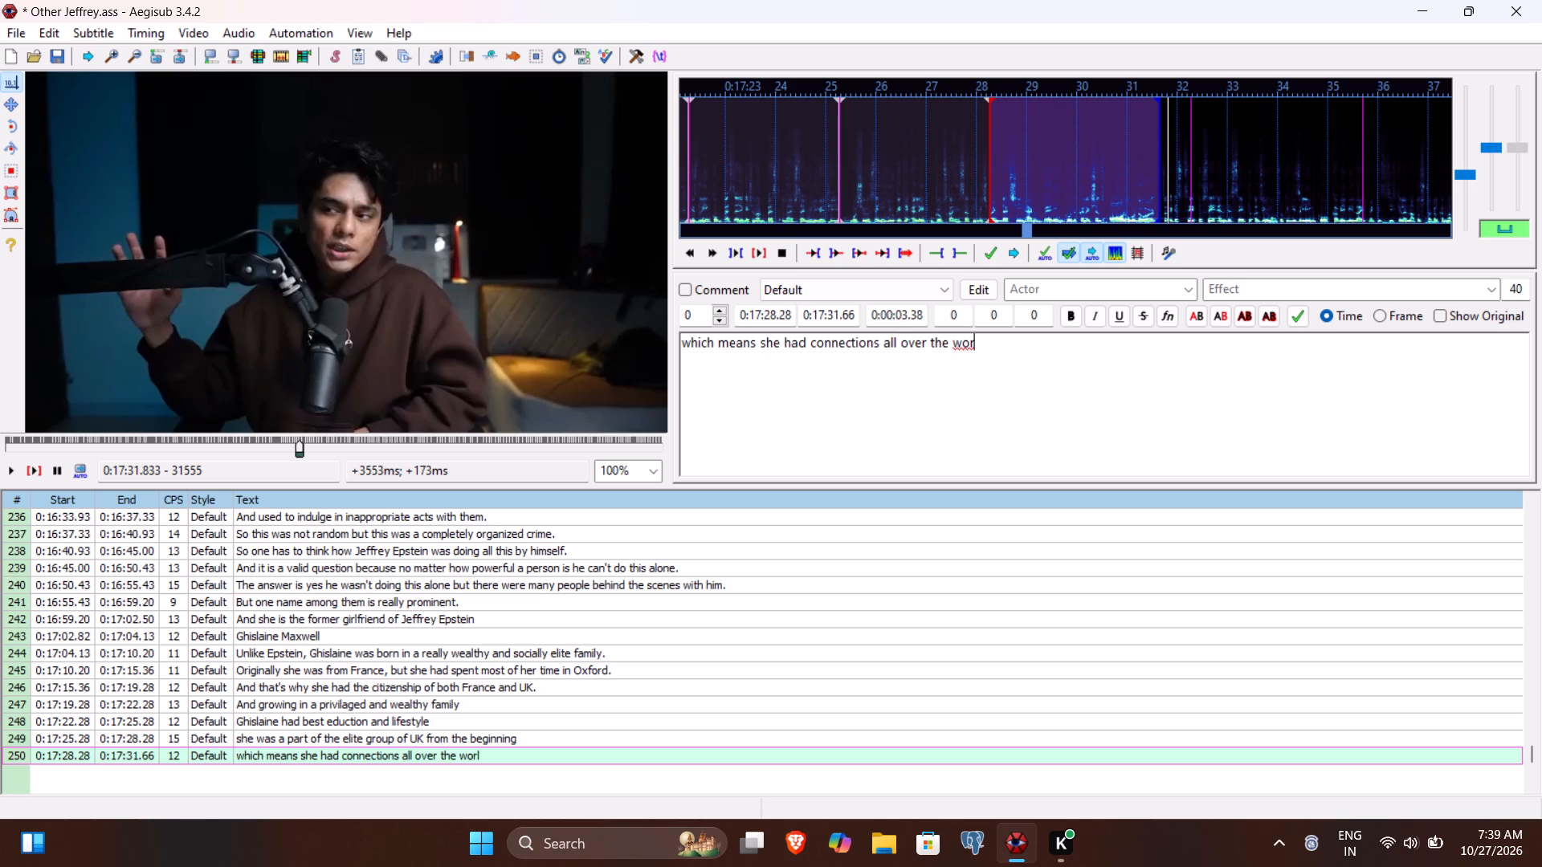
type("d")
key("period")
key("Return")
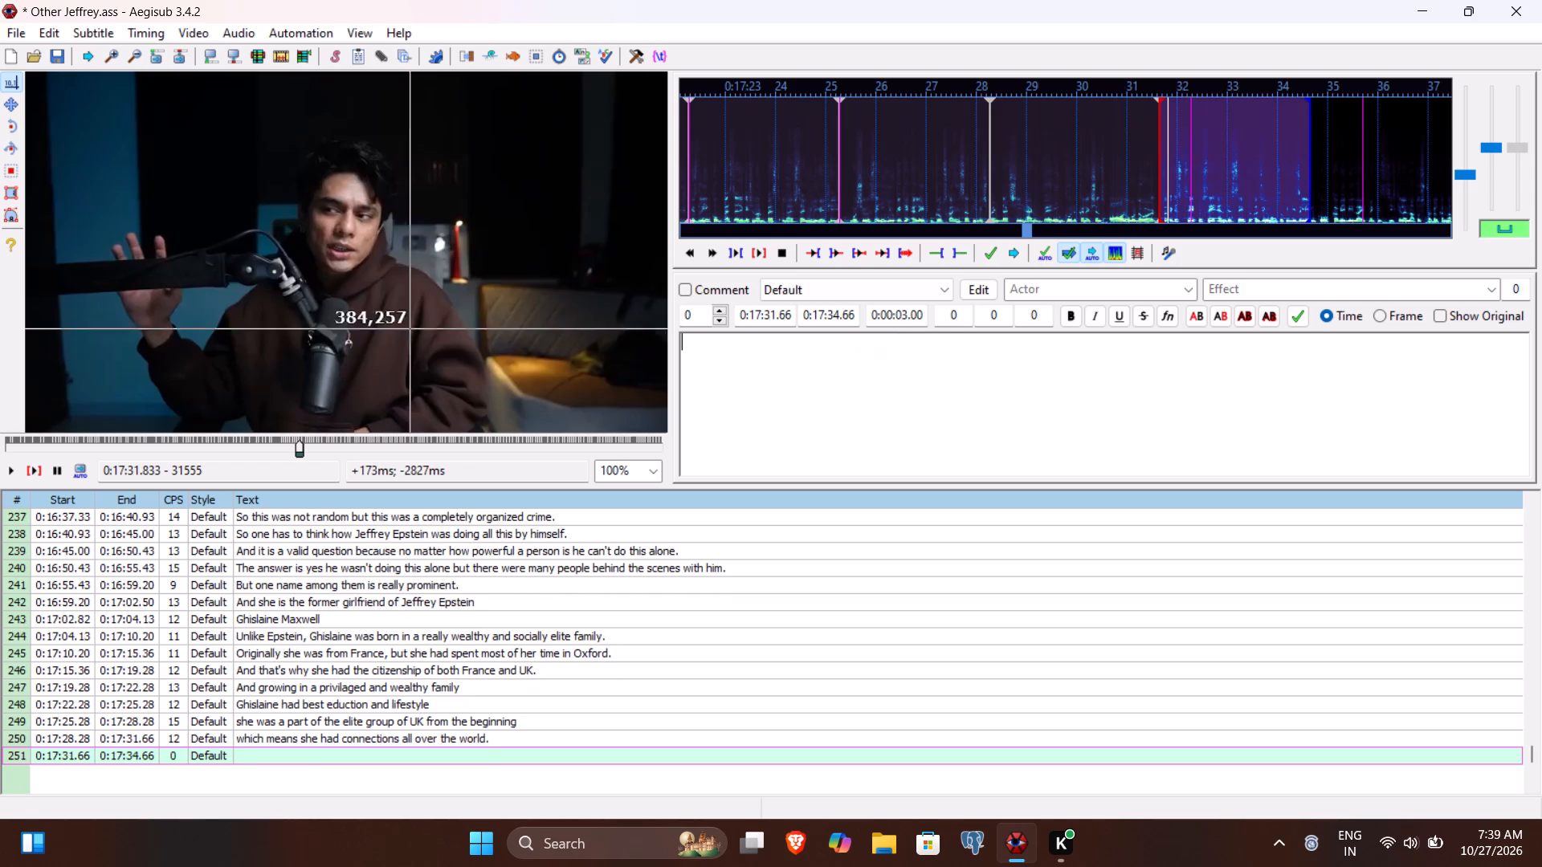
Play line 251 and on past its end, and set its end time to 0:17:37.83.
left_click(41, 474)
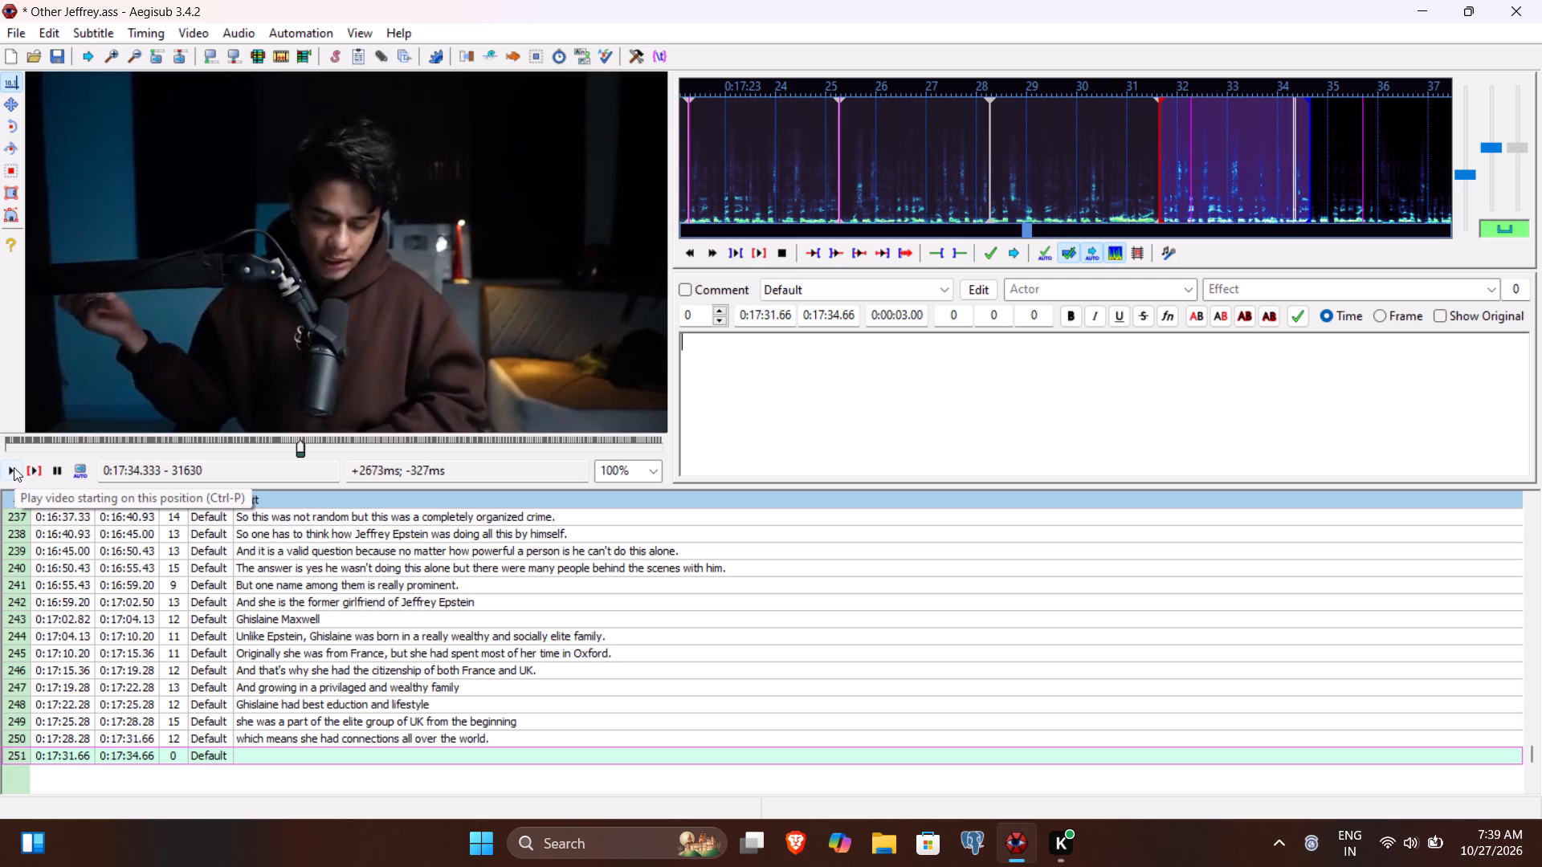
left_click(14, 467)
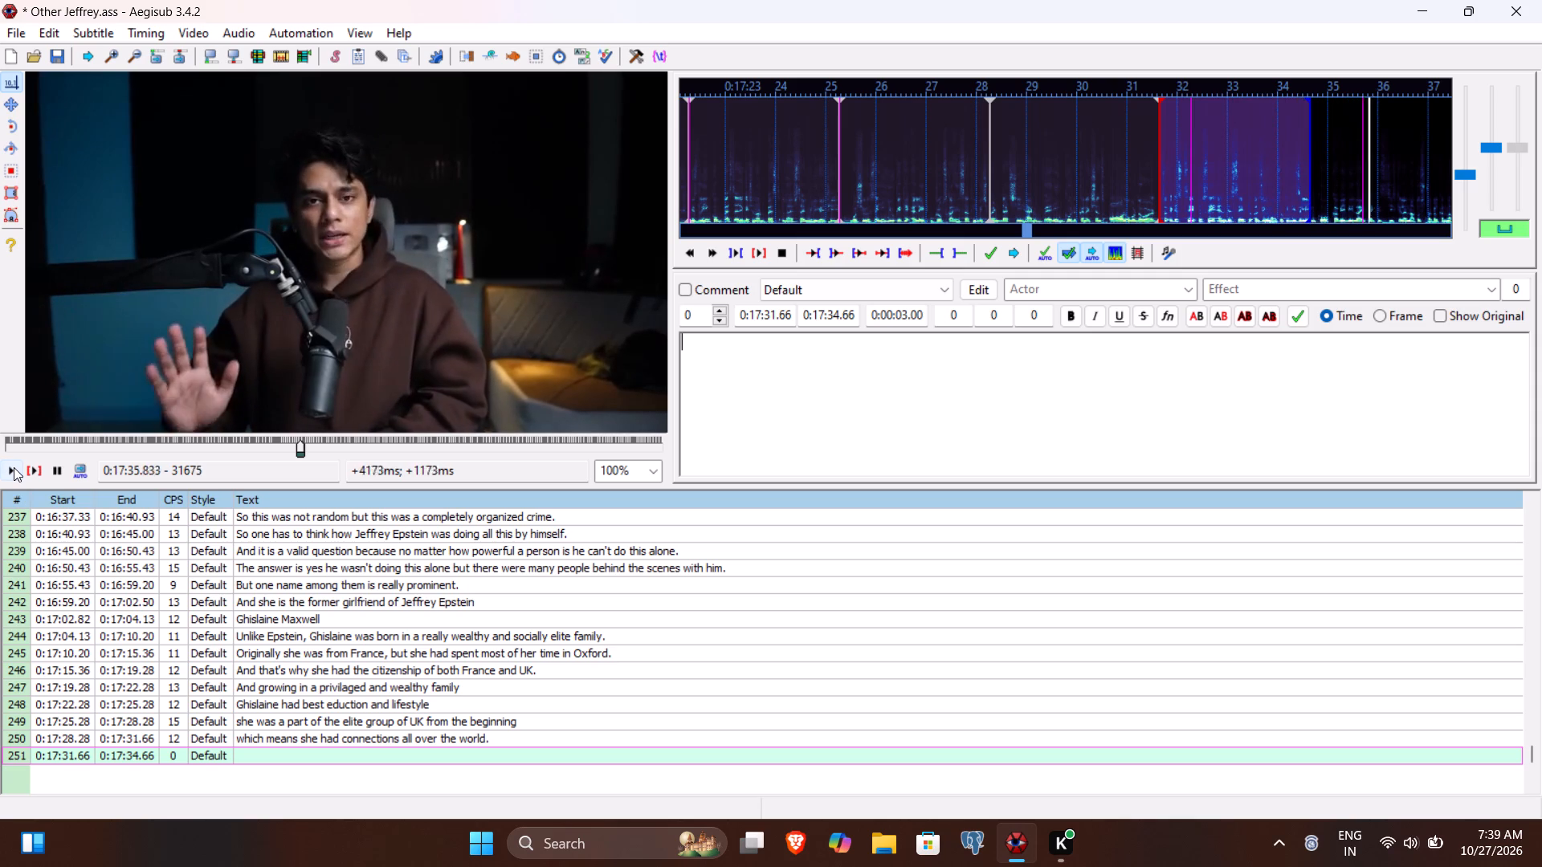
left_click(14, 467)
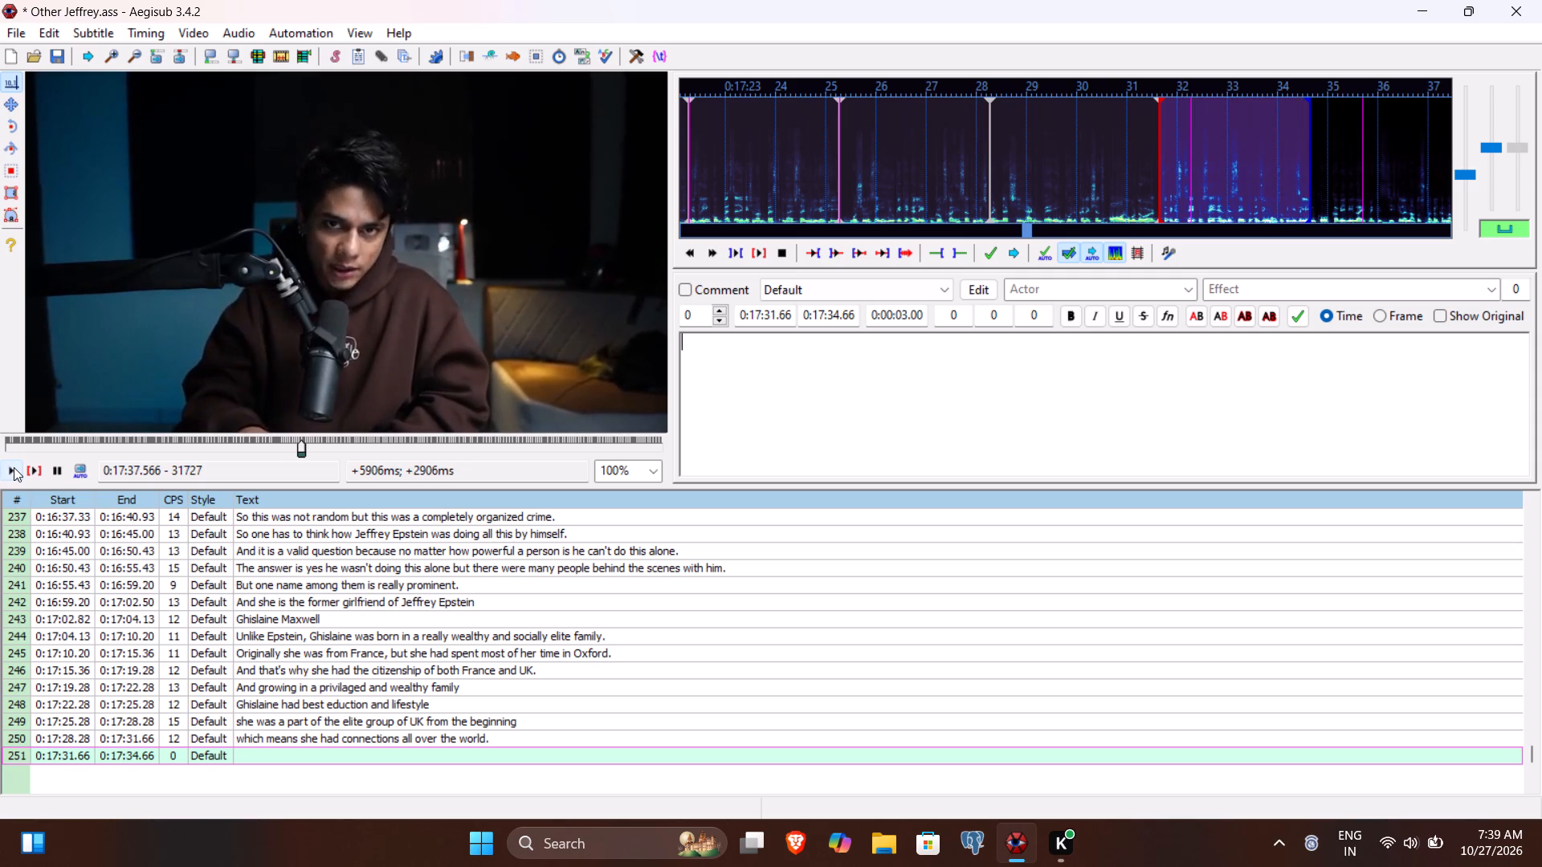
double_click(14, 467)
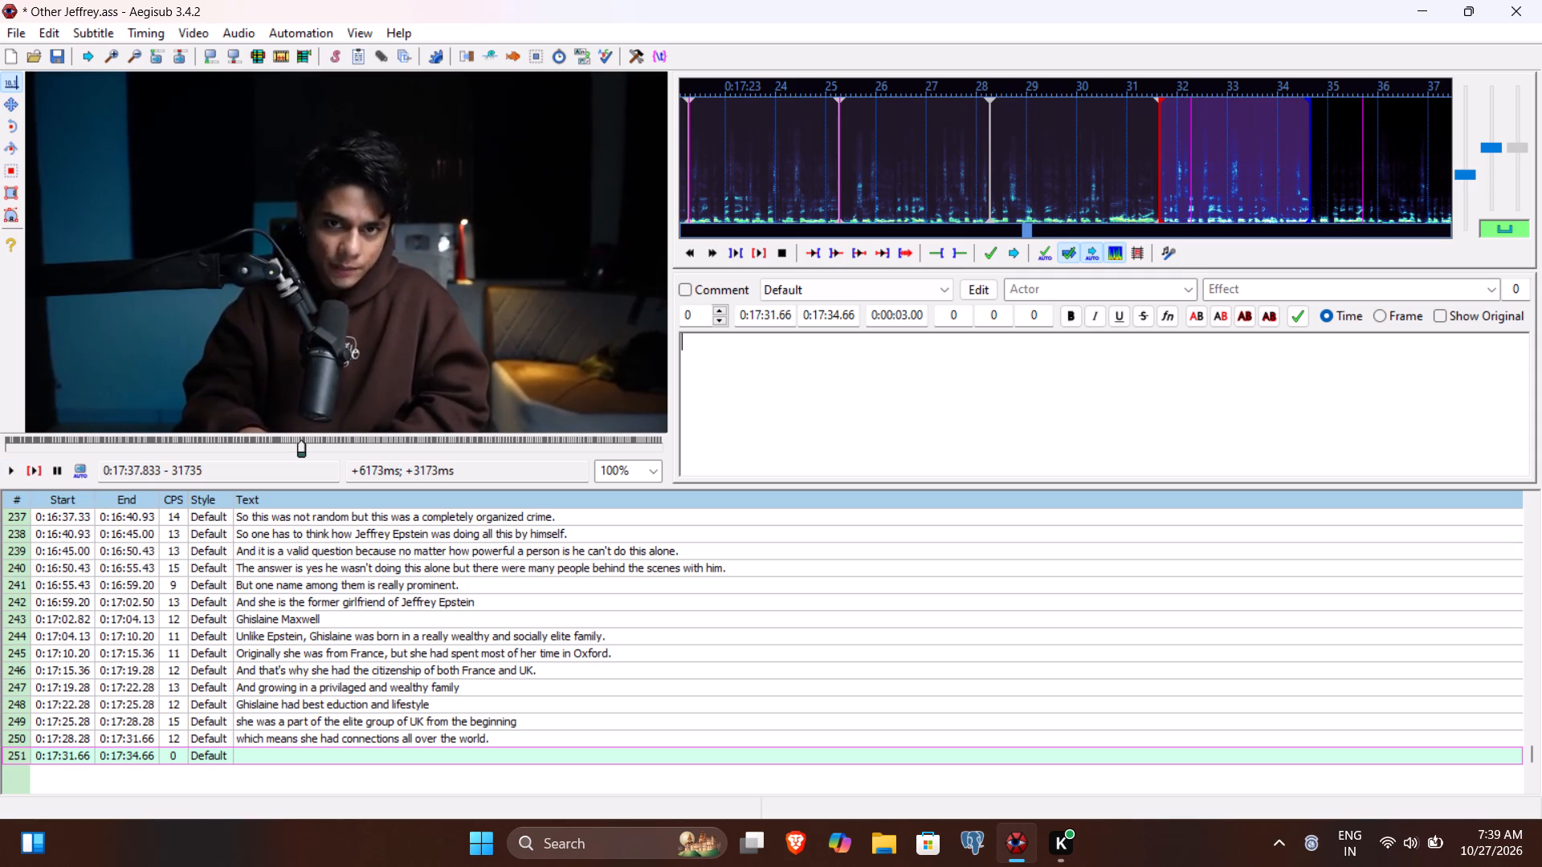
left_click(834, 318)
key("7")
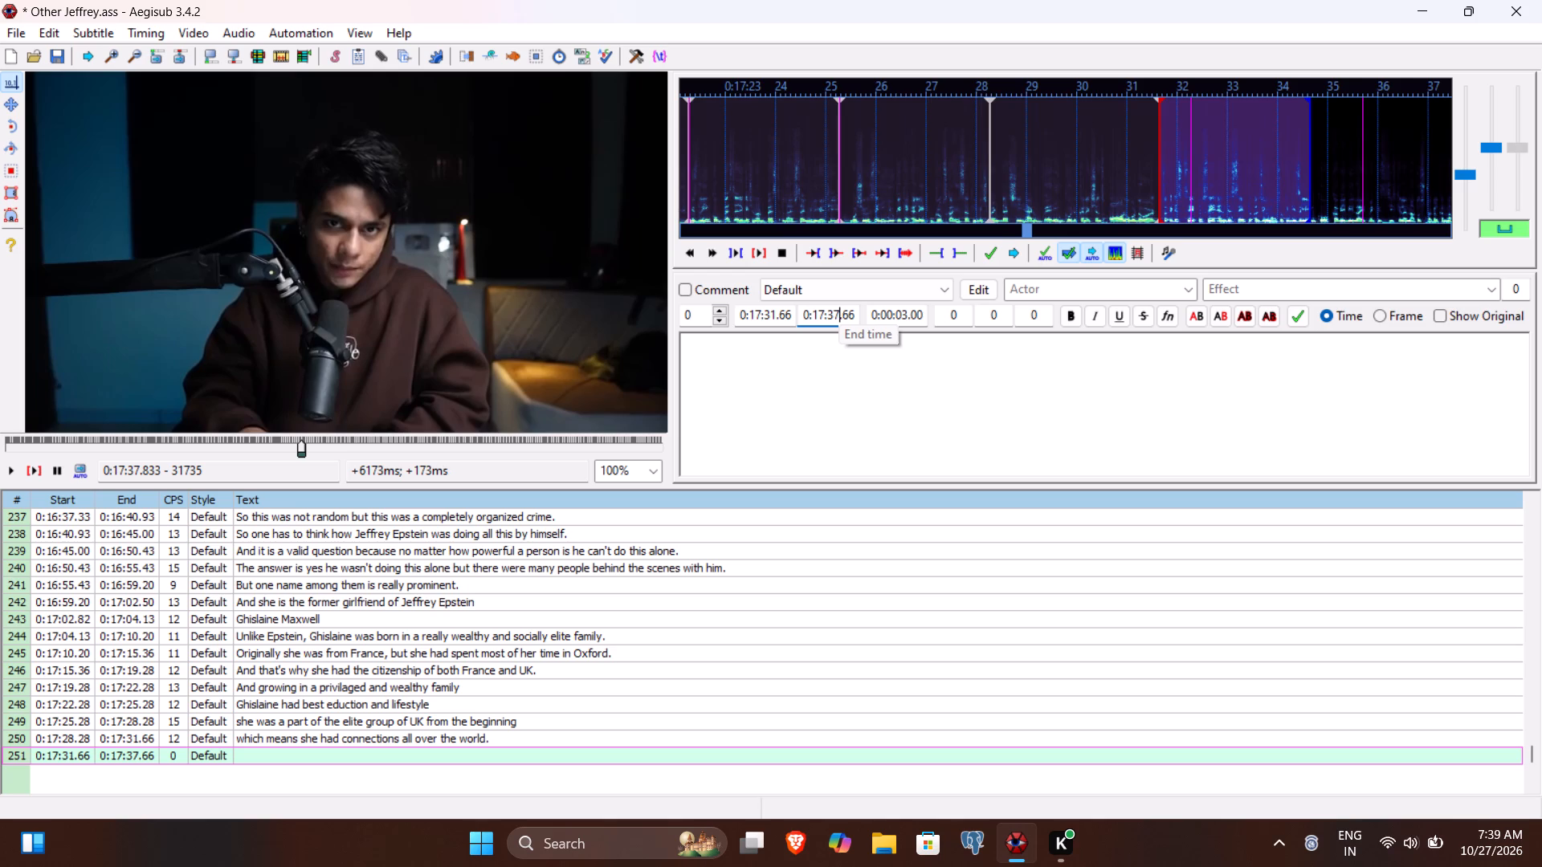
type("83")
Transcribe line 251 as "It's safe to assume and say that she never had to struggle for anything" and commit it.
left_click(823, 381)
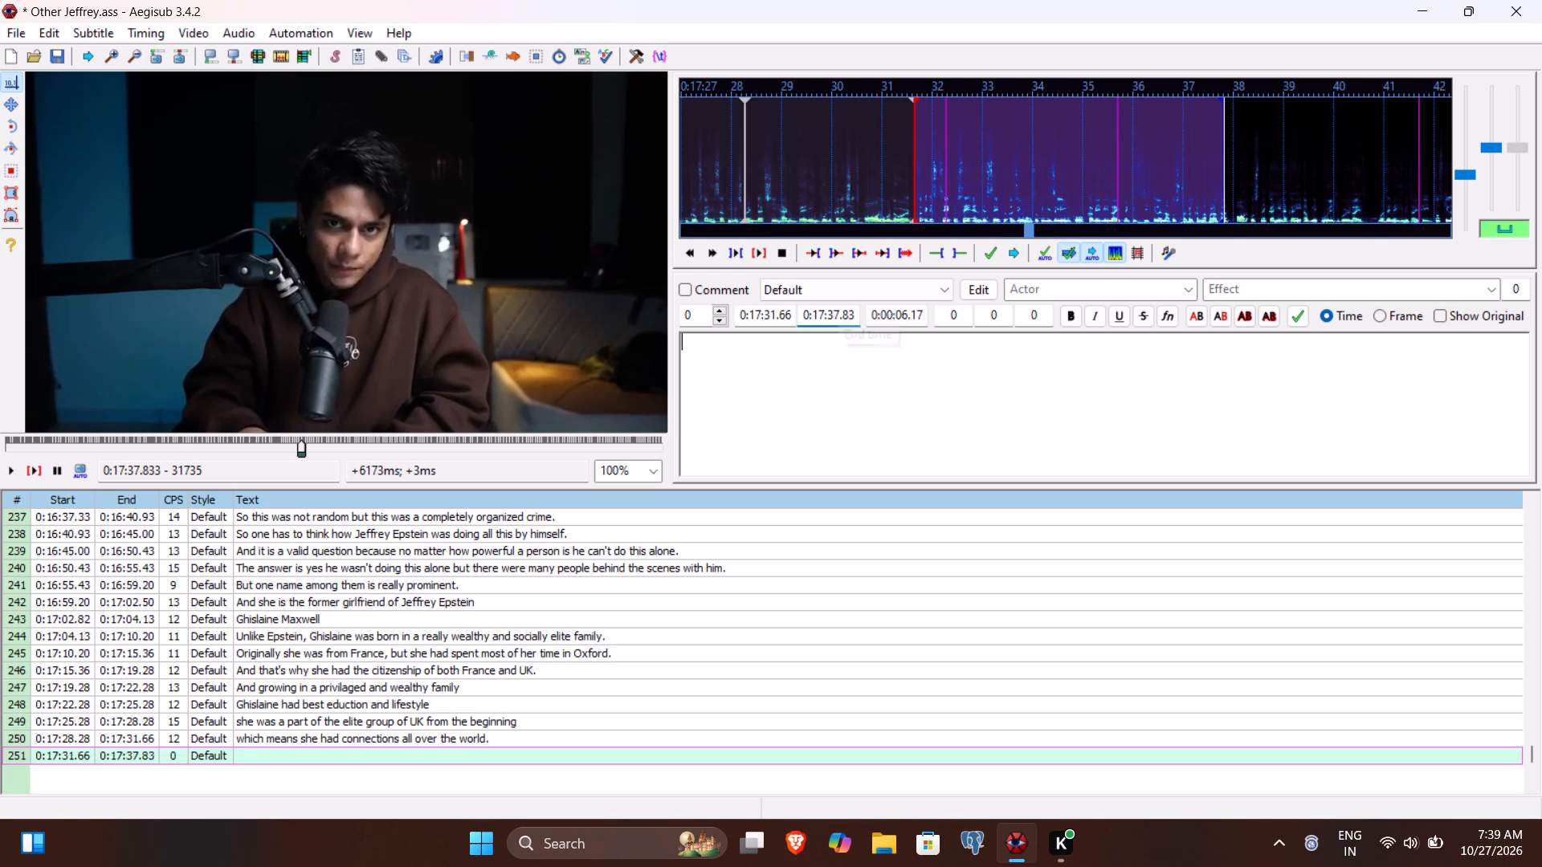
type("It's safet")
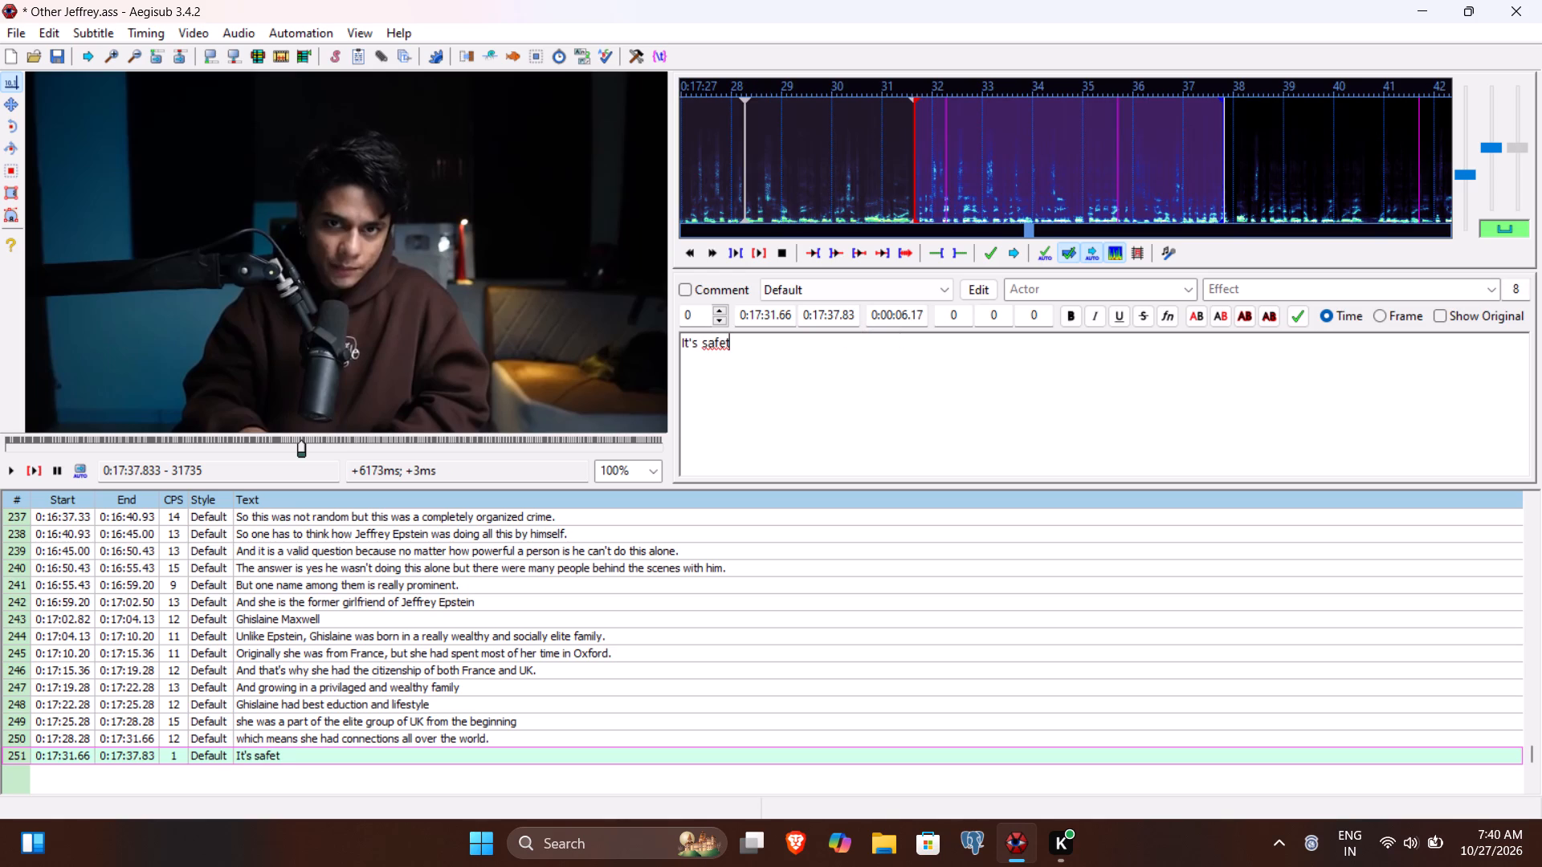
key("BackSpace")
key("space")
type("to assy")
key("BackSpace")
type("ume and say that she neve")
key("space")
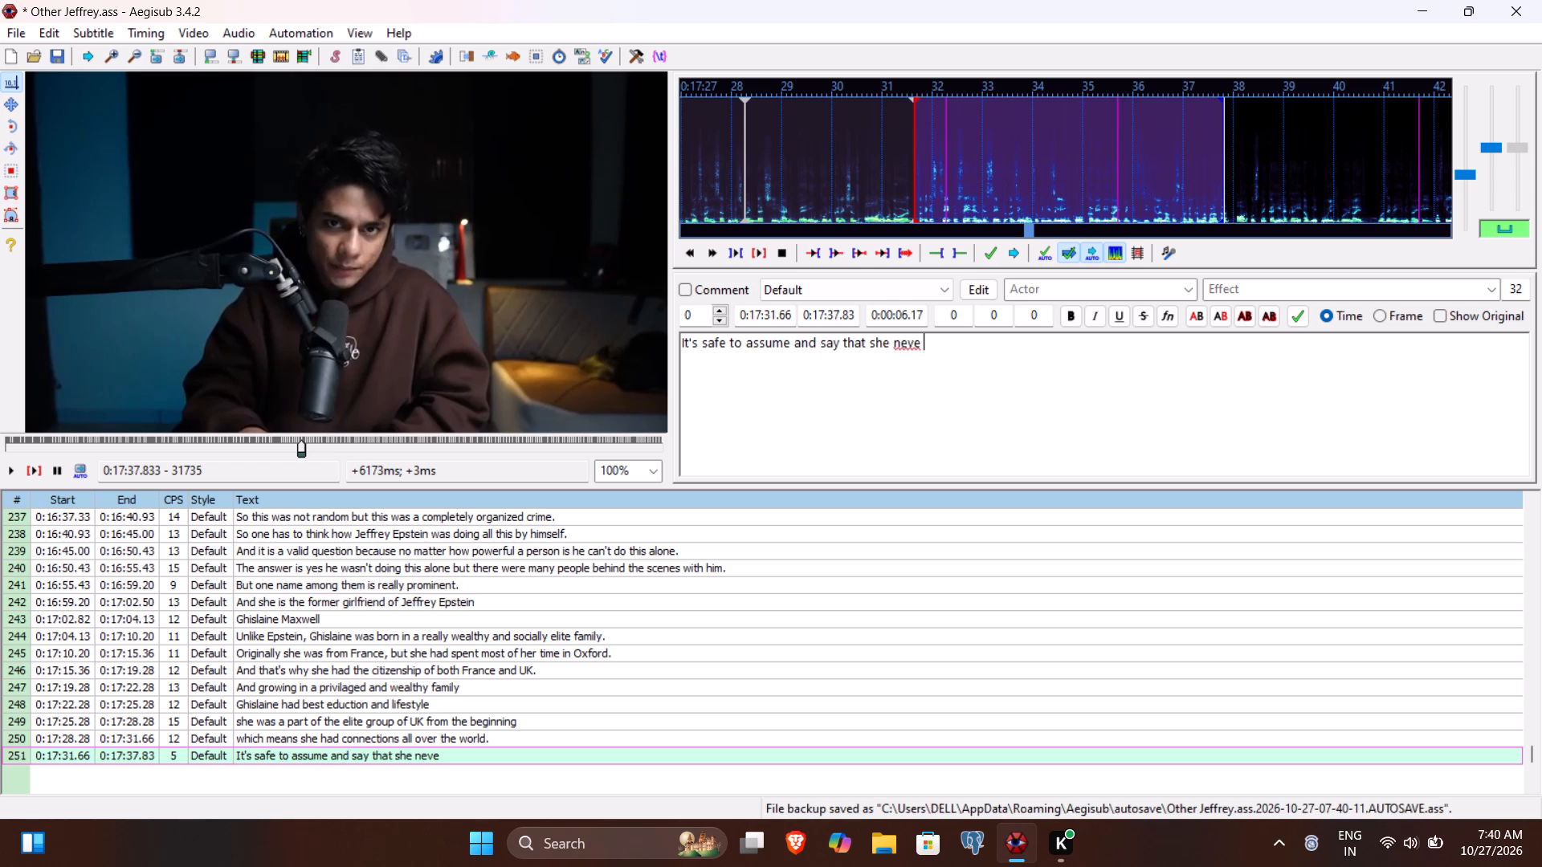
key("BackSpace")
type("r had tos")
key("BackSpace")
key("space")
type("str")
type("uggle for anything")
key("Return")
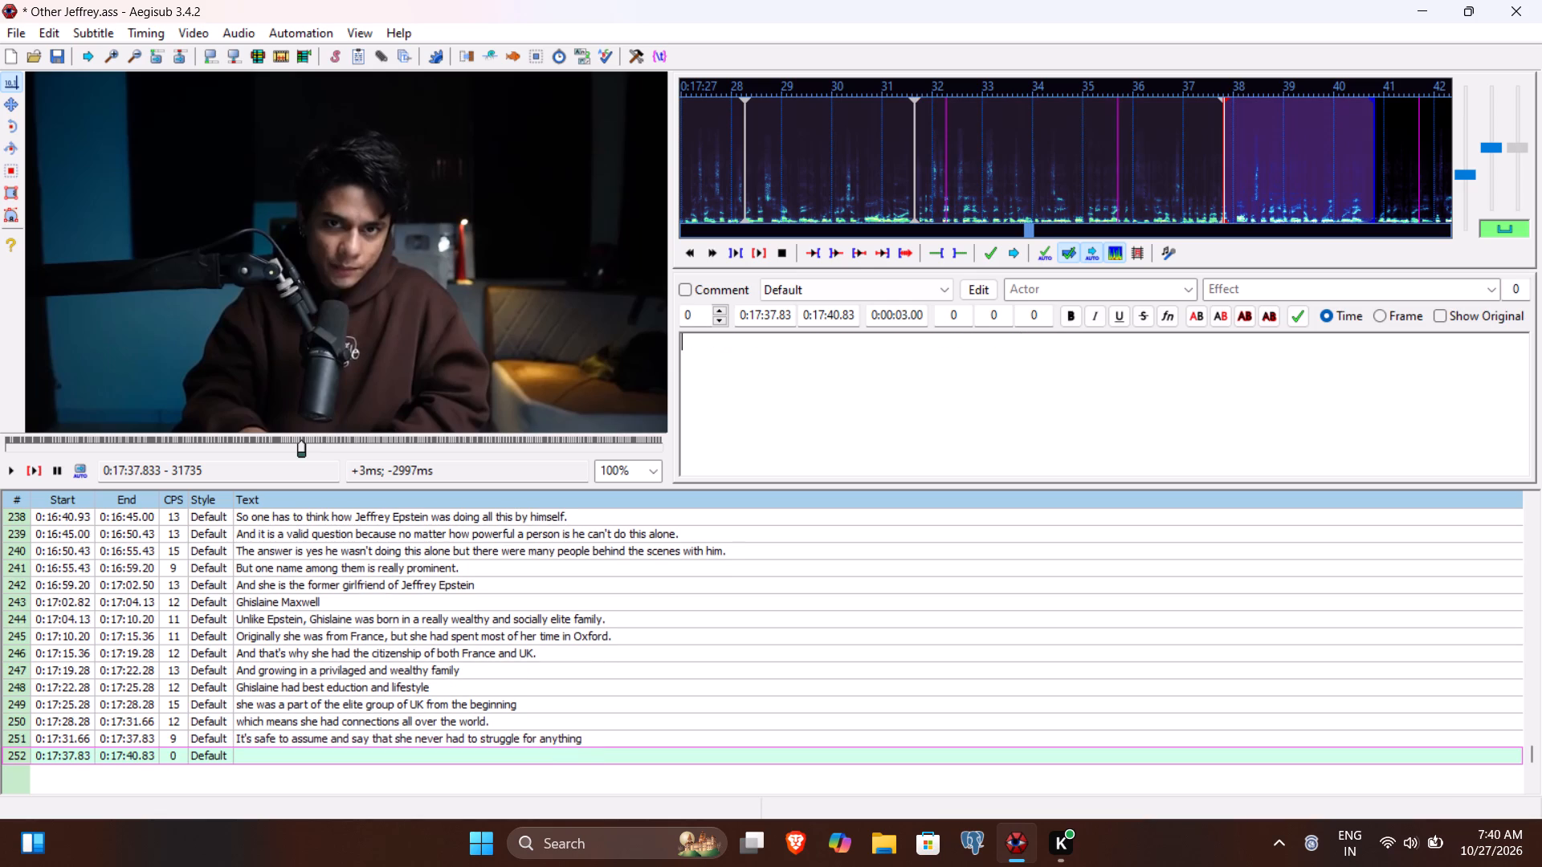
Play line 252 and slightly beyond its end, and set it to run from 0:17:38.08 to 0:17:41.80.
left_click(28, 470)
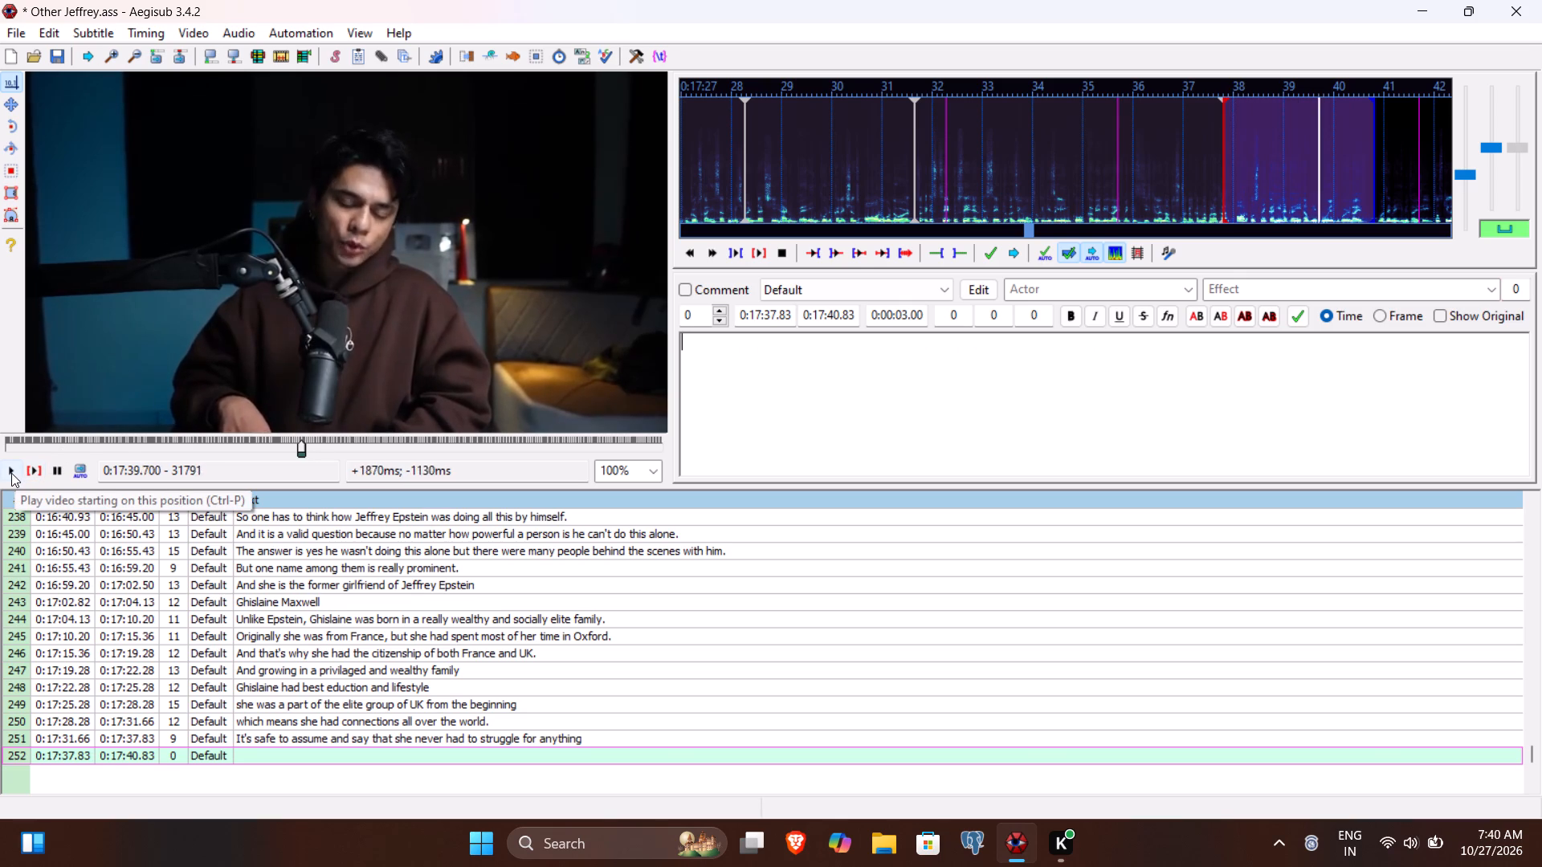
left_click(11, 473)
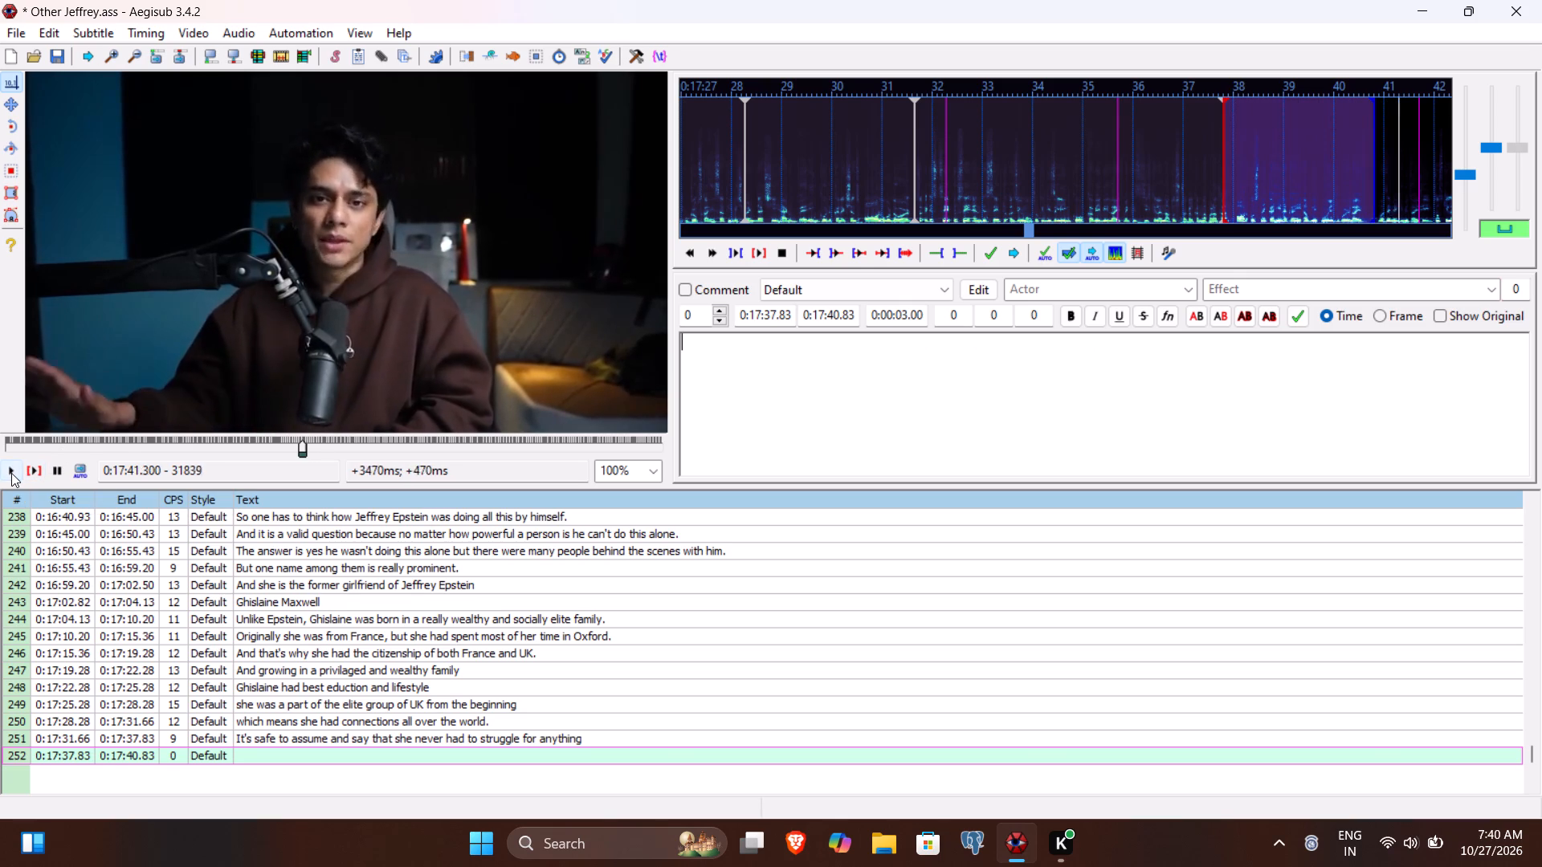
left_click(11, 473)
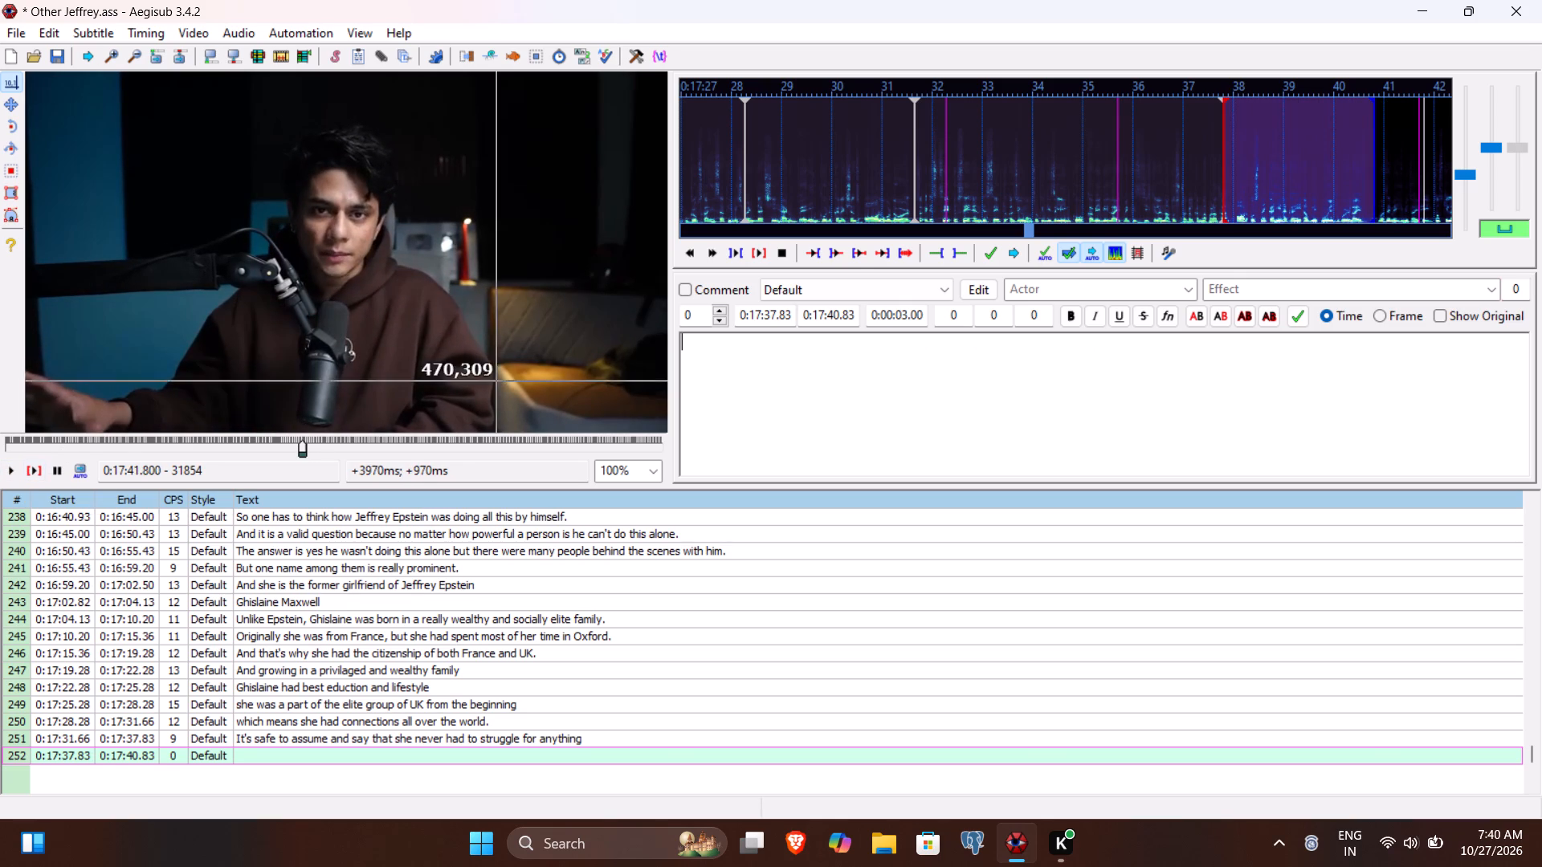
left_click(829, 315)
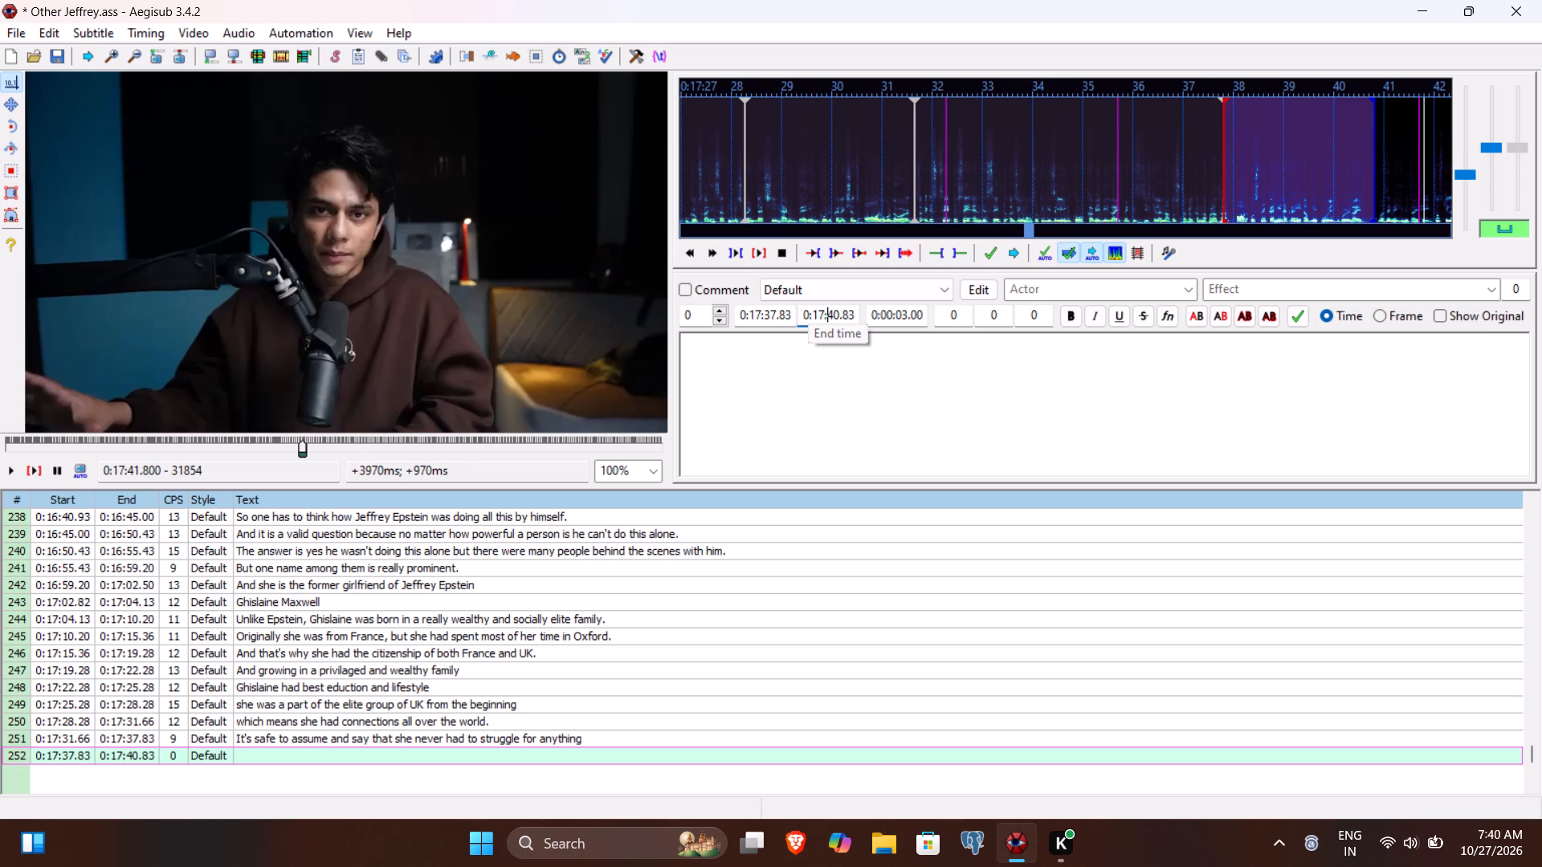
type("4180")
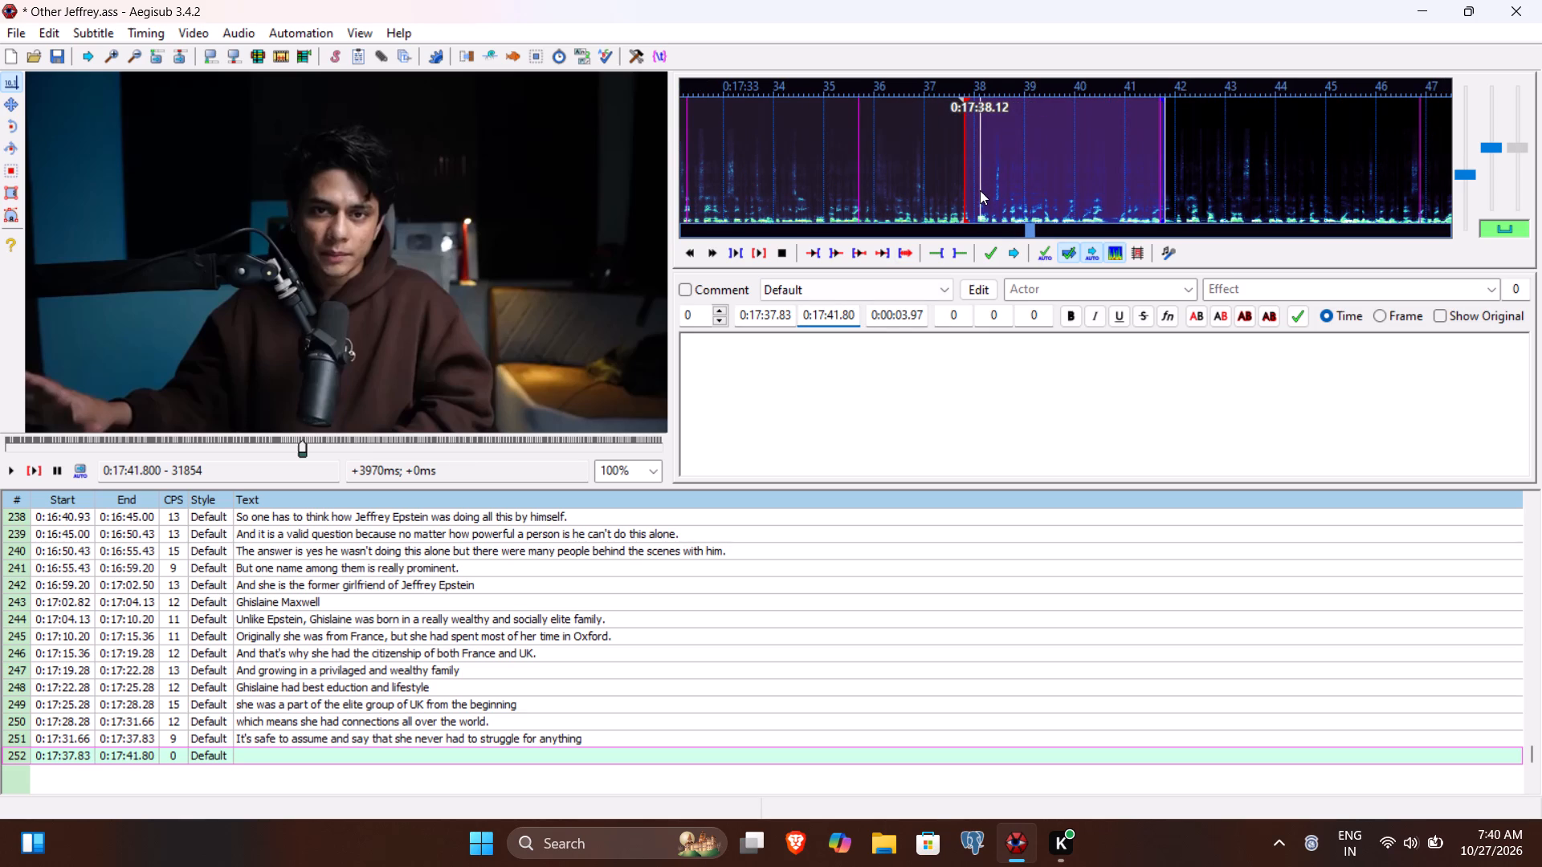
left_click(772, 317)
type("808")
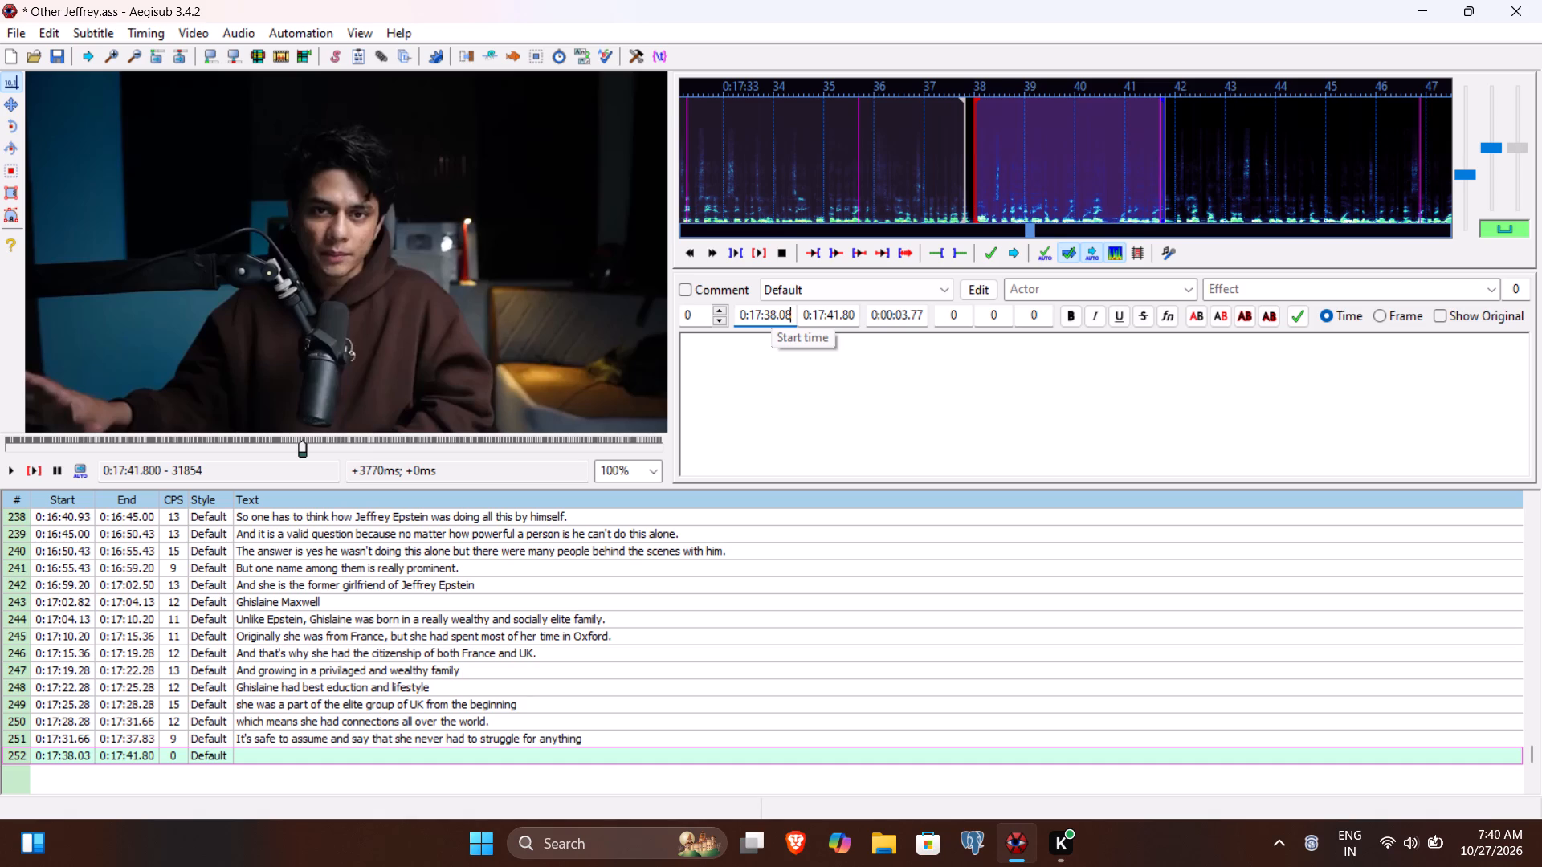
Transcribe line 252 as "or she had spent her life in comfort.", replaying it to check the wording, and commit it.
left_click(775, 388)
type("or she had any")
key("space")
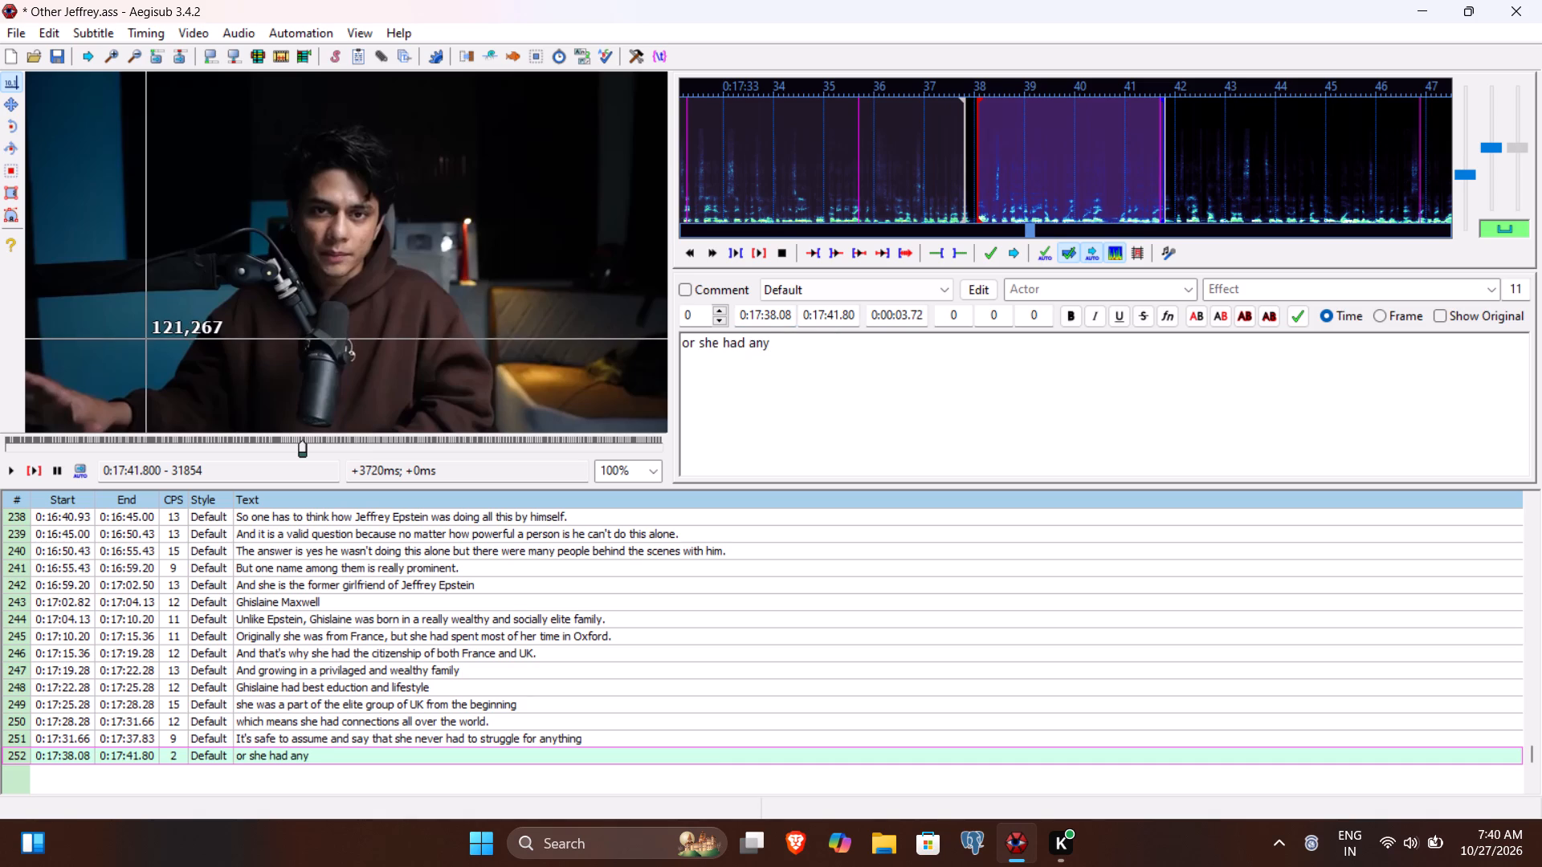
left_click(43, 469)
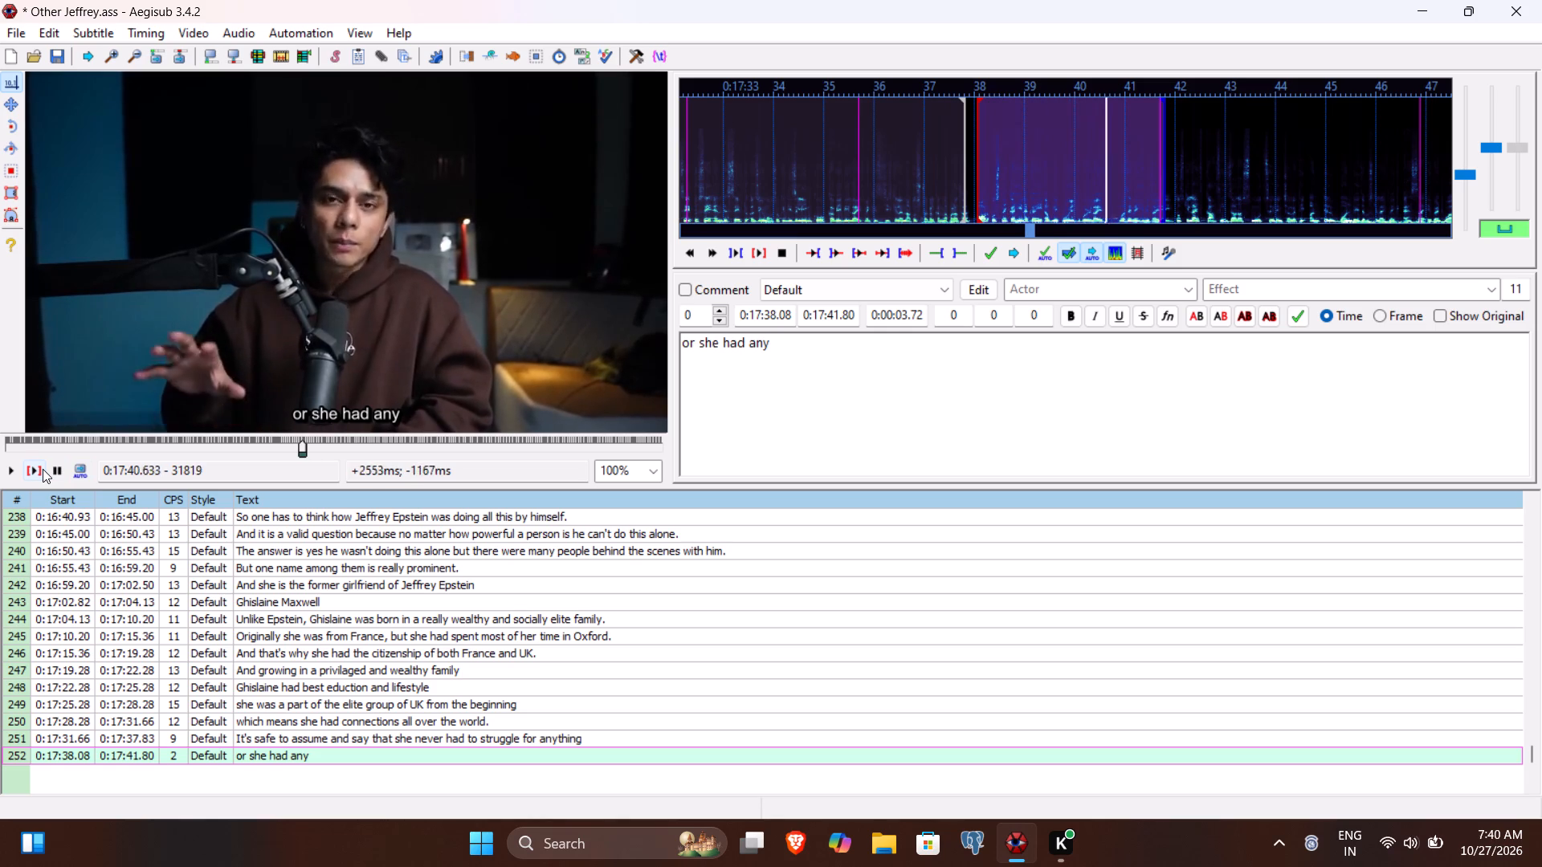
key("BackSpace")
key("BackSpace")
key("BackSpace")
key("BackSpace")
type("soen")
key("BackSpace")
key("BackSpace")
key("BackSpace")
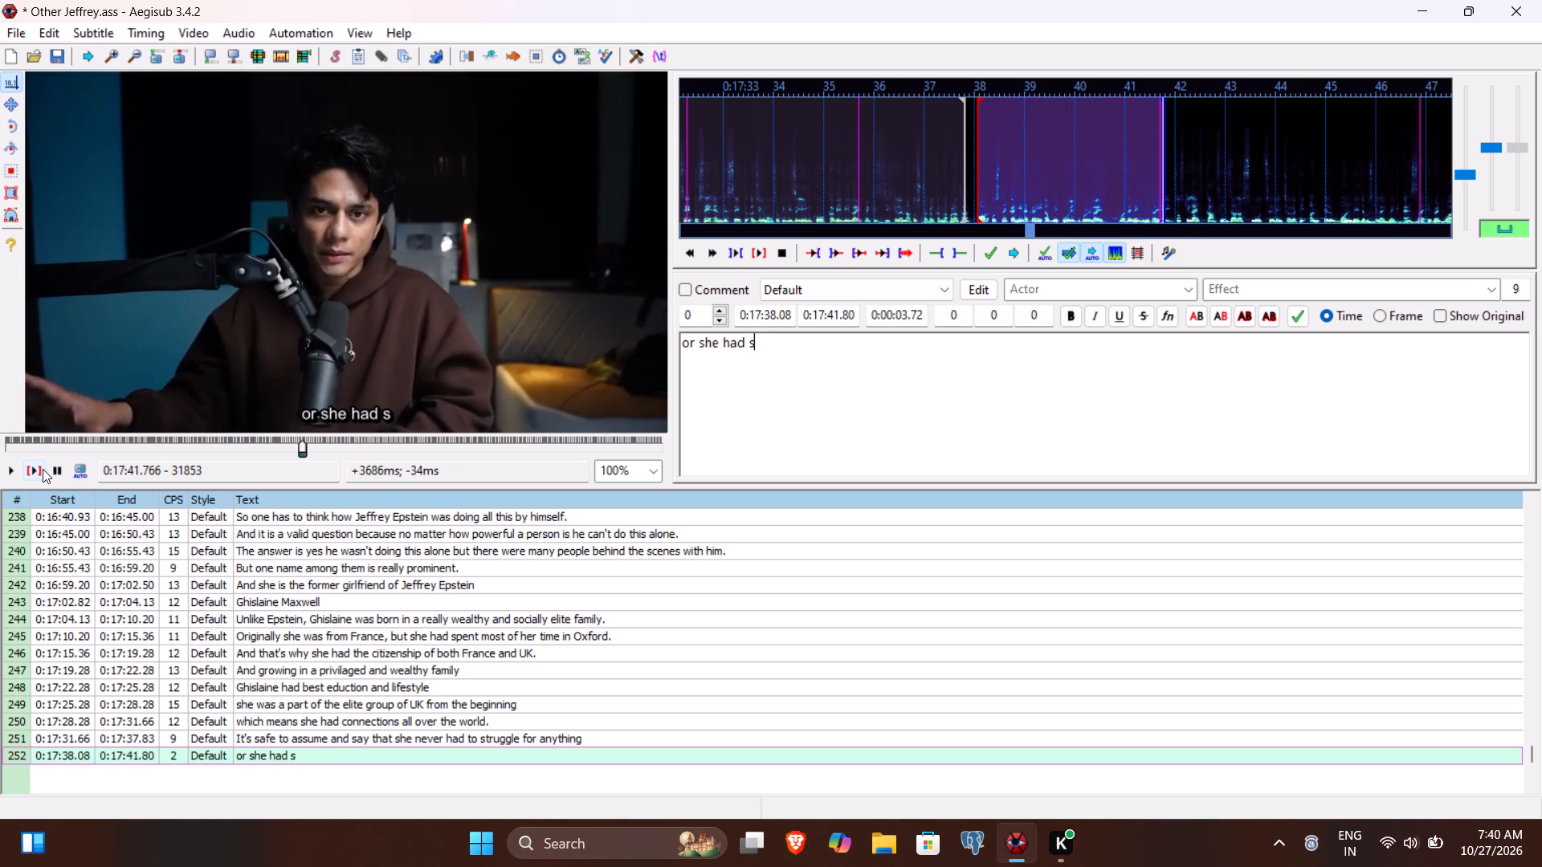
type("pent her life in comfort.")
key("Return")
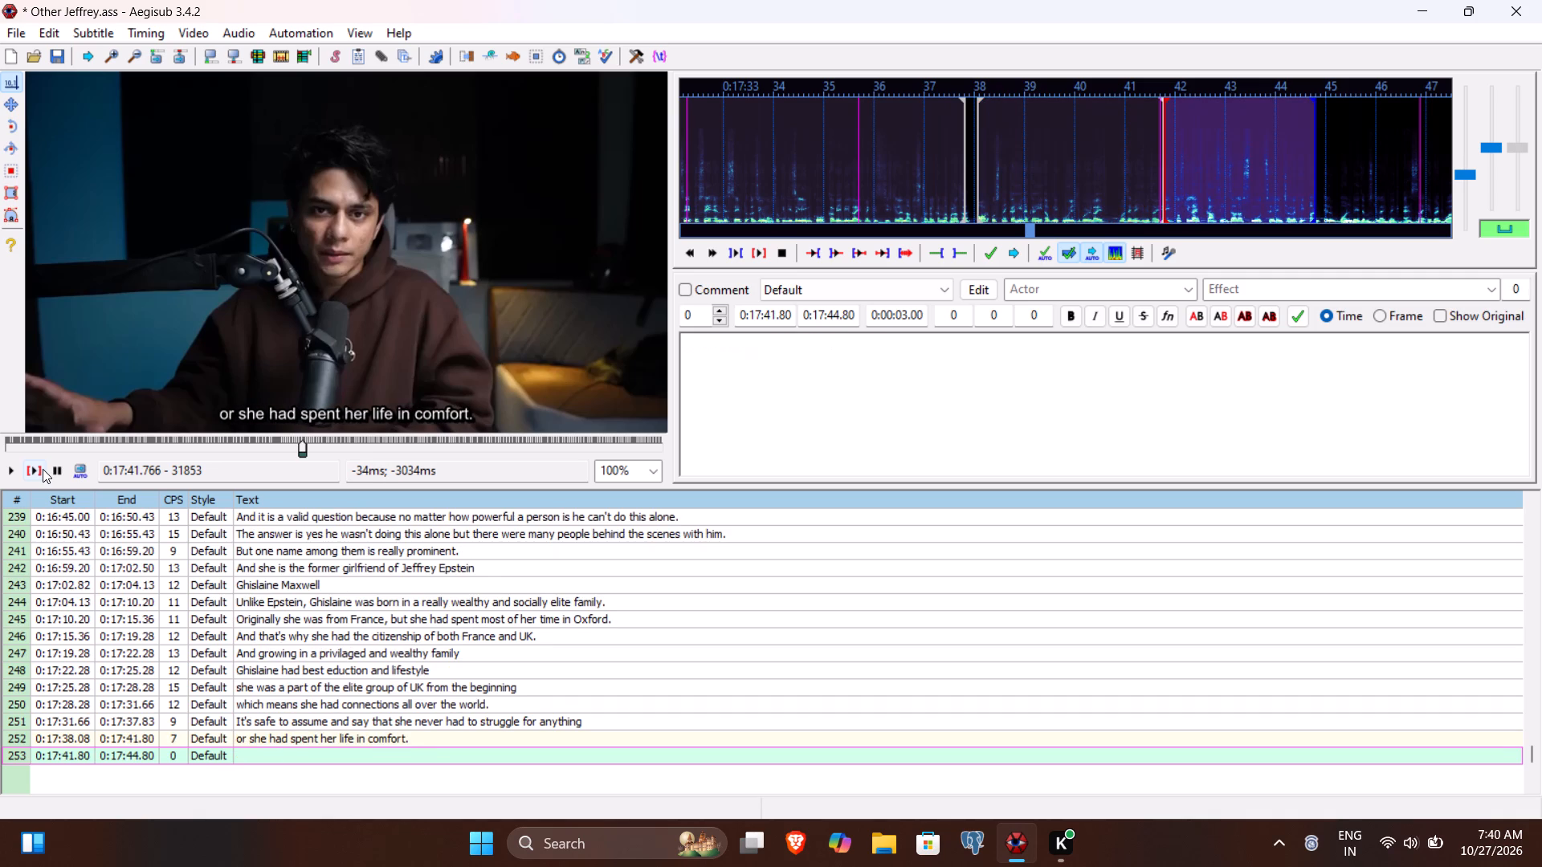
Play line 253 up to the end of its phrase and set its end time to 0:17:44.63.
left_click(43, 469)
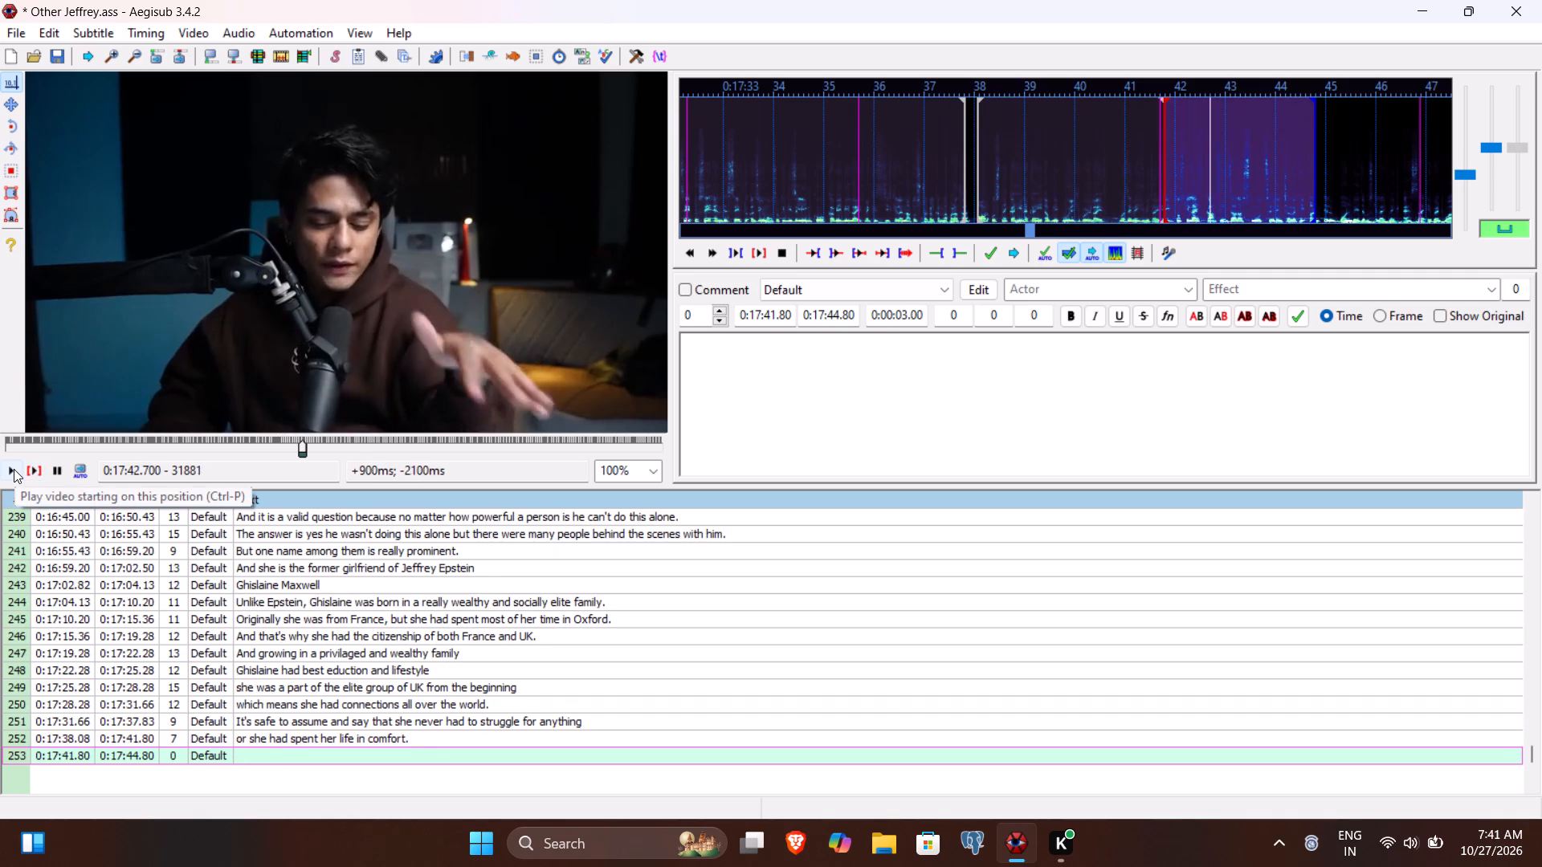
left_click(14, 469)
left_click(14, 469)
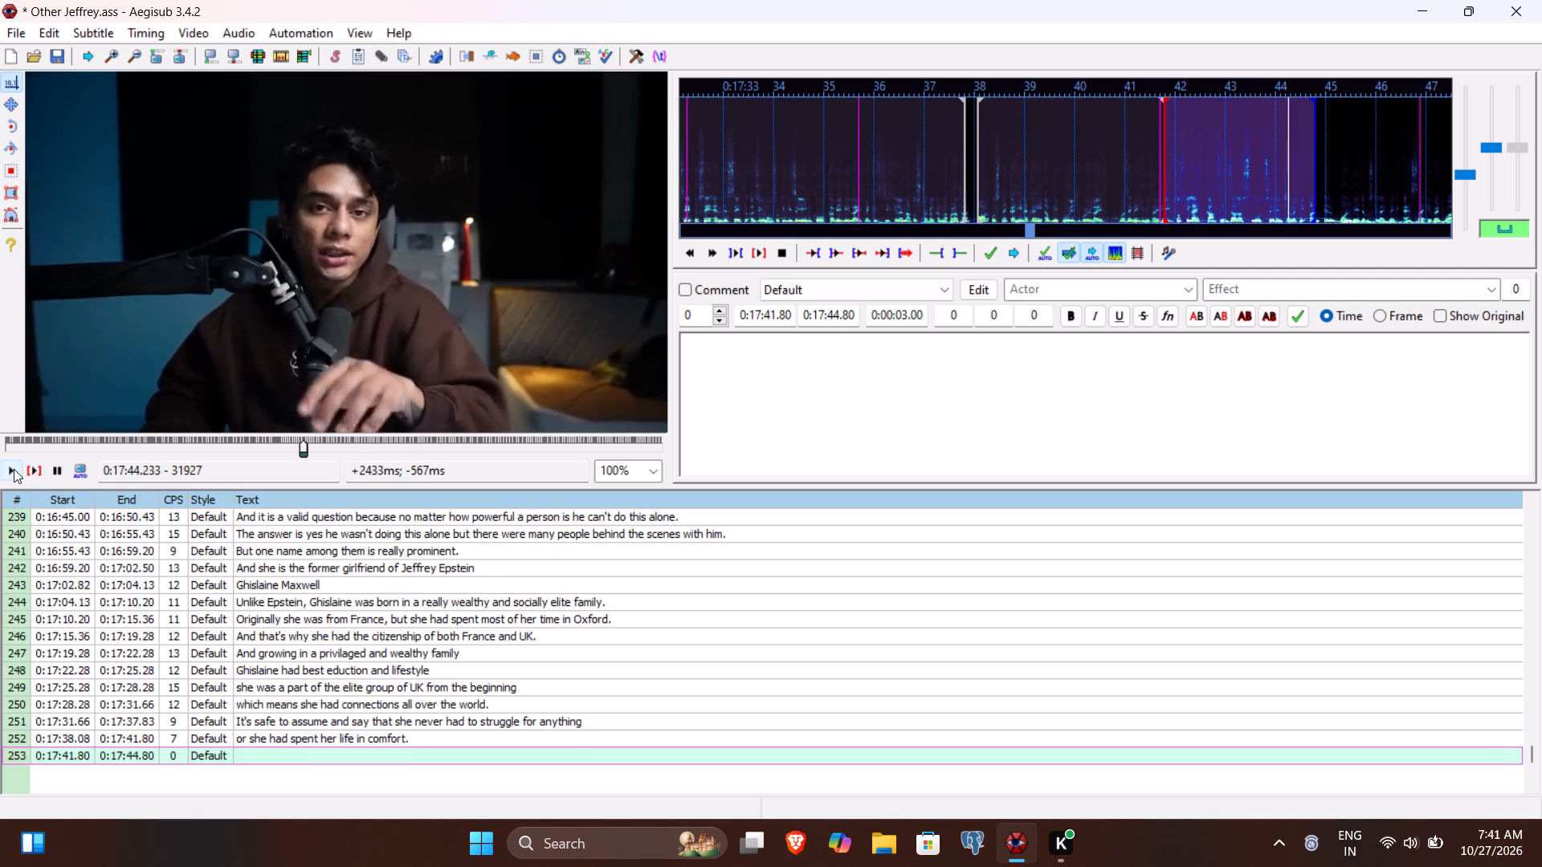
left_click(14, 469)
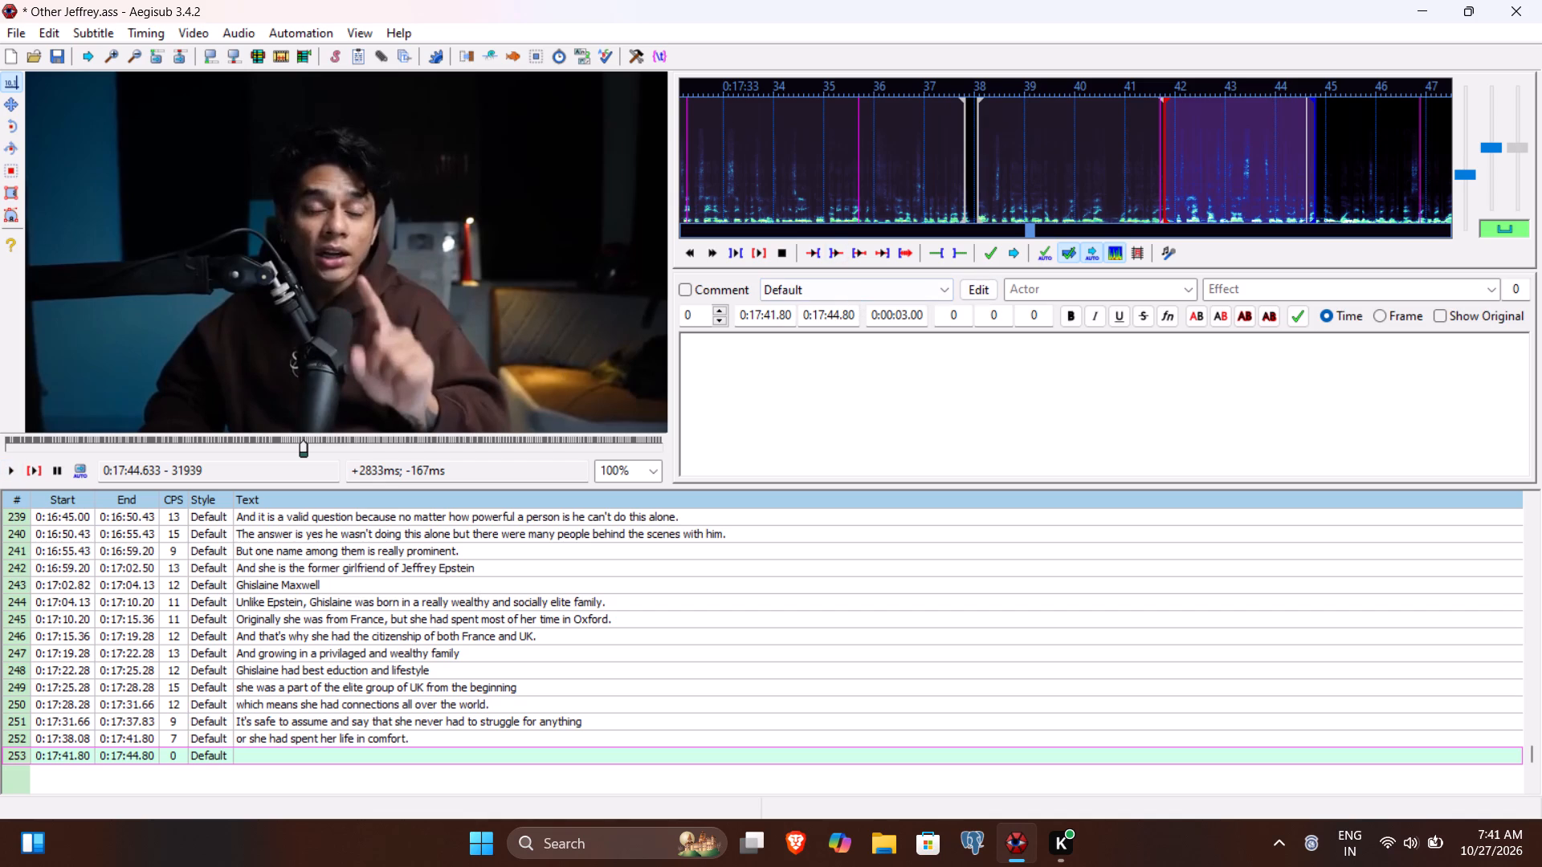
left_click(839, 315)
type("63")
key("shift+s")
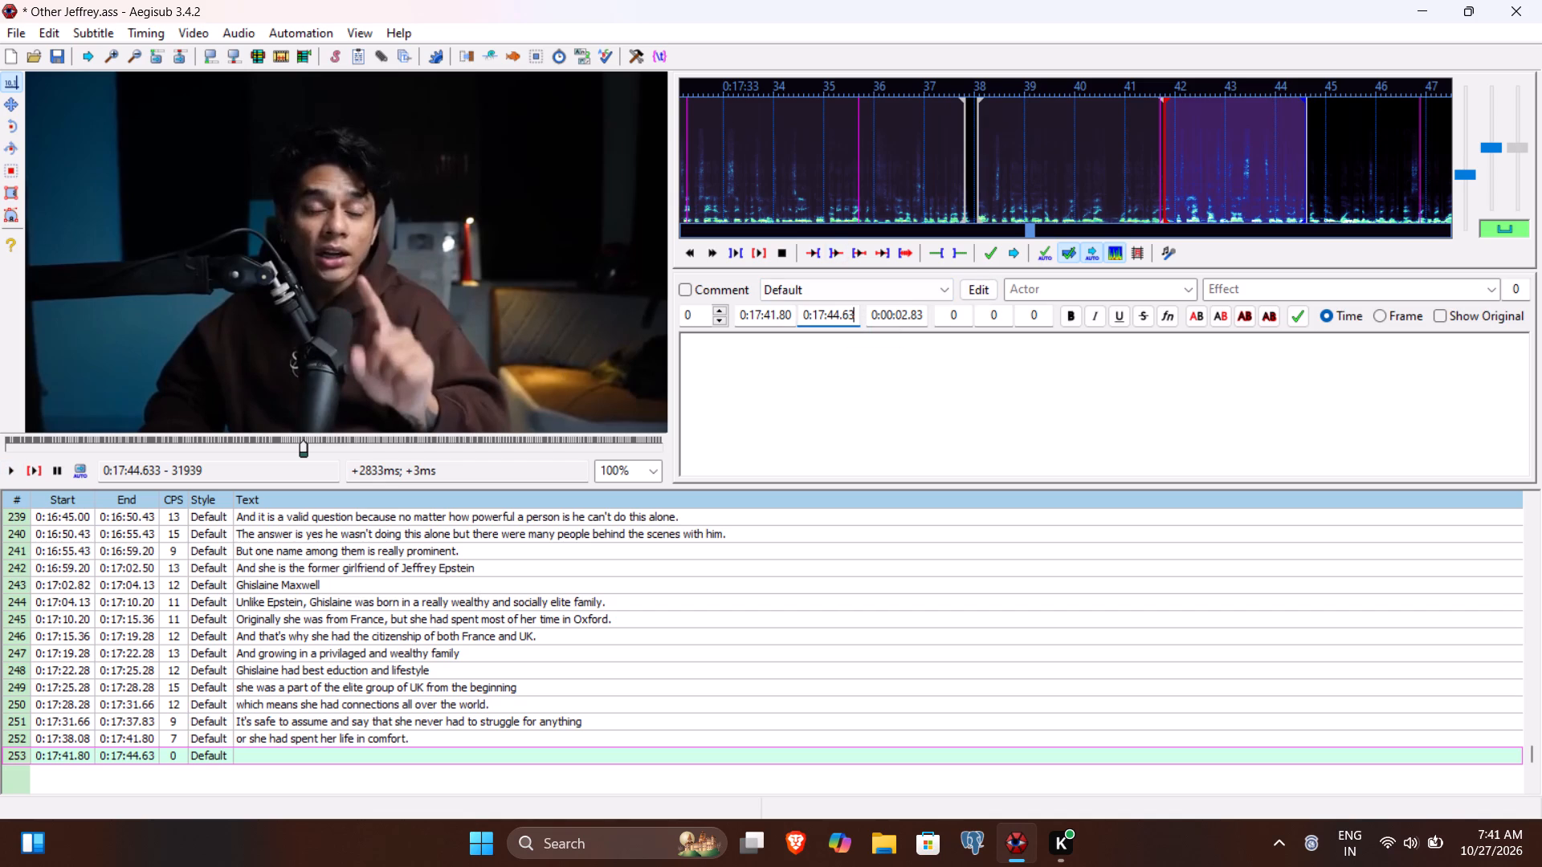
Transcribe line 253 as "so her life was sailing smoothly" and commit it.
left_click(830, 340)
type("so her life was sailing smoothly")
key("Return")
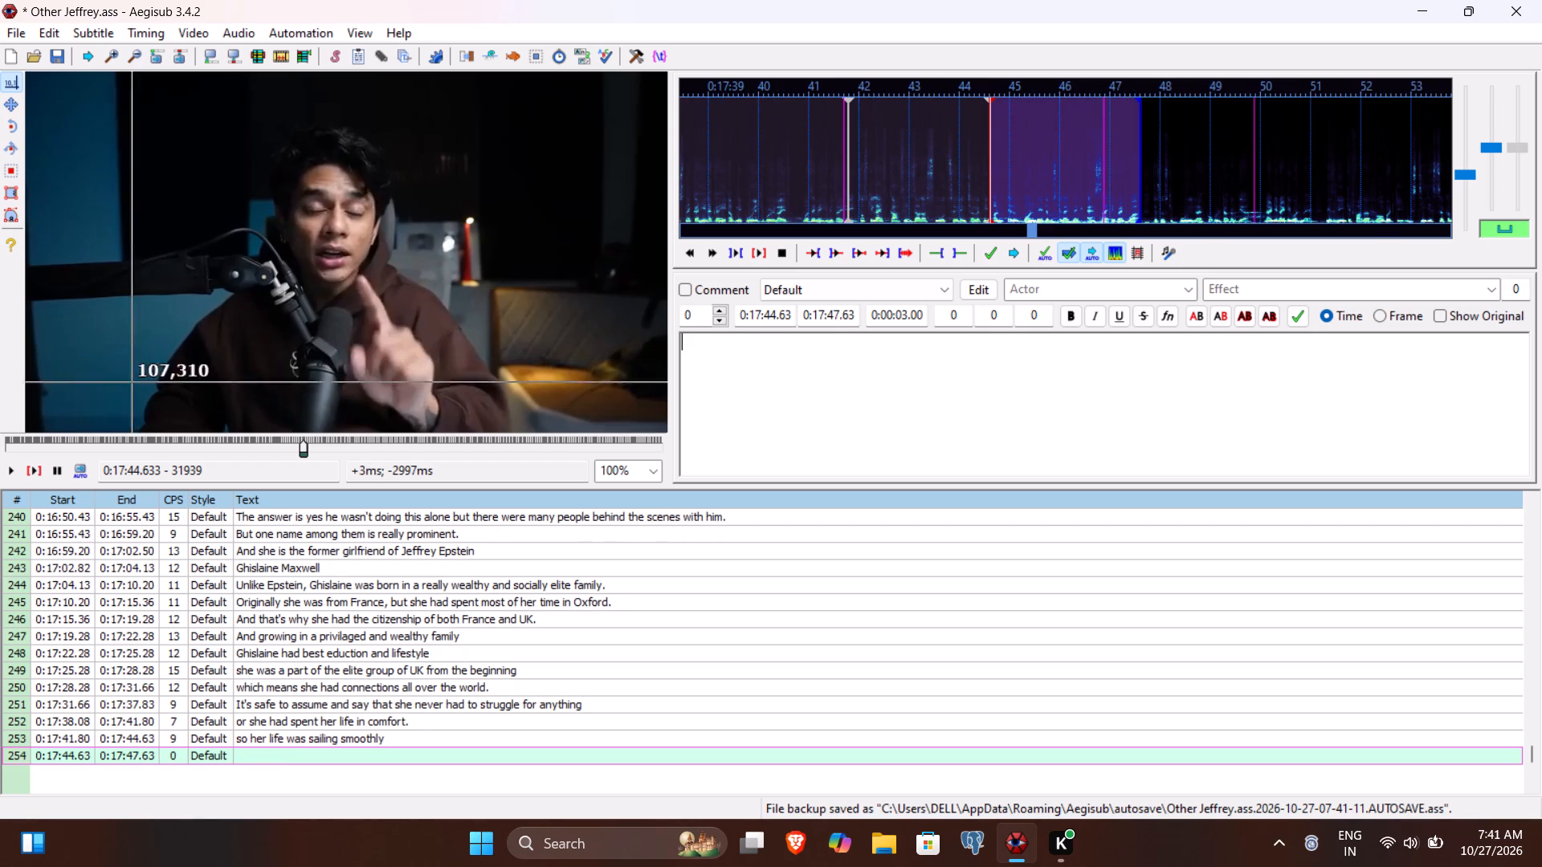
Play line 254, transcribe it as "until one day on which something happened", and commit it.
left_click(42, 463)
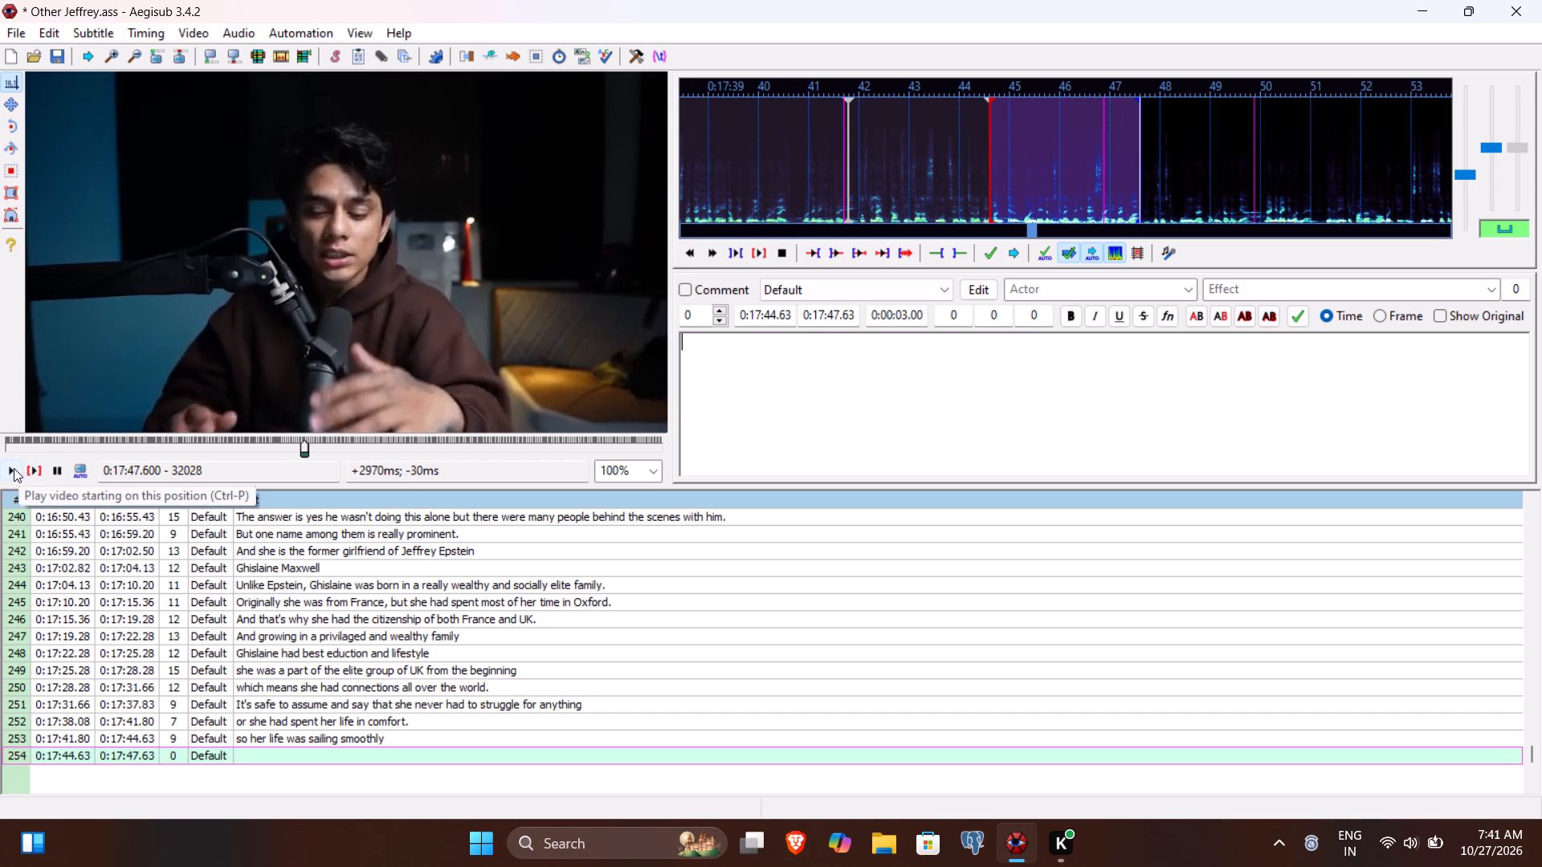
type("until one day")
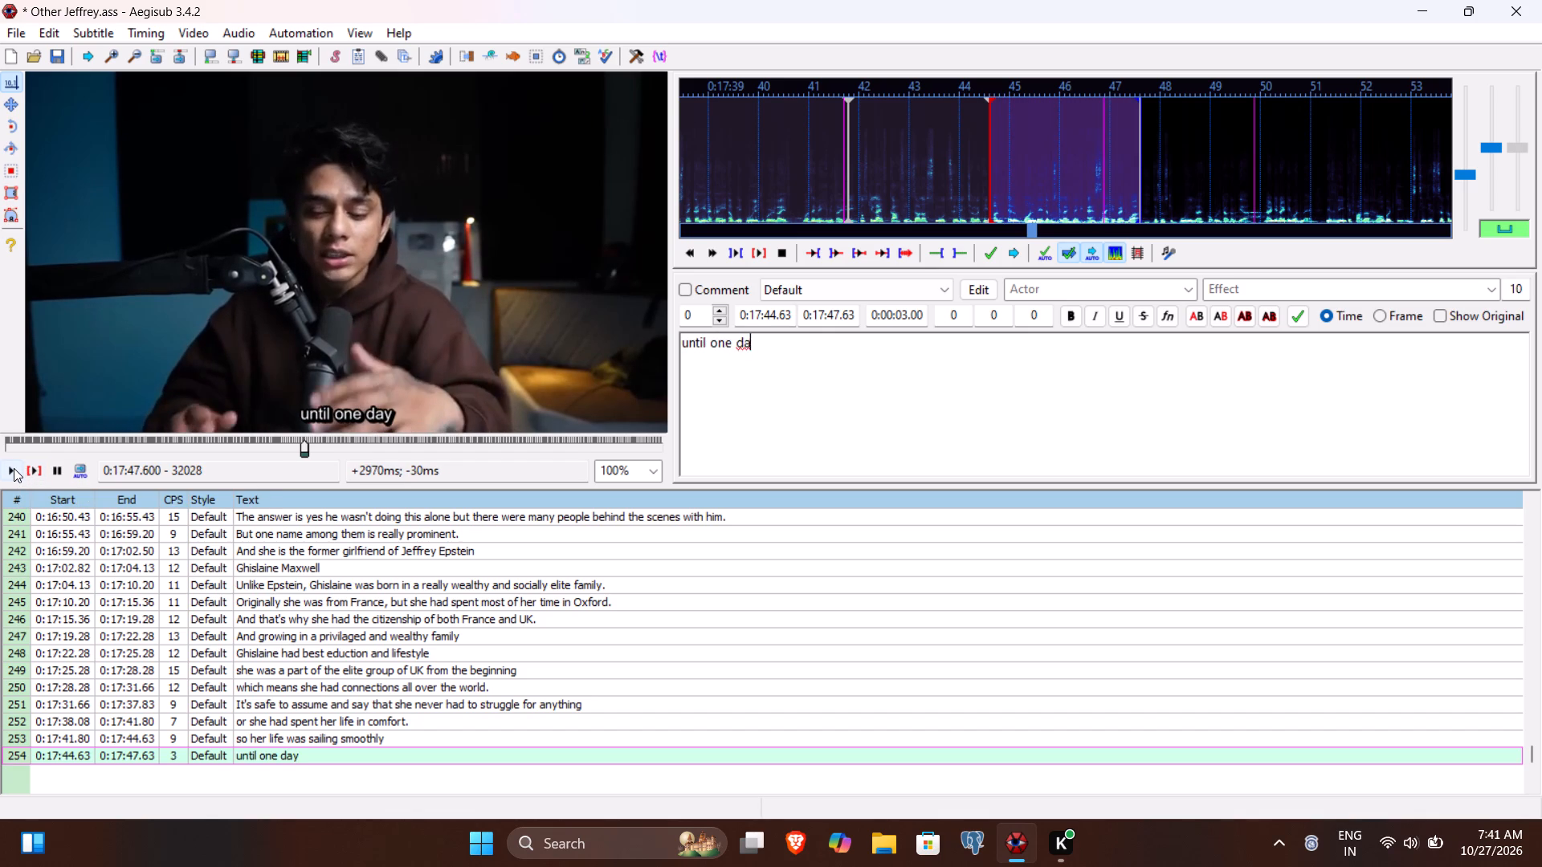
key("space")
type("on w")
type("hich soe")
key("BackSpace")
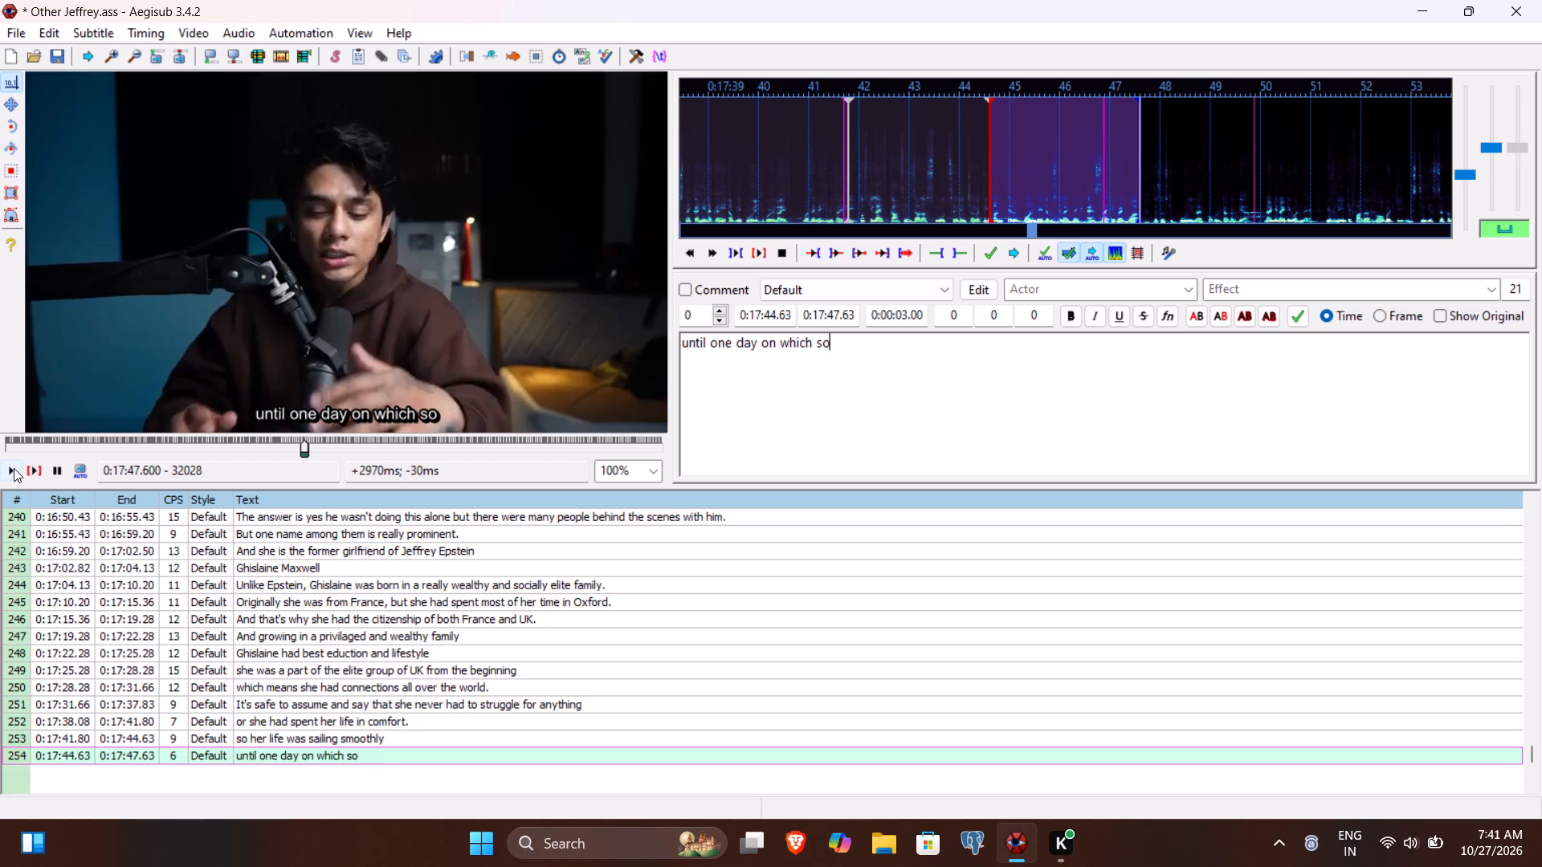
type("me")
type("thing happened")
key("Return")
Play line 255 up to the end of its phrase and set its end time to 0:17:49.83.
left_click(40, 474)
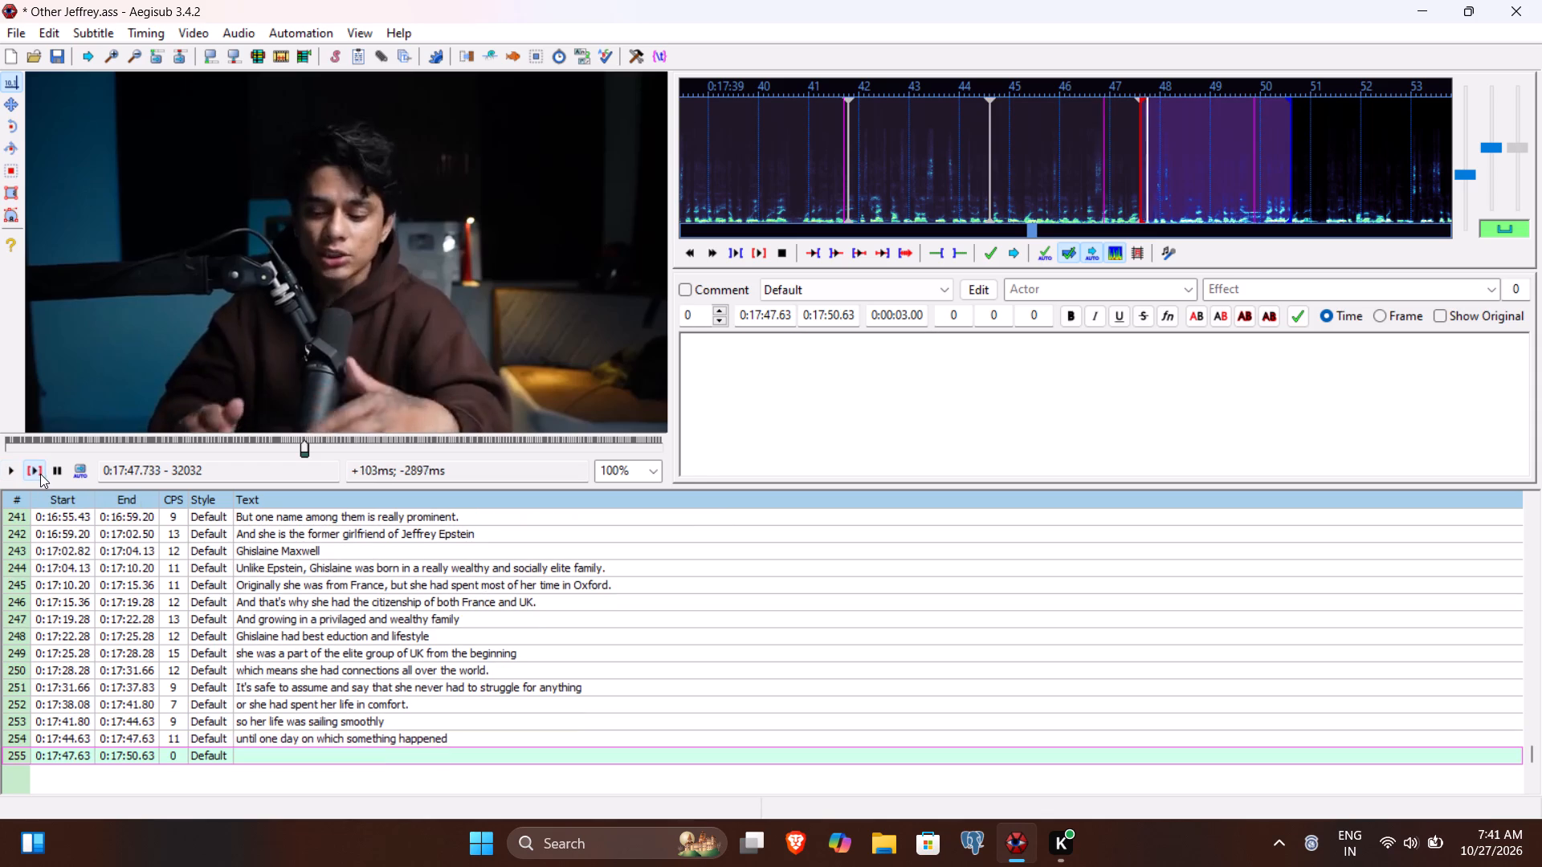
left_click(11, 470)
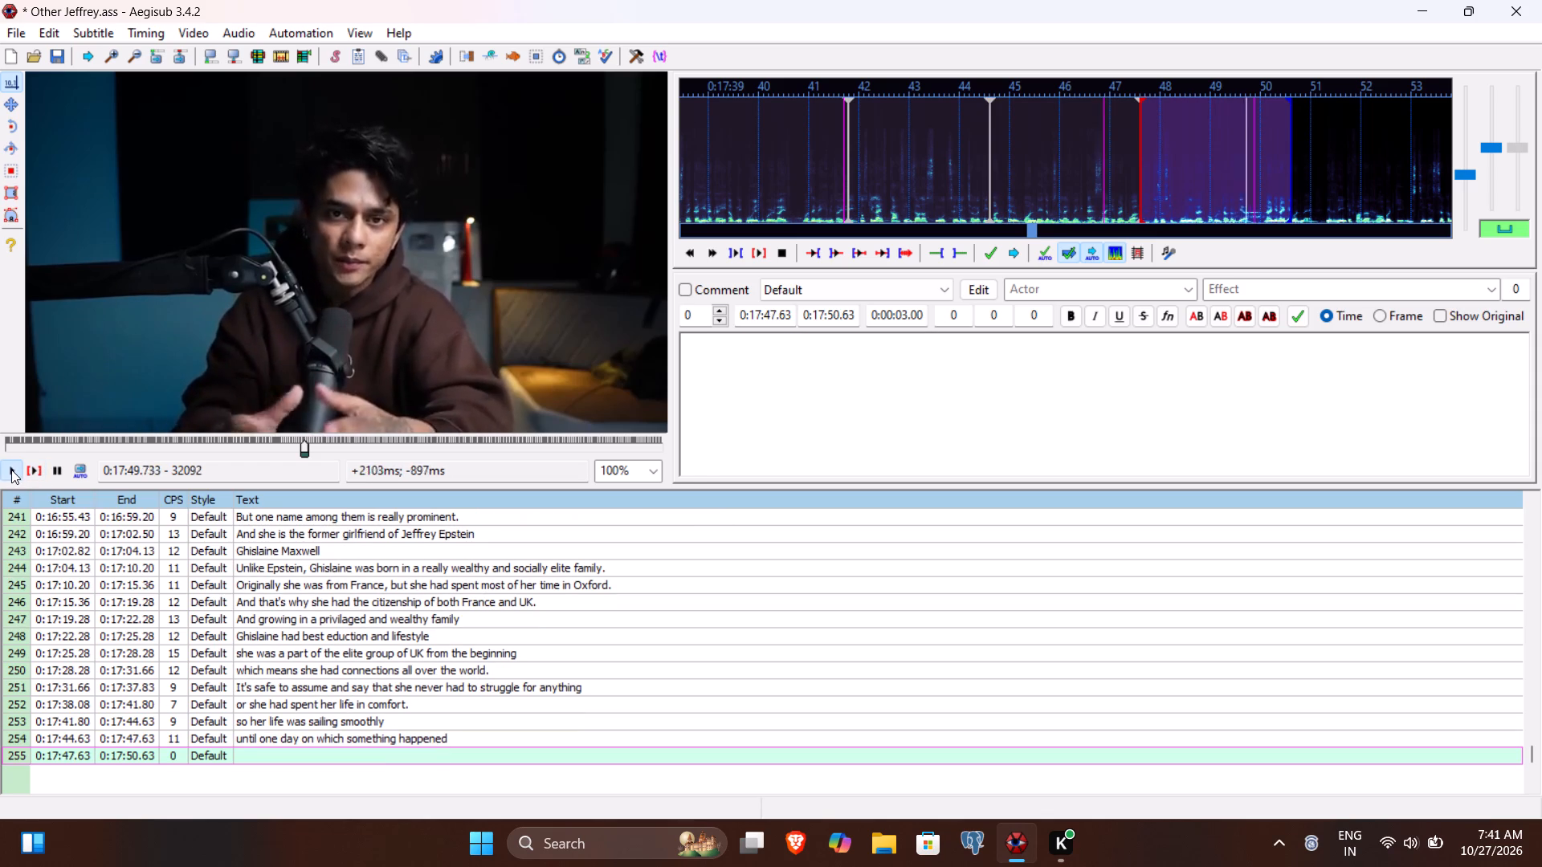
left_click(826, 317)
type("49")
type("83")
Transcribe line 255 as "which flipped her entire world." and commit it.
left_click(829, 378)
type("which flipped her entire word")
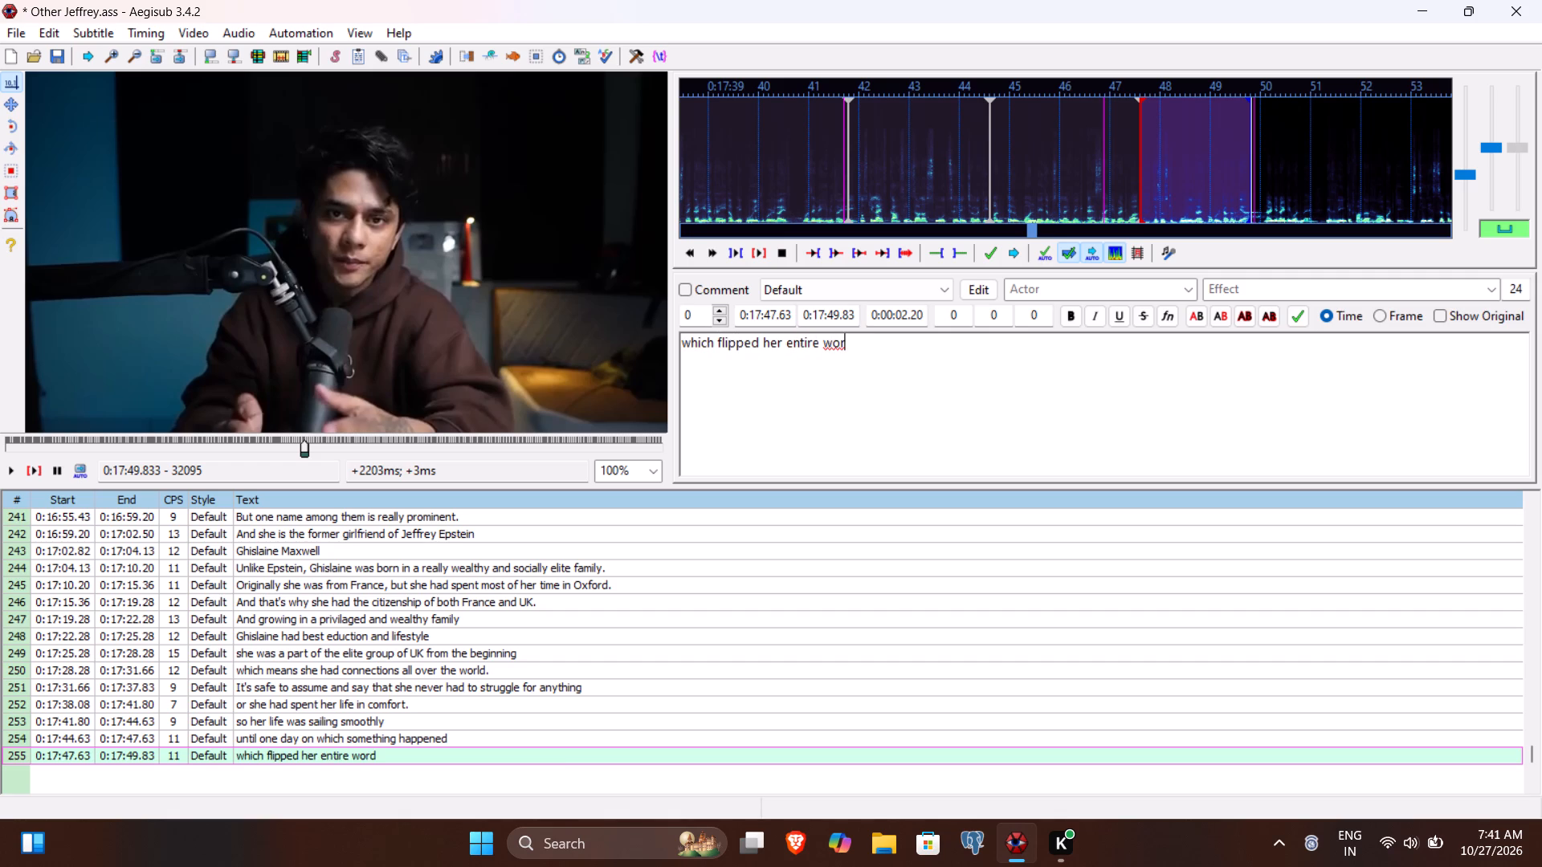
key("BackSpace")
type("ld.")
key("Return")
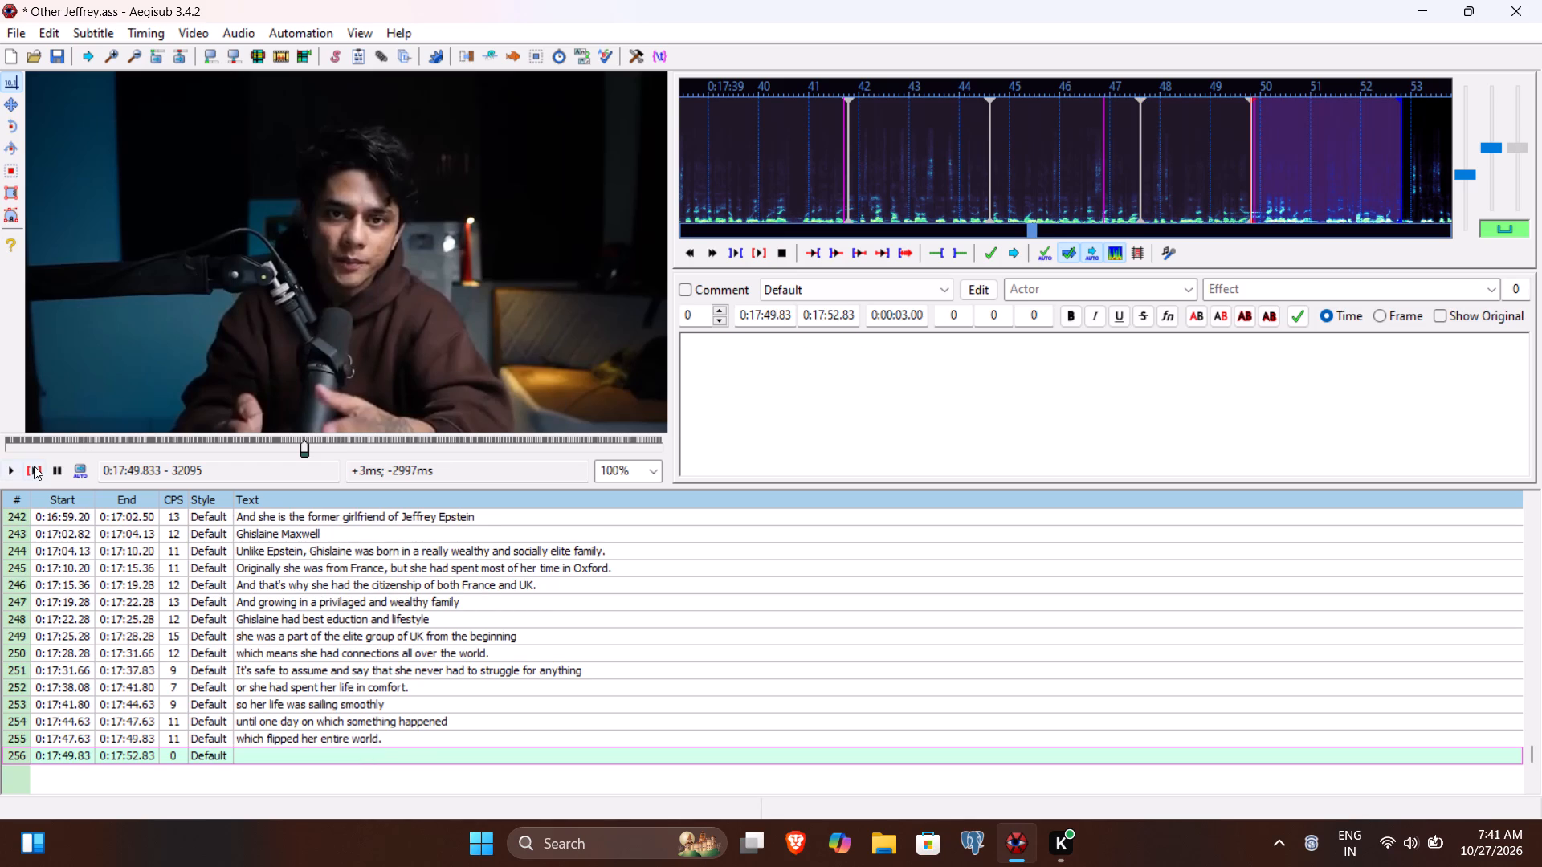
Play line 256 up to the end of its phrase and set its end time to 0:17:54.93.
left_click(34, 466)
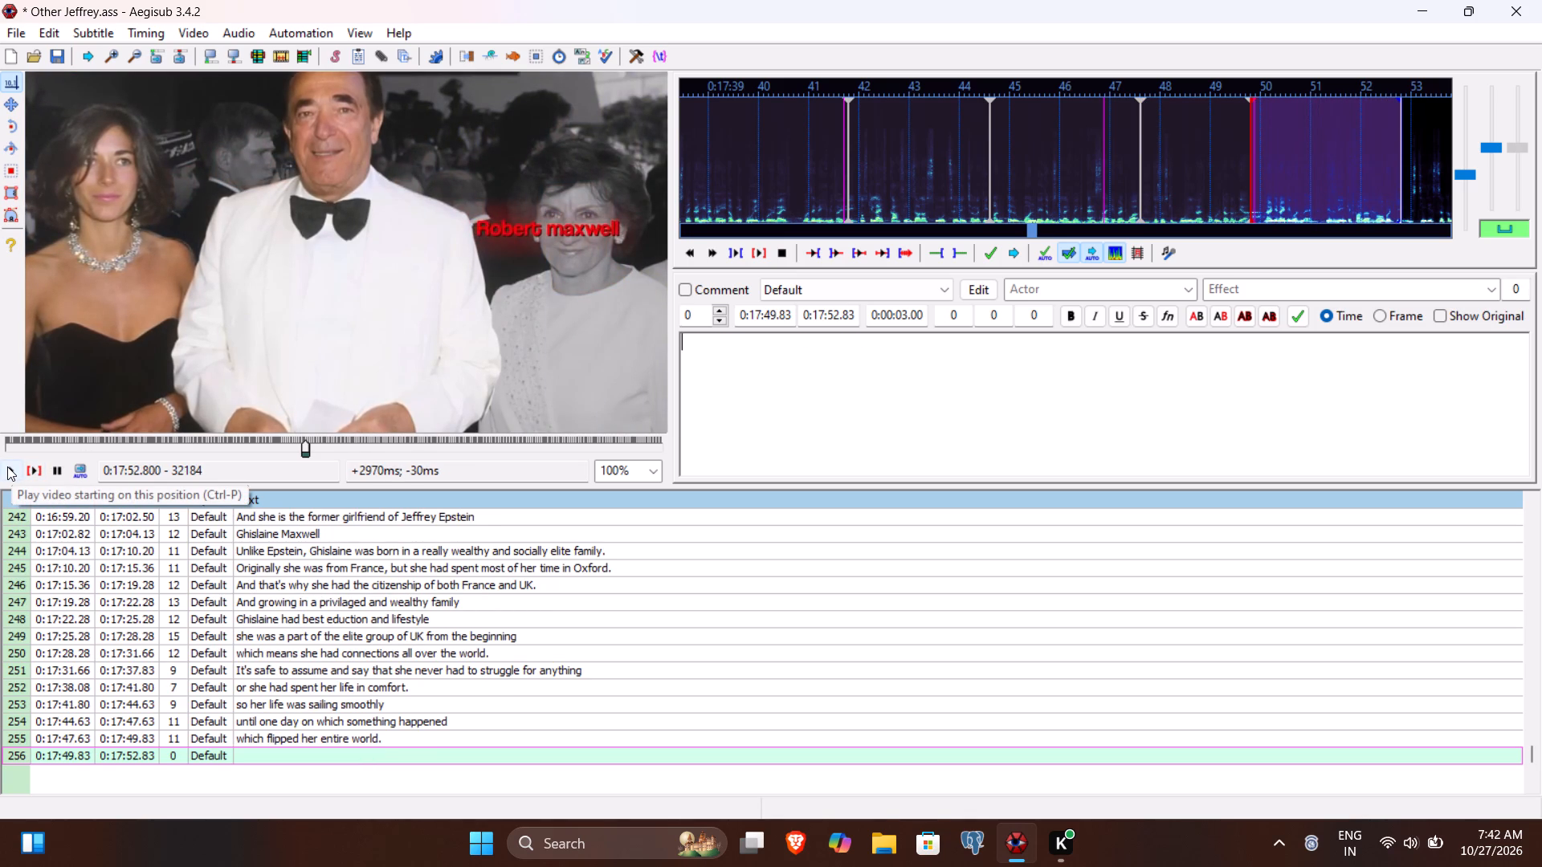
left_click(7, 466)
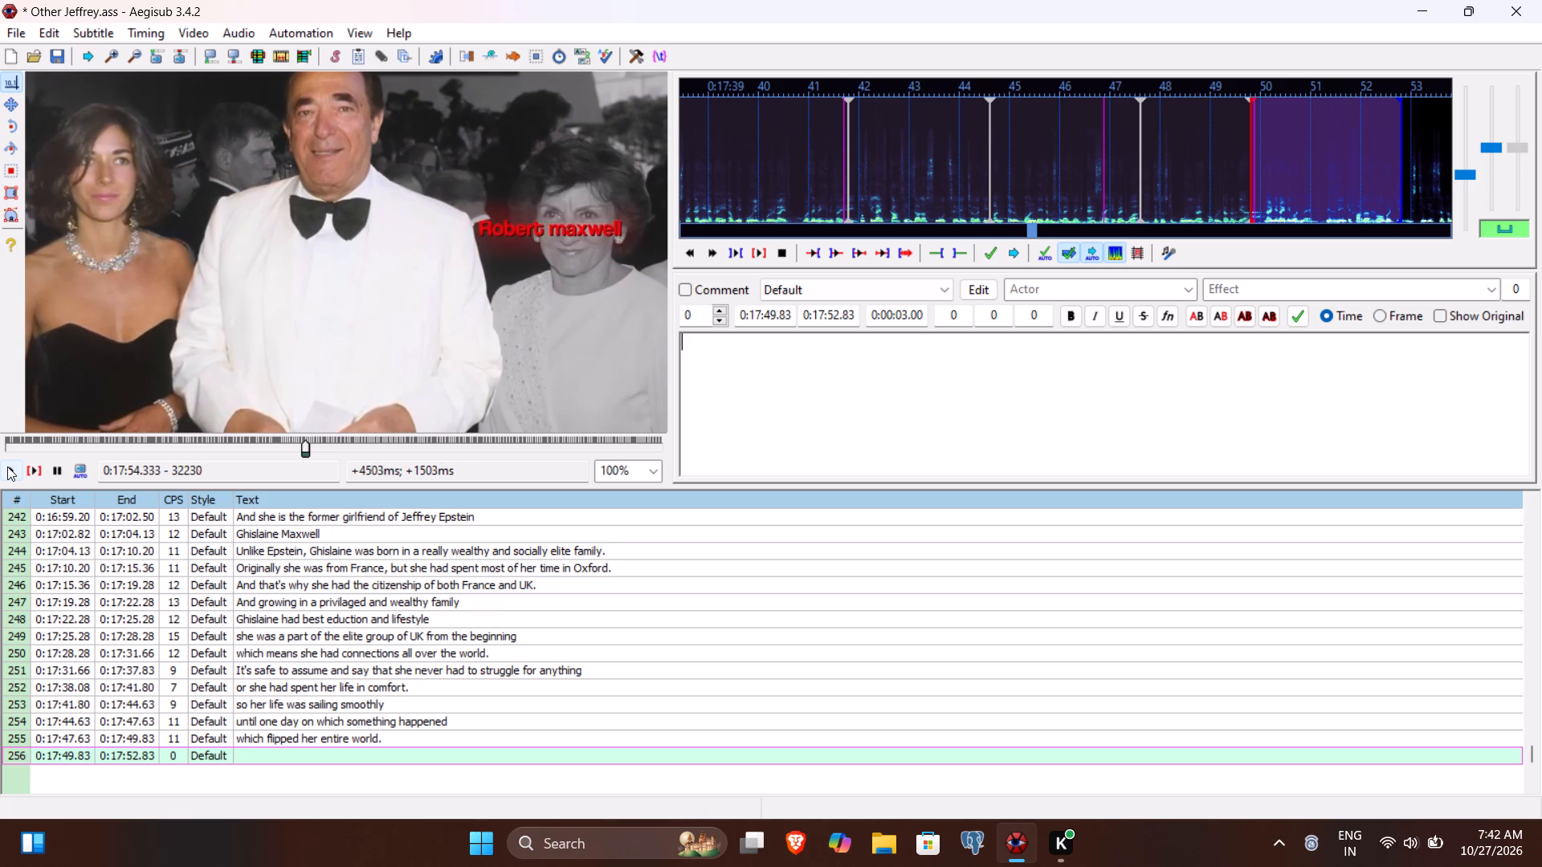
left_click(7, 466)
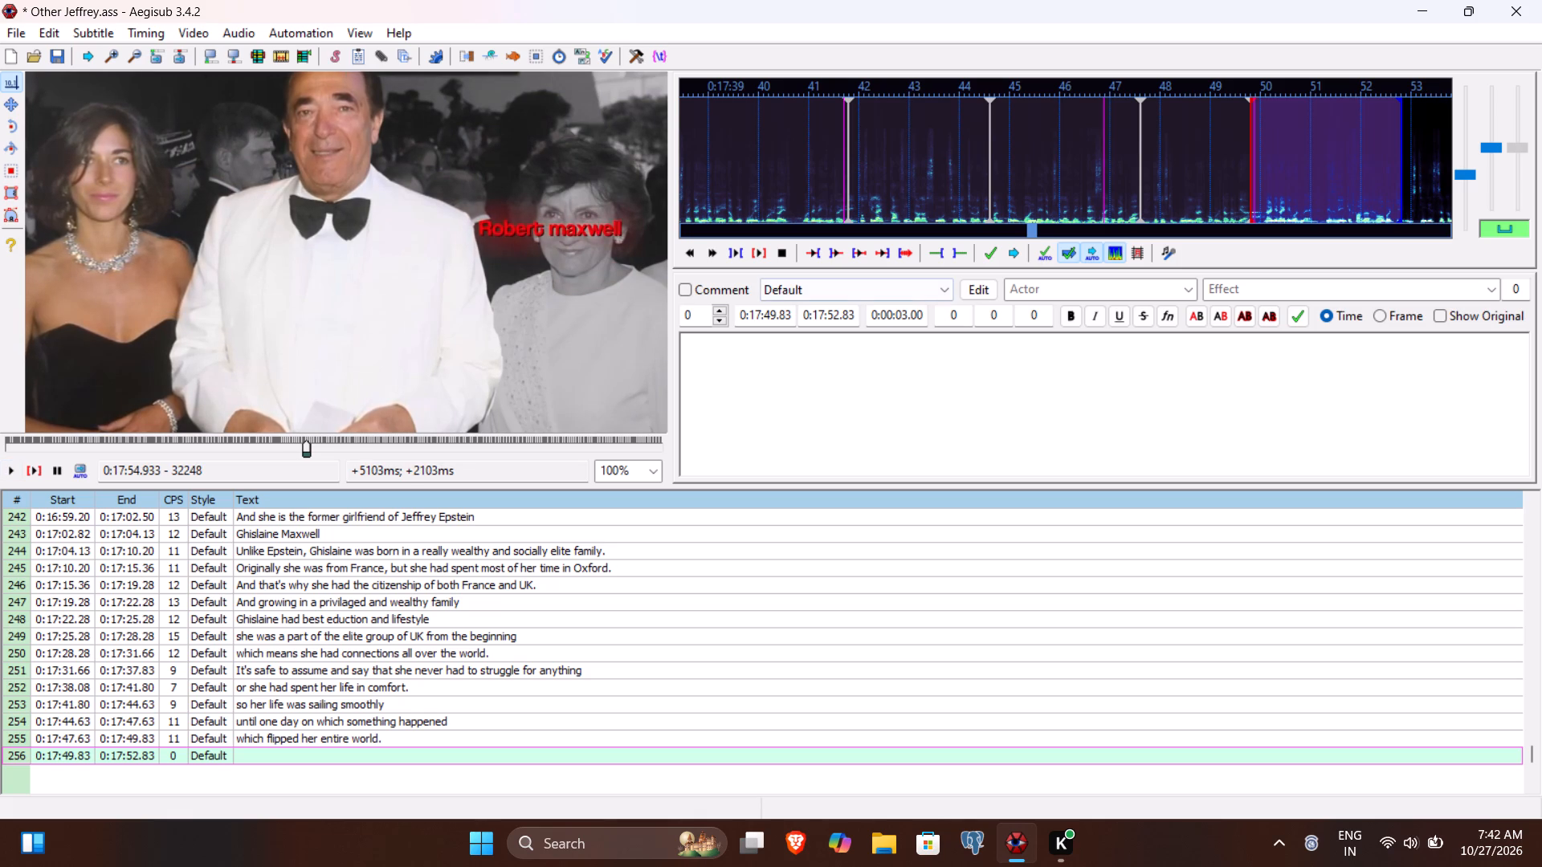
left_click(830, 311)
type("54")
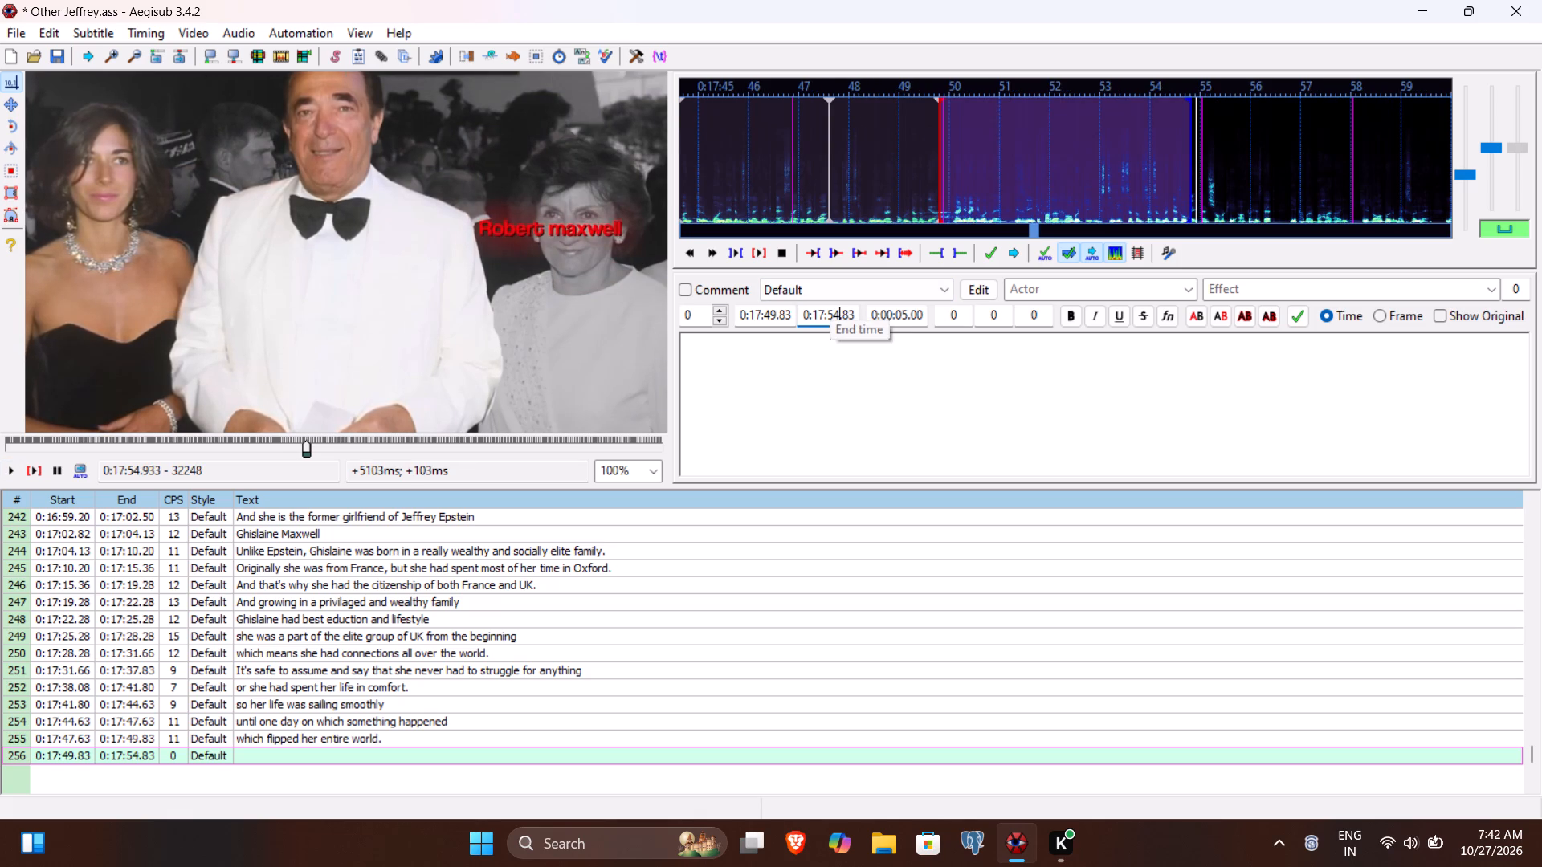
type("93")
Transcribe line 256 as "Robert Maxwell father of Ghislaine Maxwell died under mysterious circumstance." and commit it.
left_click(821, 379)
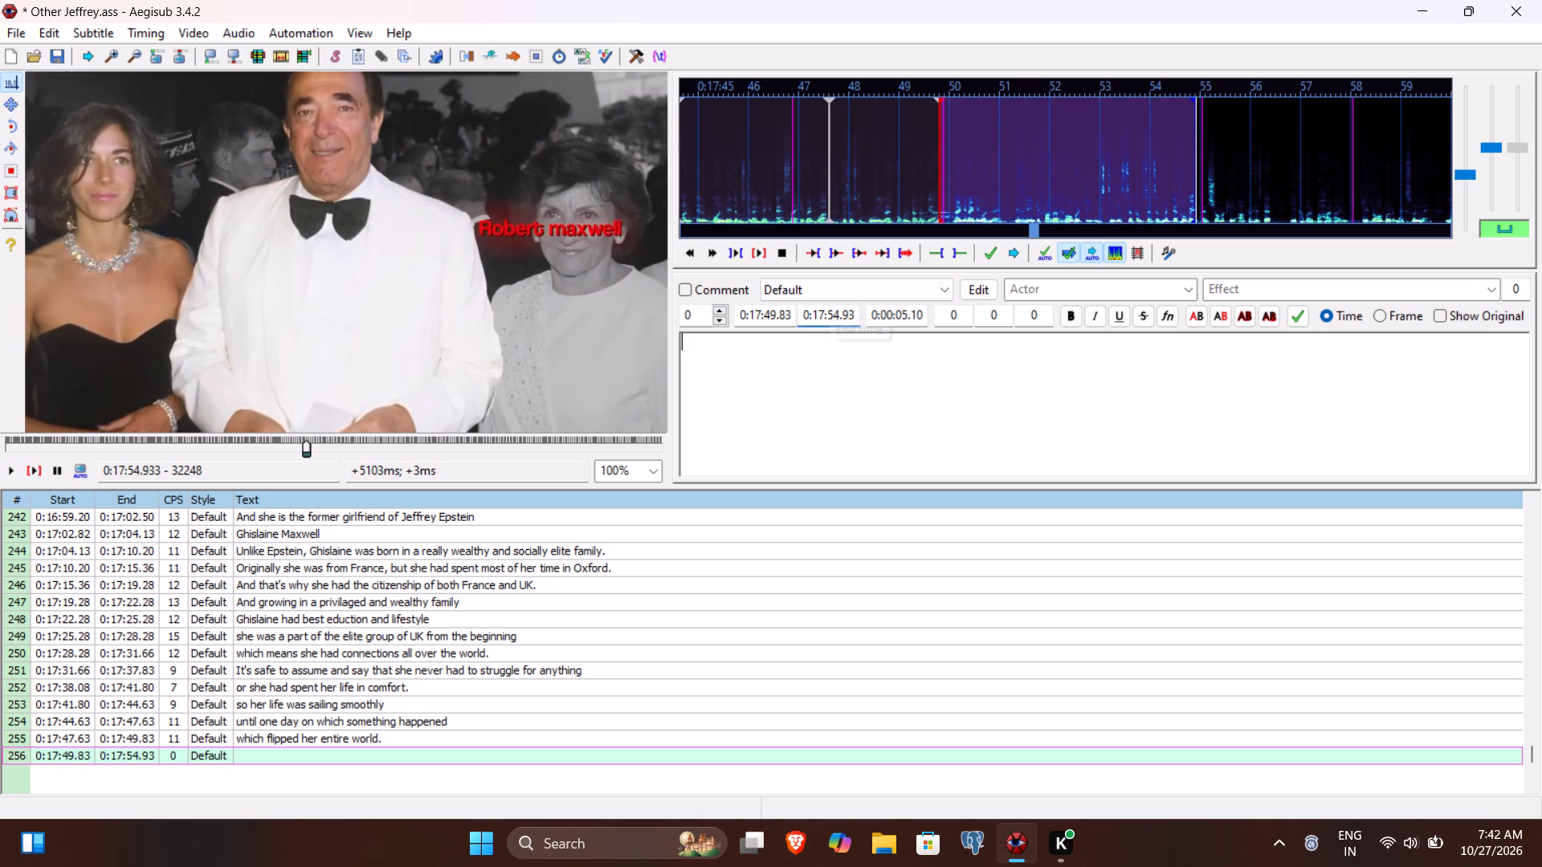
type("Robert Maxwell")
key("space")
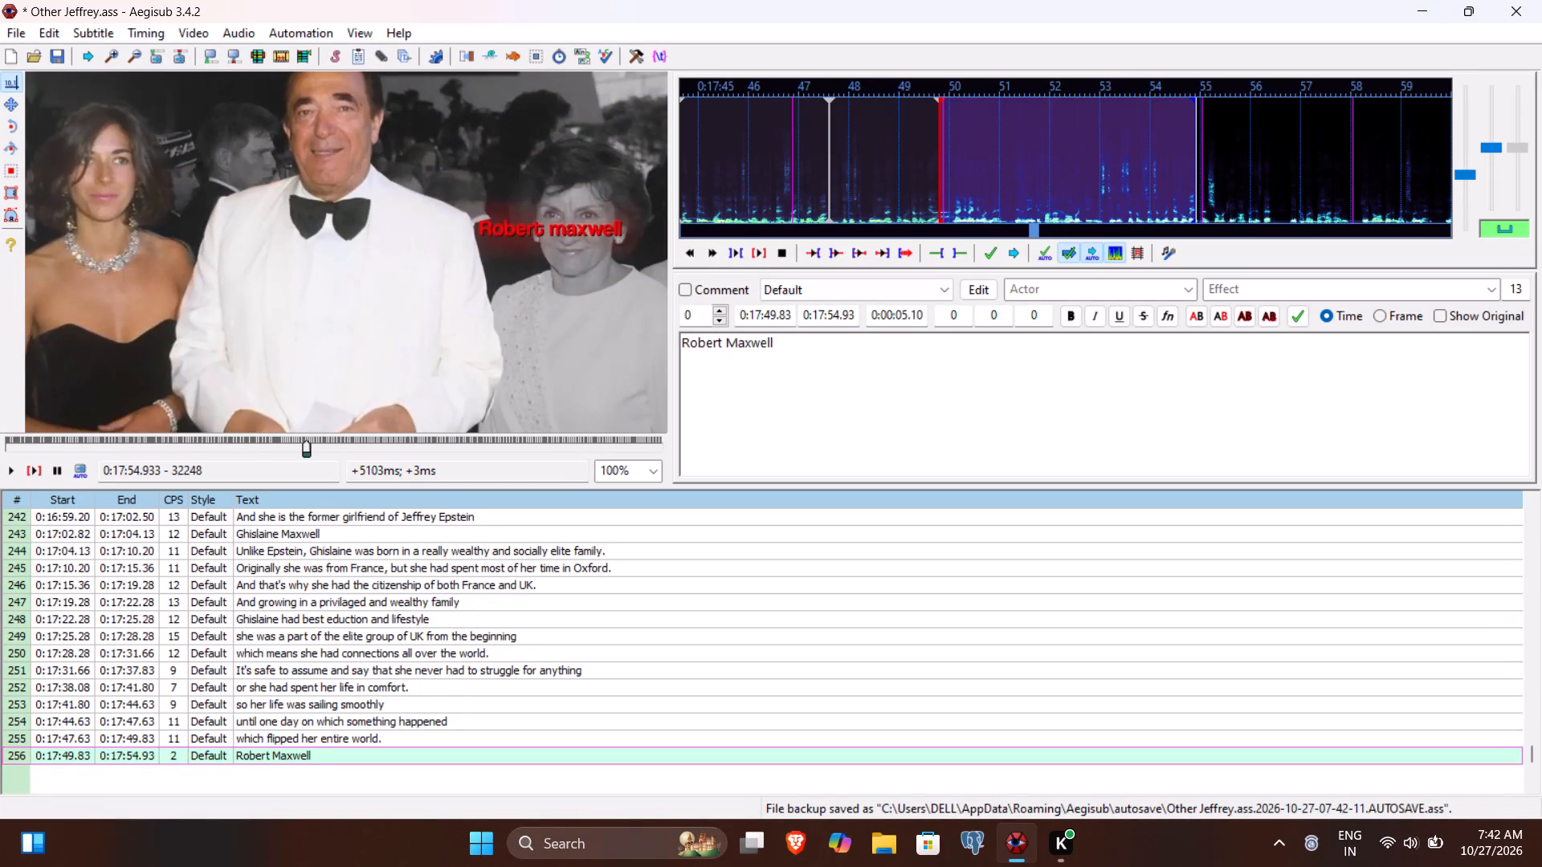
type("father of Ghi")
type("slaine Maxwell died under myste")
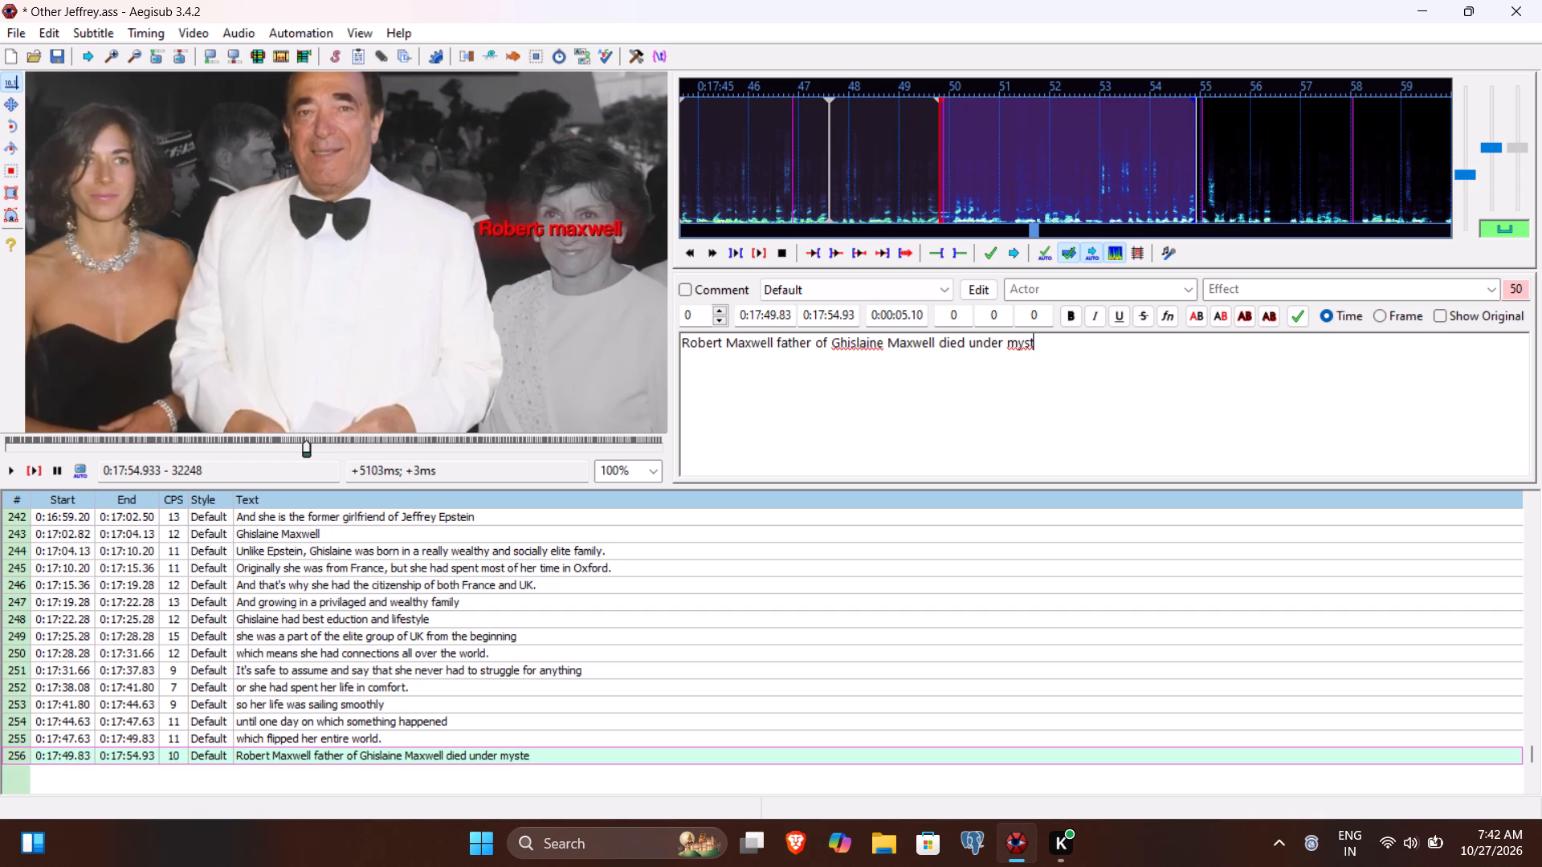
type("rio")
type("us")
key("space")
type("cc")
key("BackSpace")
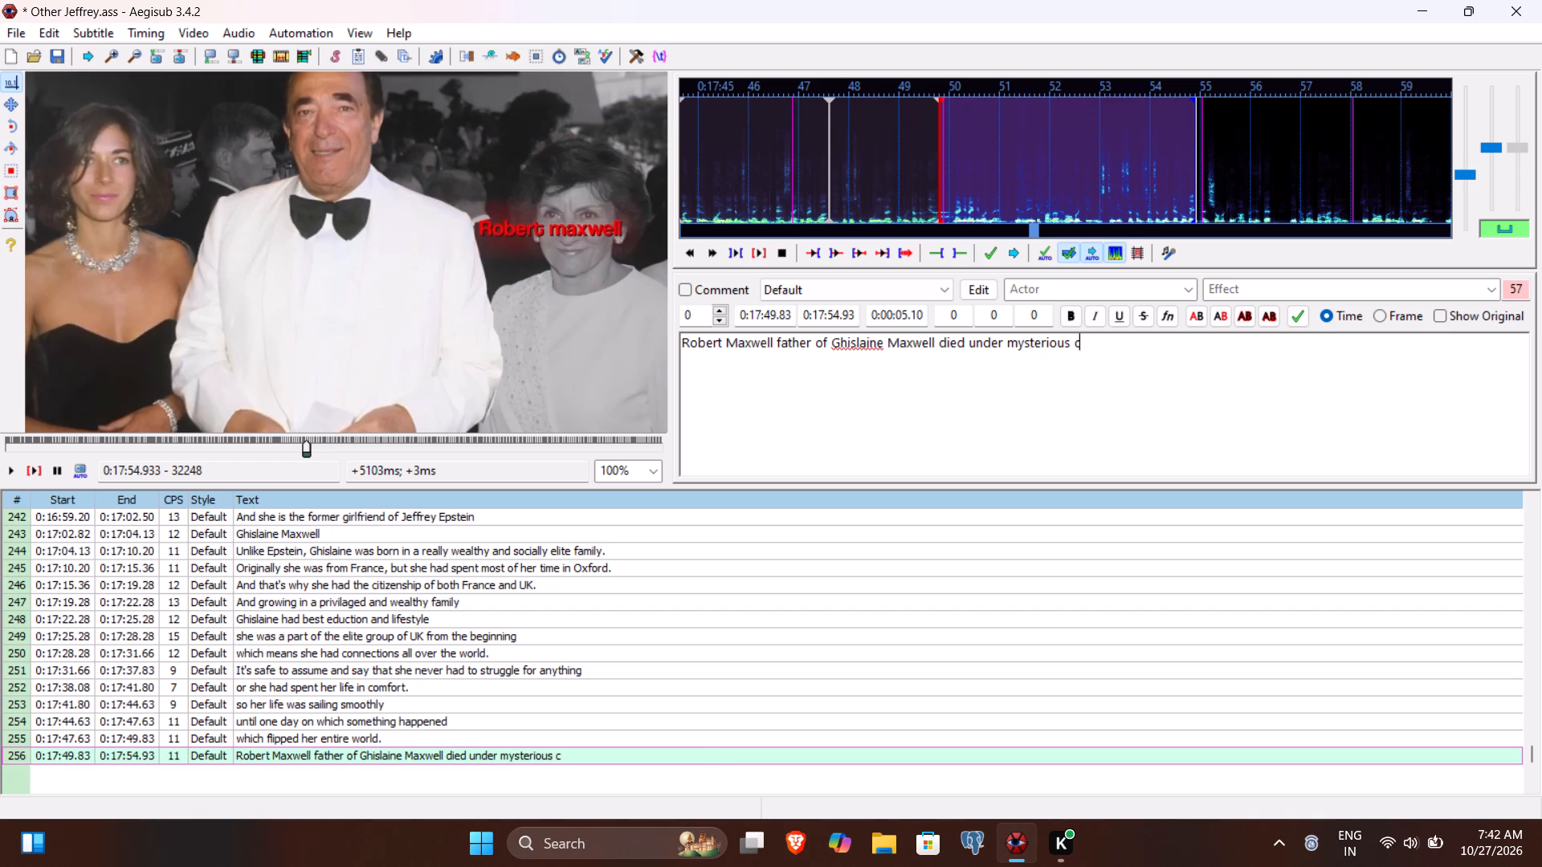
type("ircumstance")
key("period")
key("Return")
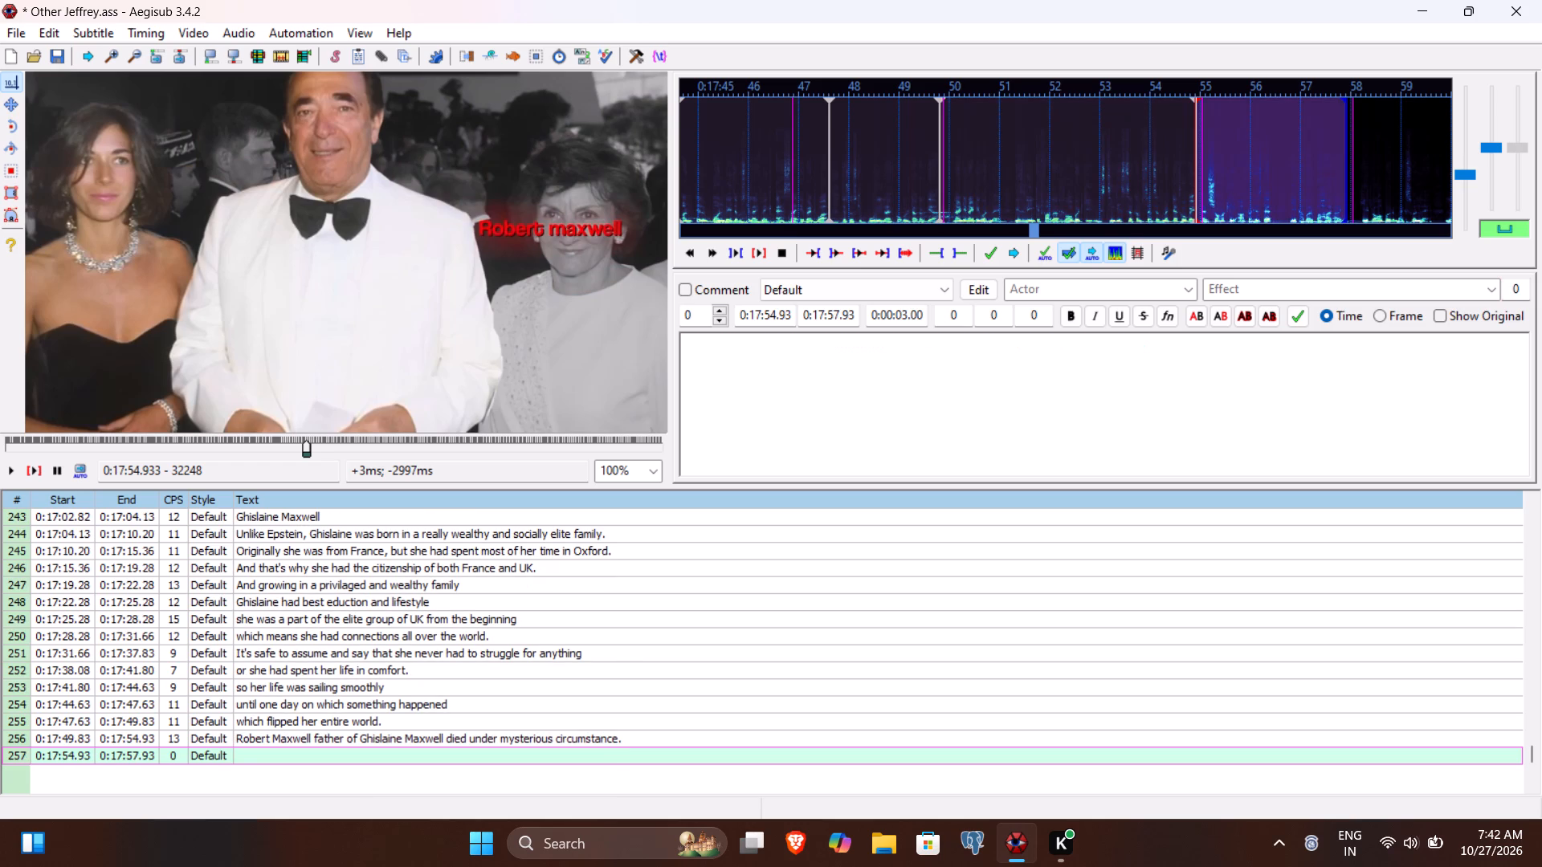
Play line 257, transcribe it as "And shortly after his death the truth came out", and commit it.
left_click(34, 463)
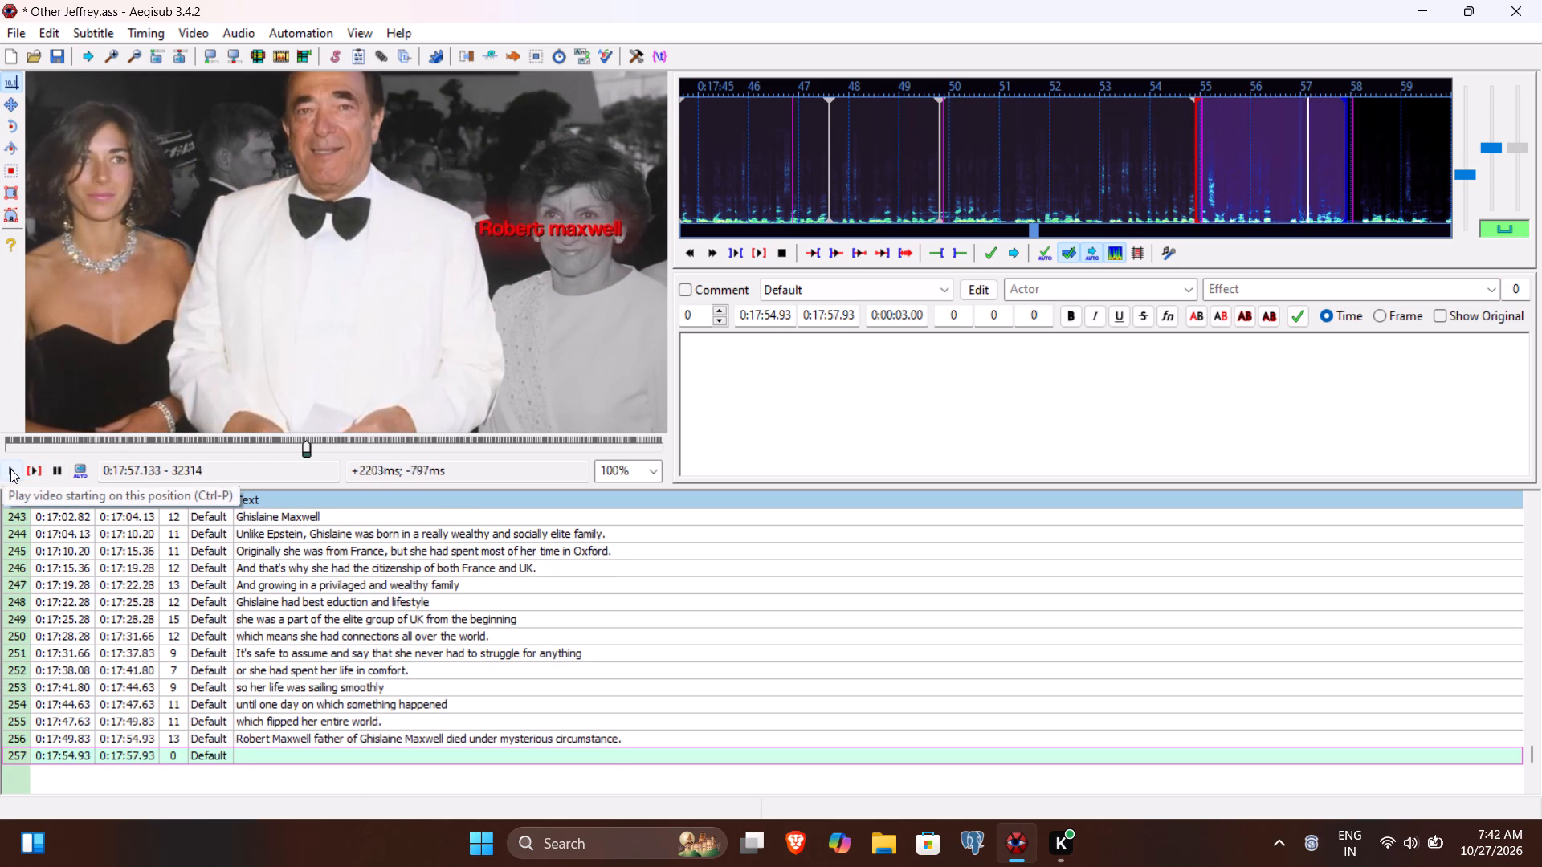
left_click(10, 469)
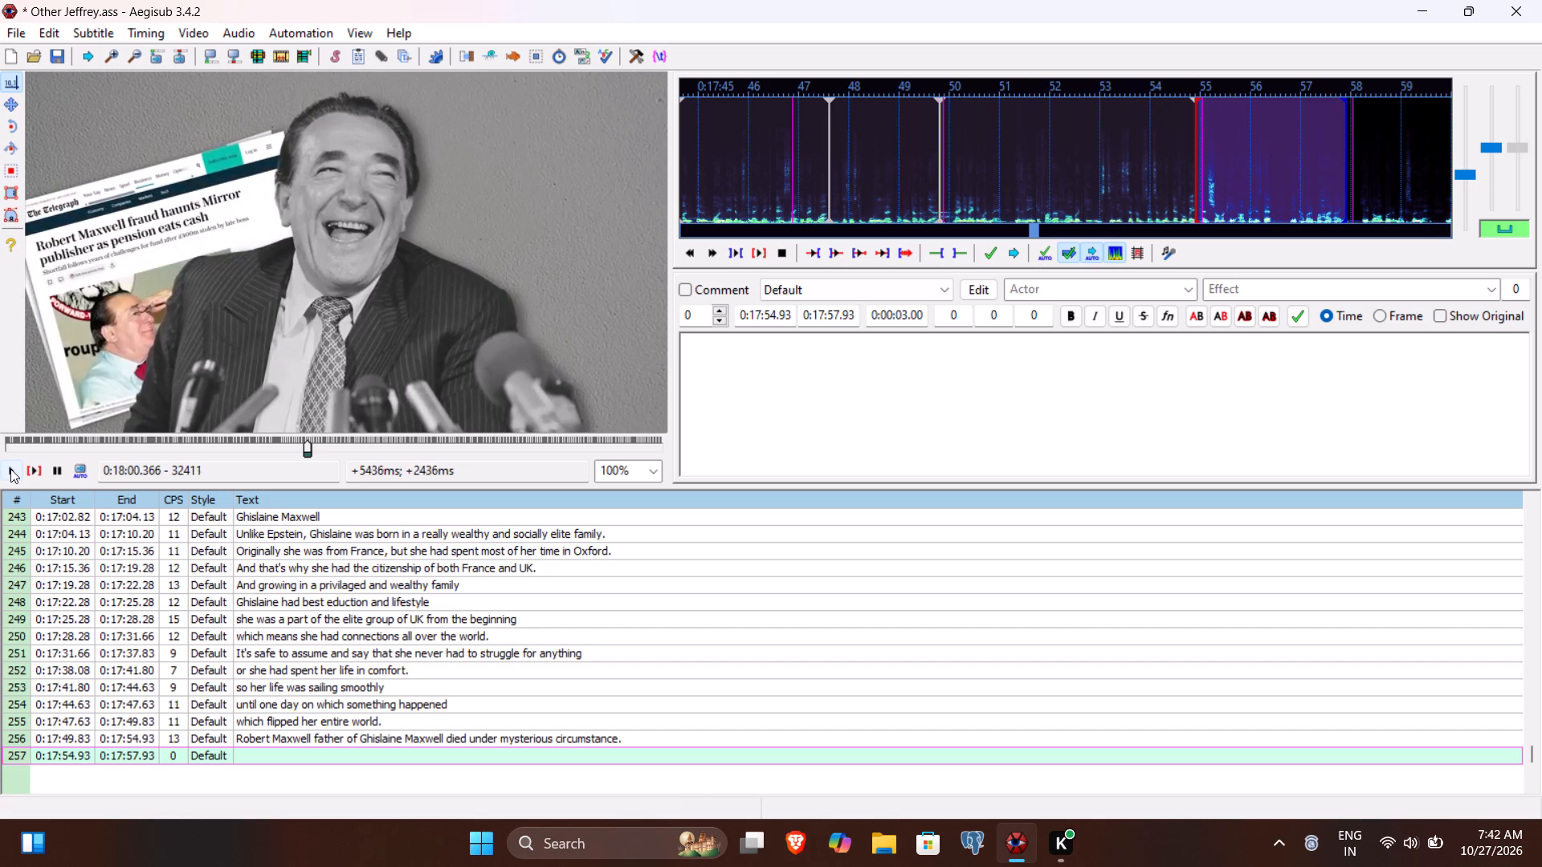
left_click(43, 471)
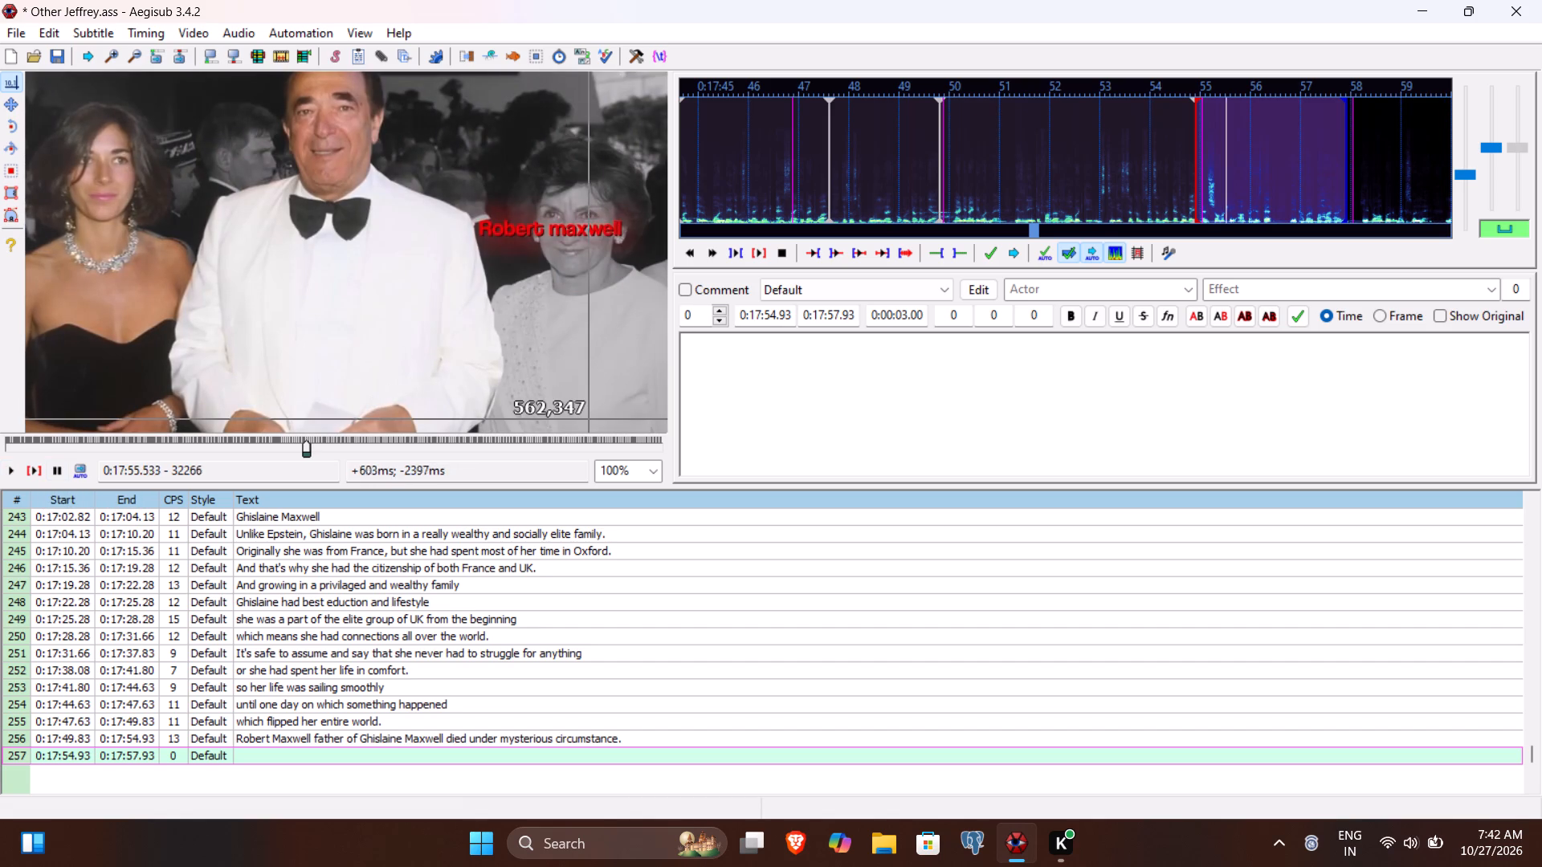
type("And shortly after his death this")
key("space")
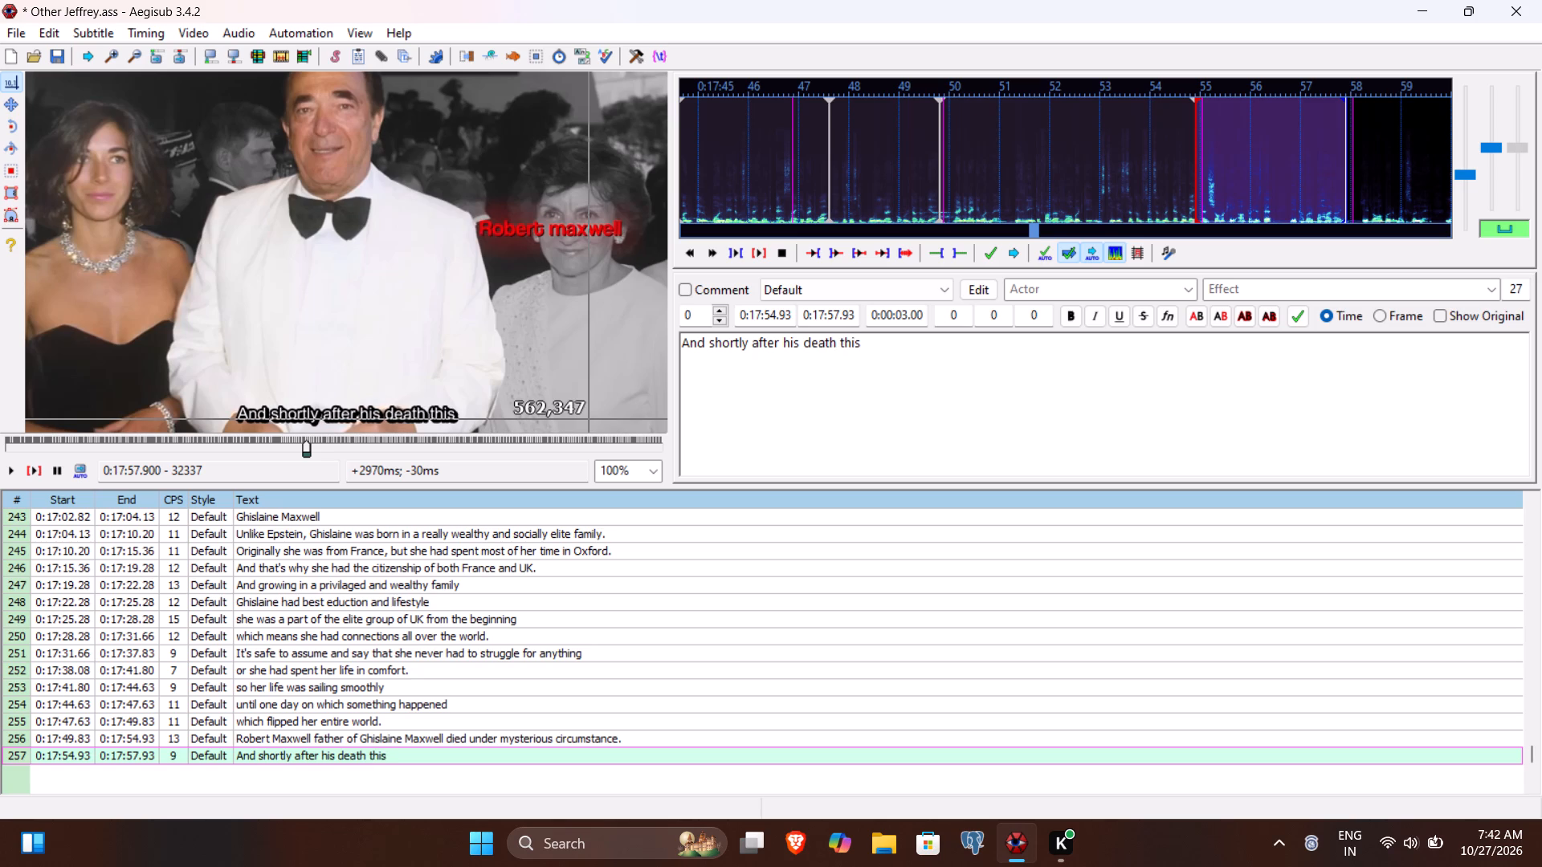
key("BackSpace")
key("BackSpace")
key("BackSpace")
type("e truth caem")
key("space")
key("BackSpace")
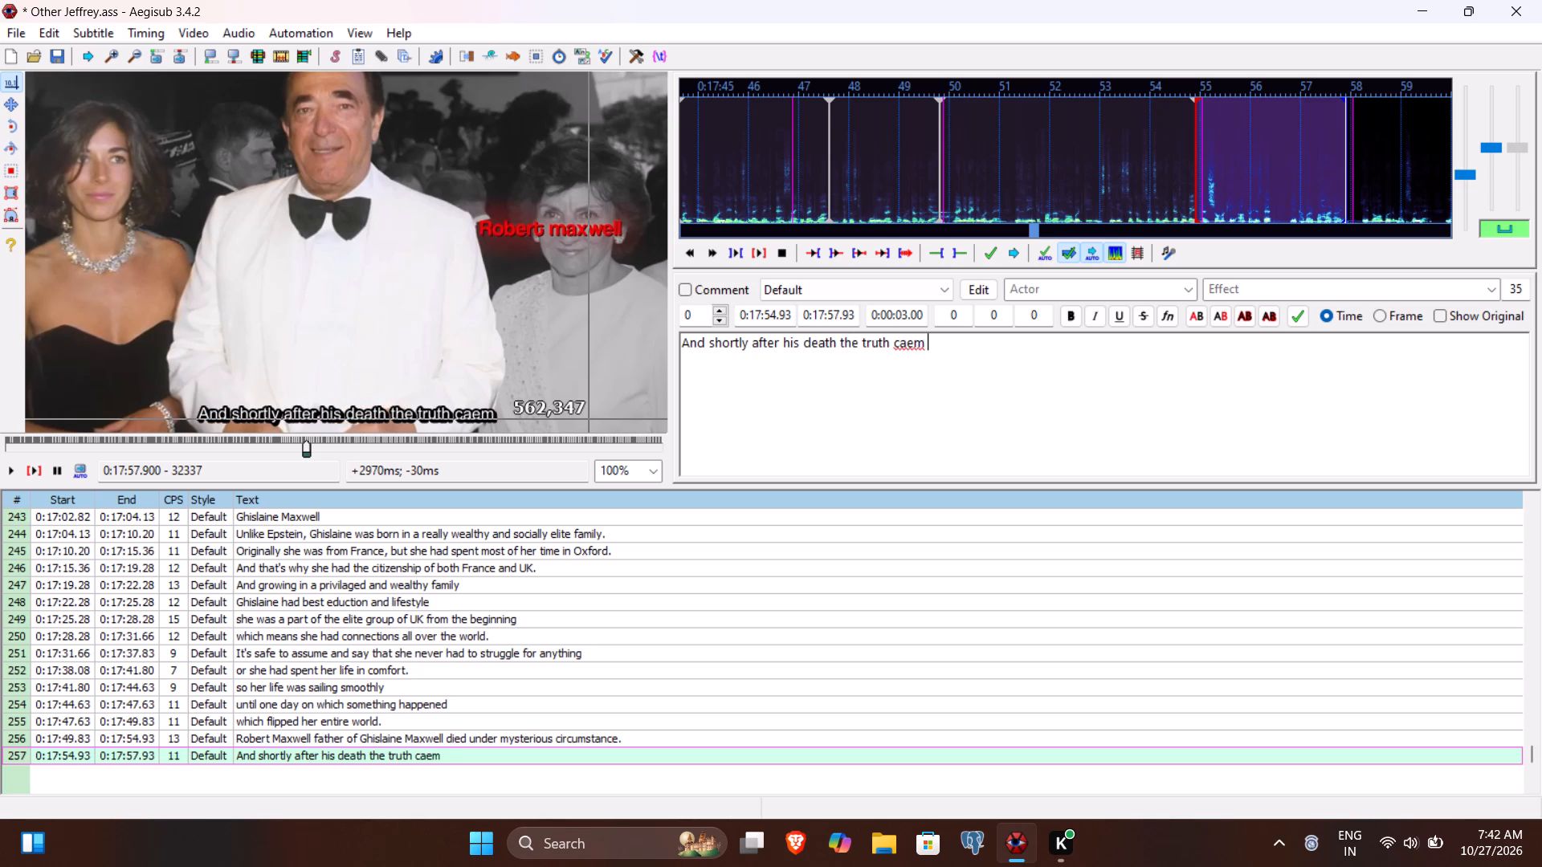
key("BackSpace")
key("BackSpace")
type("me out")
key("Return")
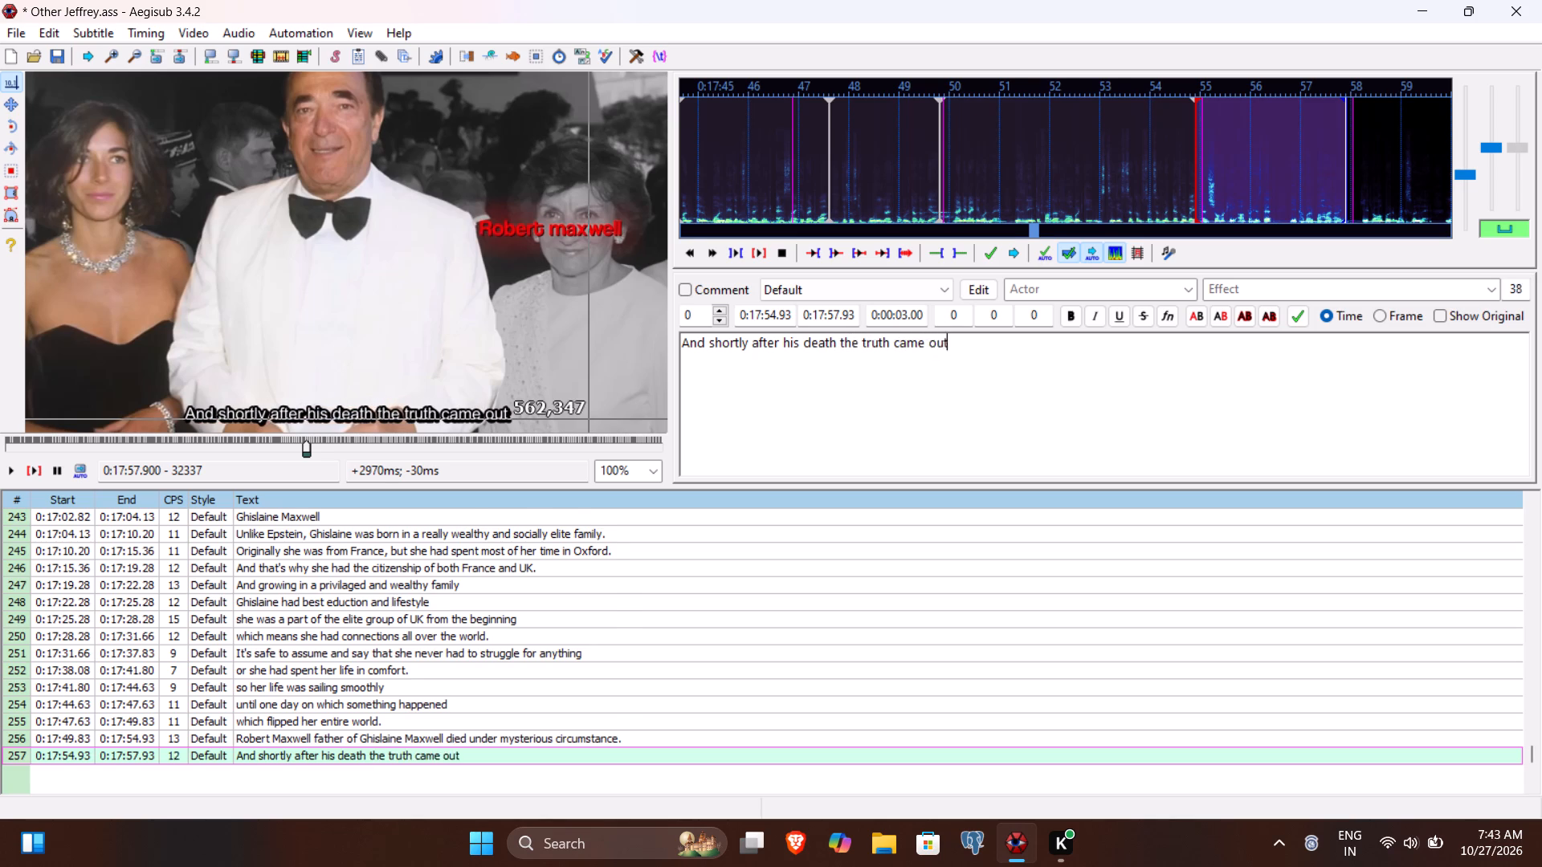
Play line 258 up to the end of its phrase and set its end time to 0:18:04.23.
left_click(36, 468)
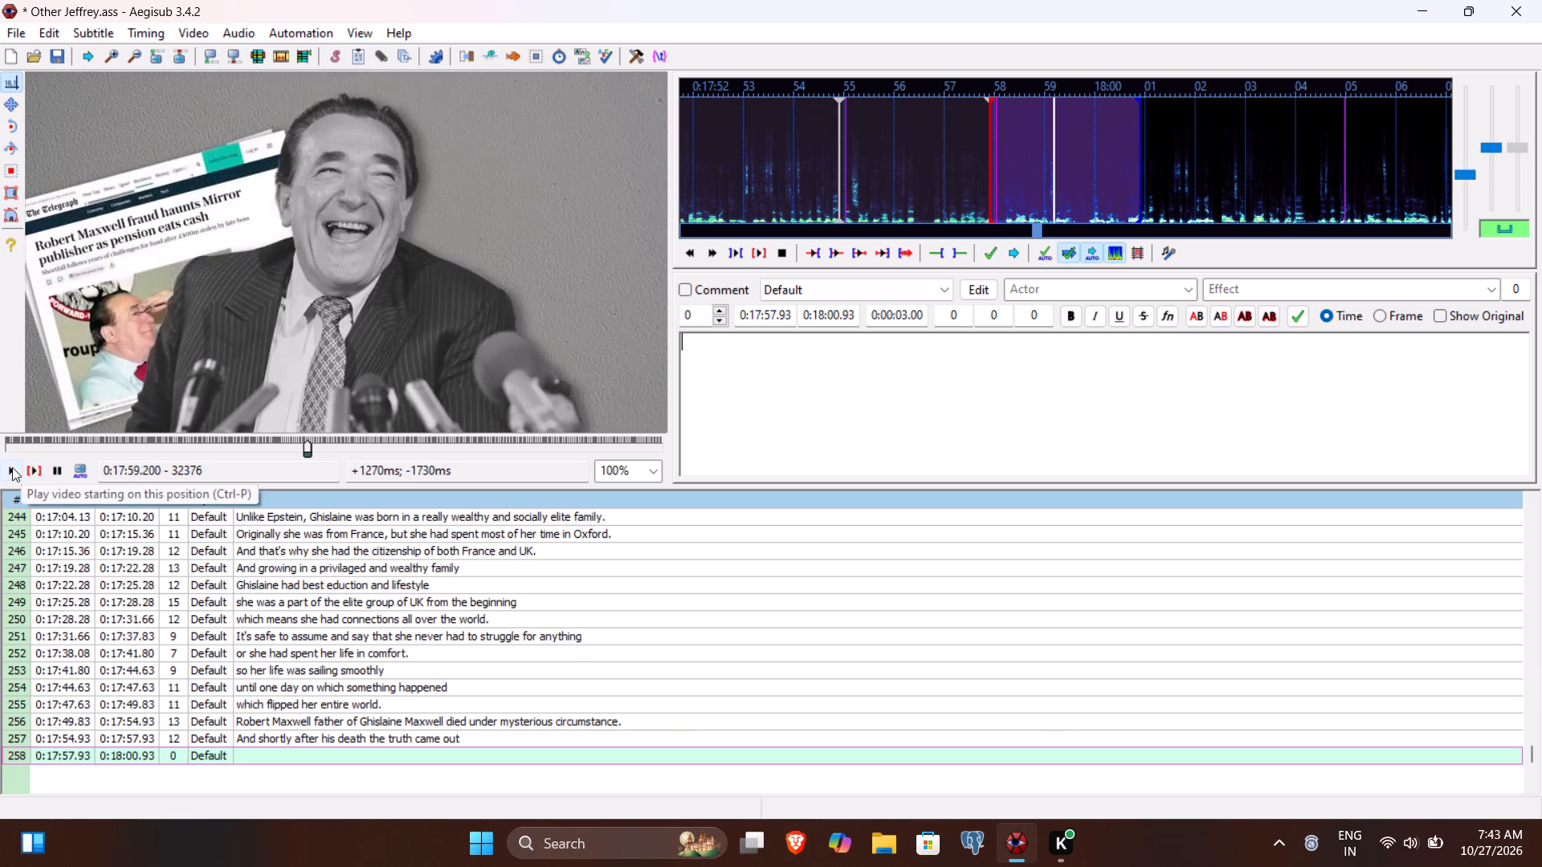
left_click(12, 467)
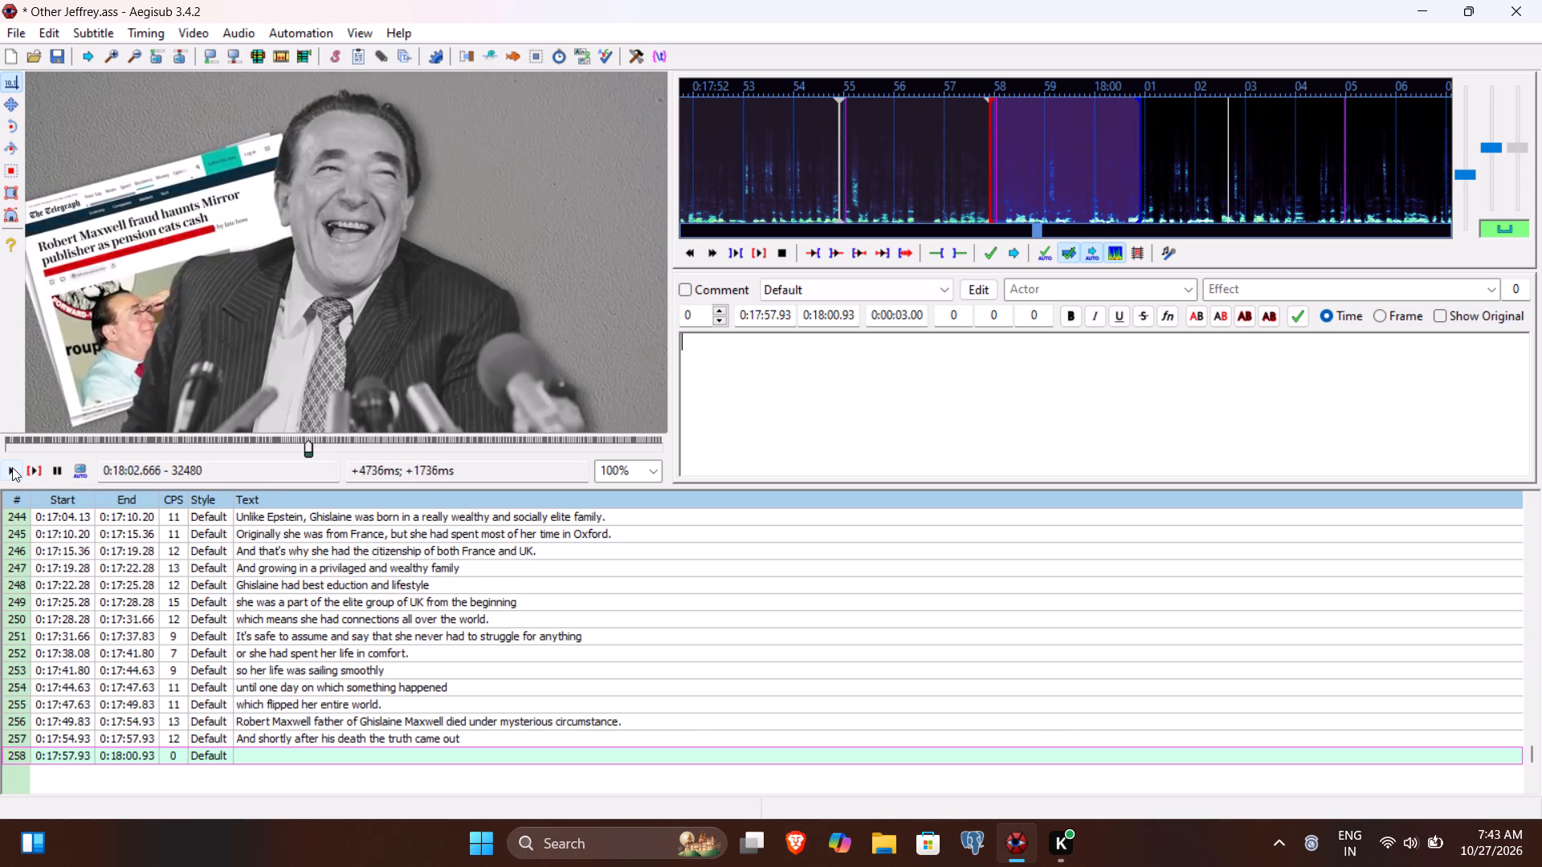
left_click(12, 467)
double_click(12, 467)
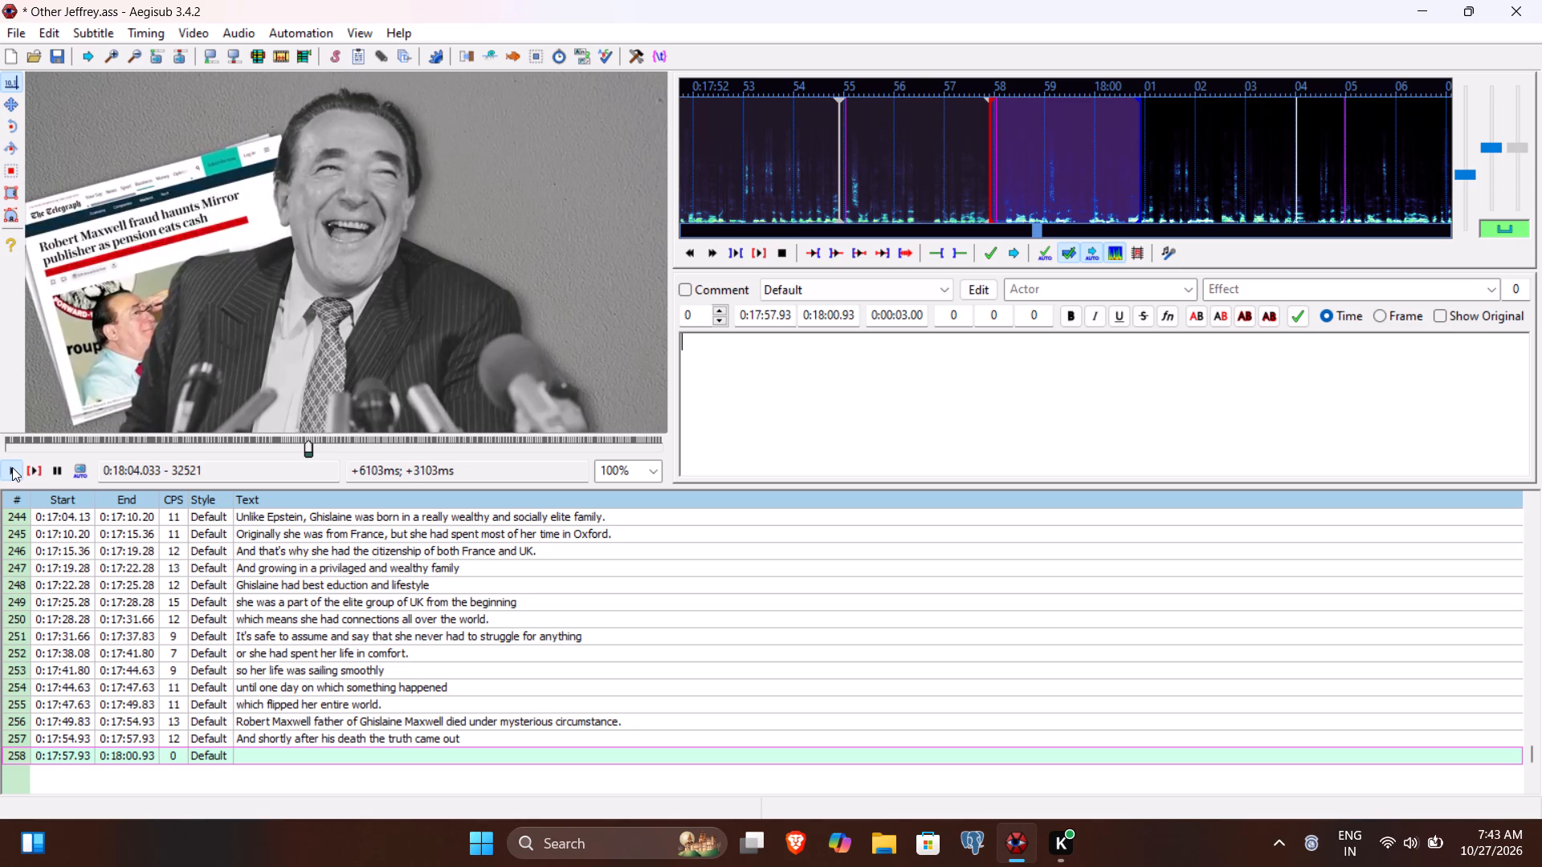
left_click(834, 319)
type("423")
Transcribe line 258 as "that Robert had committed a fraud of amount 426 million pounds." and commit it.
left_click(834, 404)
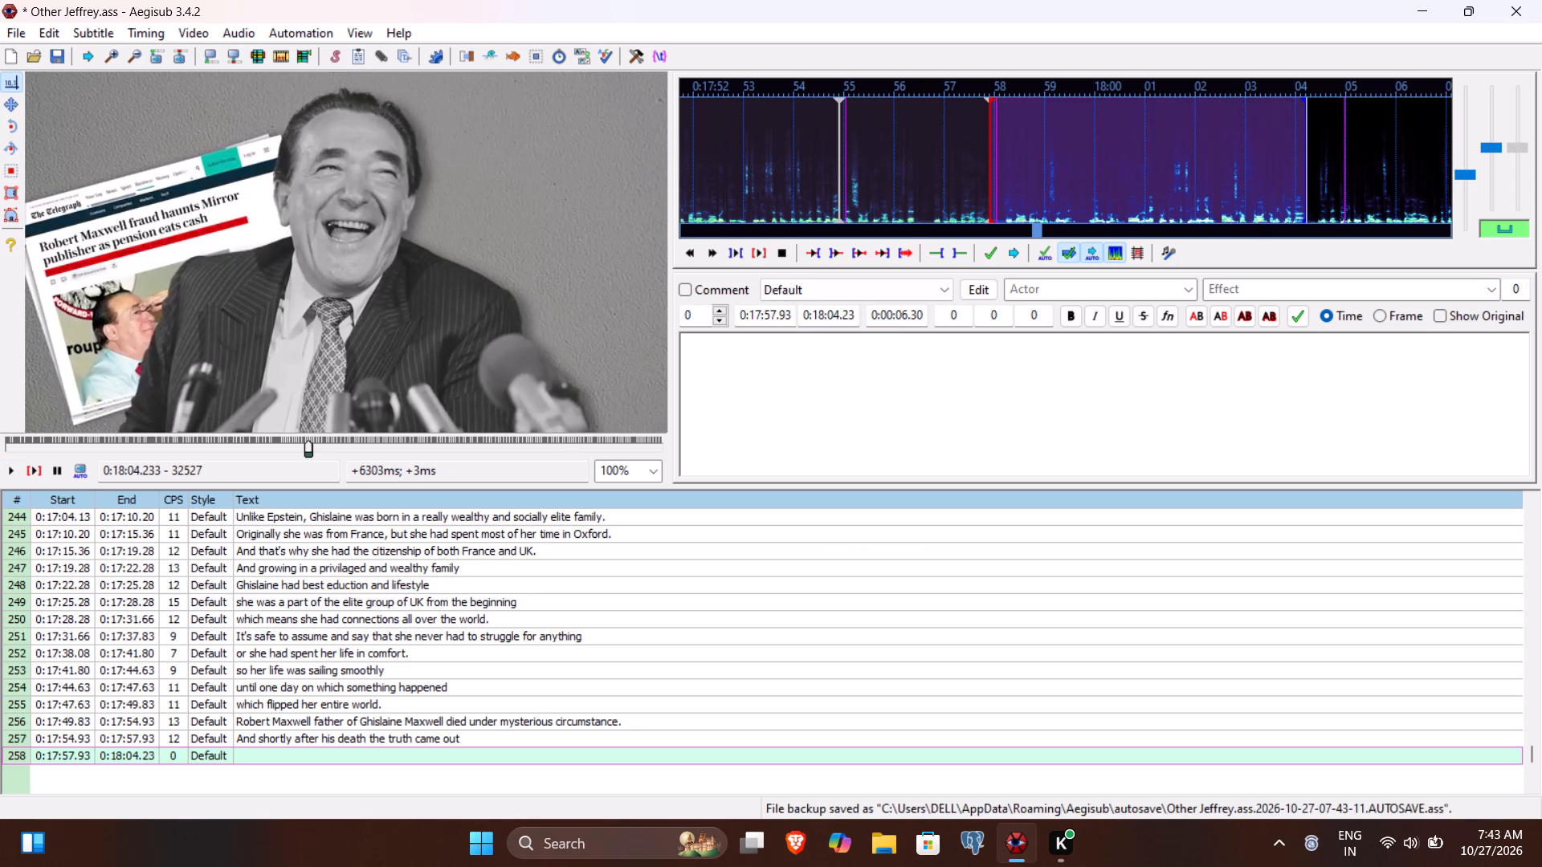
type("that Robert had committed a fraud of amount 426")
key("space")
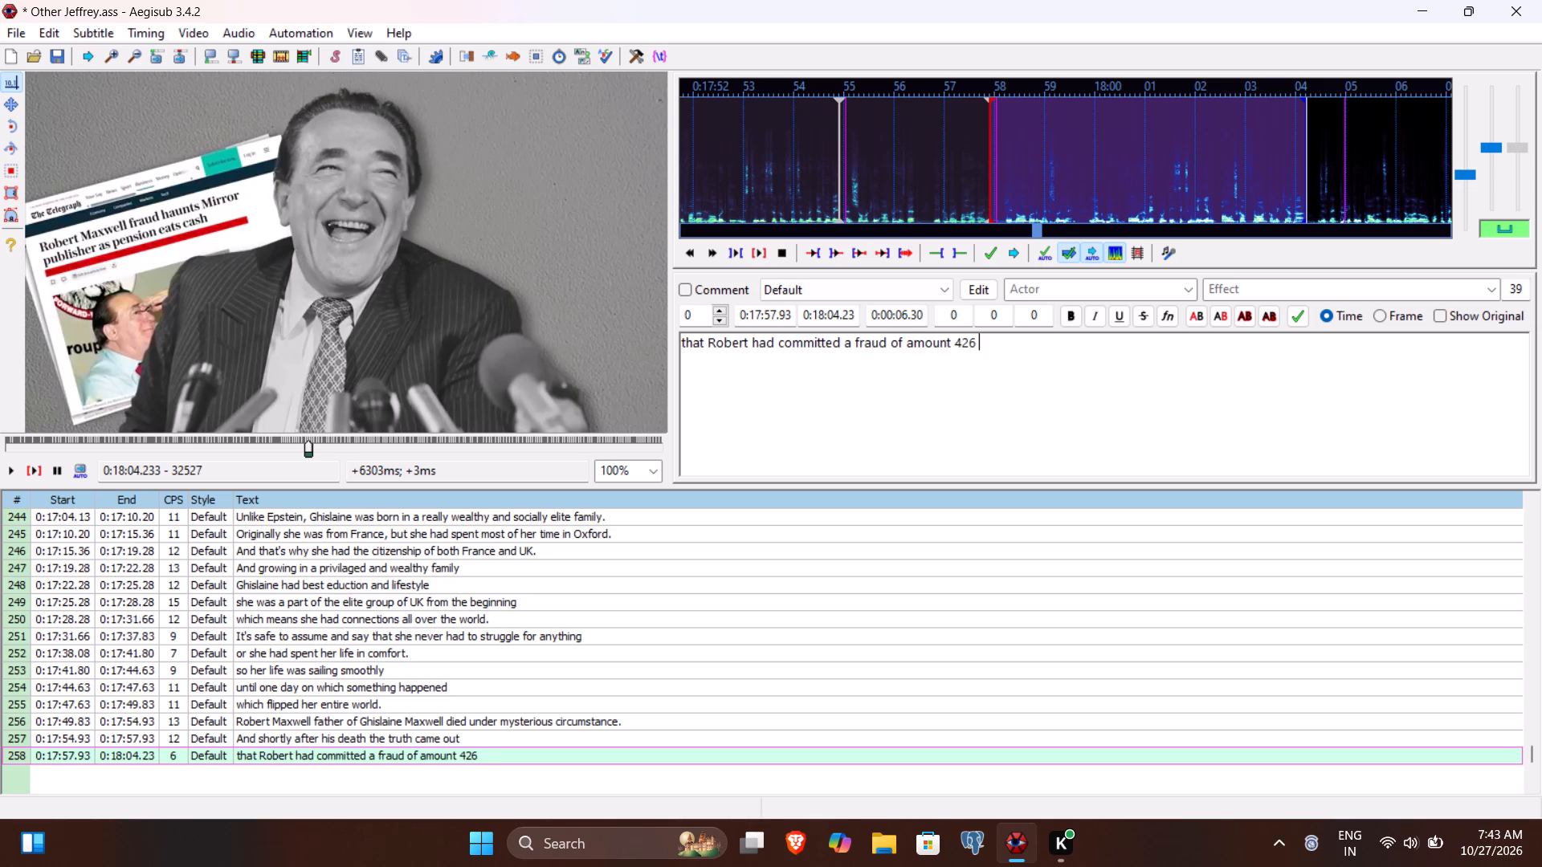
type("million")
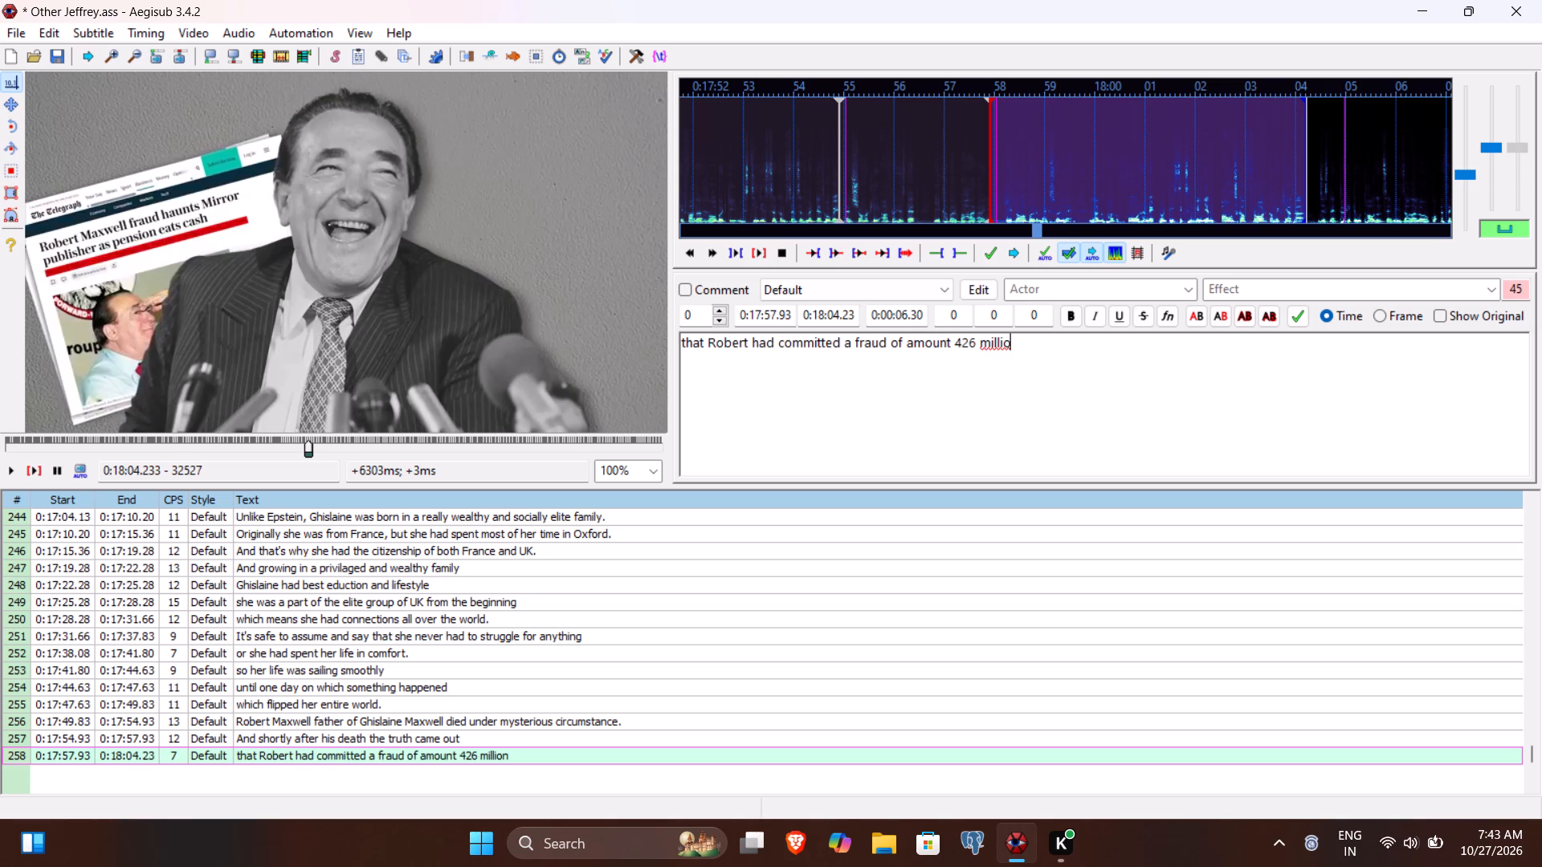
key("period")
key("Left")
key("space")
type("o")
key("BackSpace")
type("pounds")
key("Return")
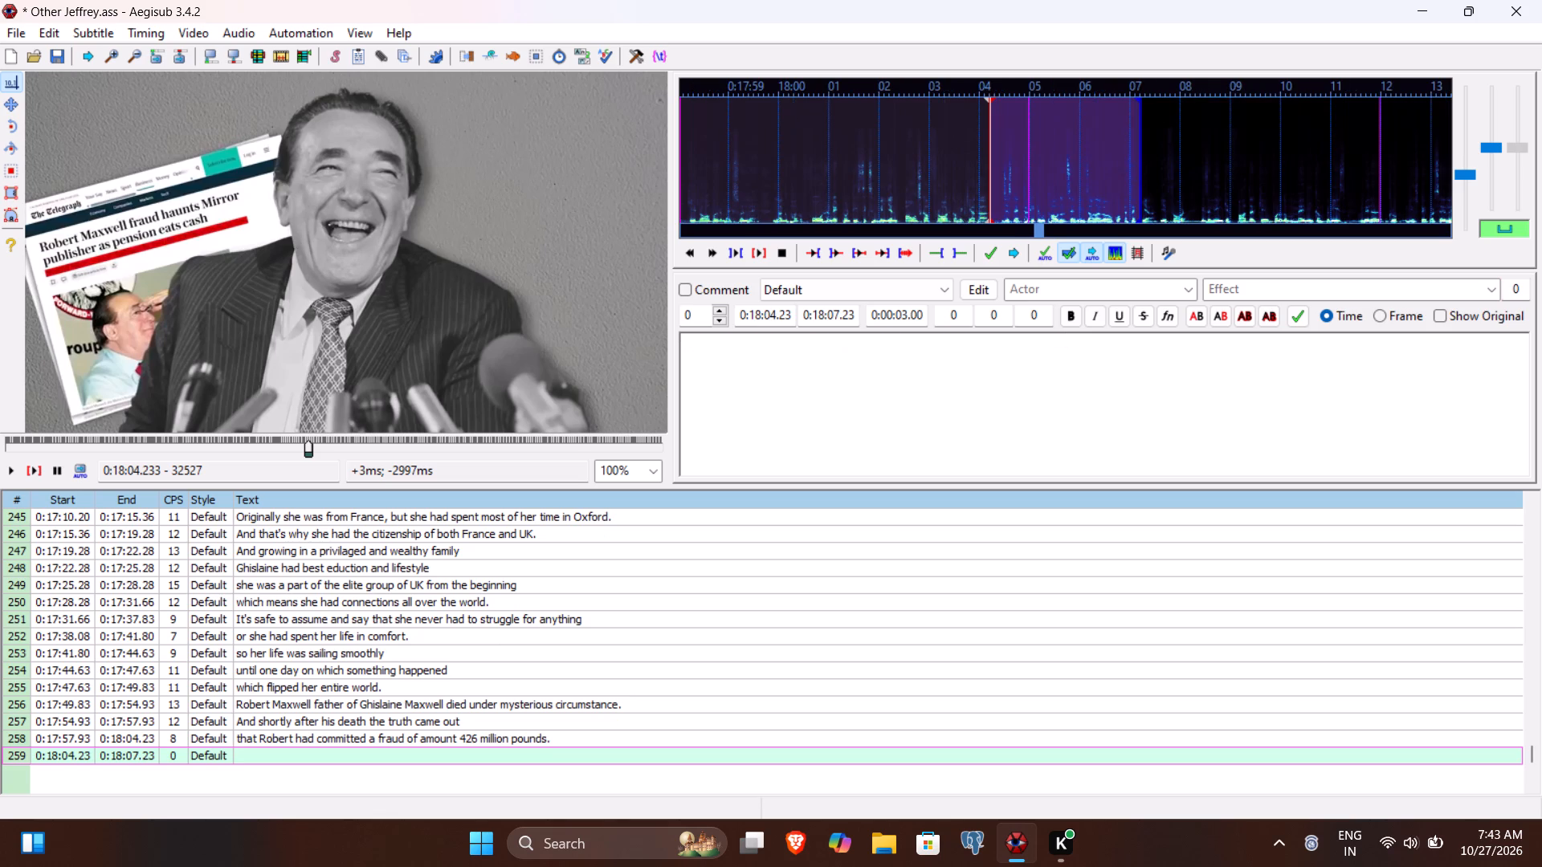
Play line 259 up to the end of its phrase and set its end time to 0:18:07.56.
left_click(38, 469)
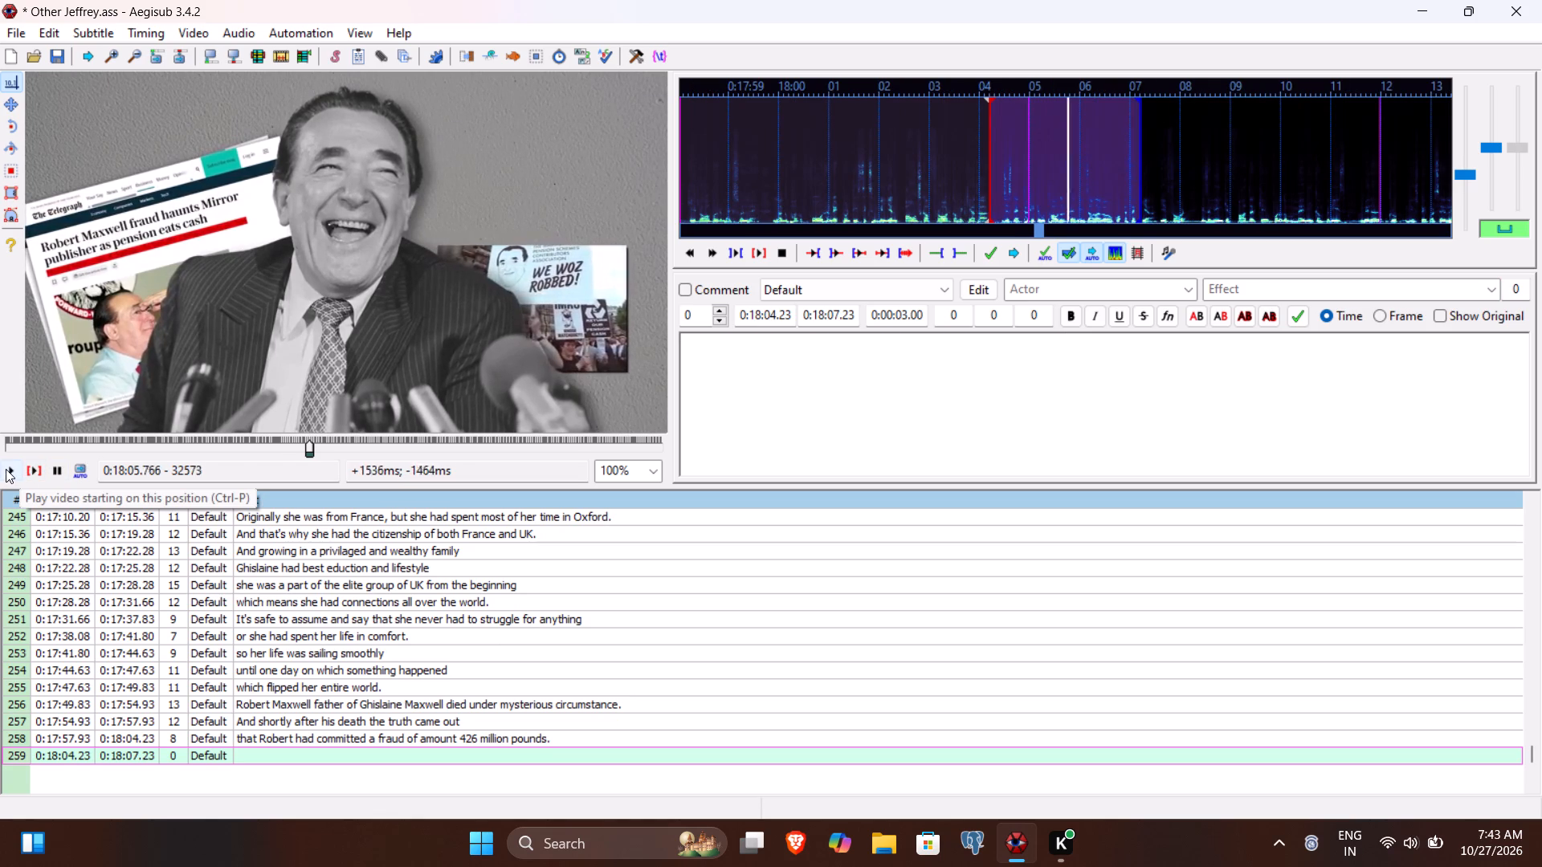
left_click(6, 469)
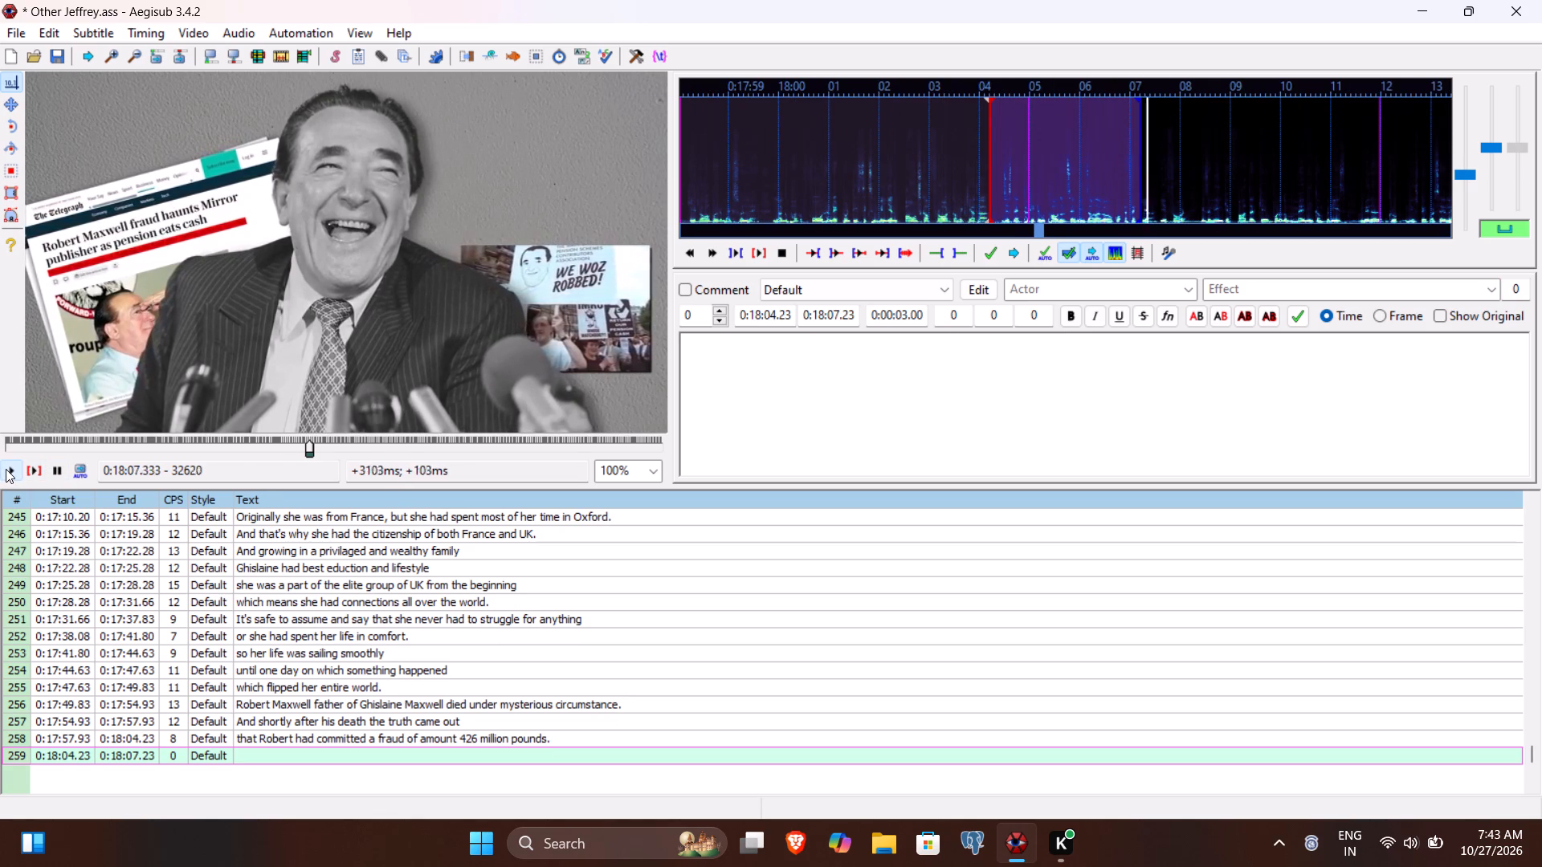
left_click(6, 469)
left_click(21, 469)
left_click(38, 469)
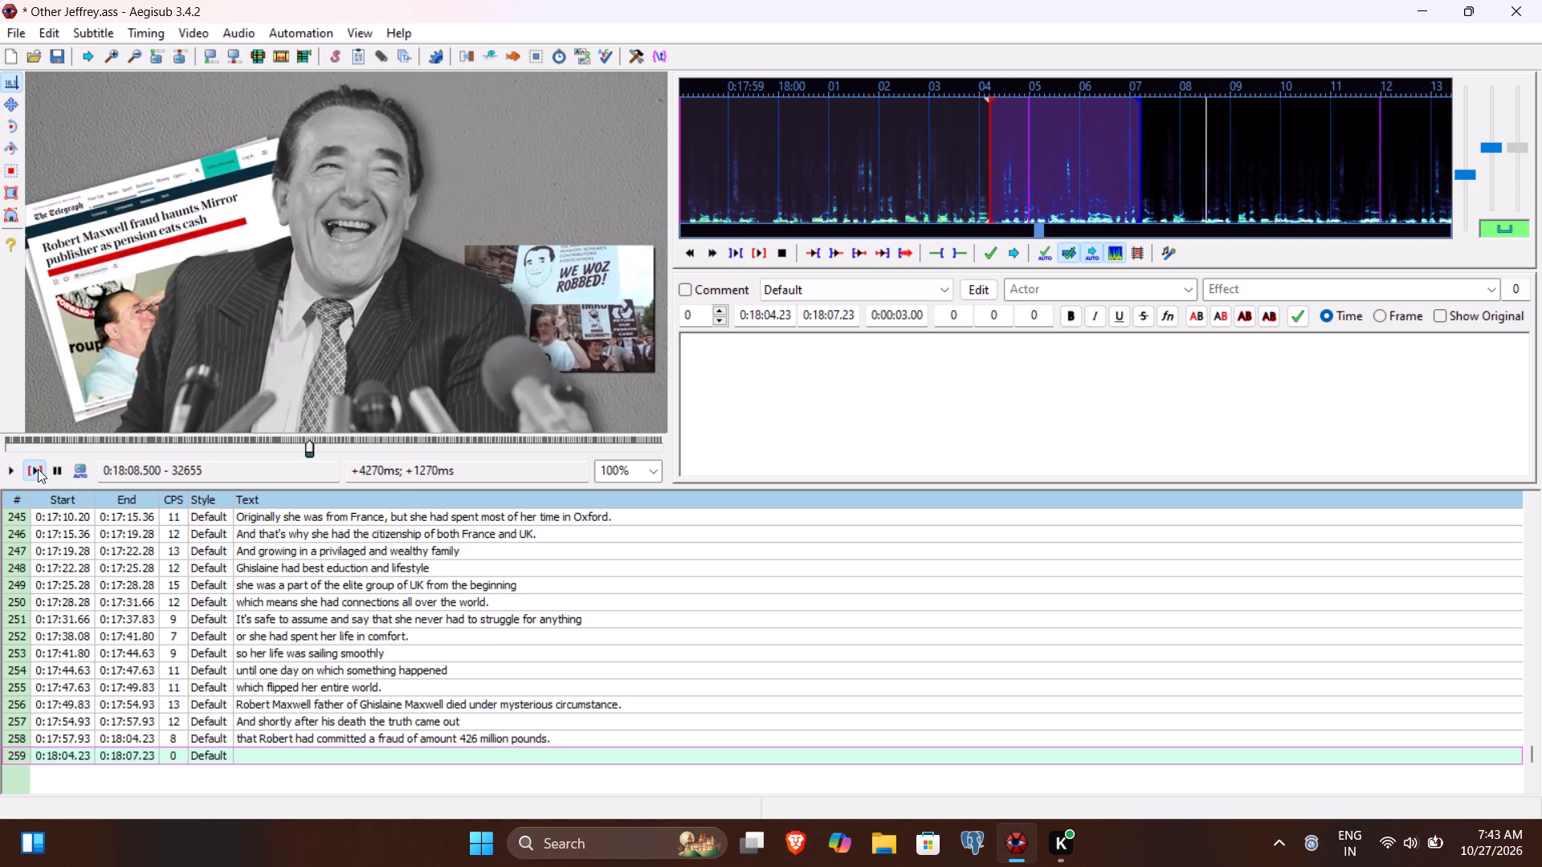
double_click(15, 466)
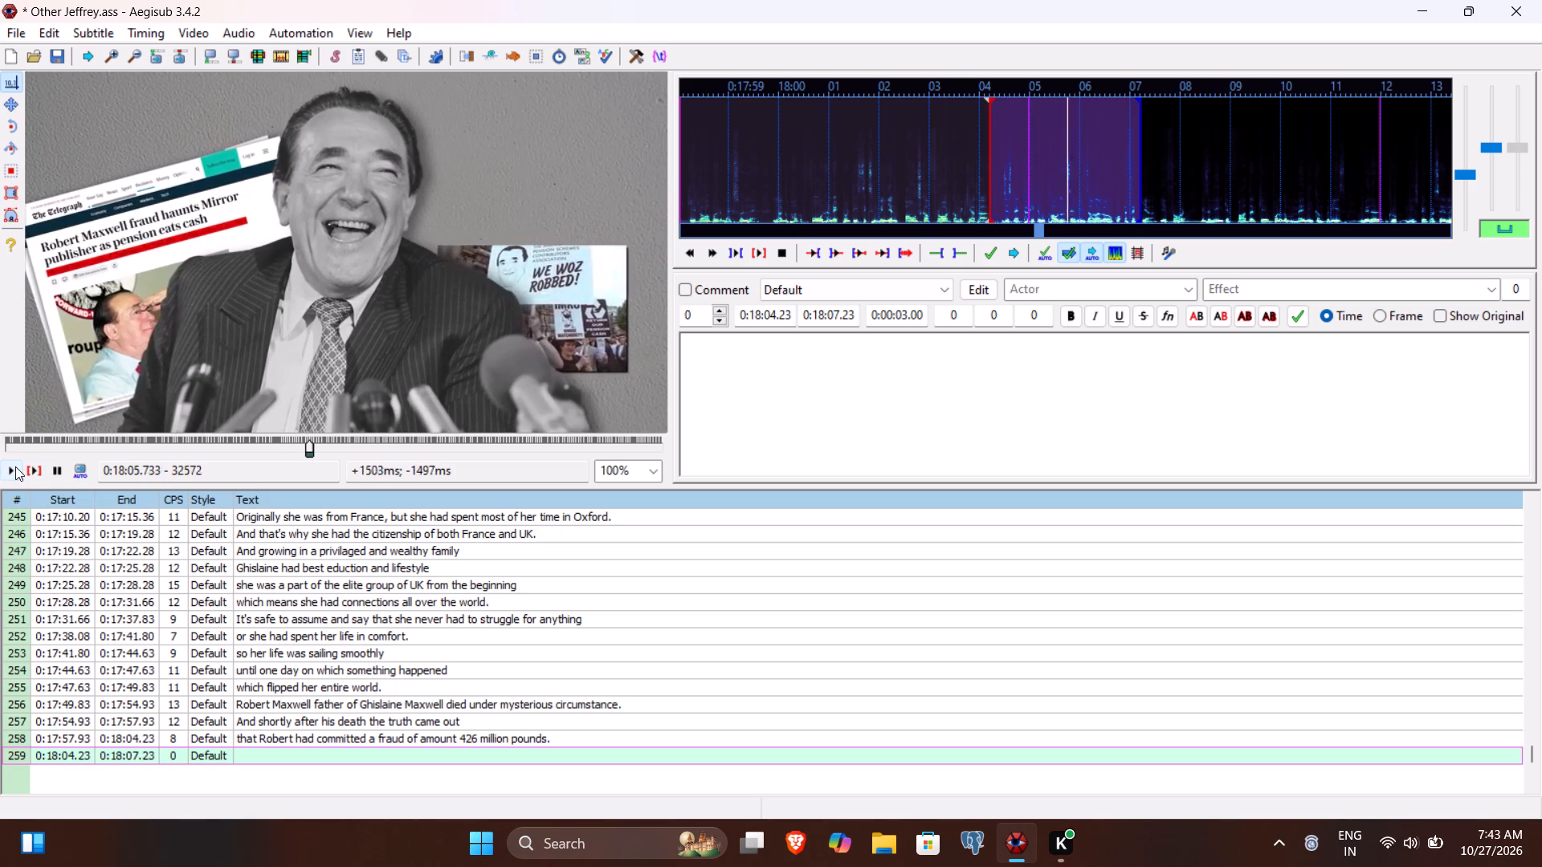
left_click(15, 466)
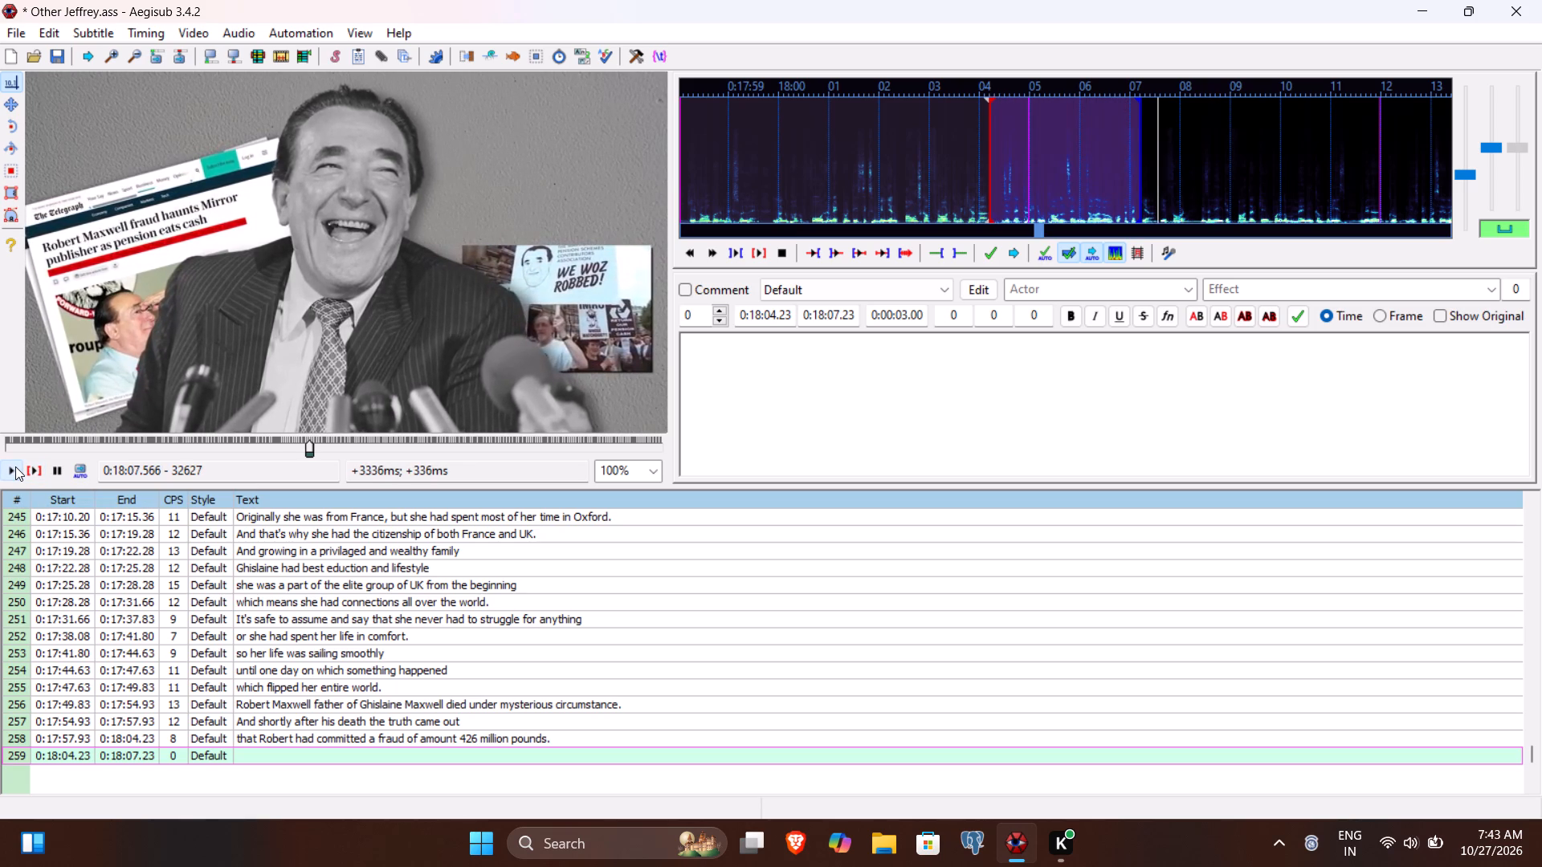
left_click(841, 315)
type("56")
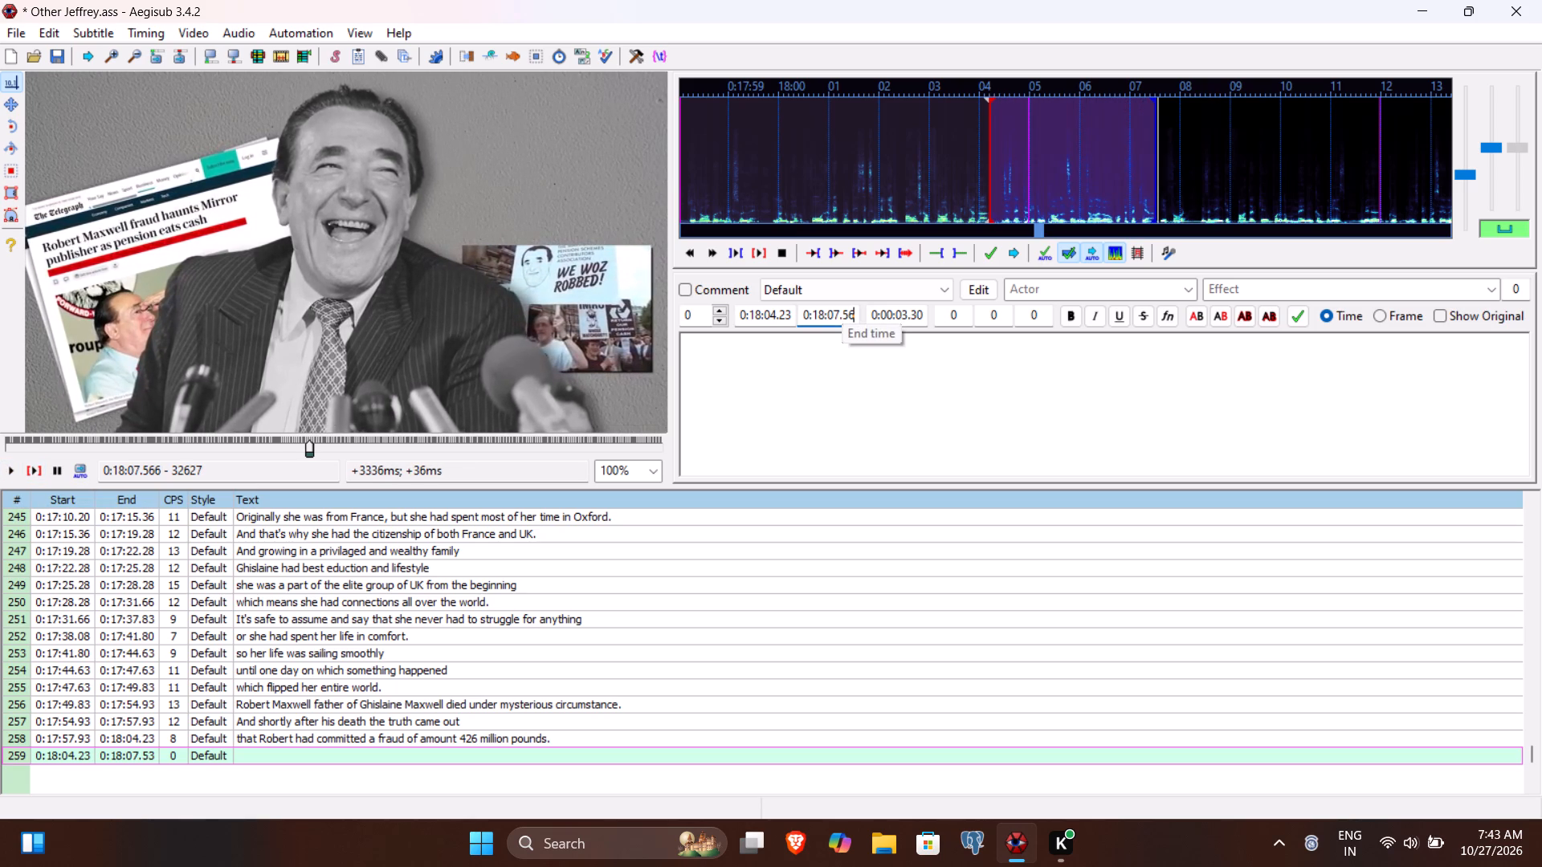
Transcribe line 259 as "which affected more than 32000 people." and commit it.
left_click(842, 355)
type("which affected more than 32")
type("000 peope")
key("BackSpace")
key("e")
key("BackSpace")
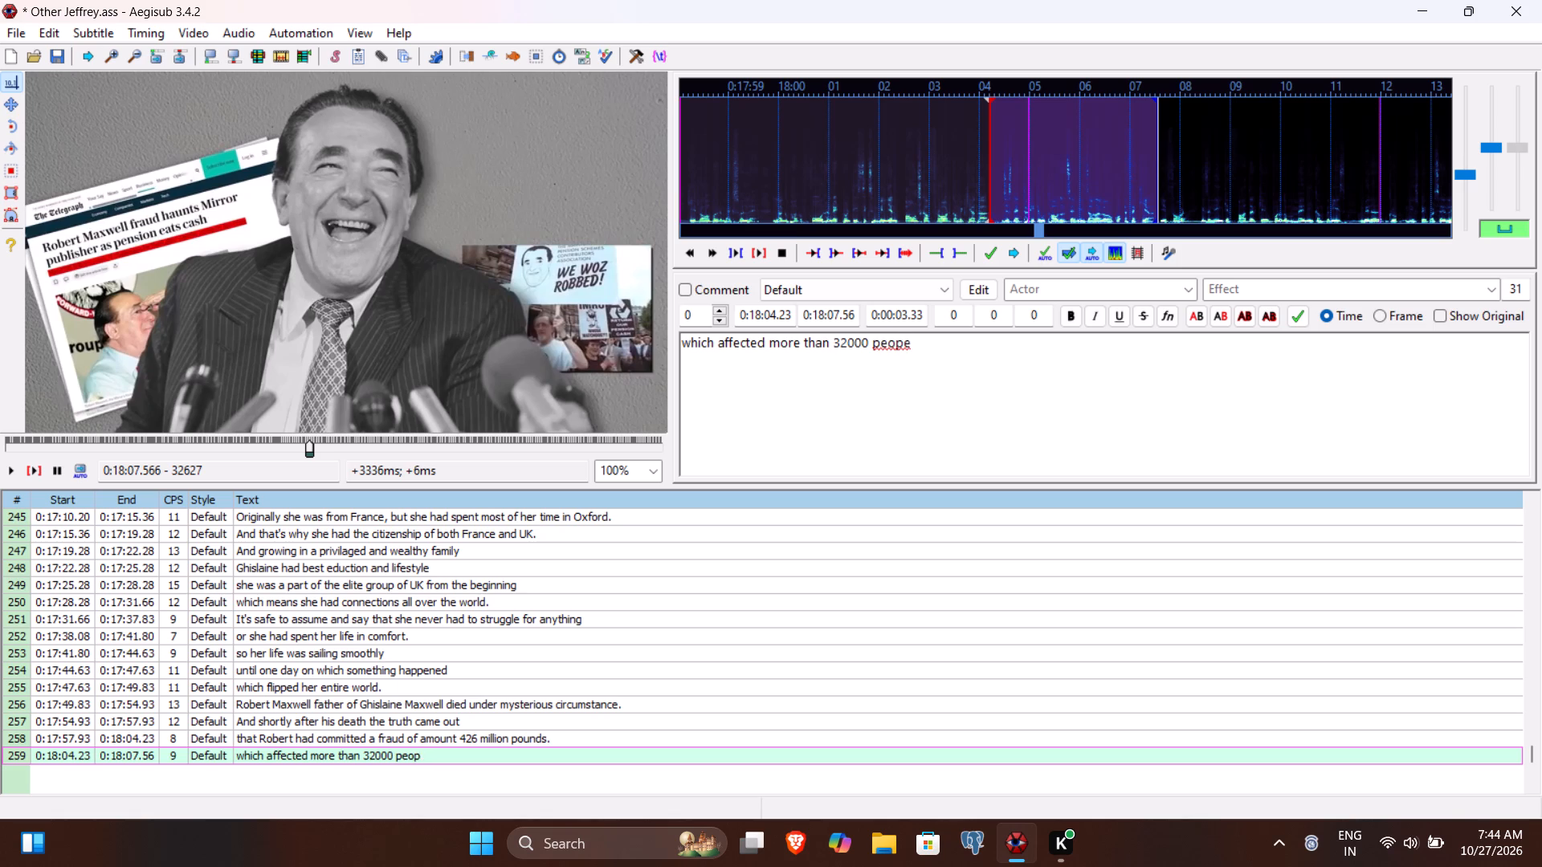
type("le.")
key("Return")
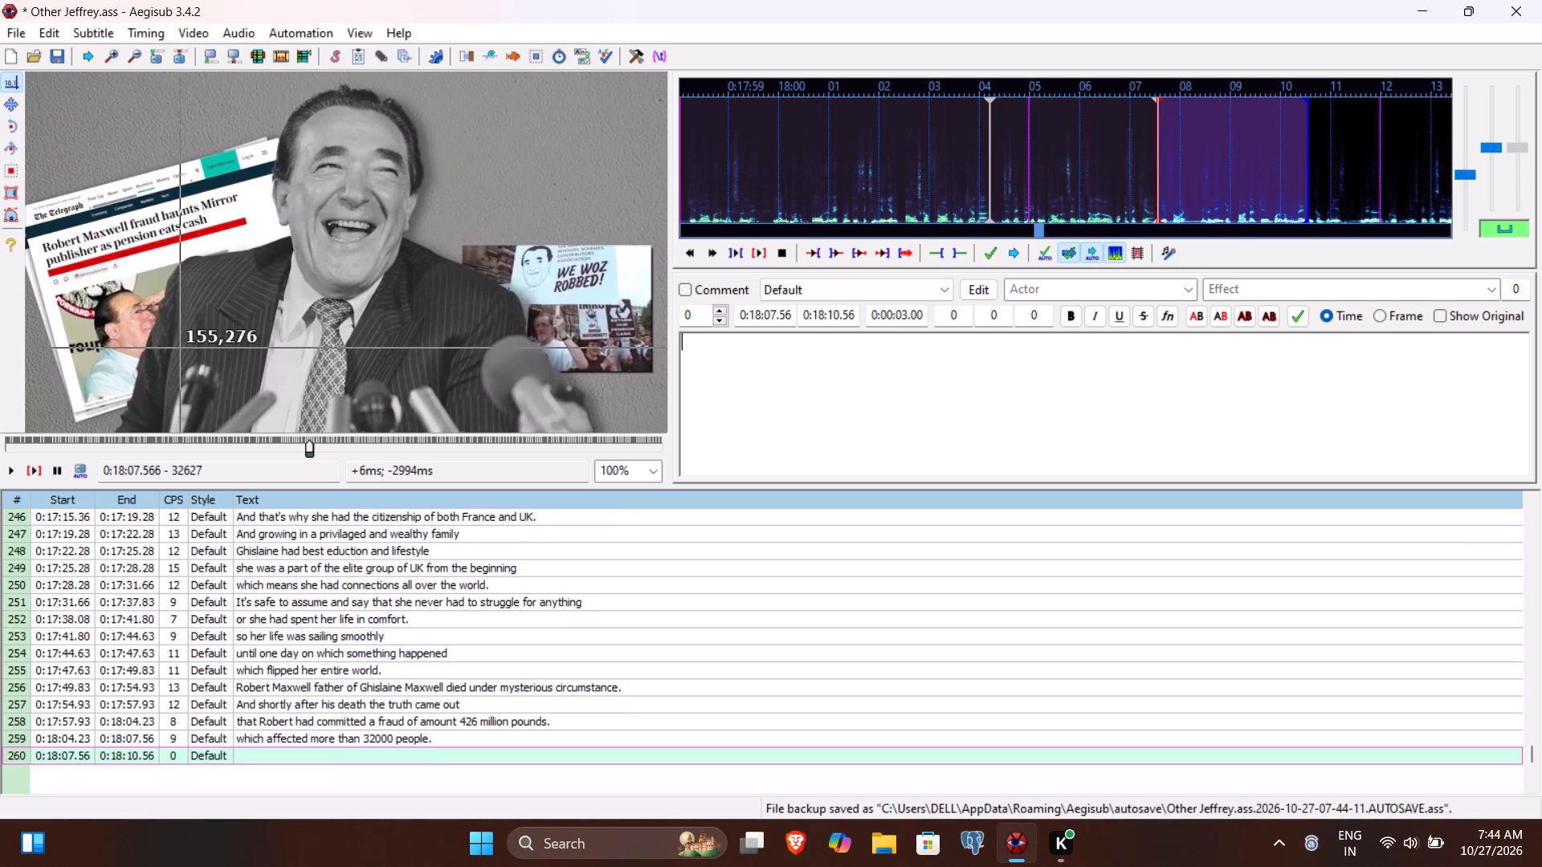
Play line 260 up to the end of its phrase and set its end time to 0:18:13.90.
left_click(39, 467)
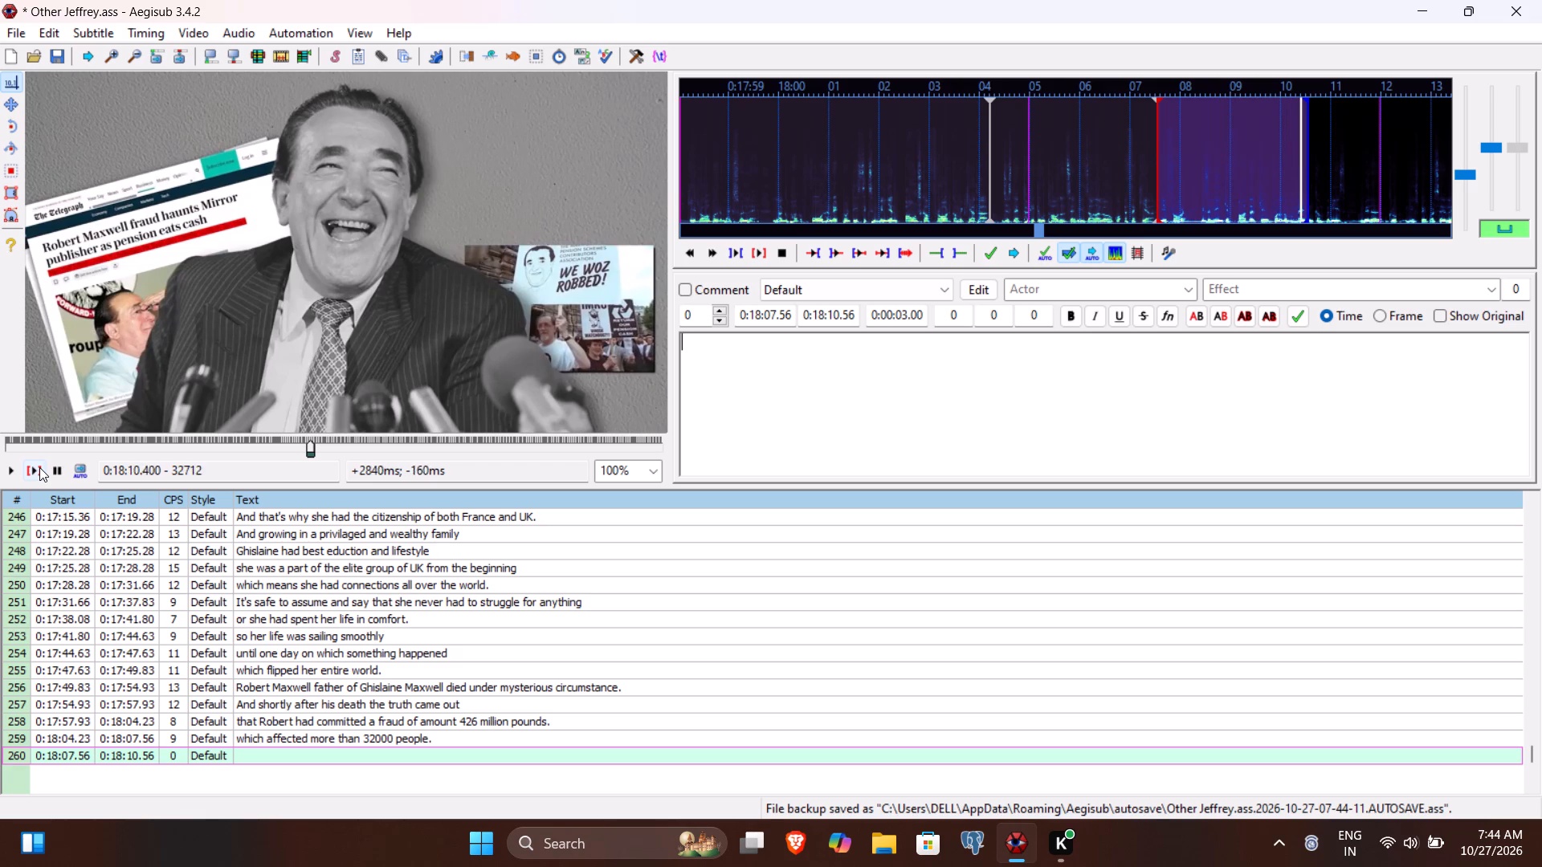
left_click(1, 466)
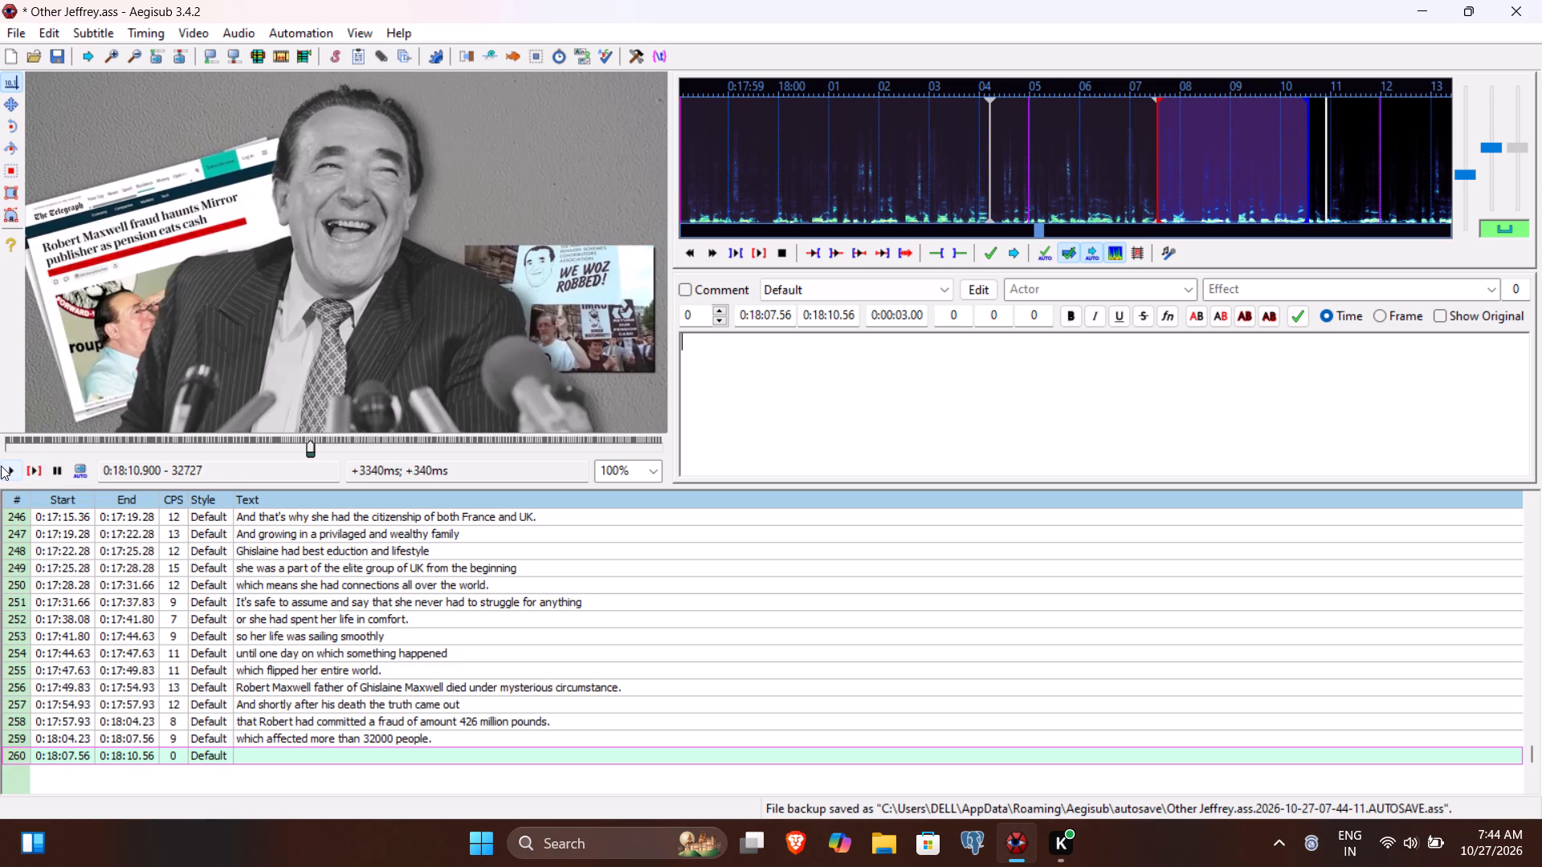
left_click(1, 466)
left_click(1, 466)
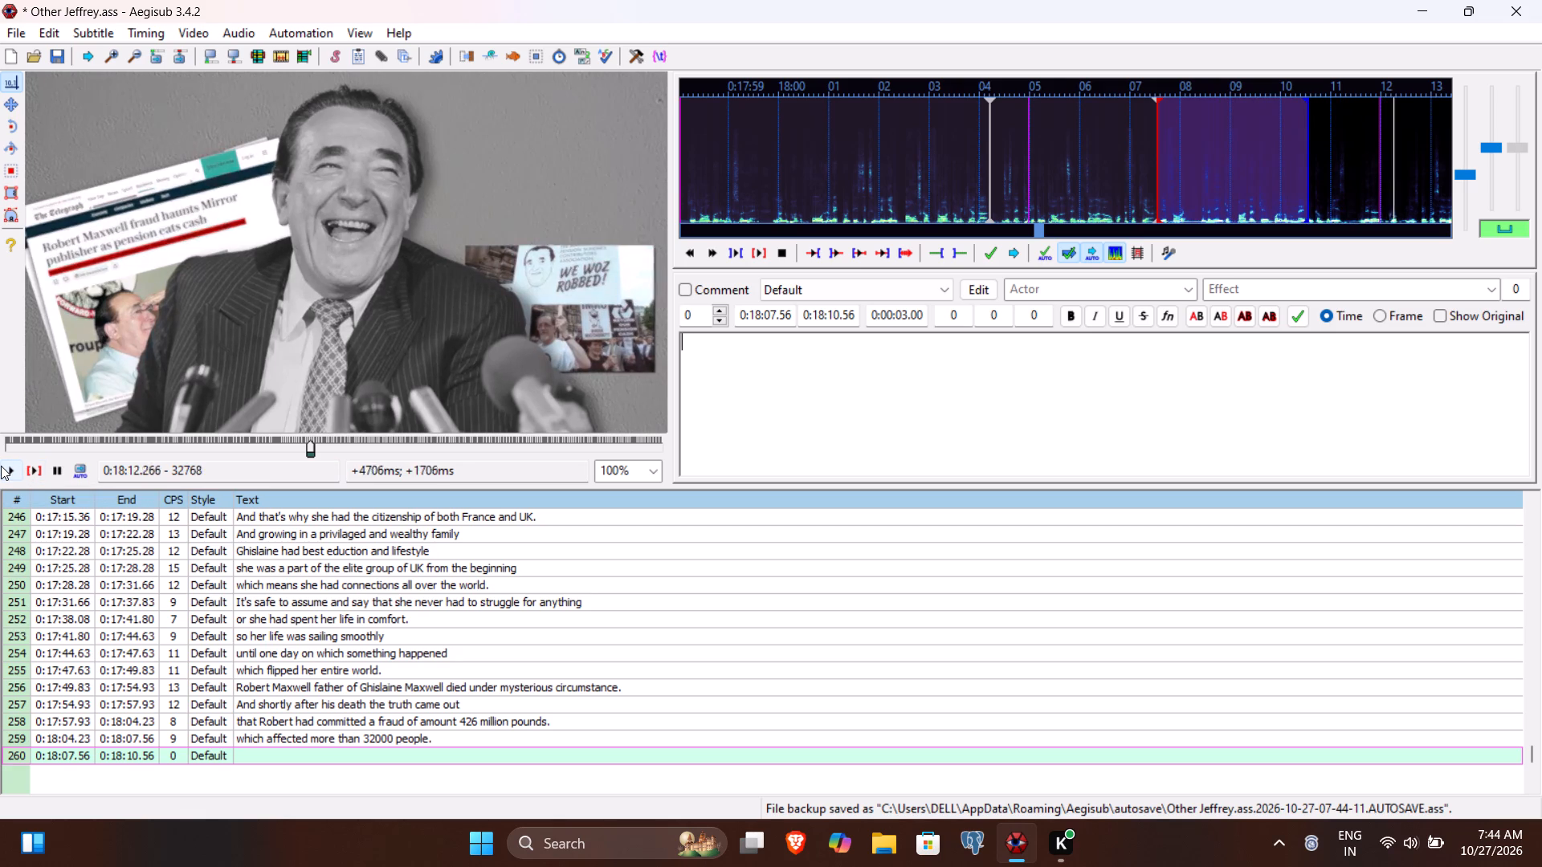
left_click(1, 466)
double_click(1, 466)
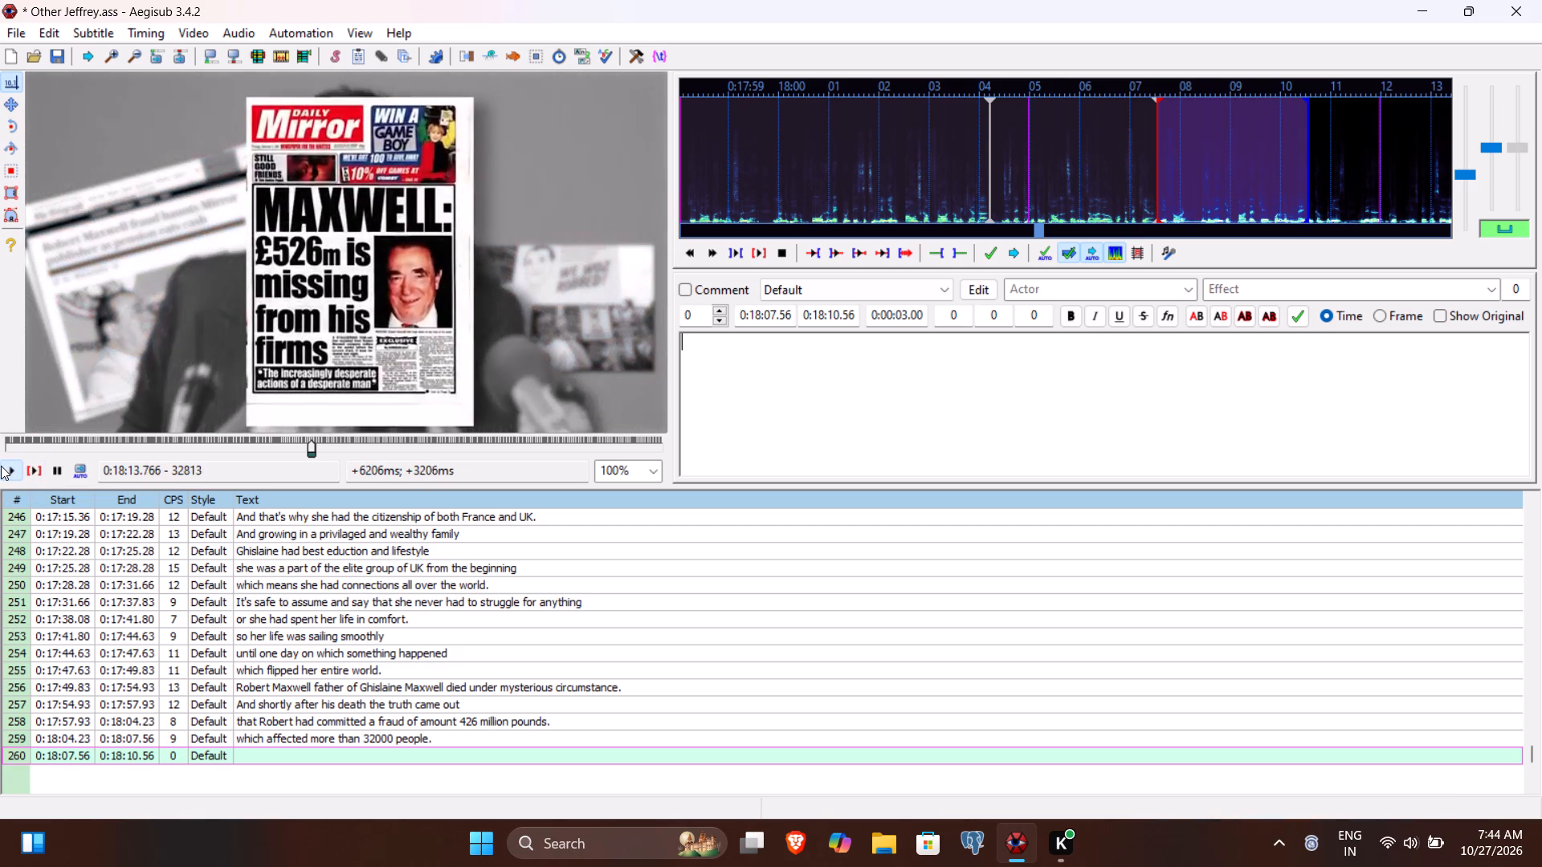
left_click(833, 319)
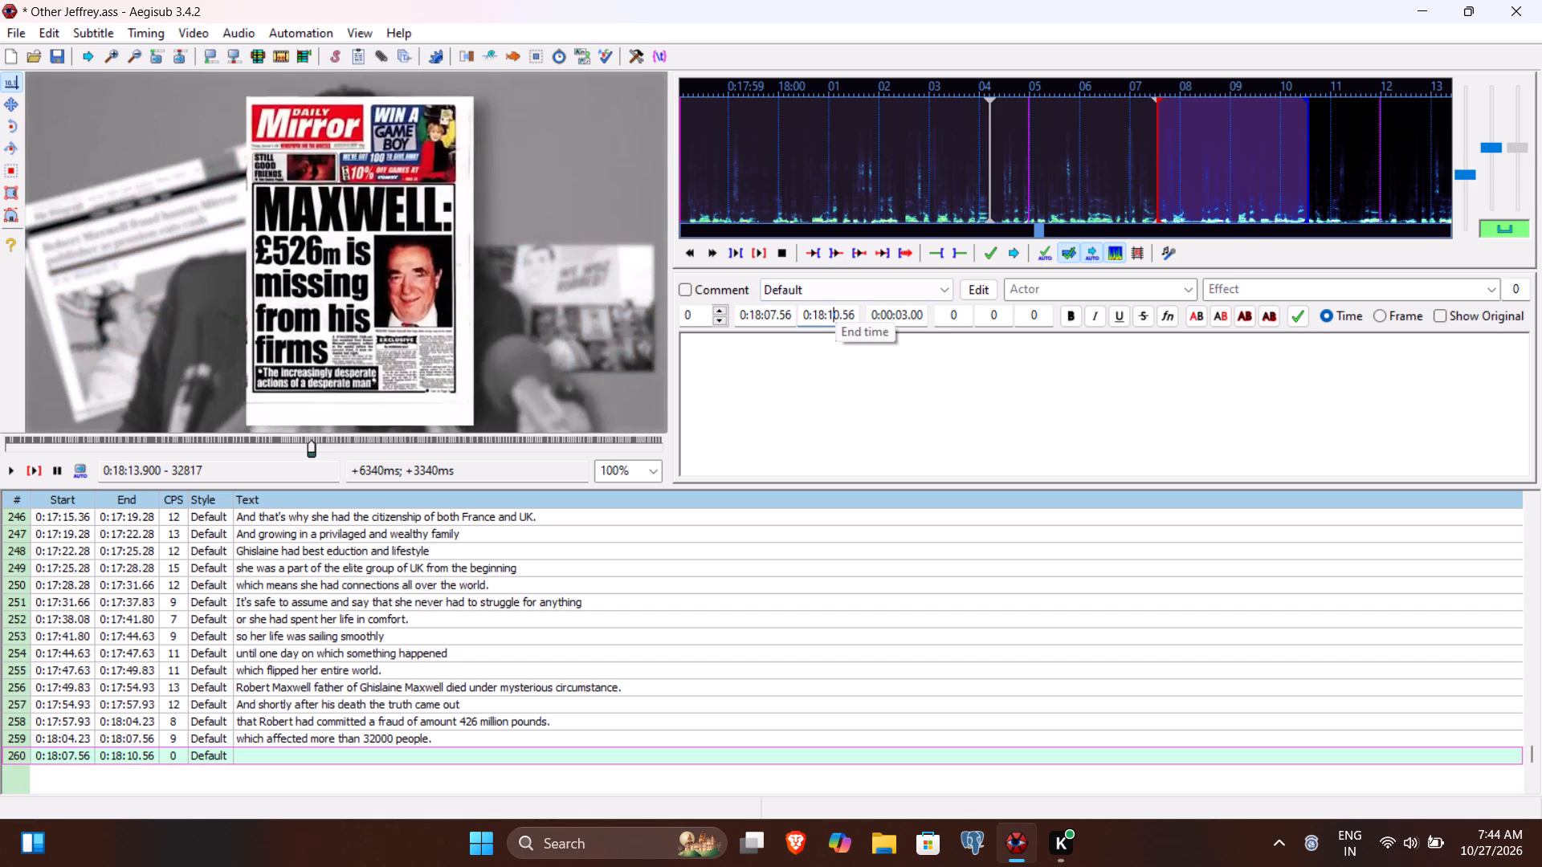
type("390")
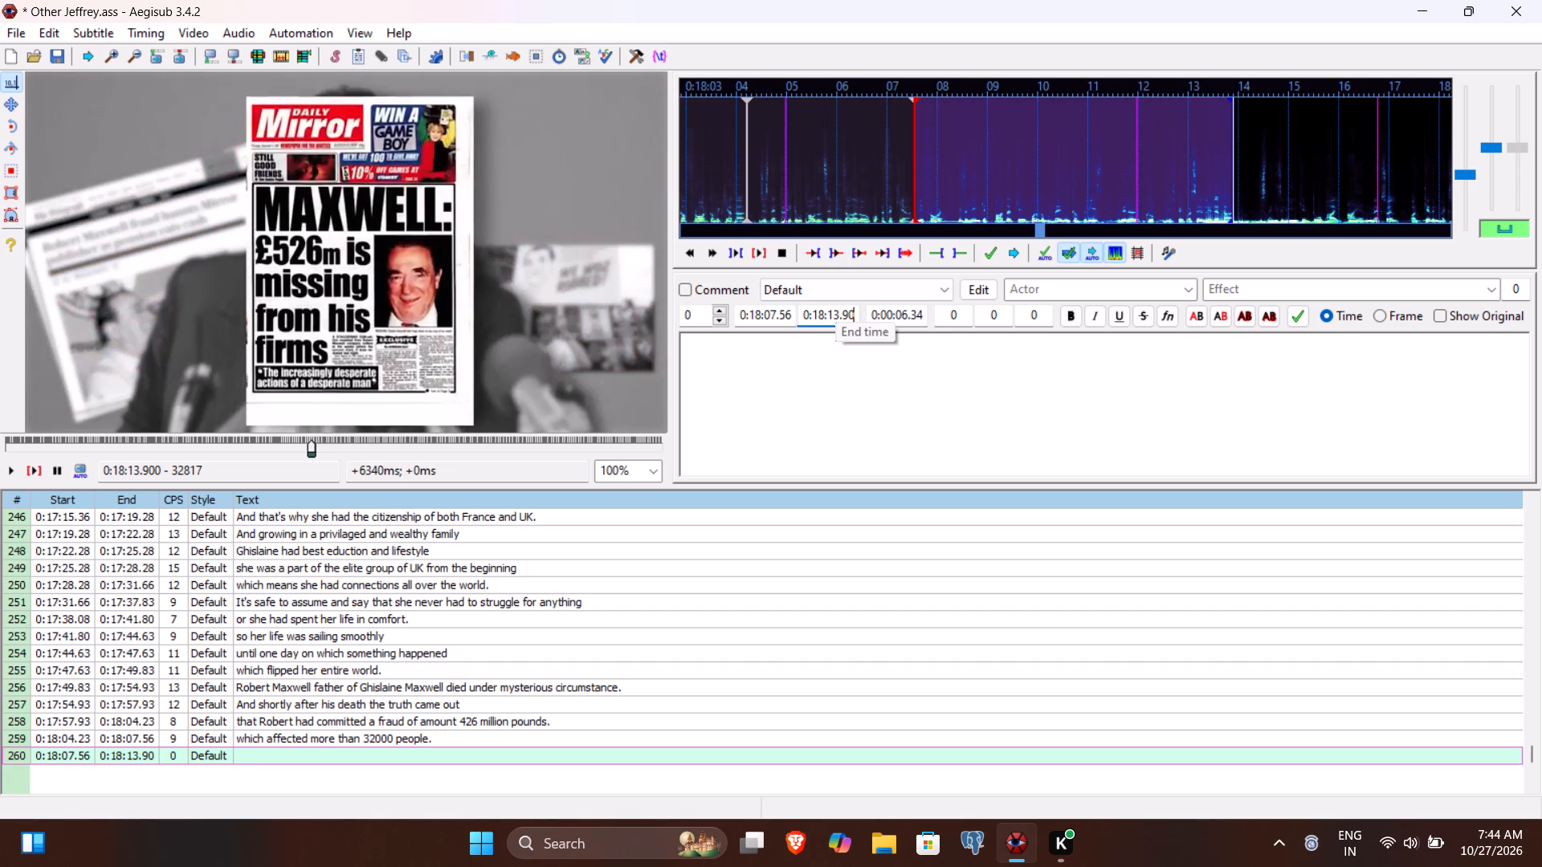
Transcribe line 260 as "This was related to Ghislaine's father's one of the many company Daily Mirror newspaper." and commit it.
left_click(803, 372)
type("This was related to")
key("space")
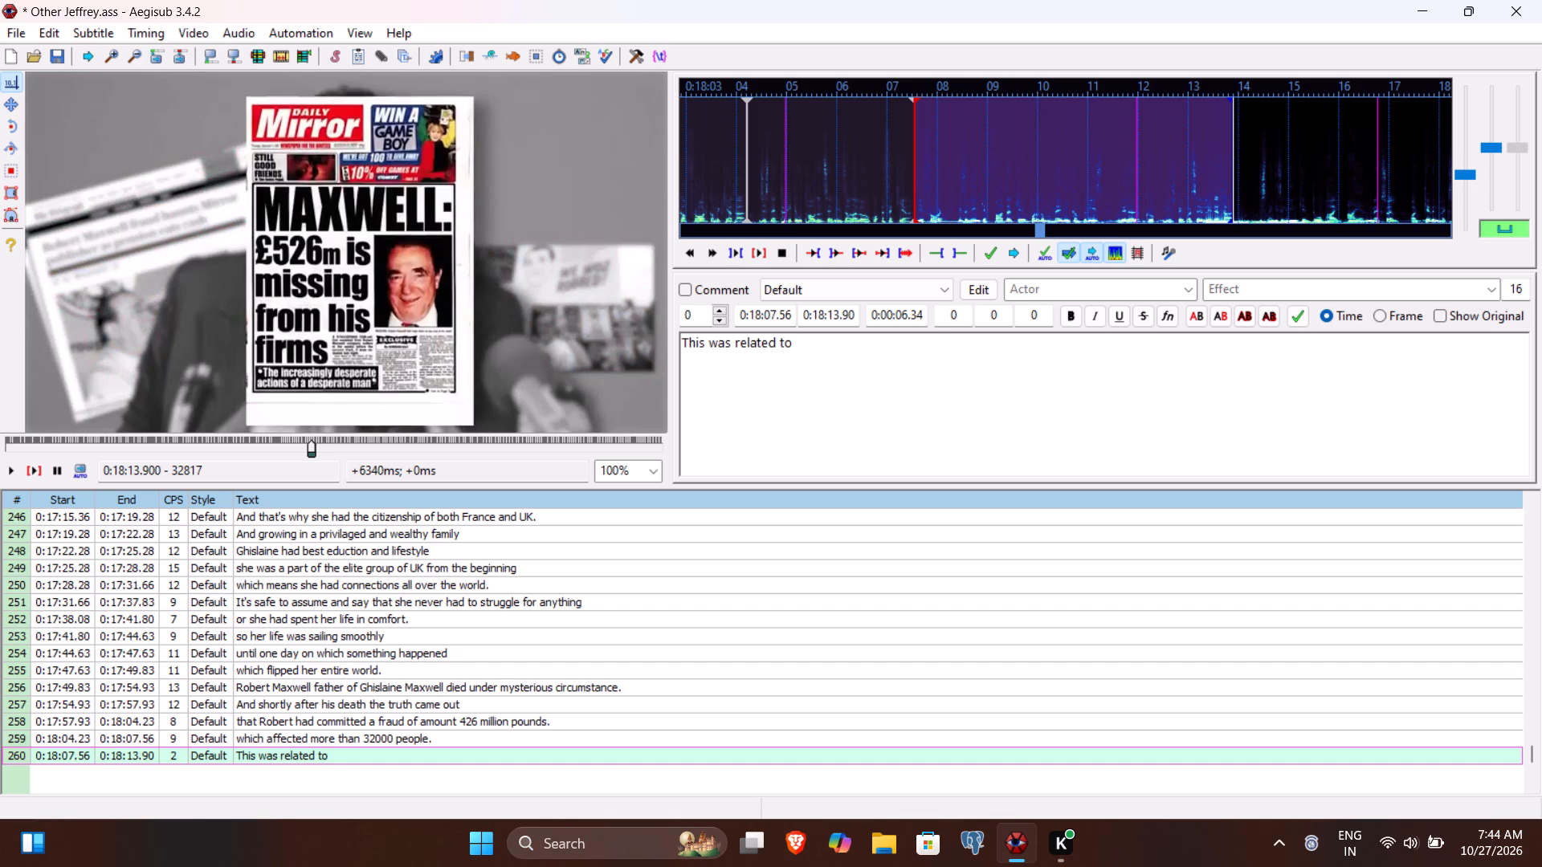
type("hil")
key("BackSpace")
key("BackSpace")
key("BackSpace")
type("Ghil")
key("BackSpace")
type("slain")
type("e's father")
type("'")
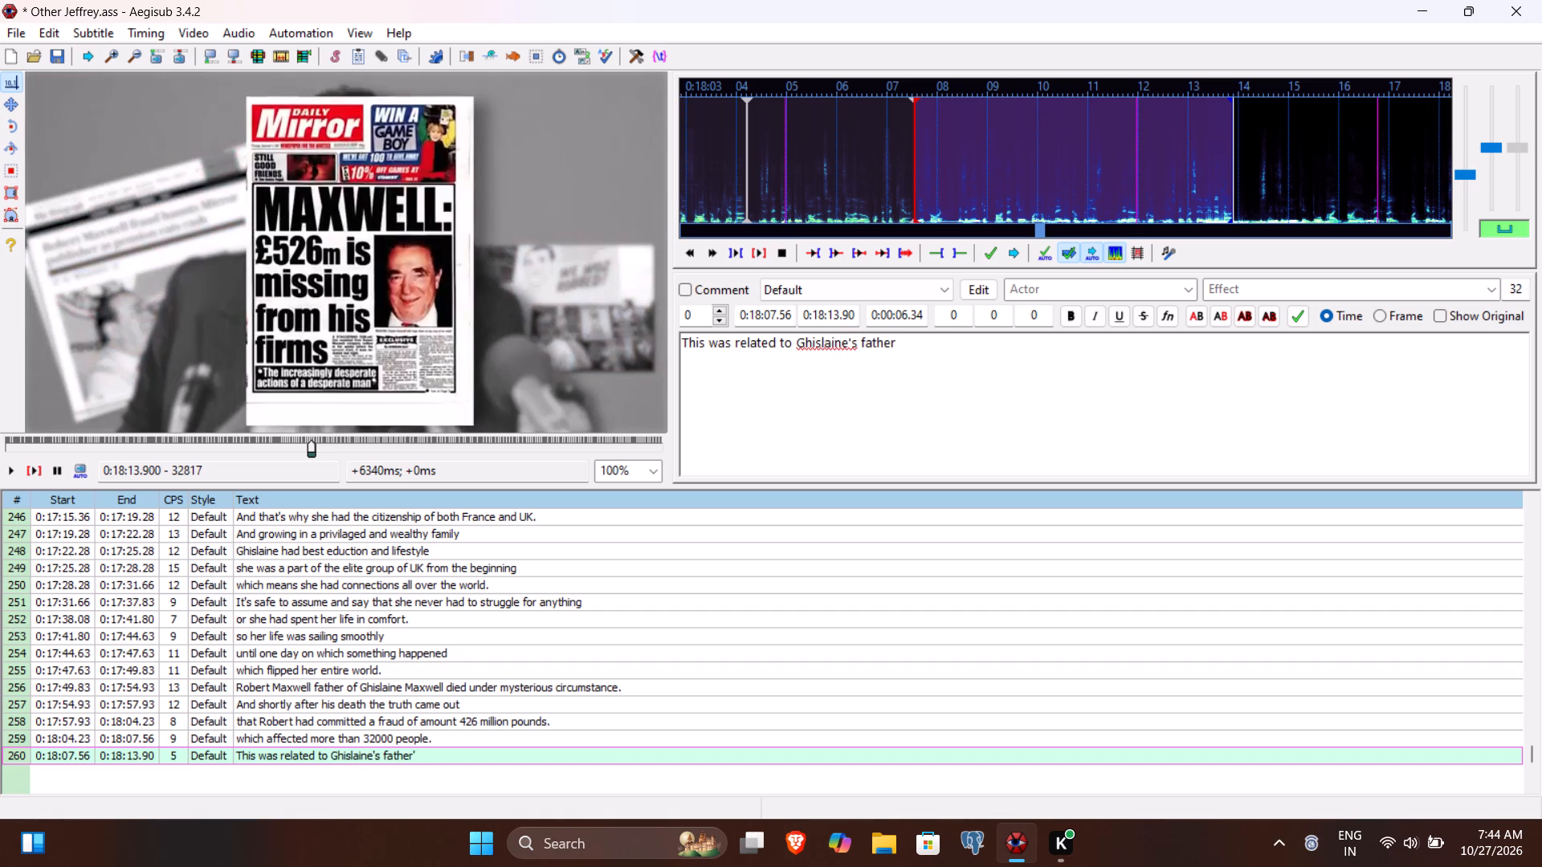
key("space")
key("BackSpace")
type("s one of the many company")
key("space")
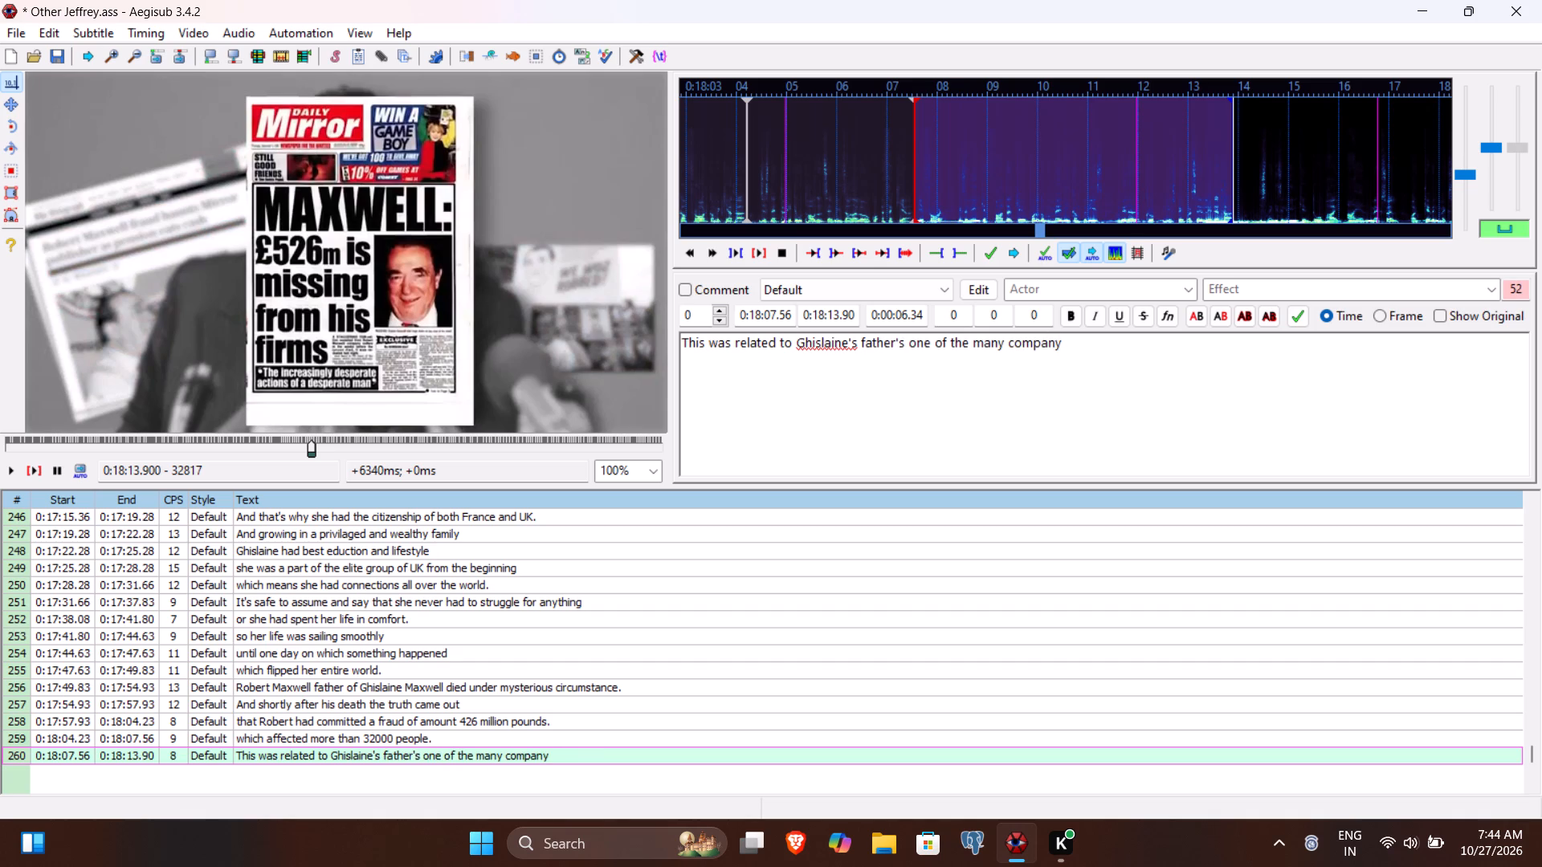
type("Daily Mirror newspaper")
key("period")
key("Return")
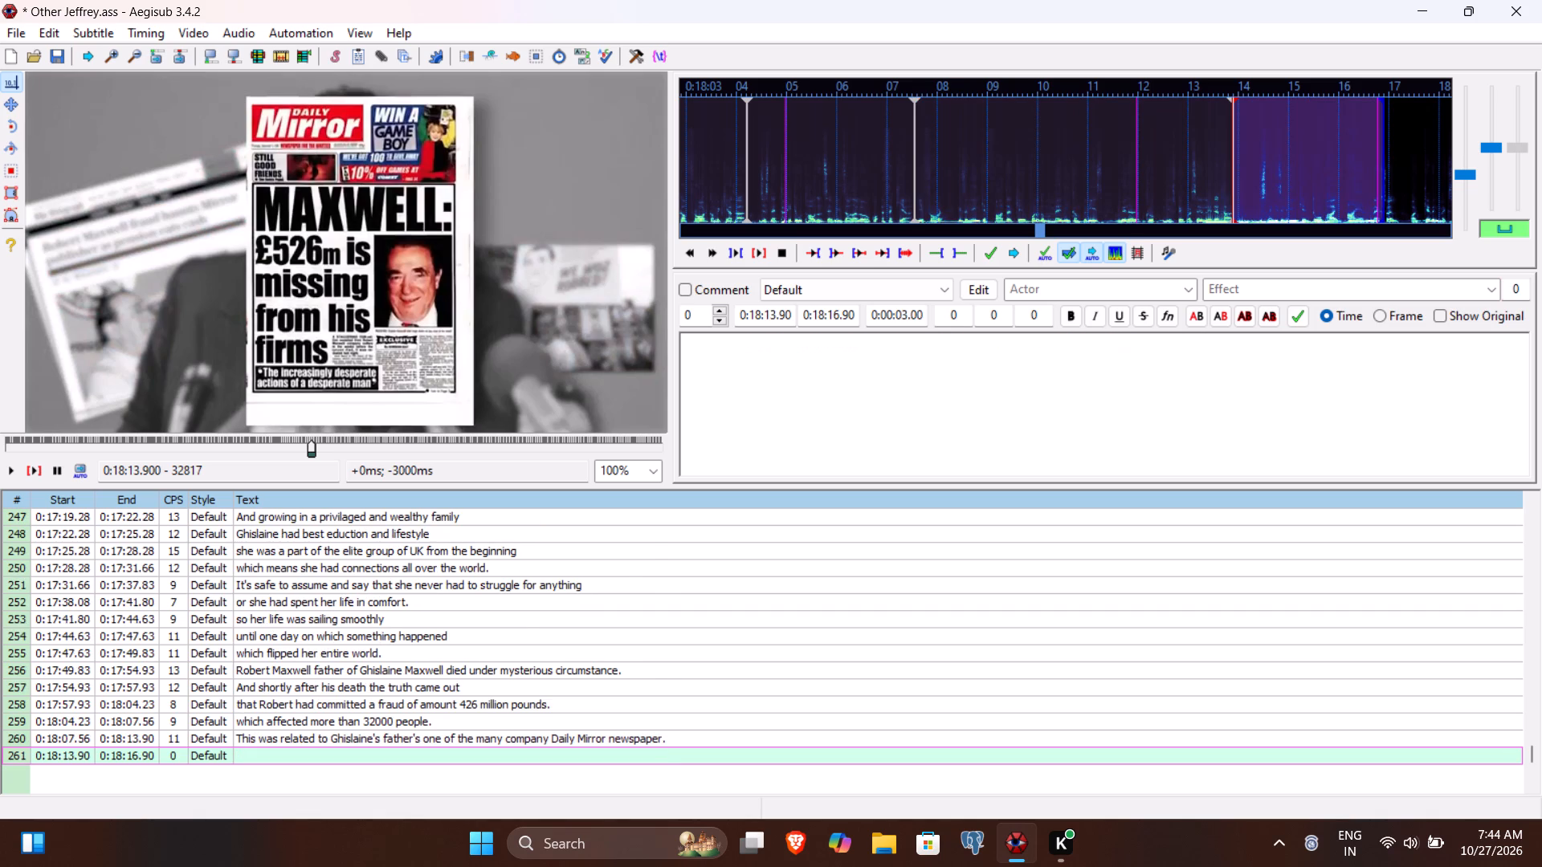
Play line 261 up to the end of its phrase and set its end time to 0:18:19.30.
left_click(31, 470)
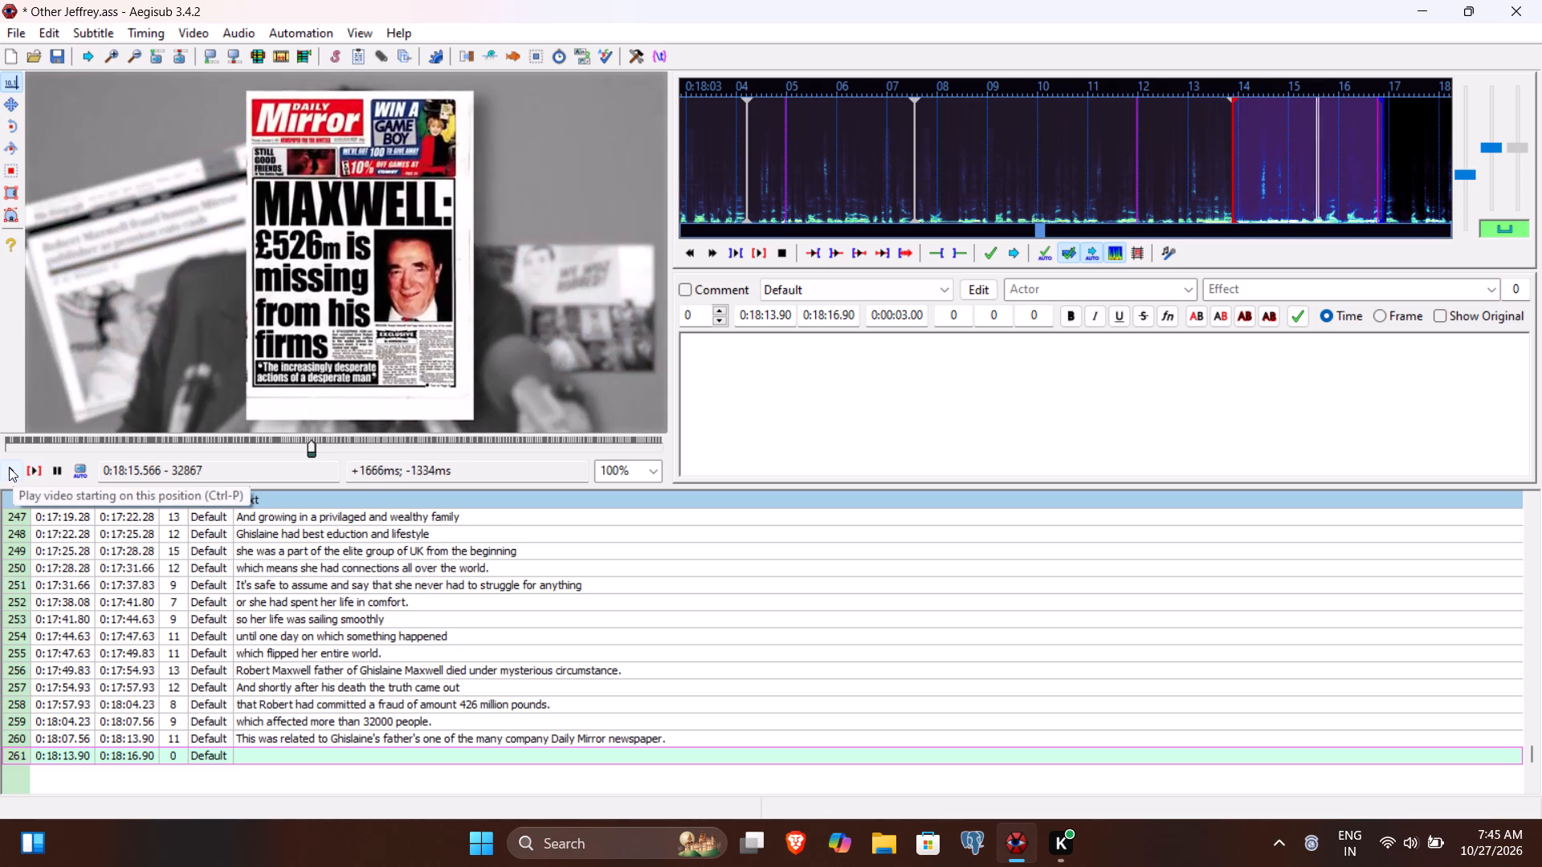
left_click(9, 467)
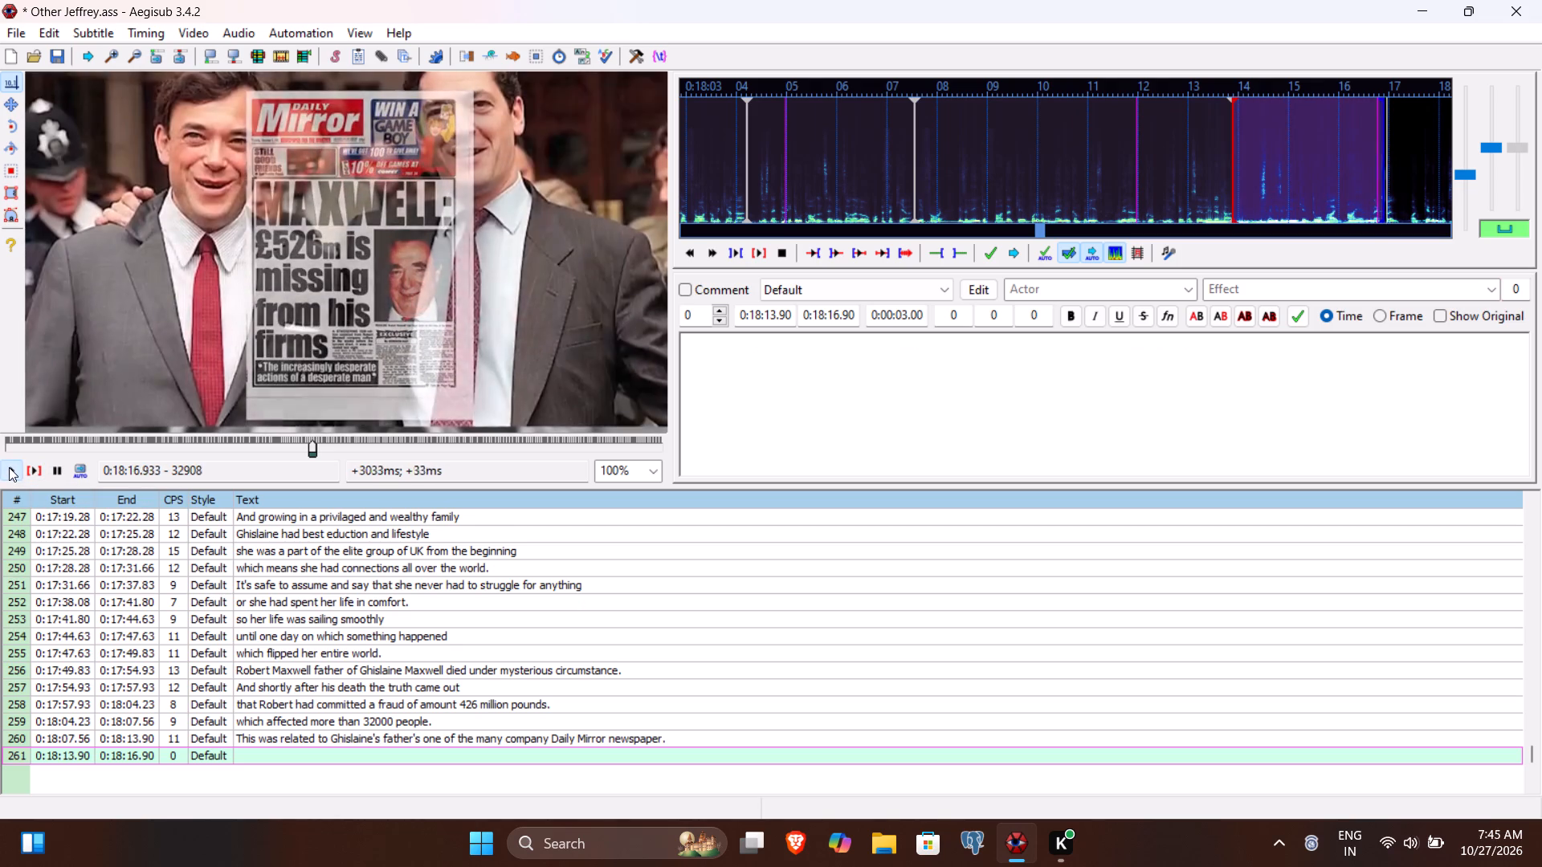
left_click(9, 467)
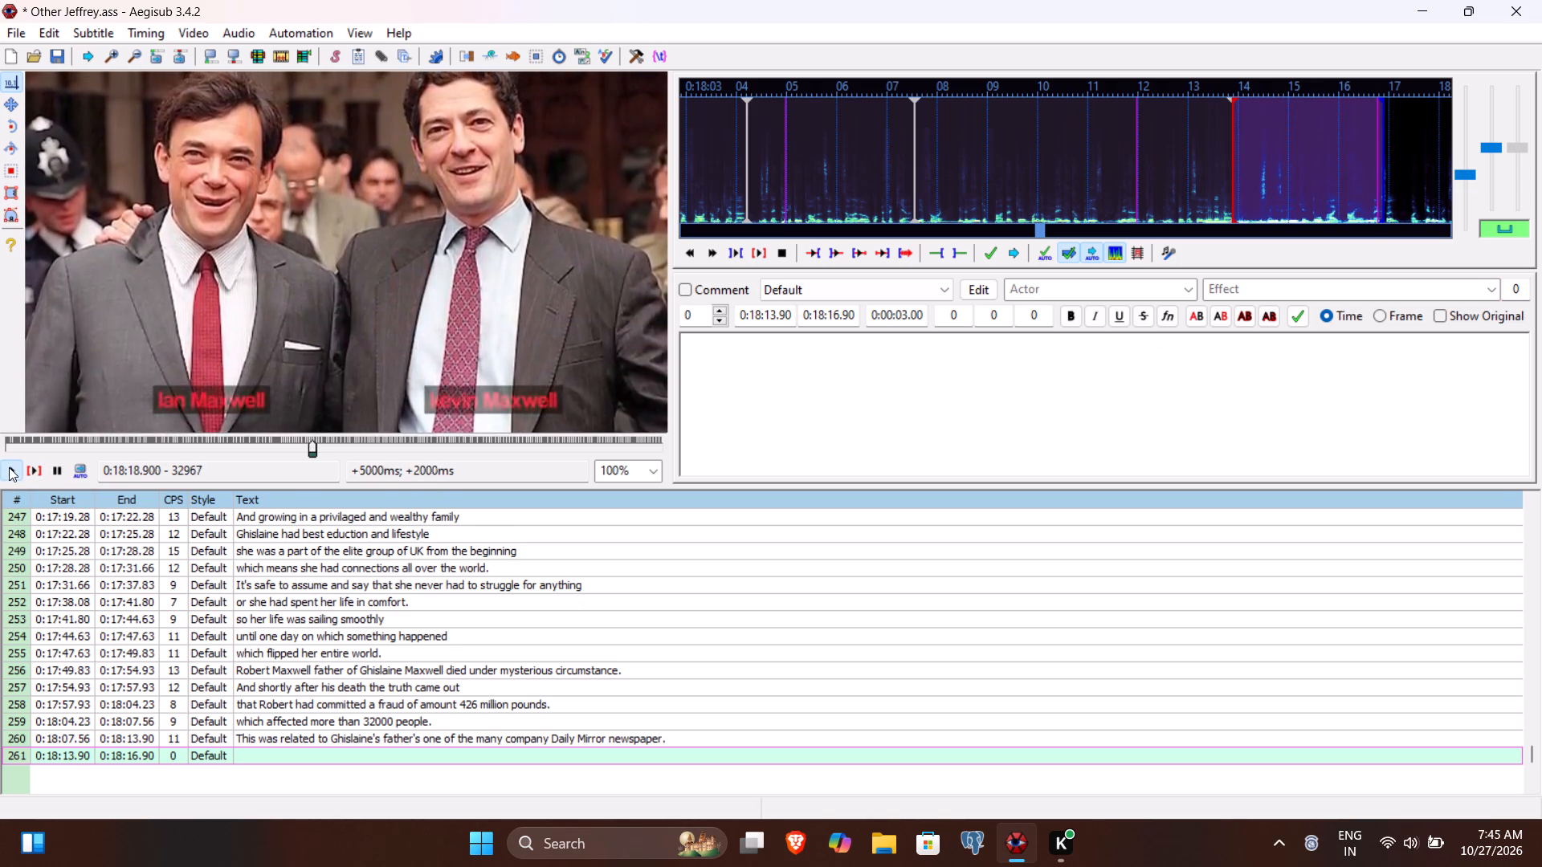
double_click(9, 467)
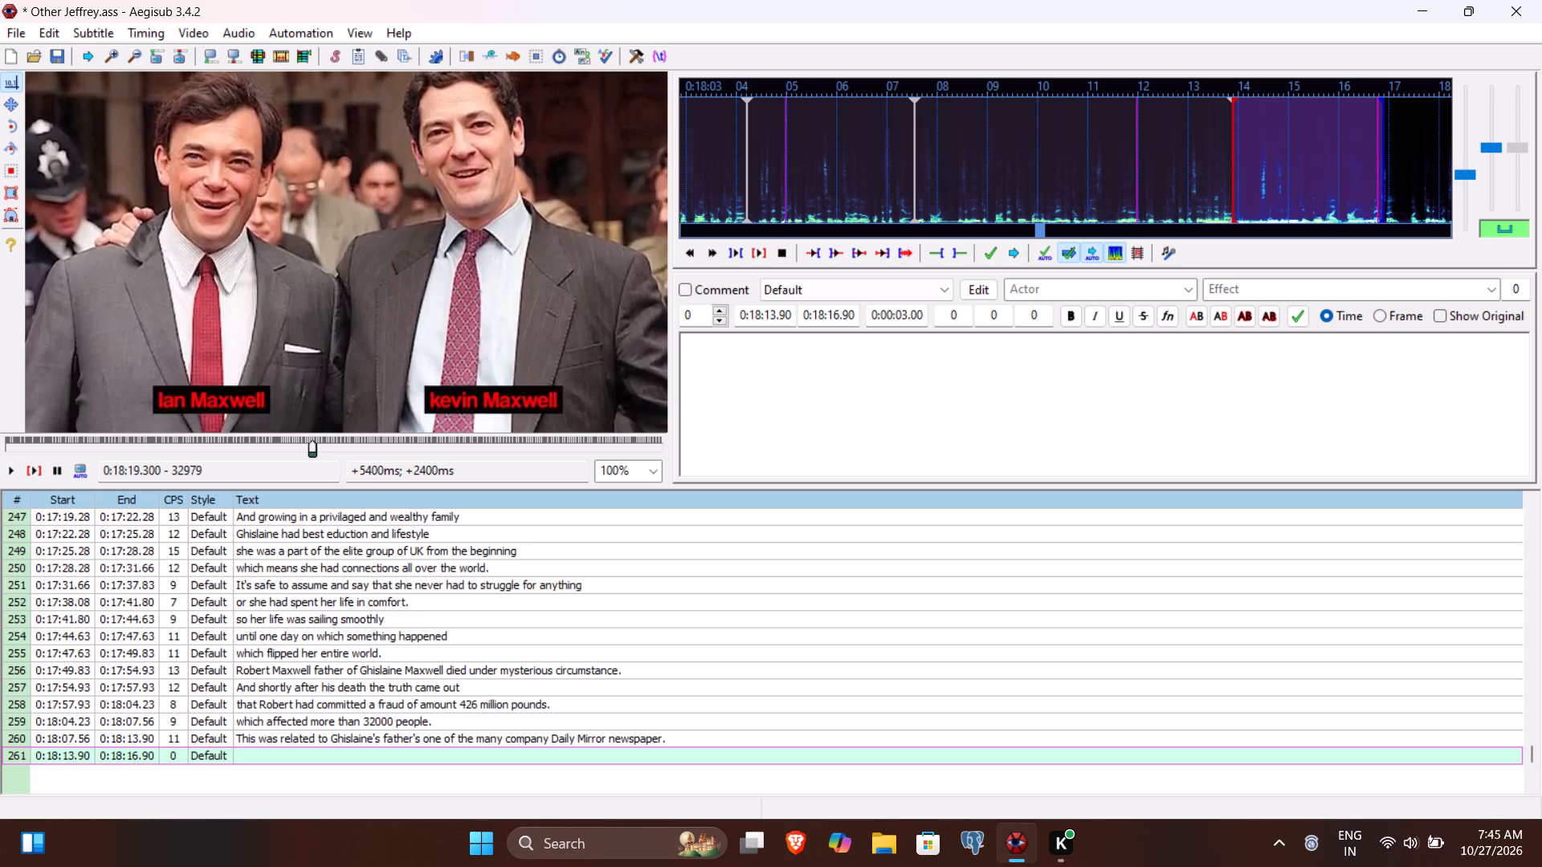
left_click(832, 319)
type("930")
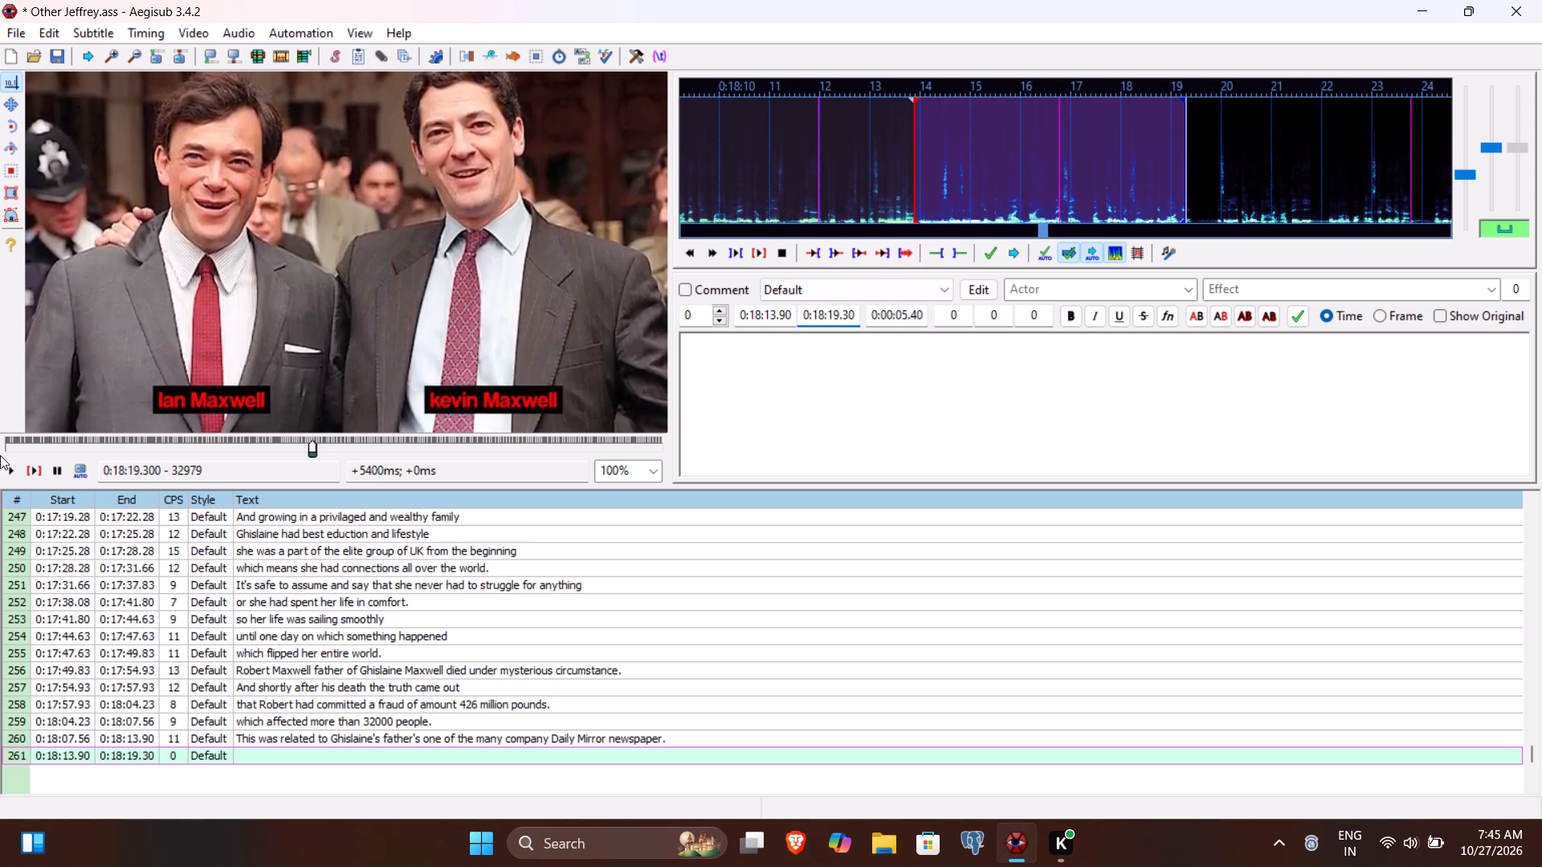
Replay the beginning of line 261 to find where speech starts and set its start time to 0:18:14.60.
left_click(41, 467)
left_click(41, 467)
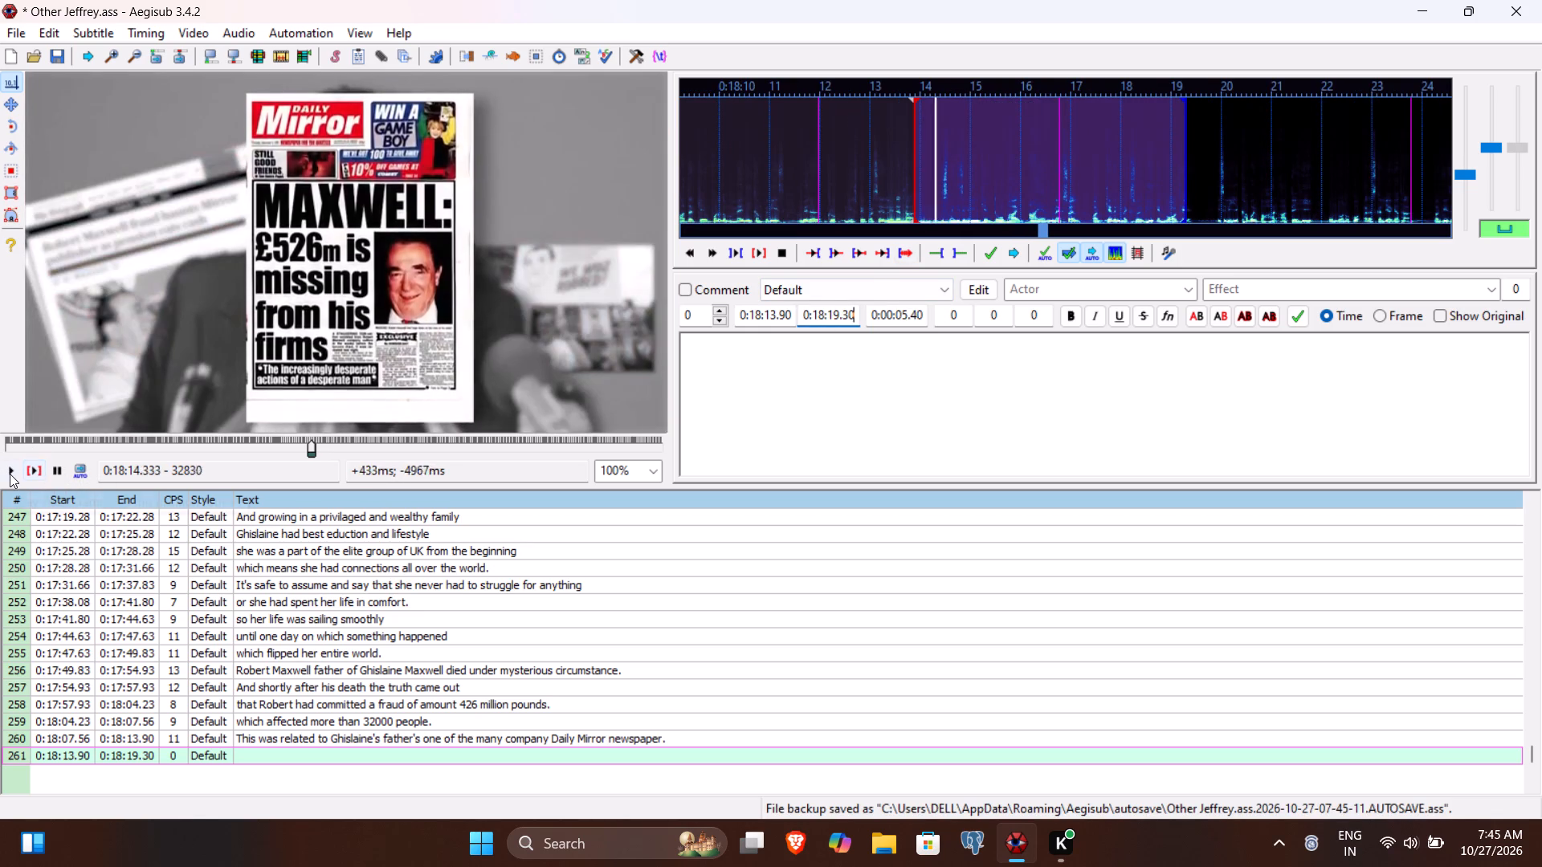
left_click(10, 474)
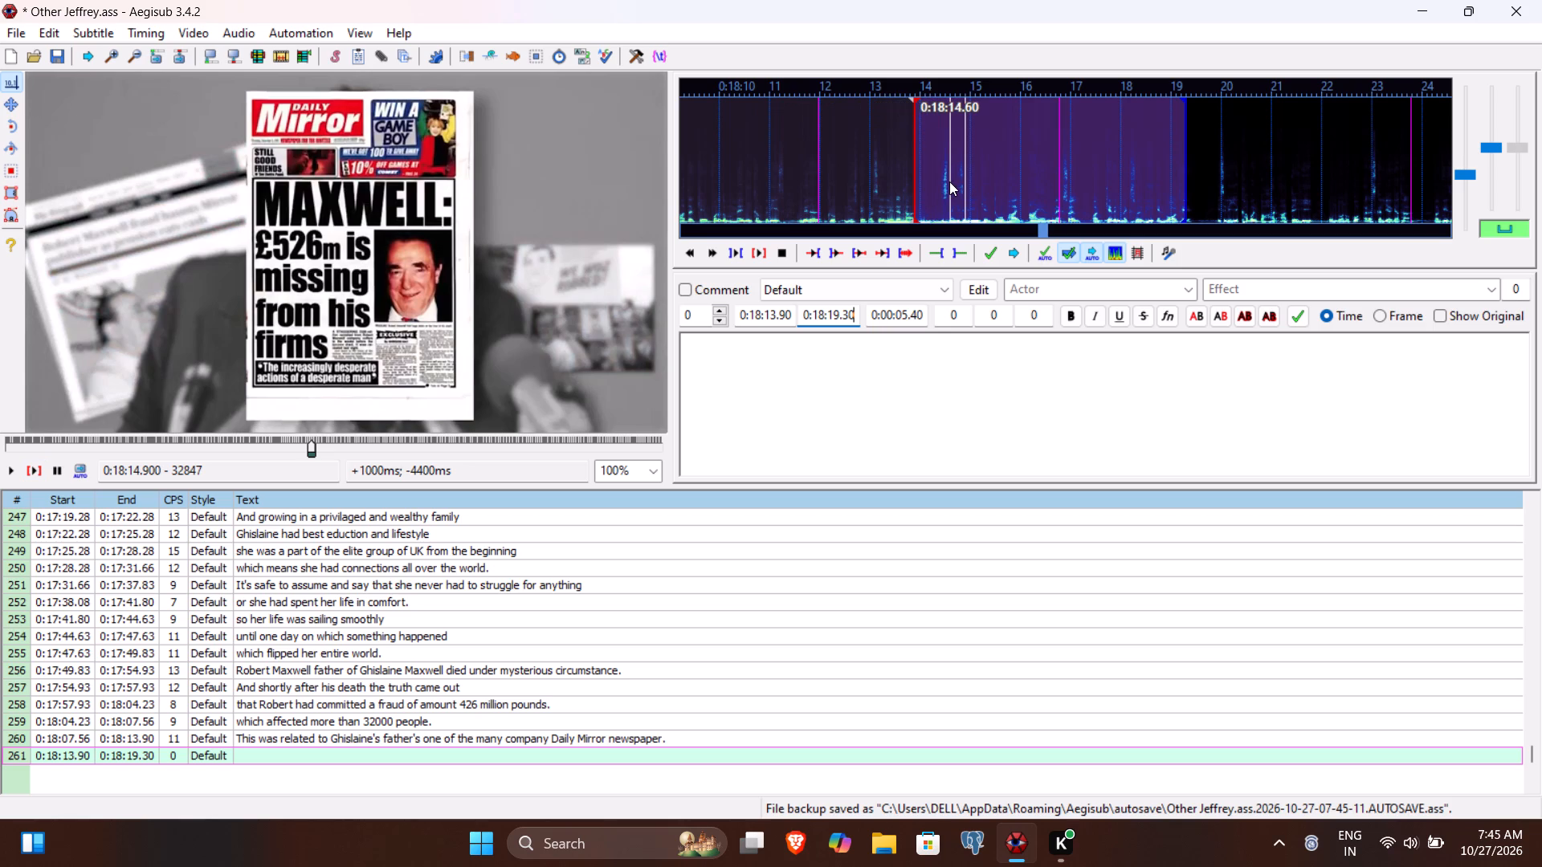
left_click(772, 314)
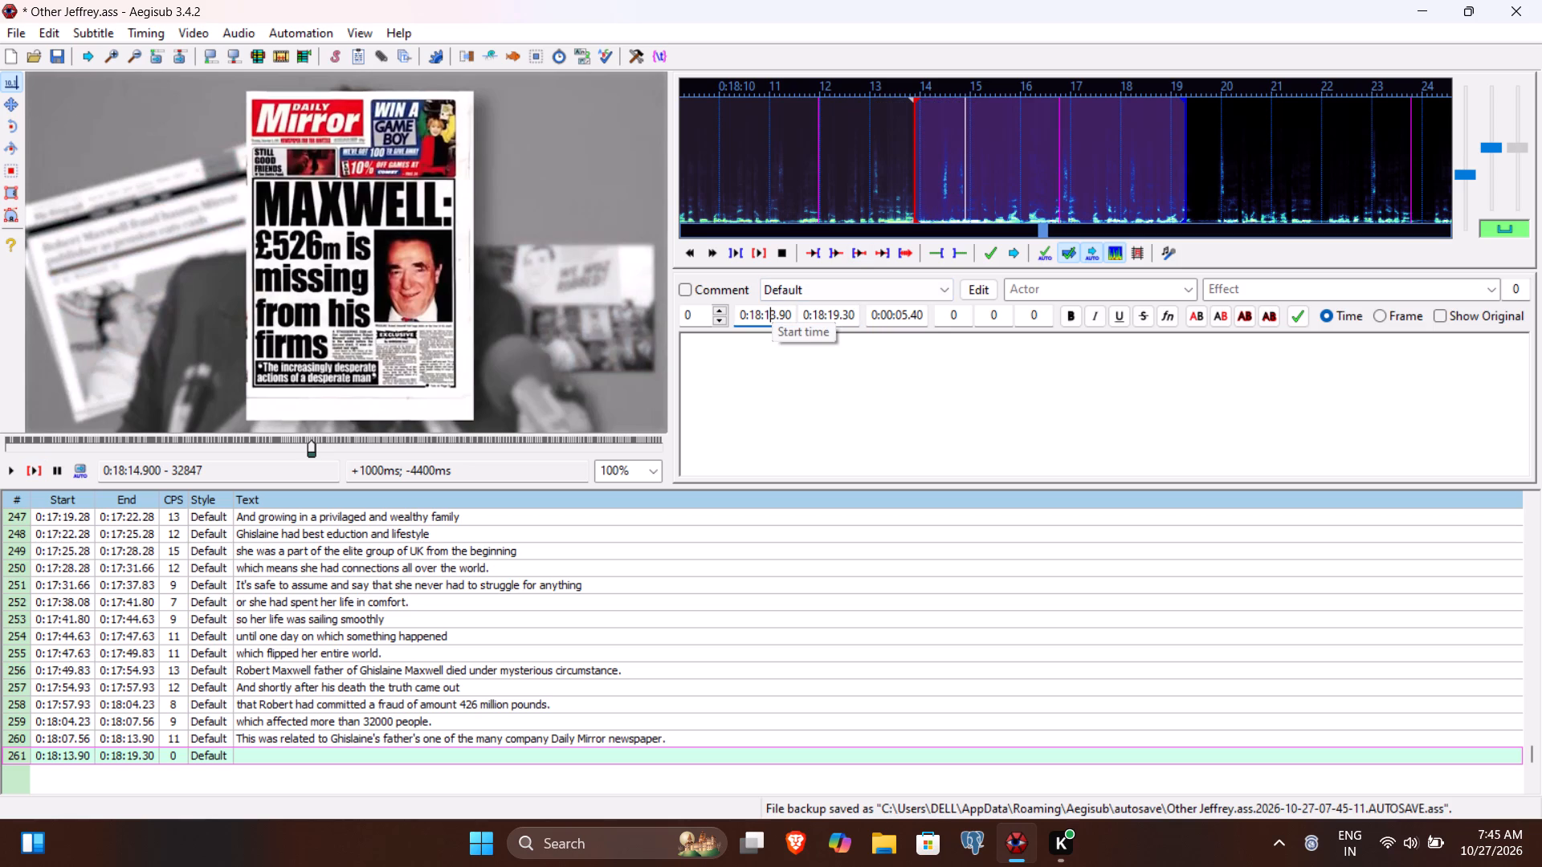
type("46")
Begin the text of line 261 with "In which her brothers".
left_click(758, 368)
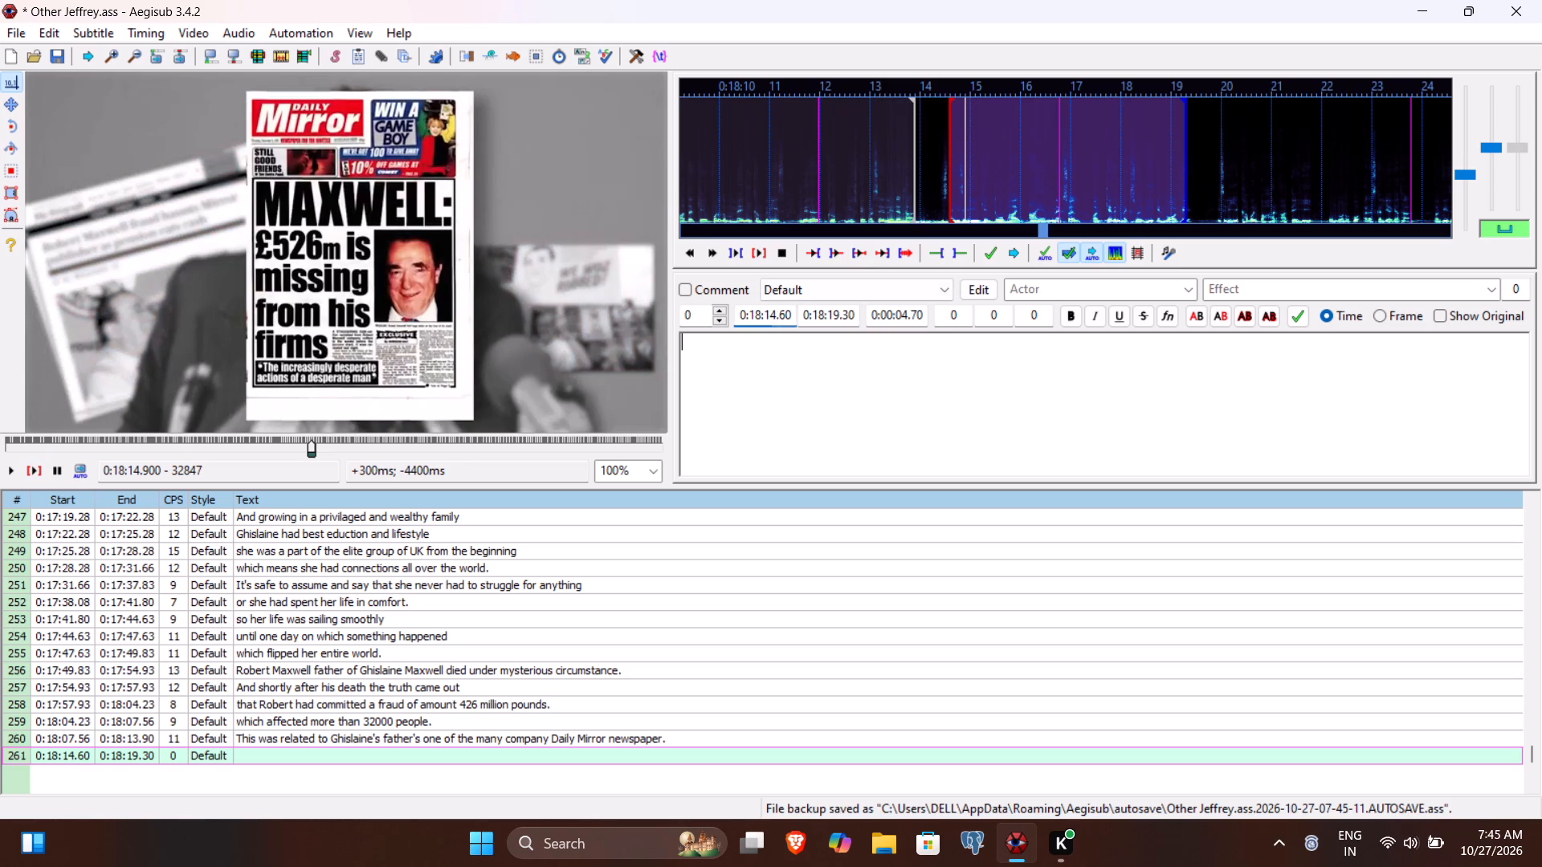
type("Inw")
key("space")
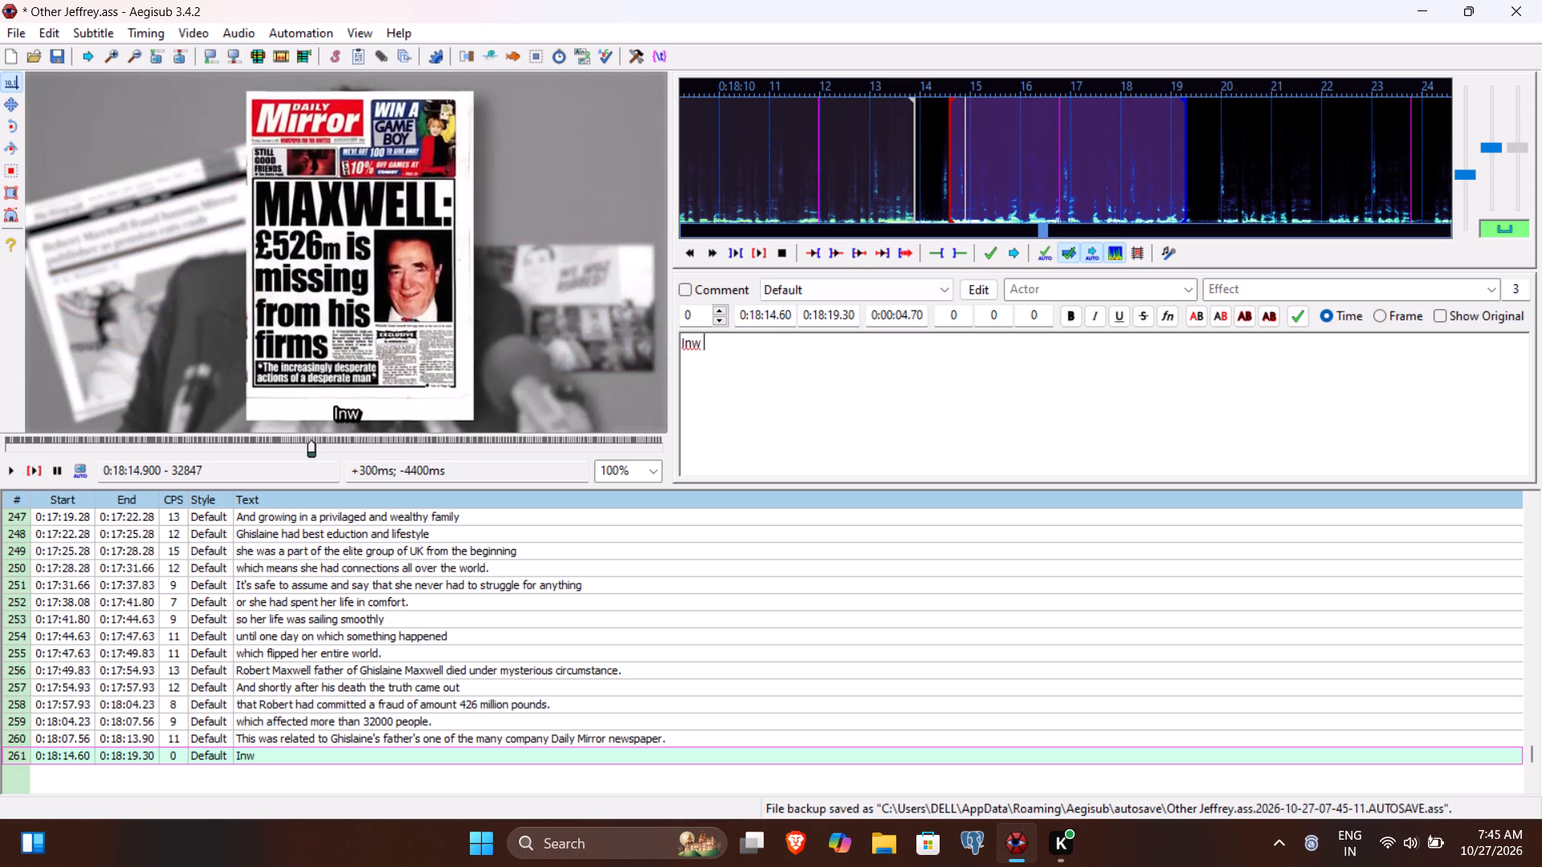
key("BackSpace")
key("BackSpace")
key("space")
type("which her brothers")
key("space")
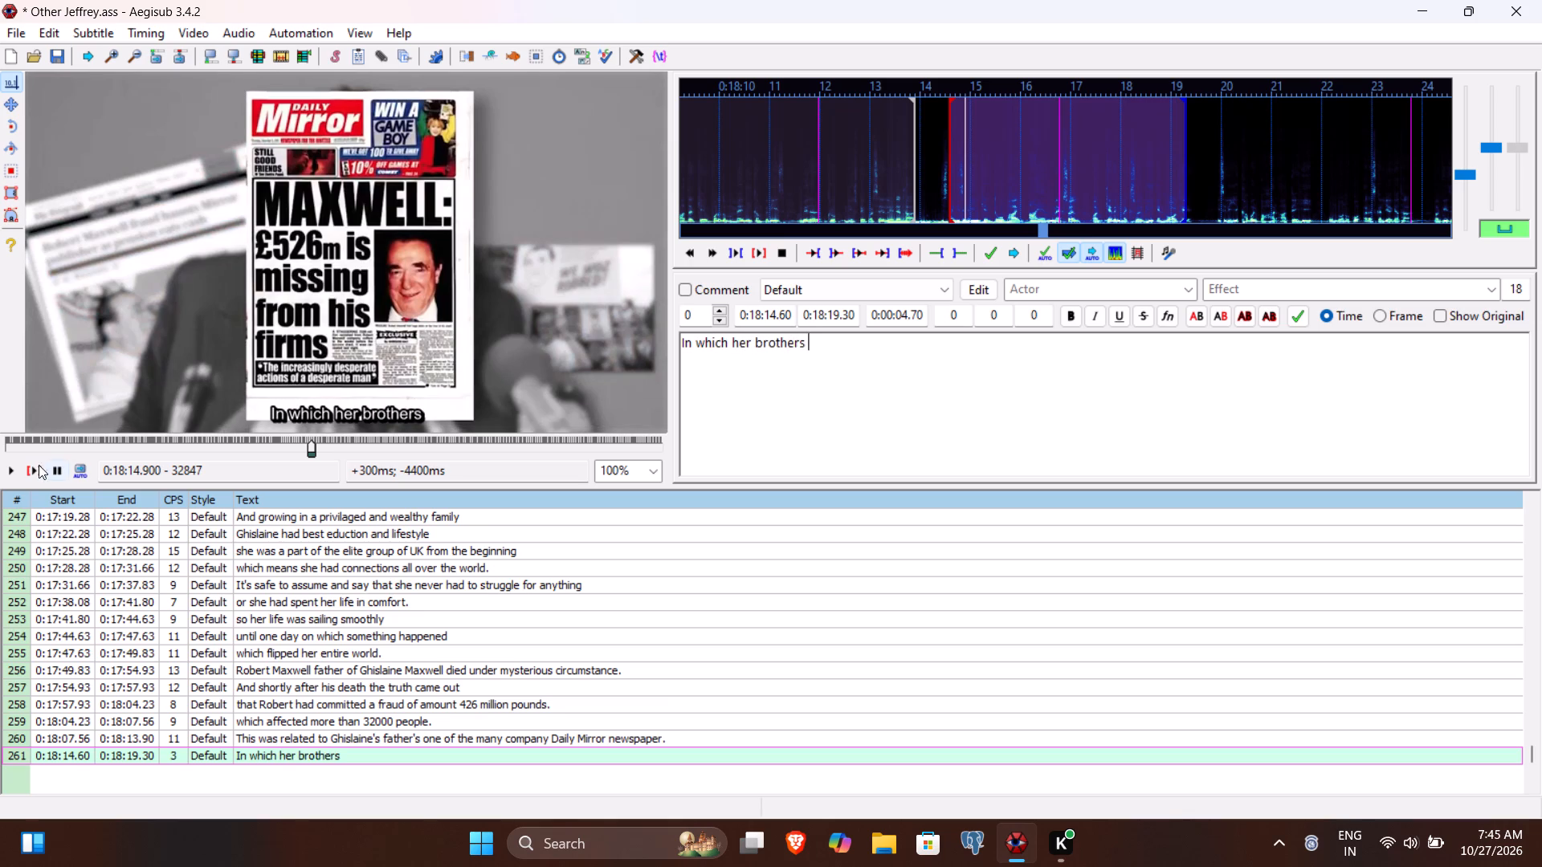
Replay line 261 to check the brothers' names and complete its text with "Ian Maxwell and Kevin Maxwell were also involved.".
left_click(31, 469)
left_click(10, 469)
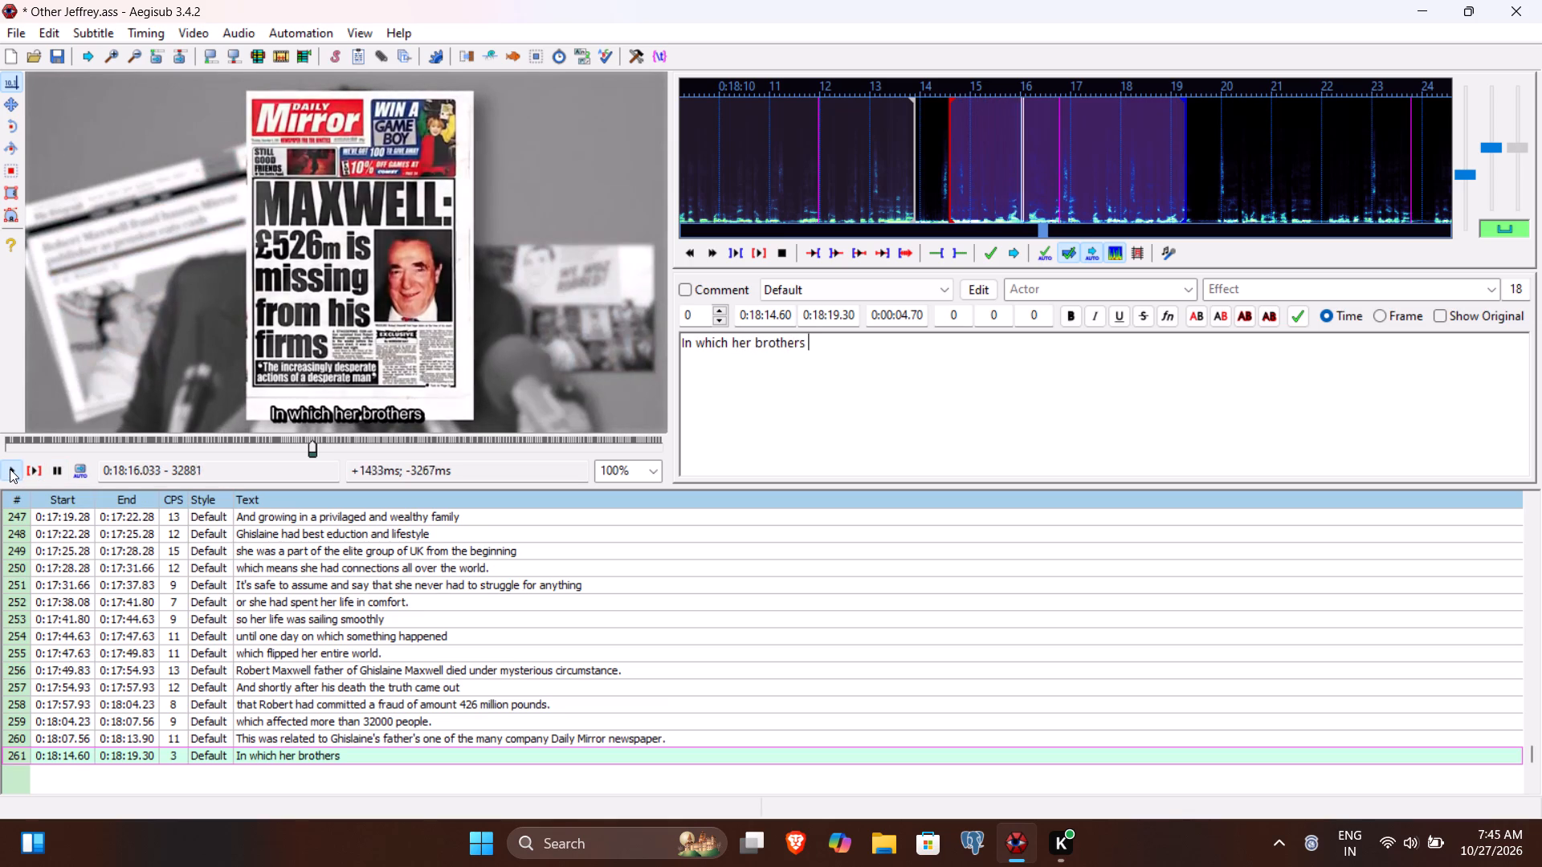
left_click(10, 469)
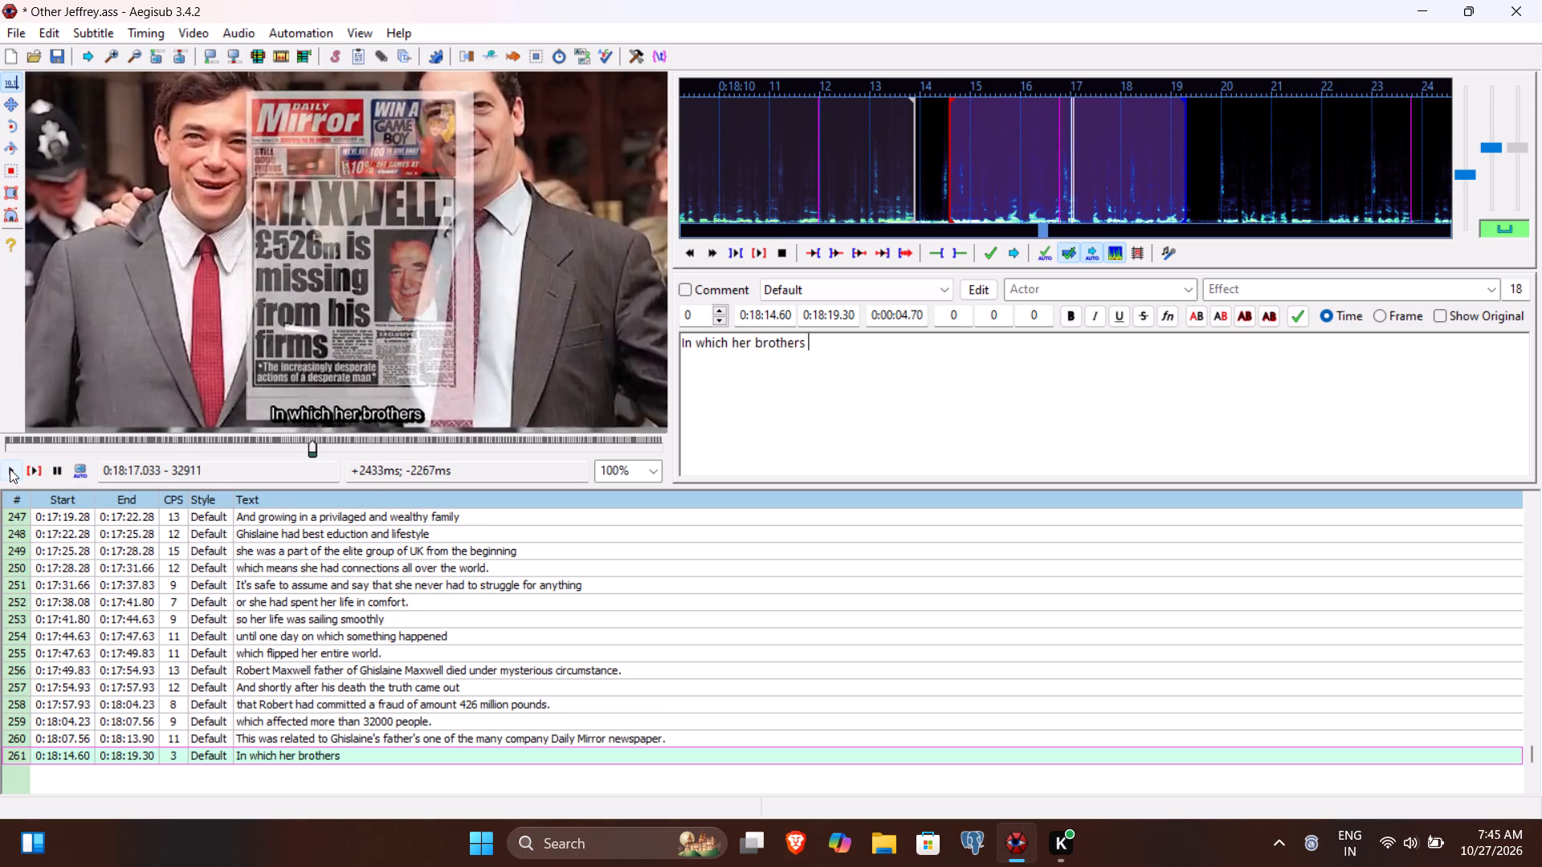
left_click(10, 469)
left_click(10, 469)
left_click(10, 469)
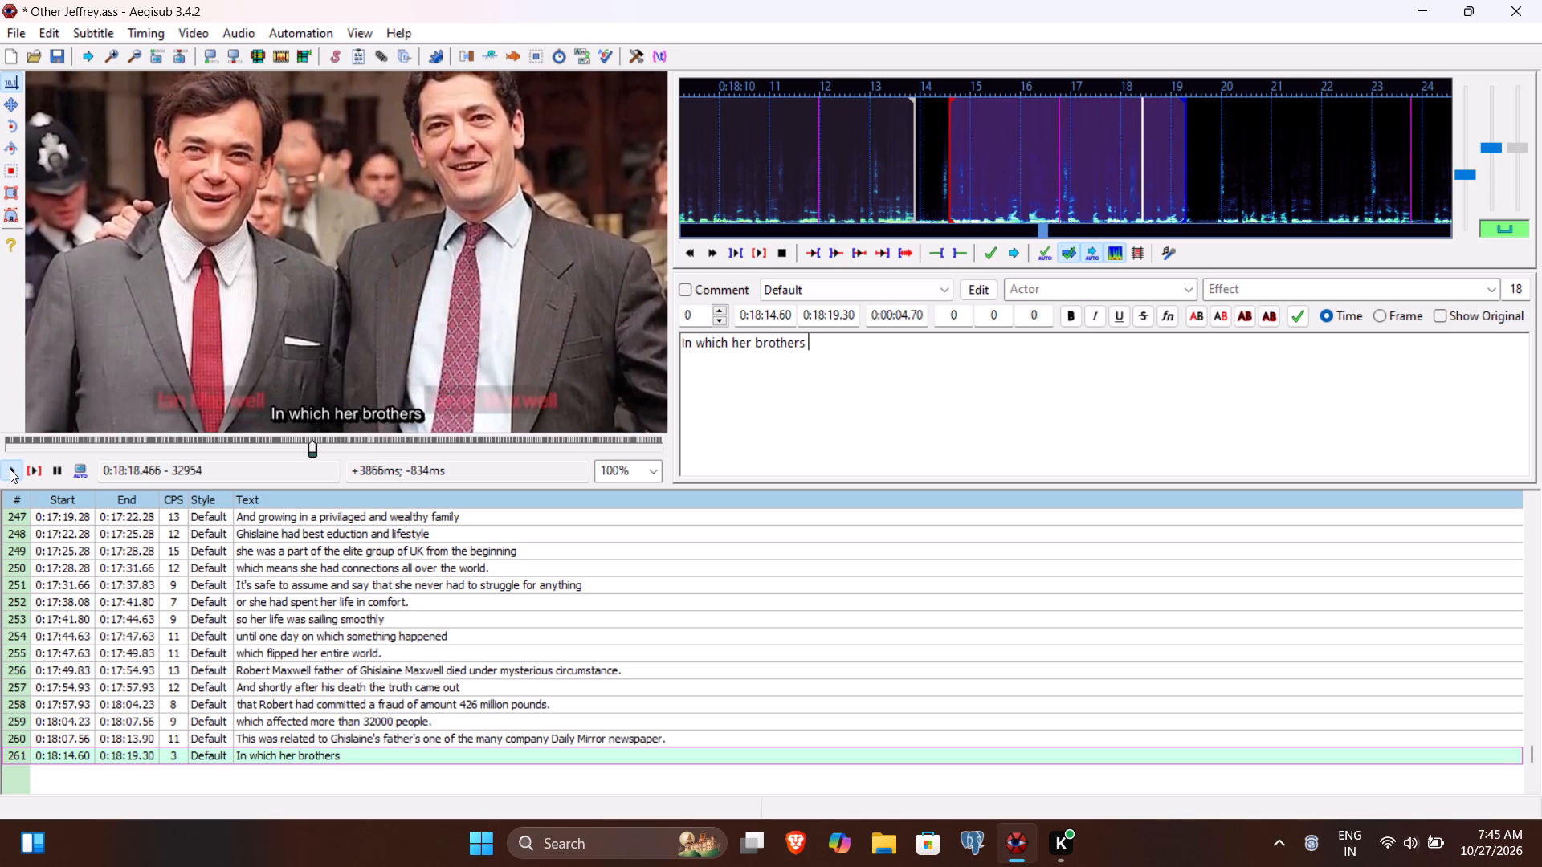
key("shift+a")
type("lan")
key("BackSpace")
key("BackSpace")
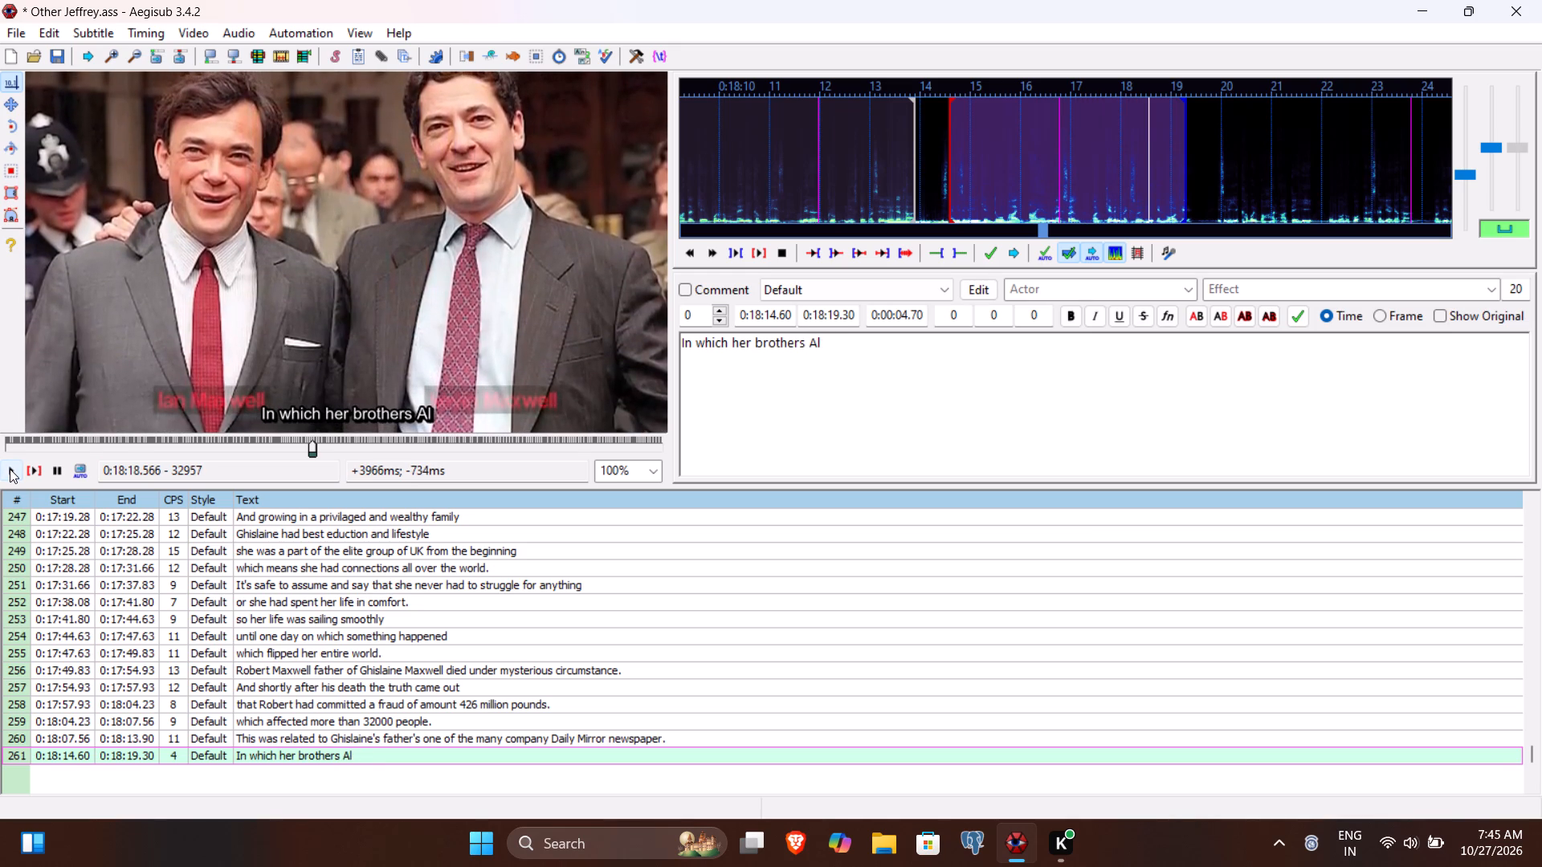
key("BackSpace")
key("i")
key("BackSpace")
key("BackSpace")
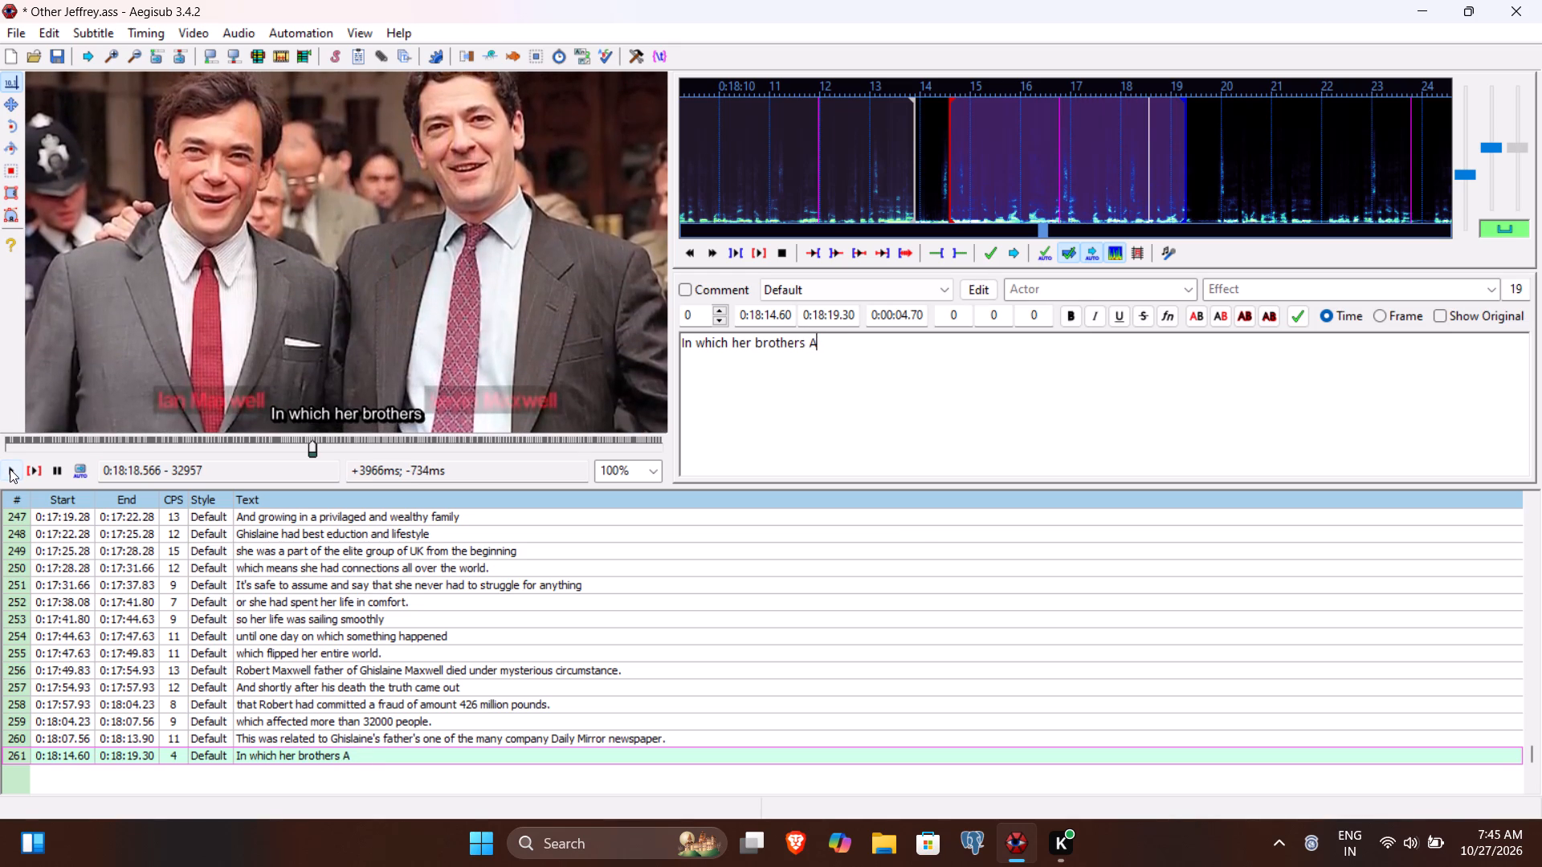
type("Ian Maxew")
key("BackSpace")
key("BackSpace")
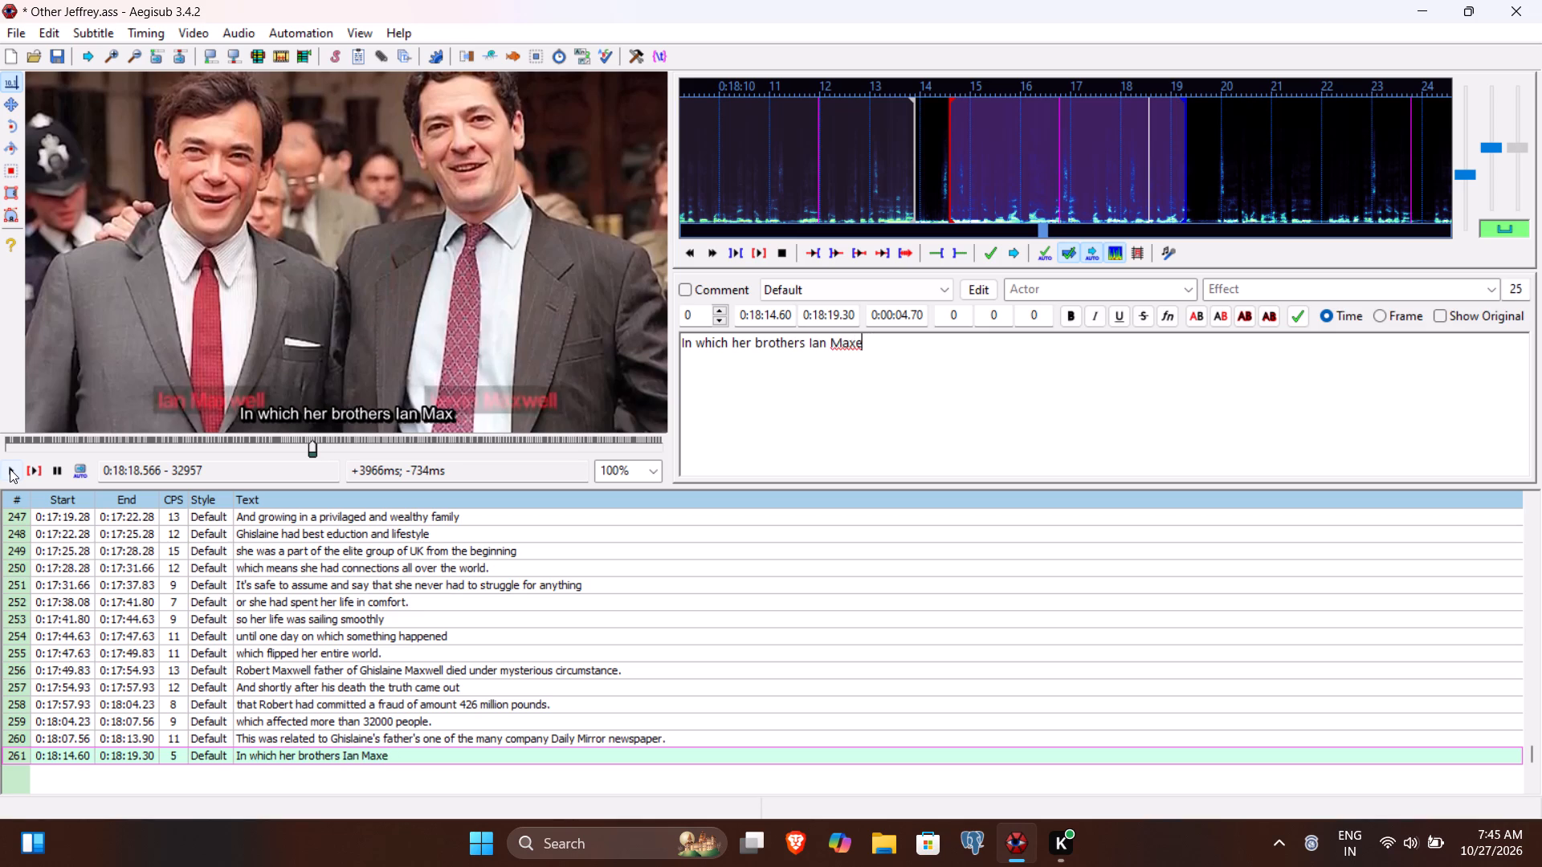
type("well and Kevin Maxe")
key("BackSpace")
type("well were also involved")
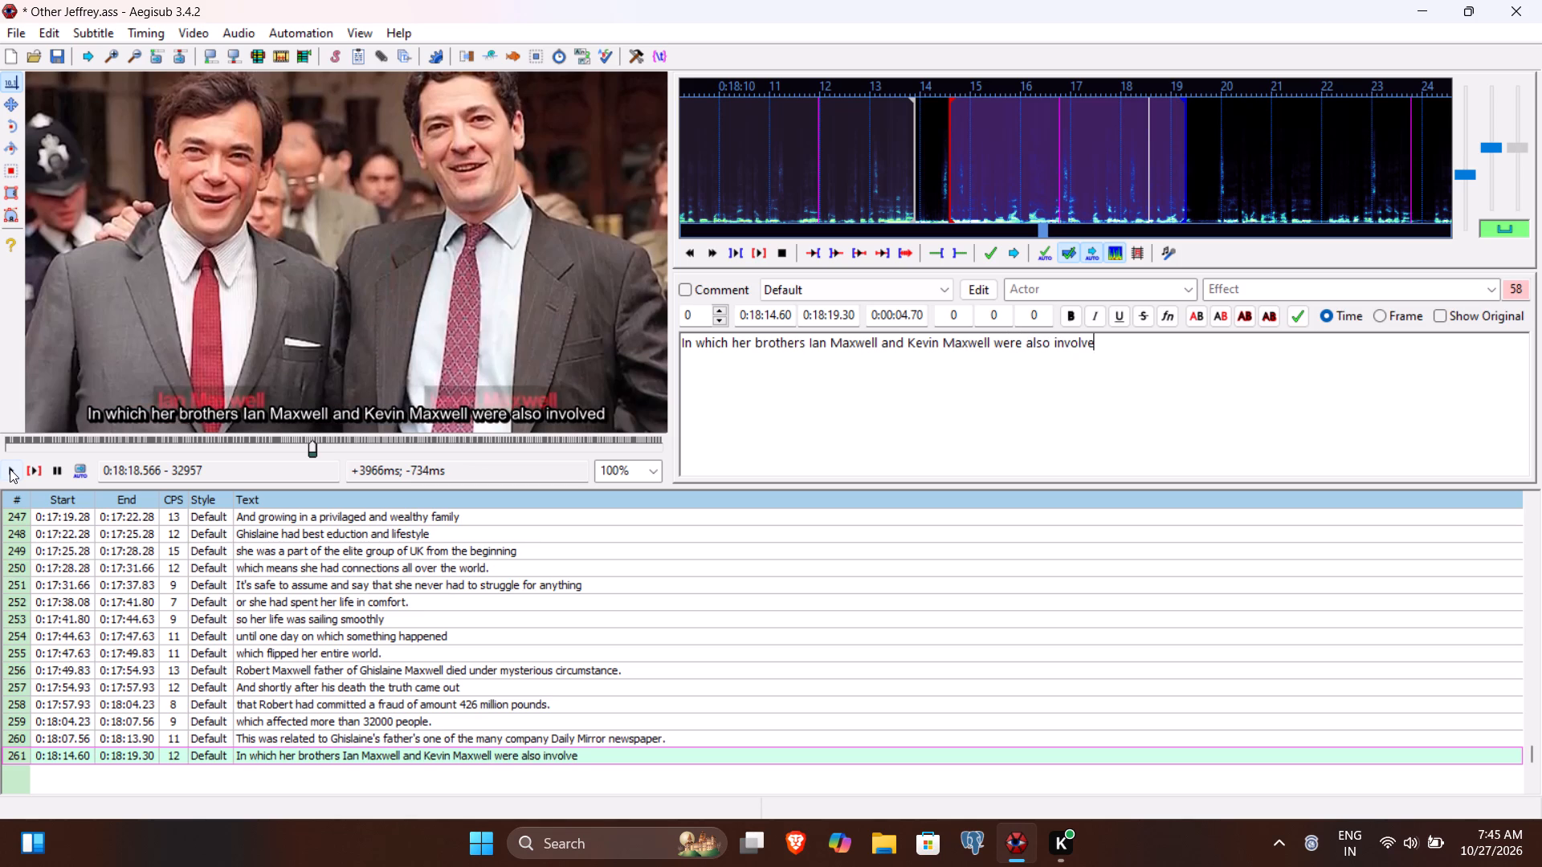
key("period")
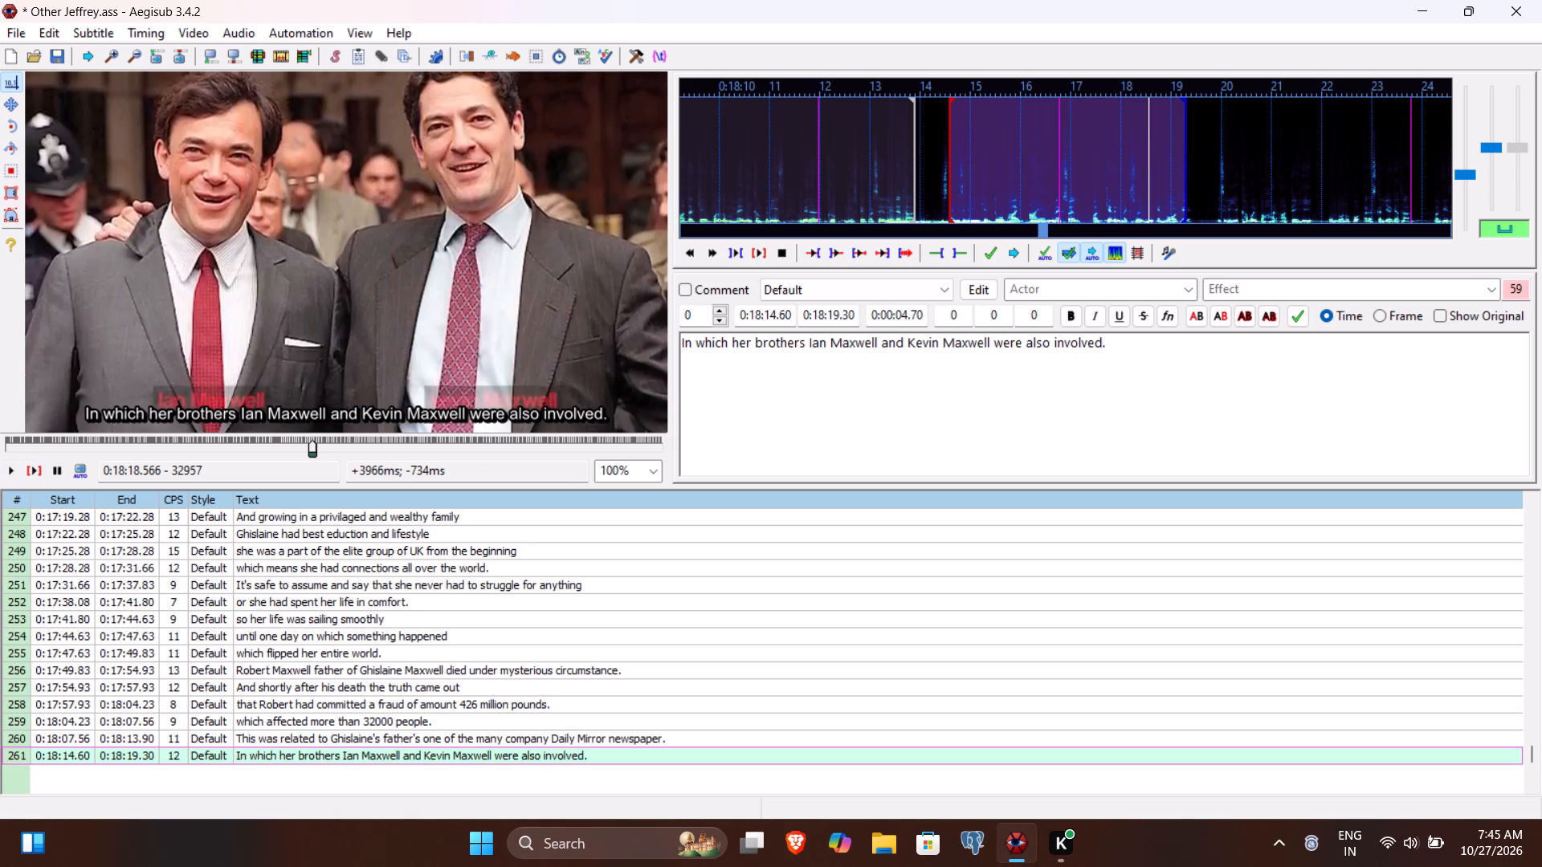
Insert "two" before "brothers" in line 261 and commit the line.
left_click(753, 348)
type("two")
key("space")
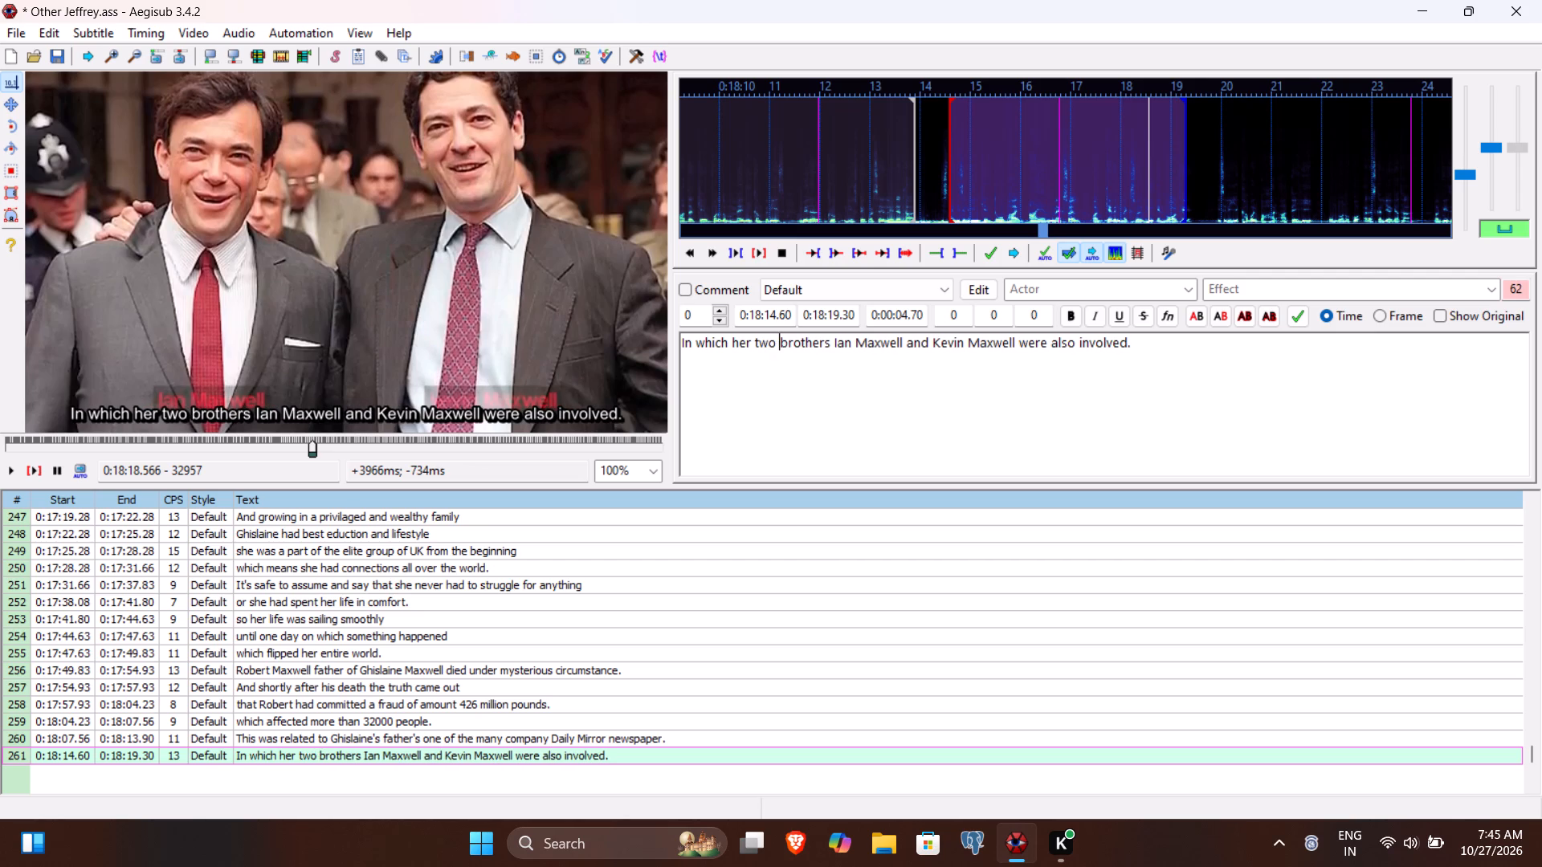
key("Return")
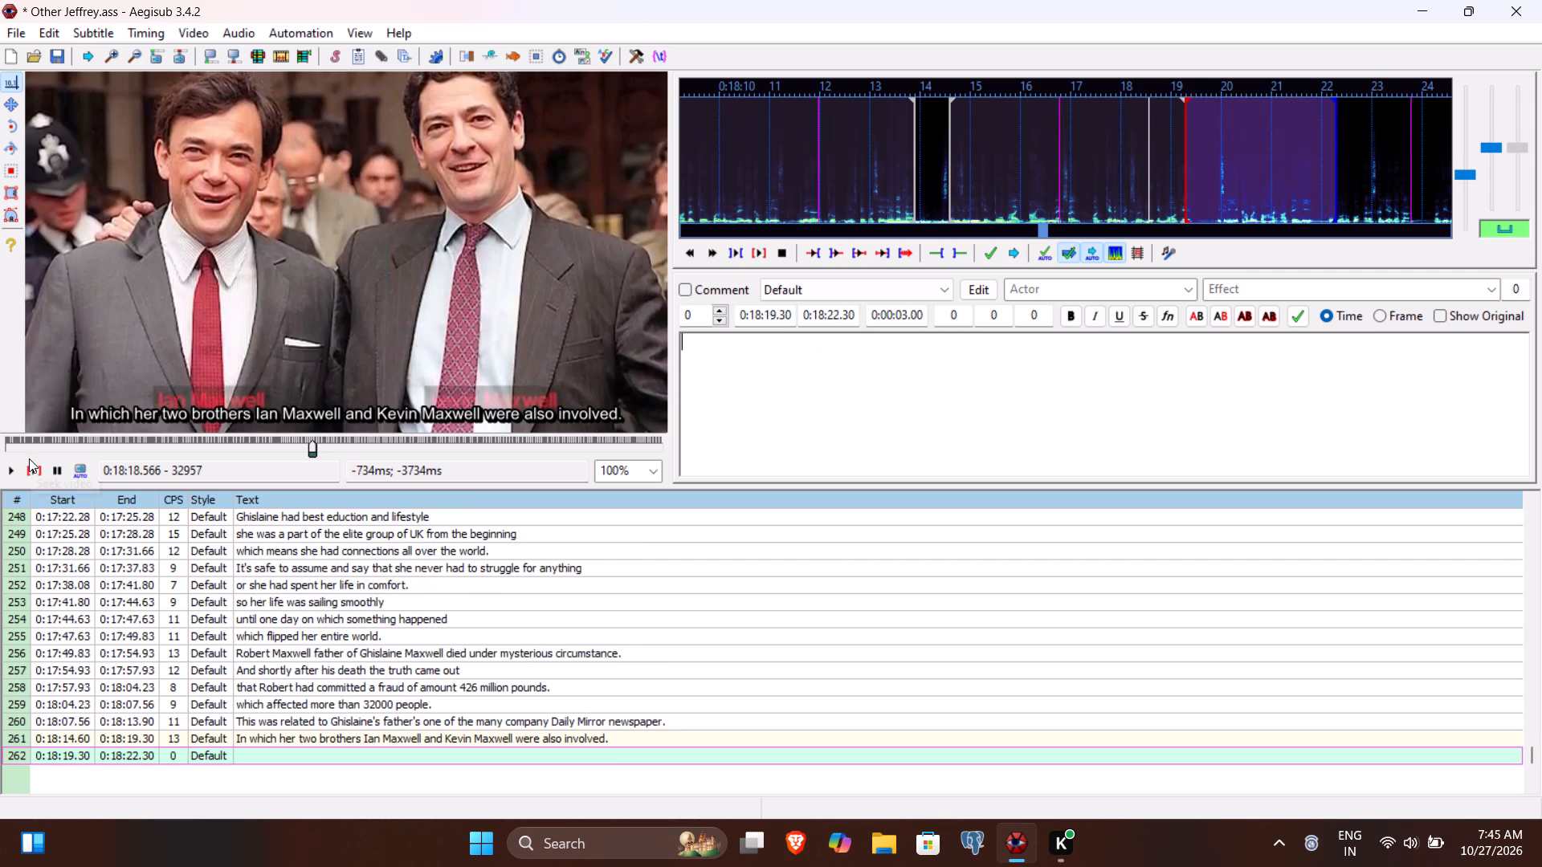
Play line 262 to find where its speech falls and set its start to 0:18:19.96 and end to 0:18:21.90.
left_click(35, 467)
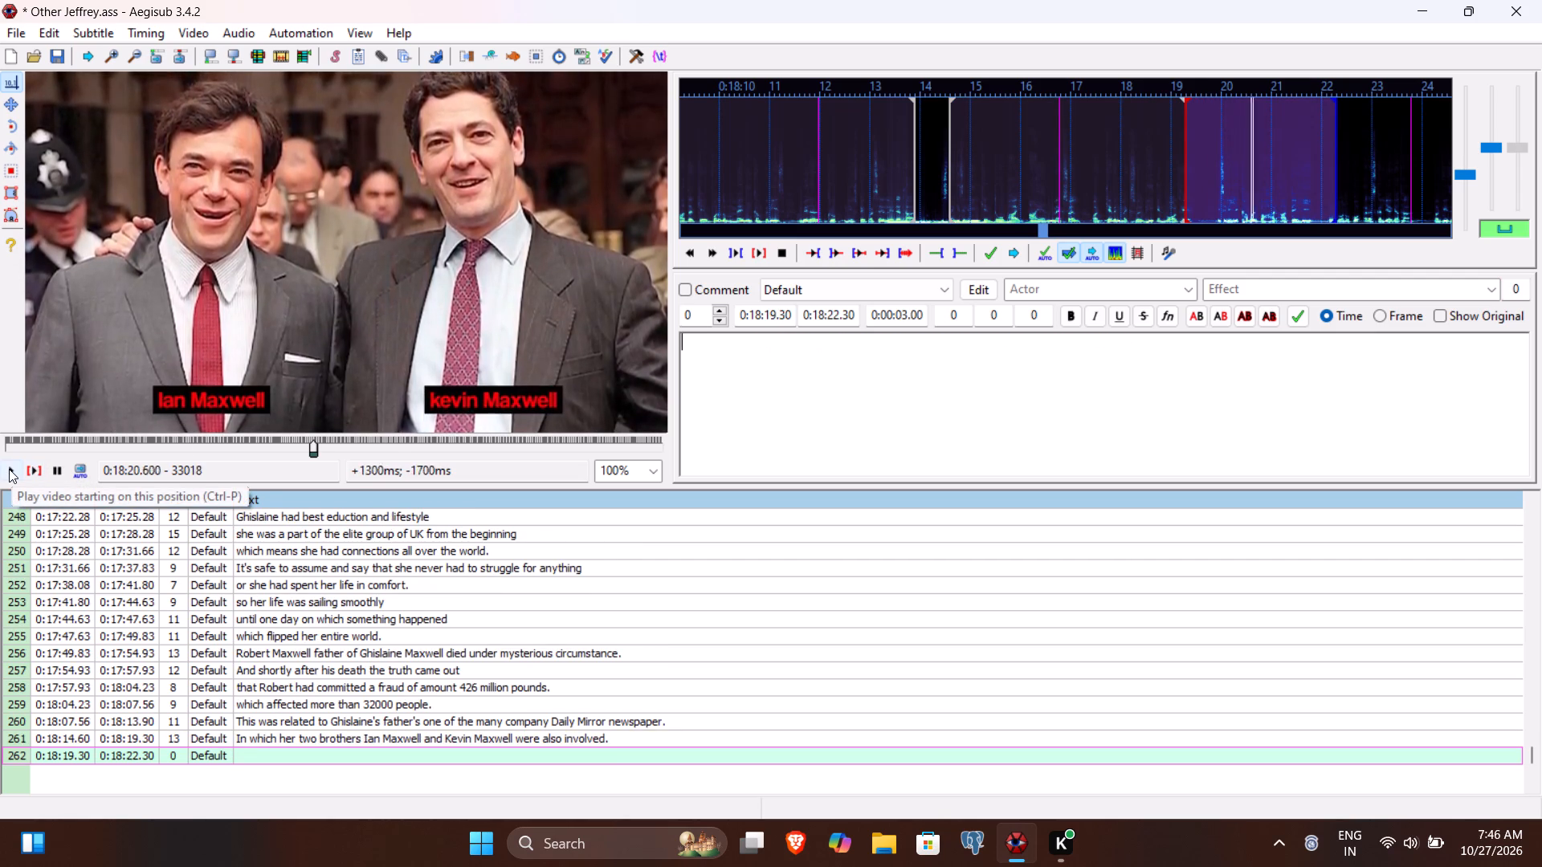
left_click(9, 469)
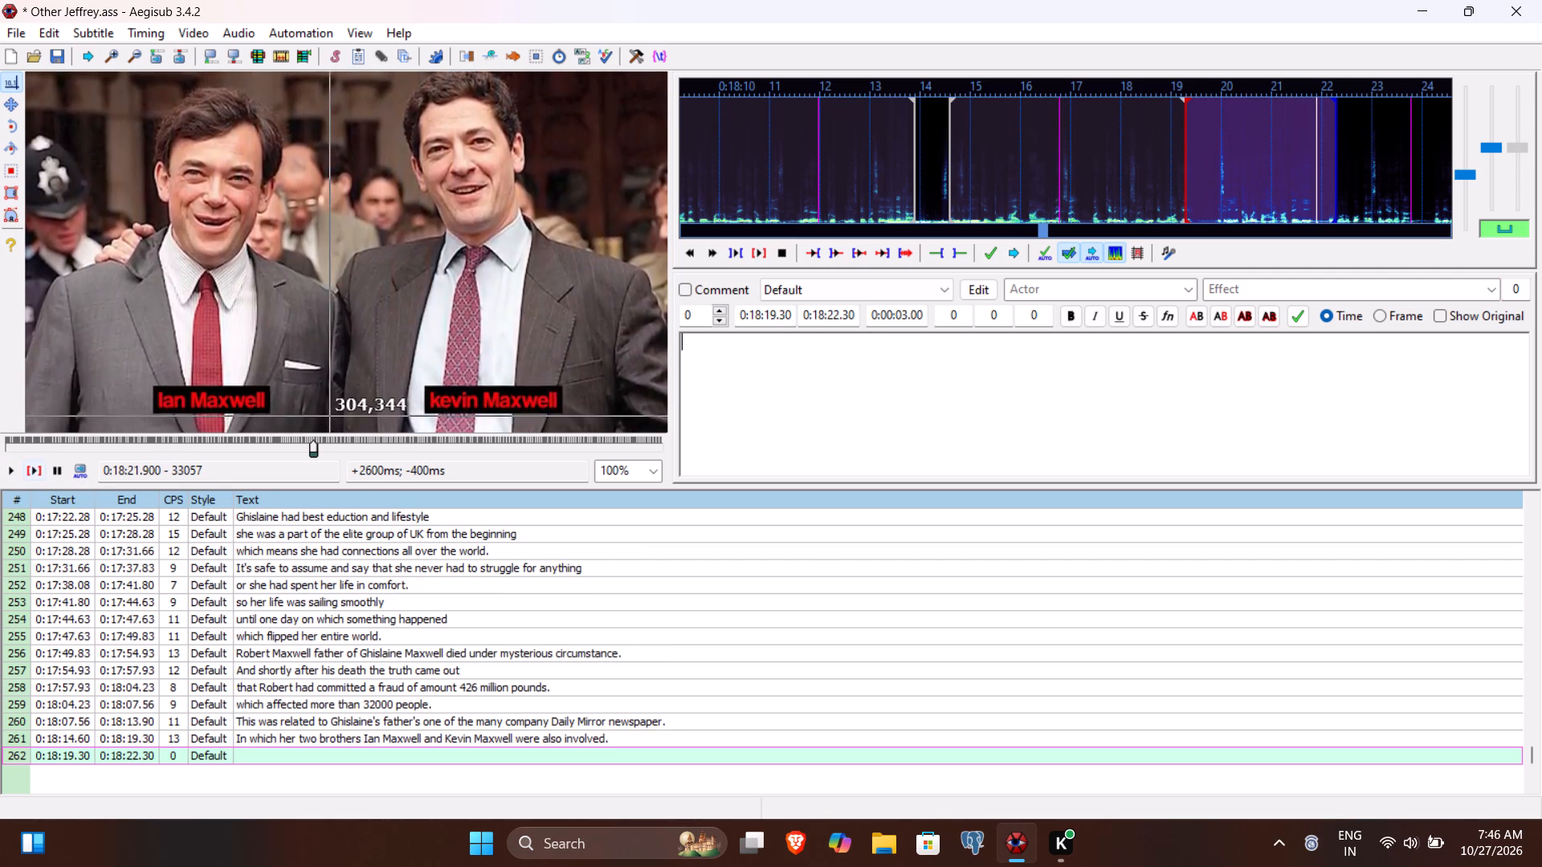
left_click(830, 320)
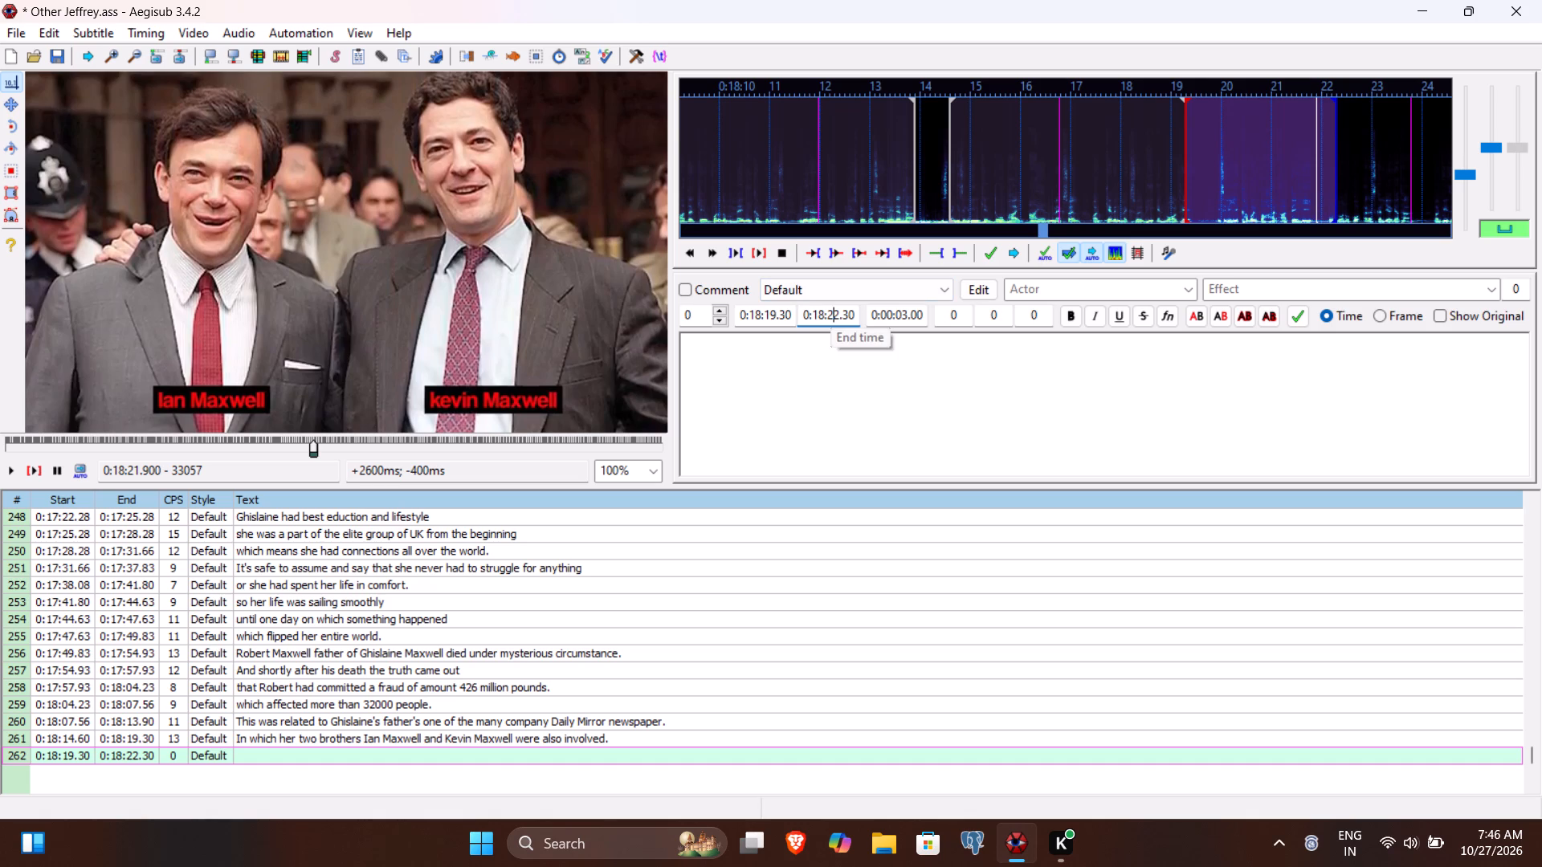
type("29")
key("BackSpace")
key("BackSpace")
type("190")
key("BackSpace")
key("BackSpace")
key("BackSpace")
key("BackSpace")
type("190")
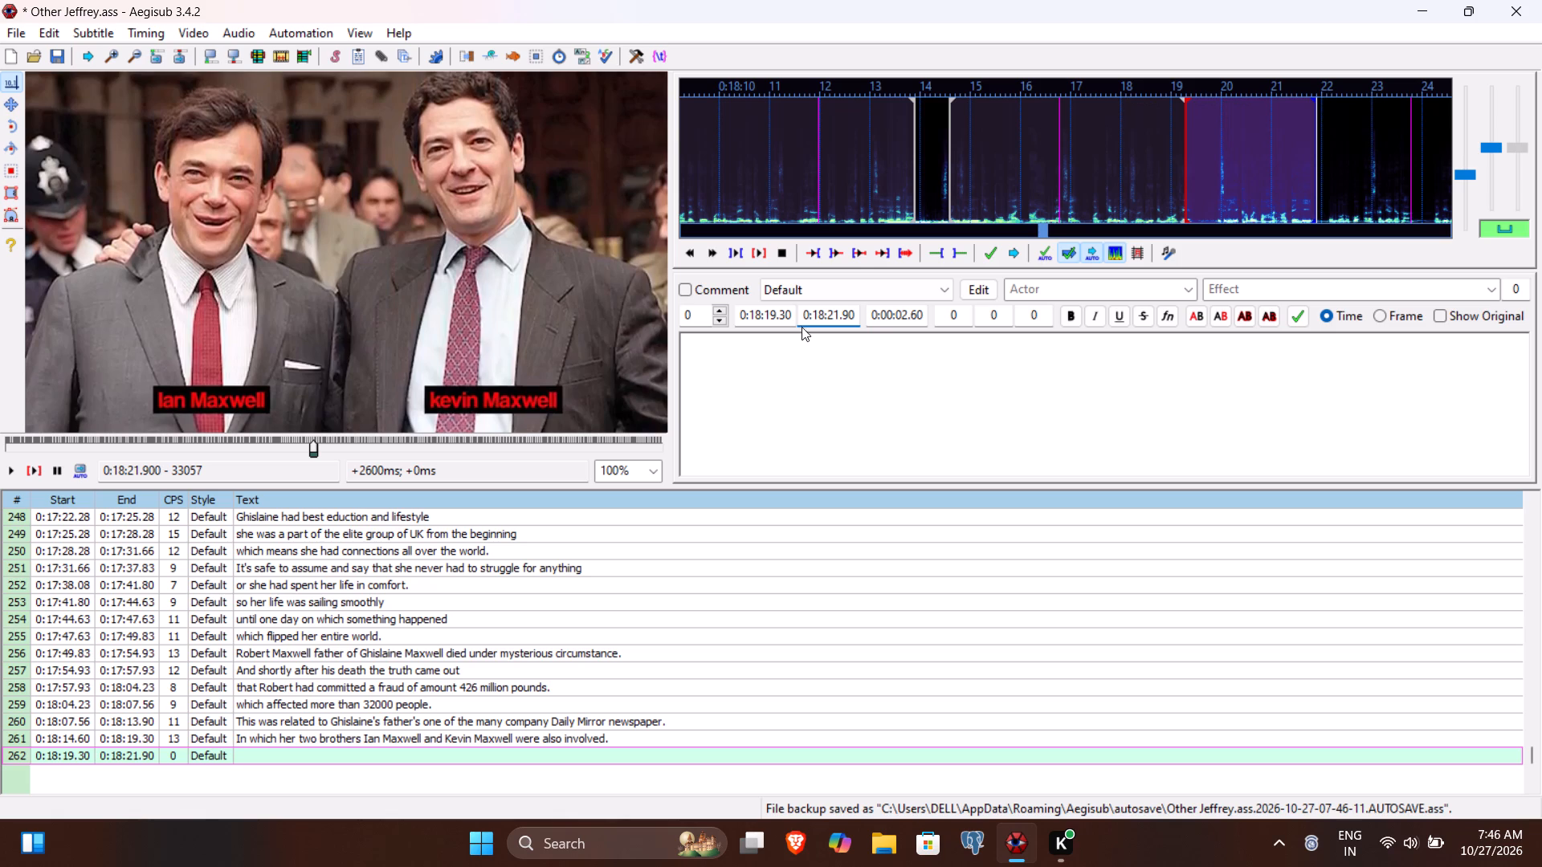
left_click(778, 315)
type("96")
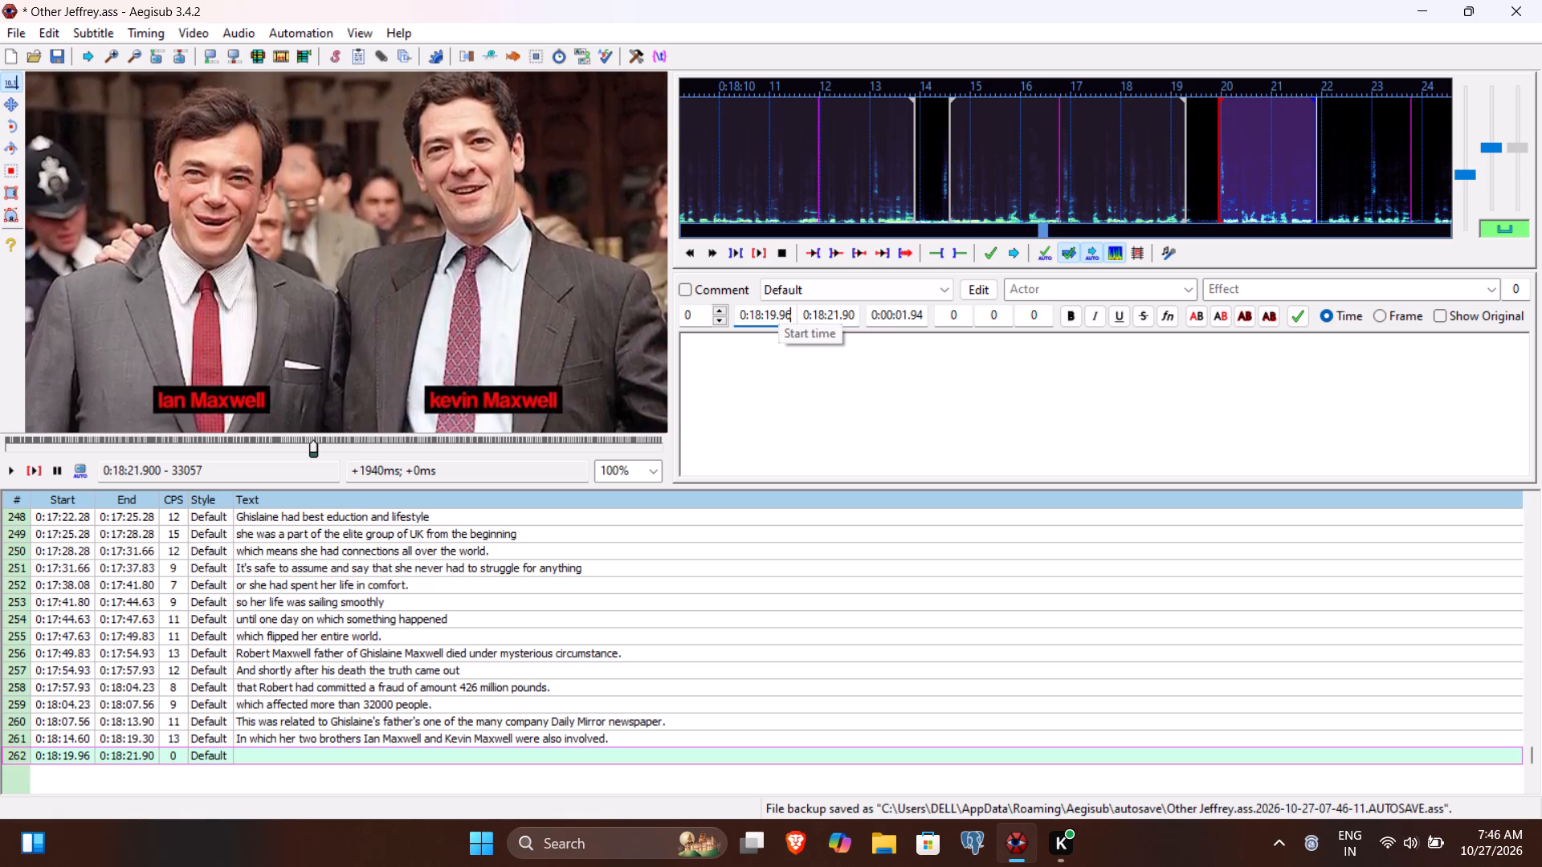
Enter "That's why when the news came out" as the text of line 262 and commit it.
left_click(746, 407)
type("That's why when the news came out")
key("Return")
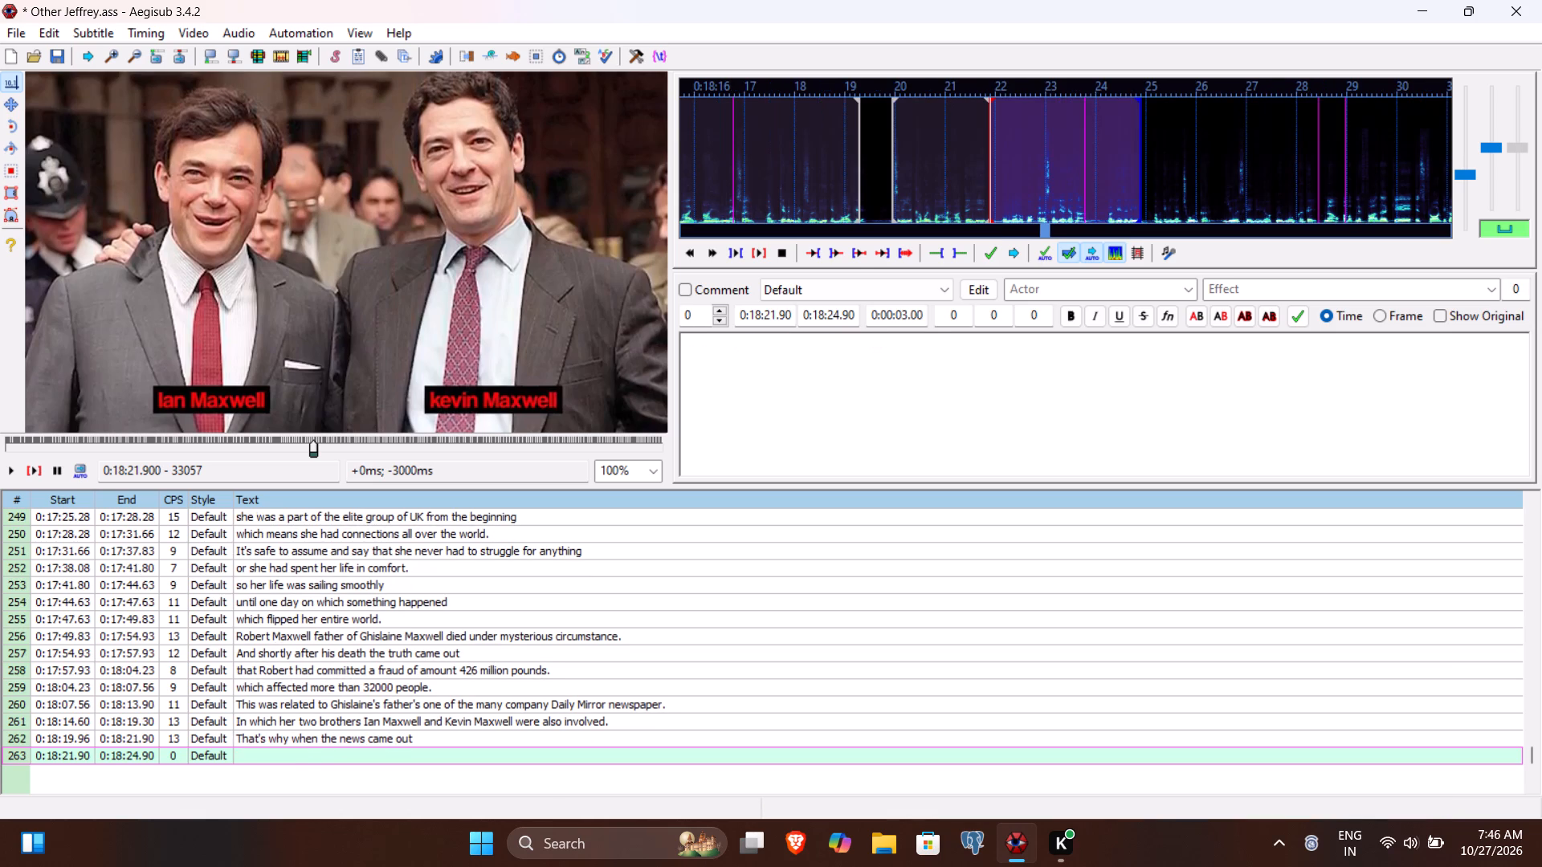
Play line 263 to find its speech limits and set its start to 0:18:22.16 and end to 0:18:23.90.
left_click(38, 466)
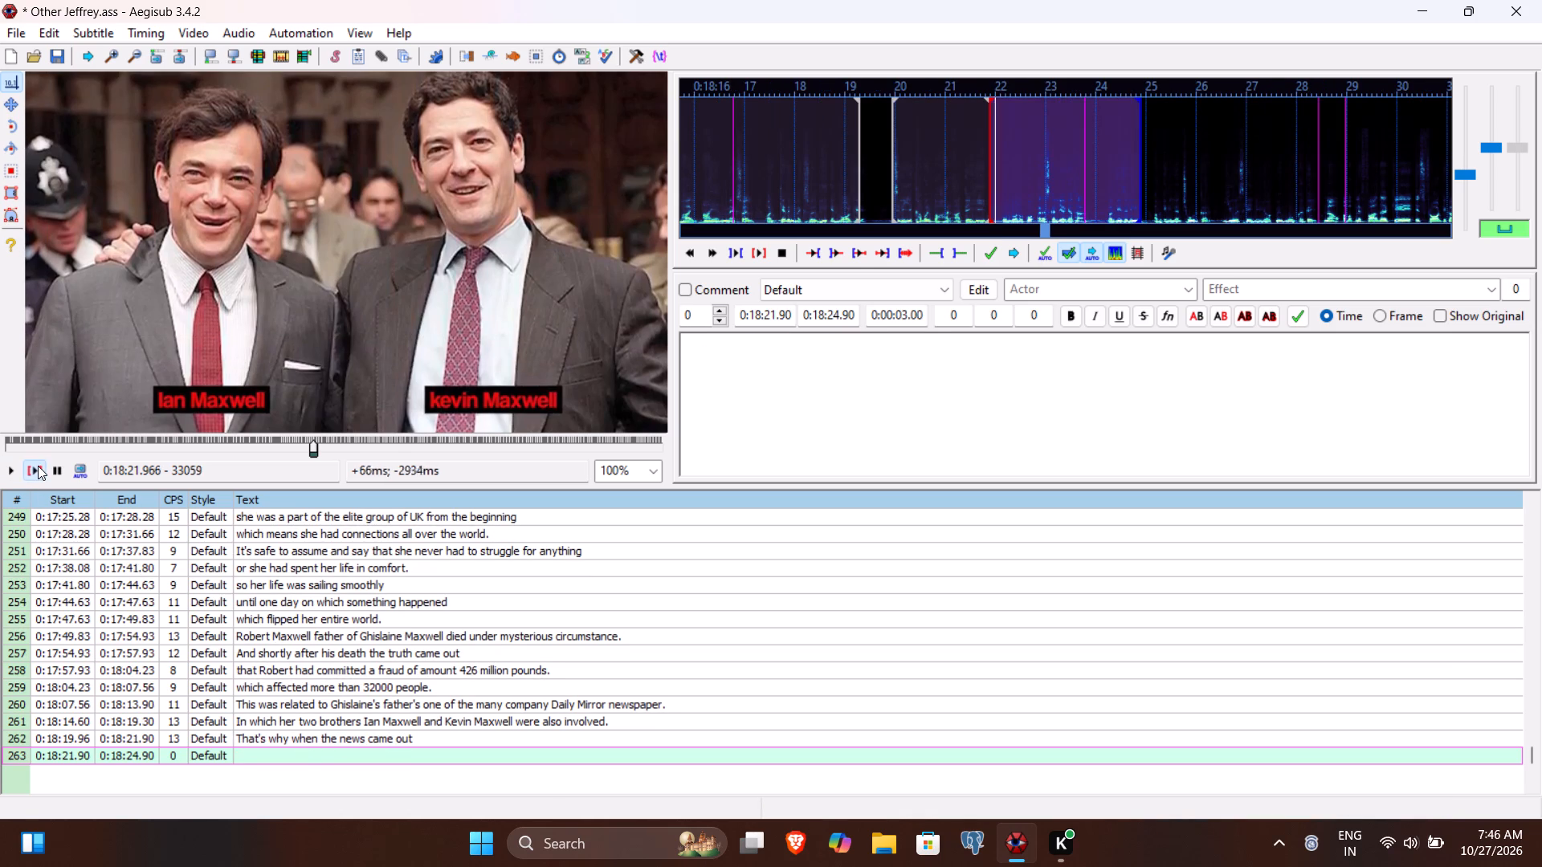
left_click(13, 469)
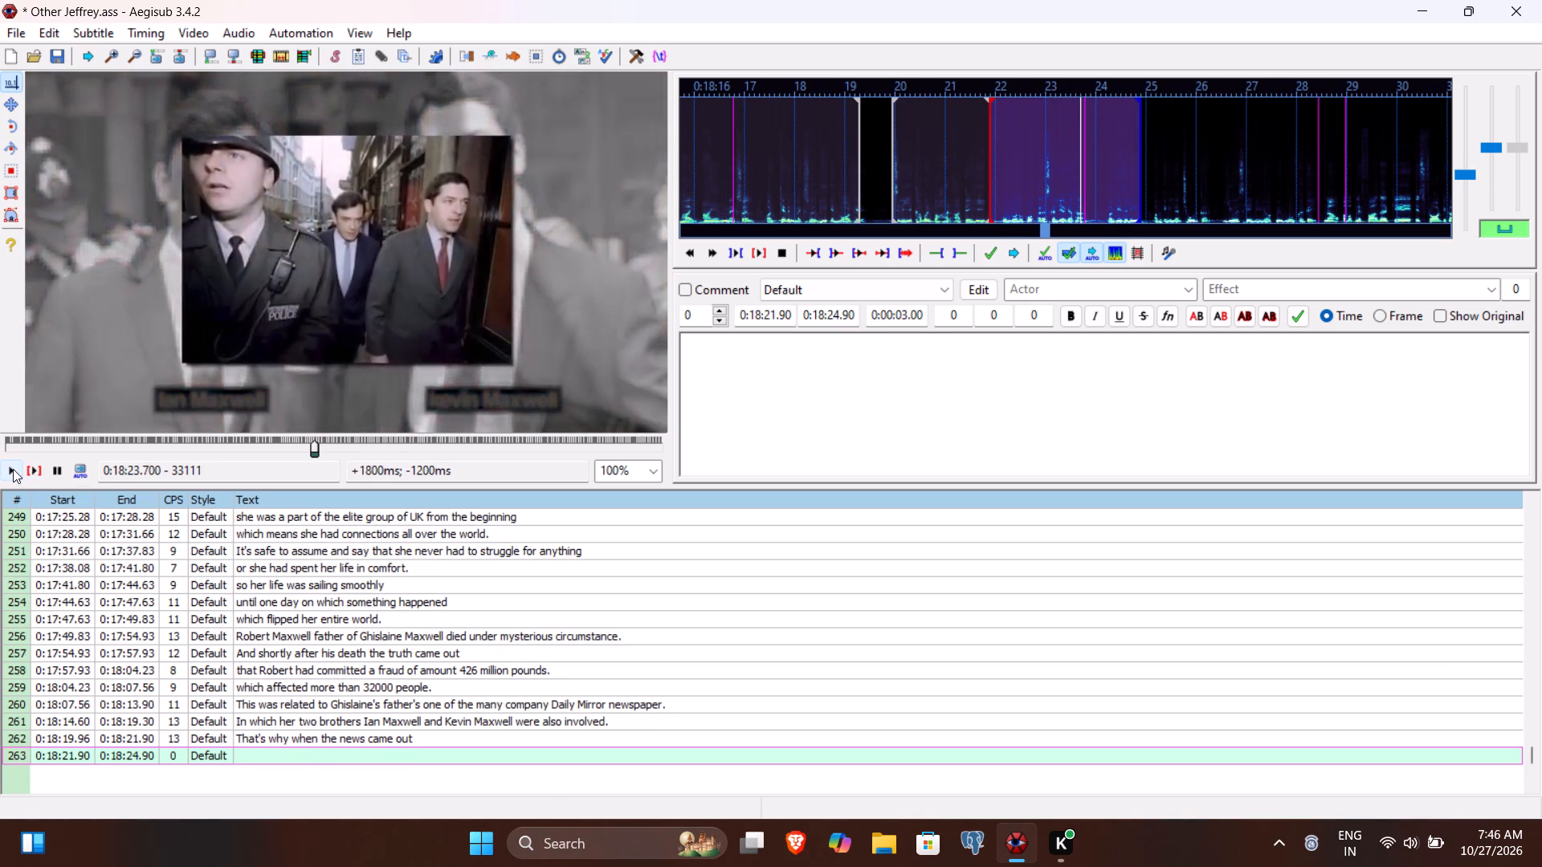
double_click(13, 469)
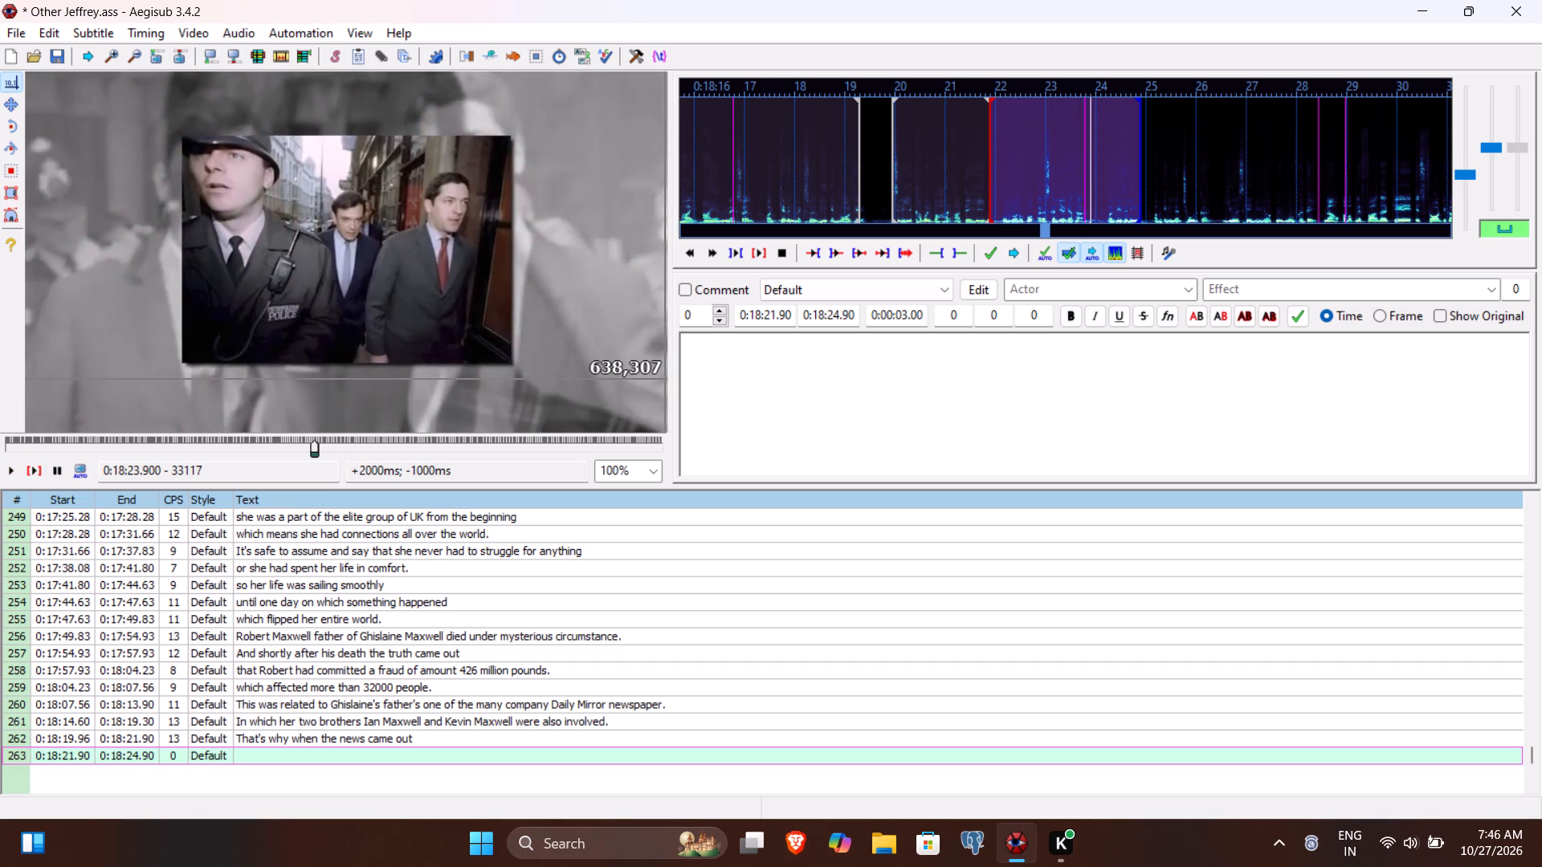
left_click(836, 319)
key("BackSpace")
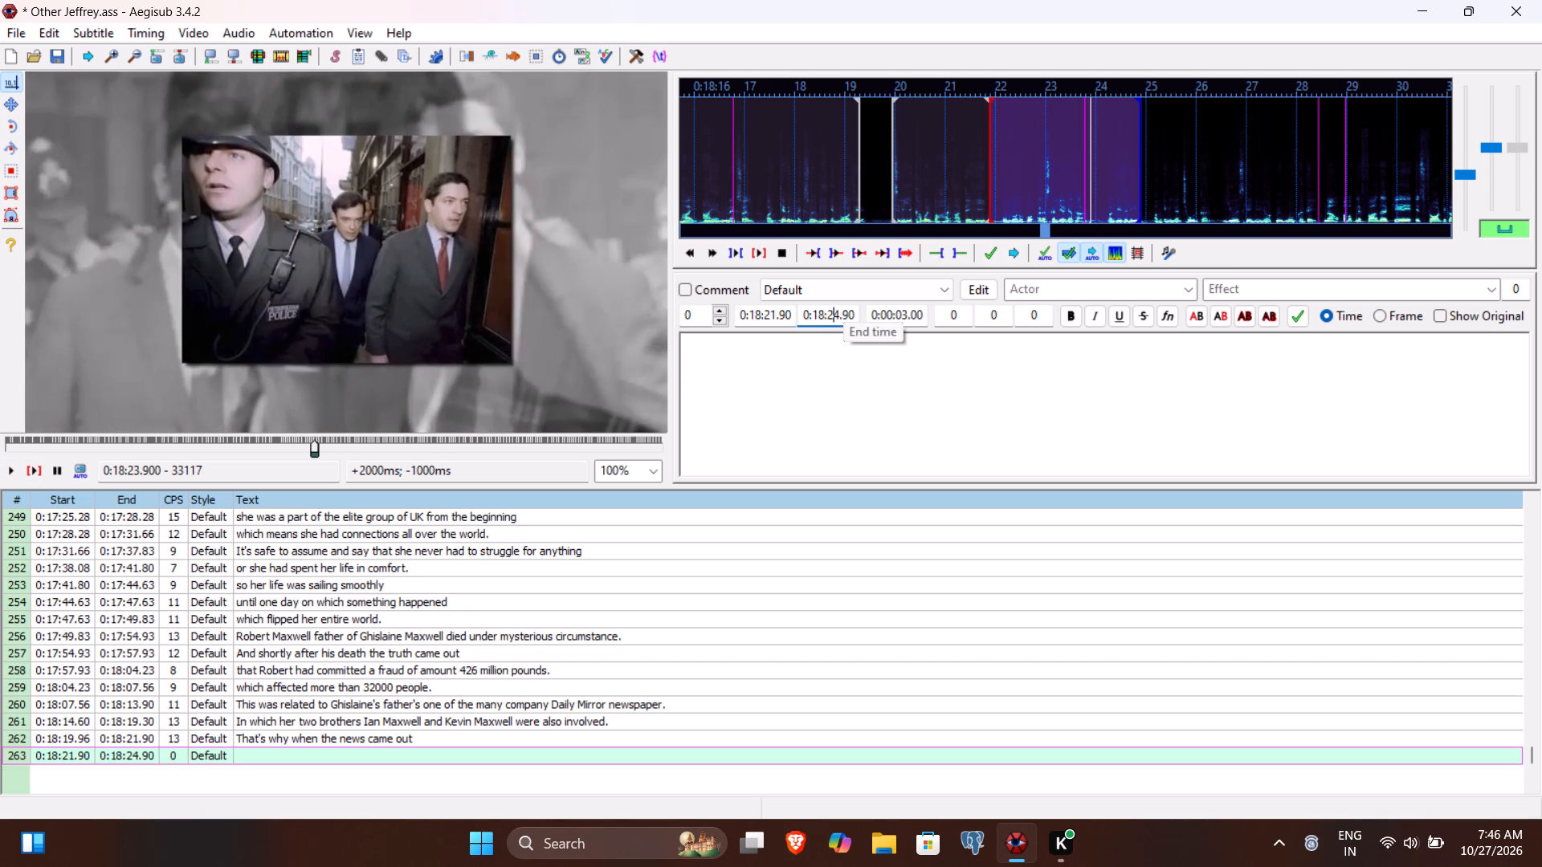
key("3")
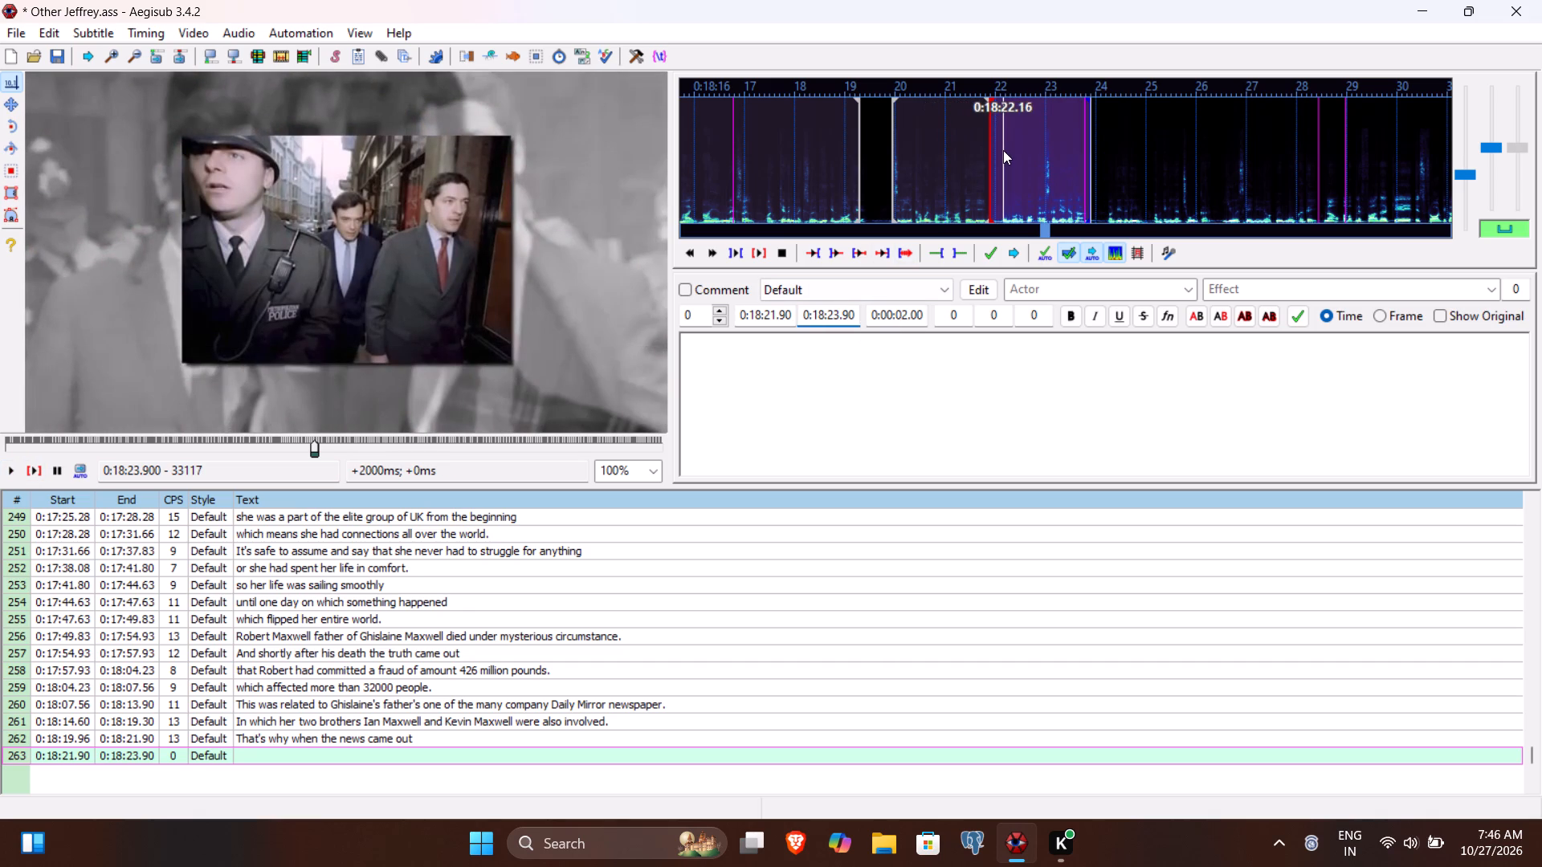
left_click(771, 318)
type("216")
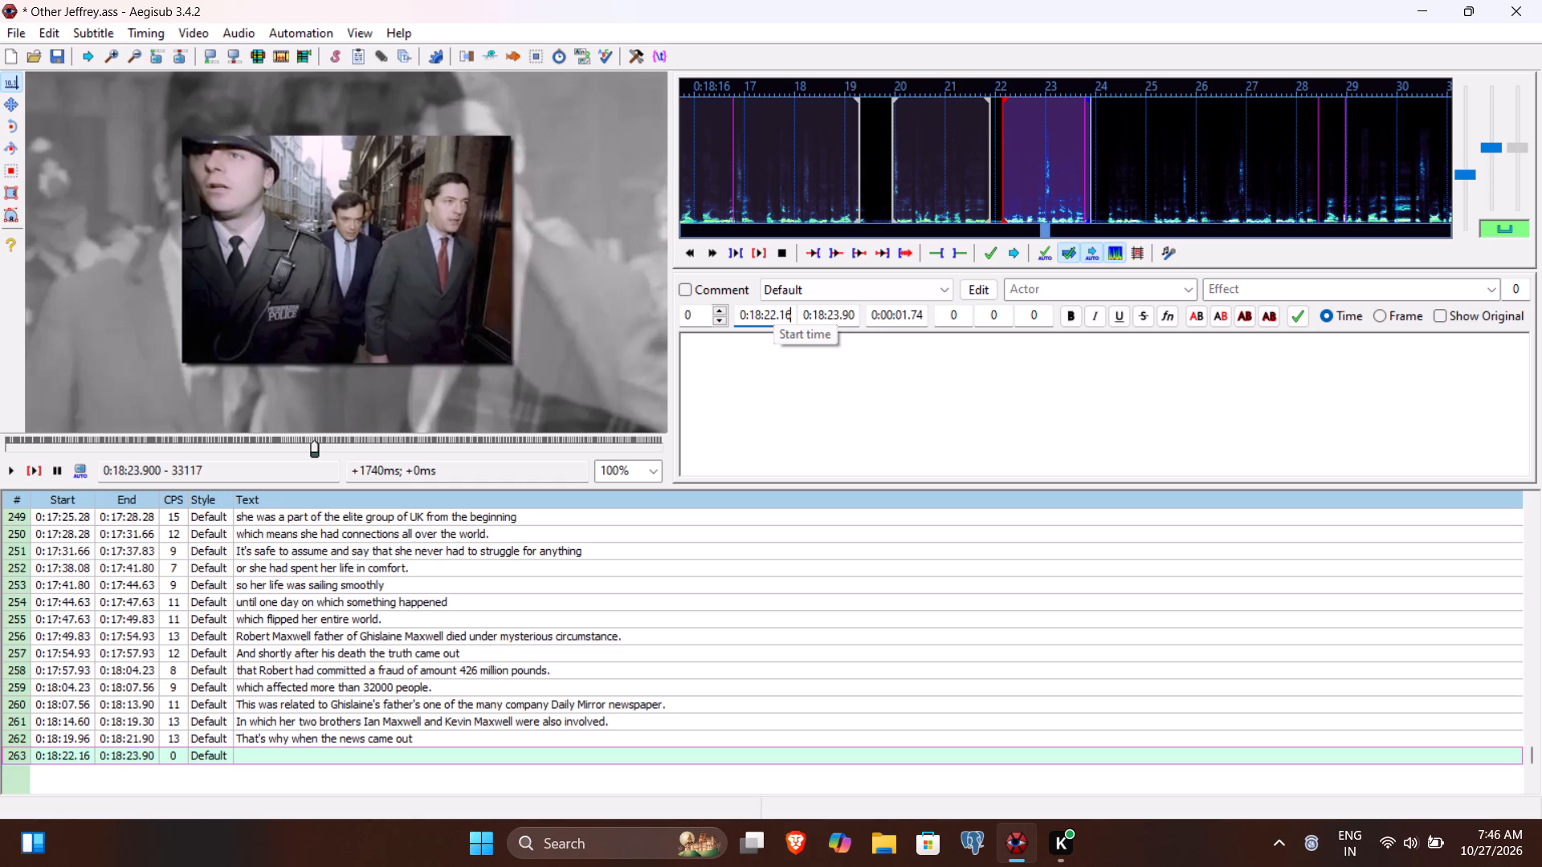
Enter "they were both arrested." as the text of line 263 and commit it.
left_click(761, 337)
type("they were both arrested.")
key("Return")
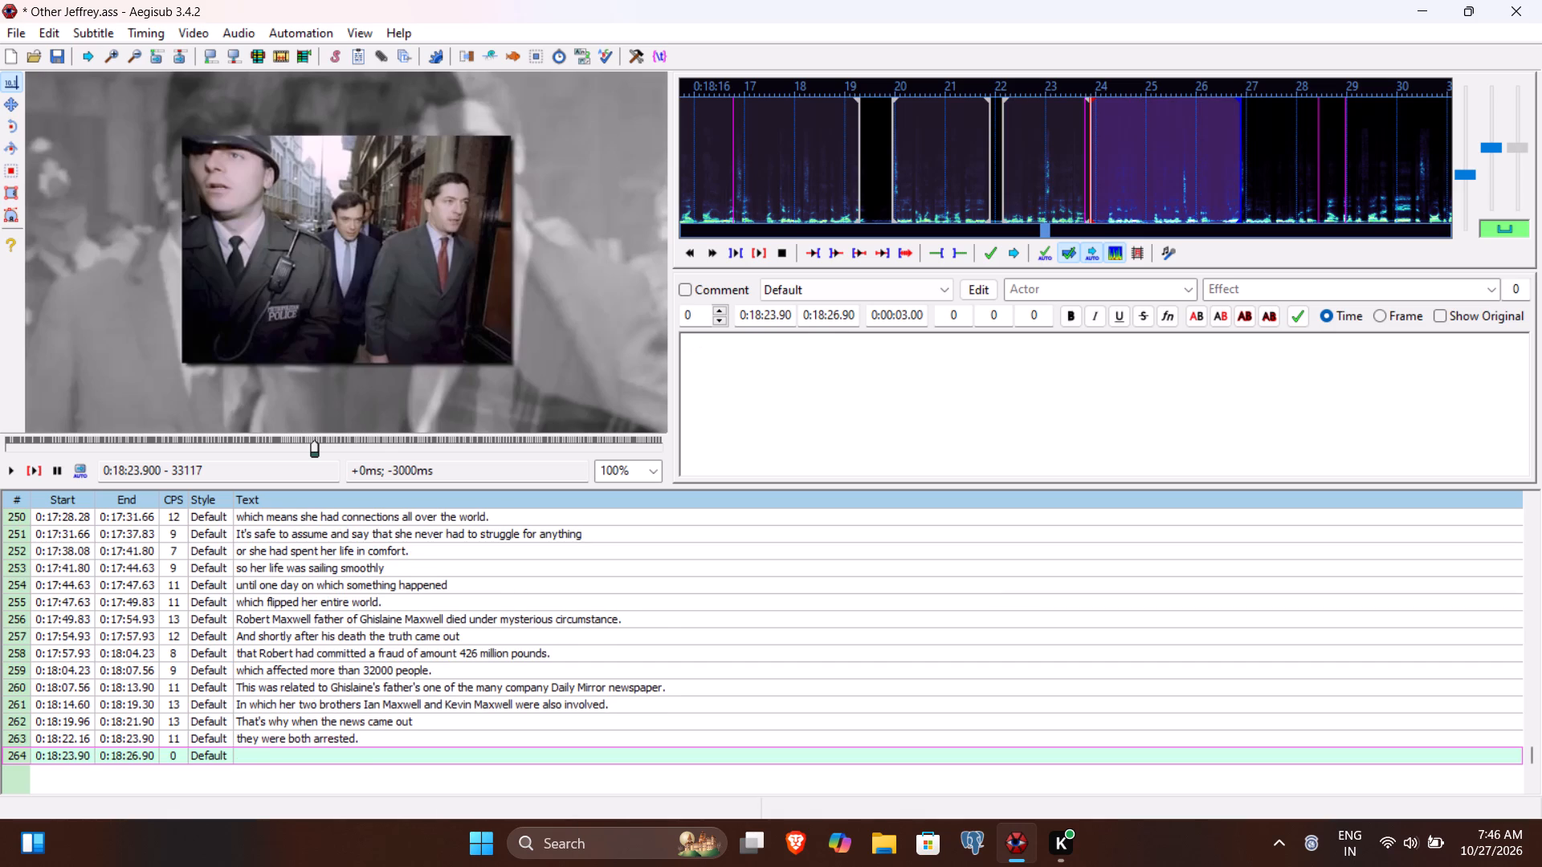
Play line 264 to find its speech limits and set its start to 0:18:24.26 and end to 0:18:26.33.
left_click(35, 464)
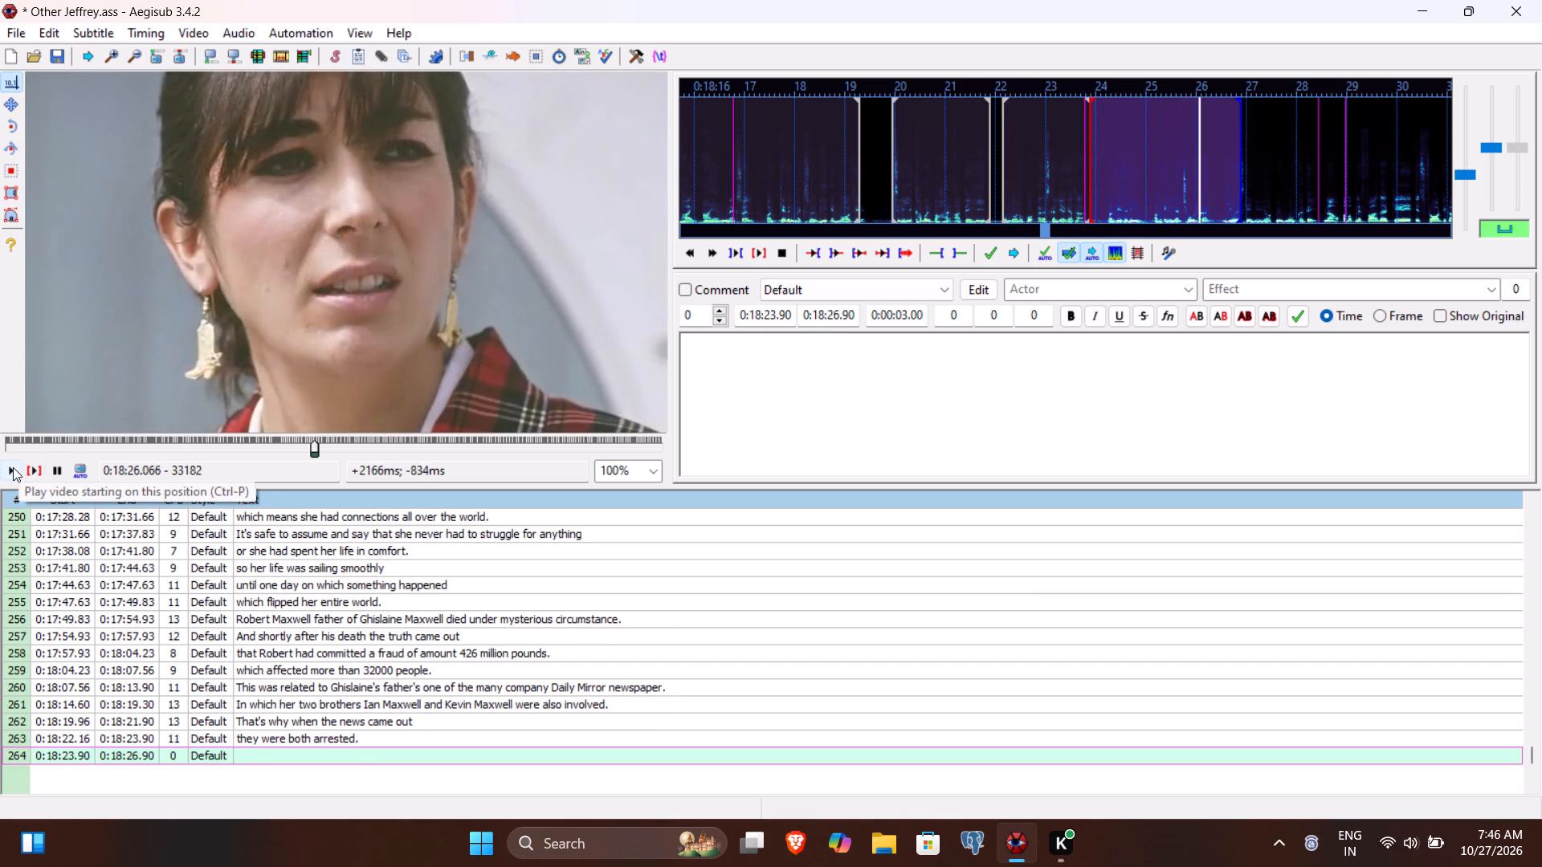
left_click(13, 467)
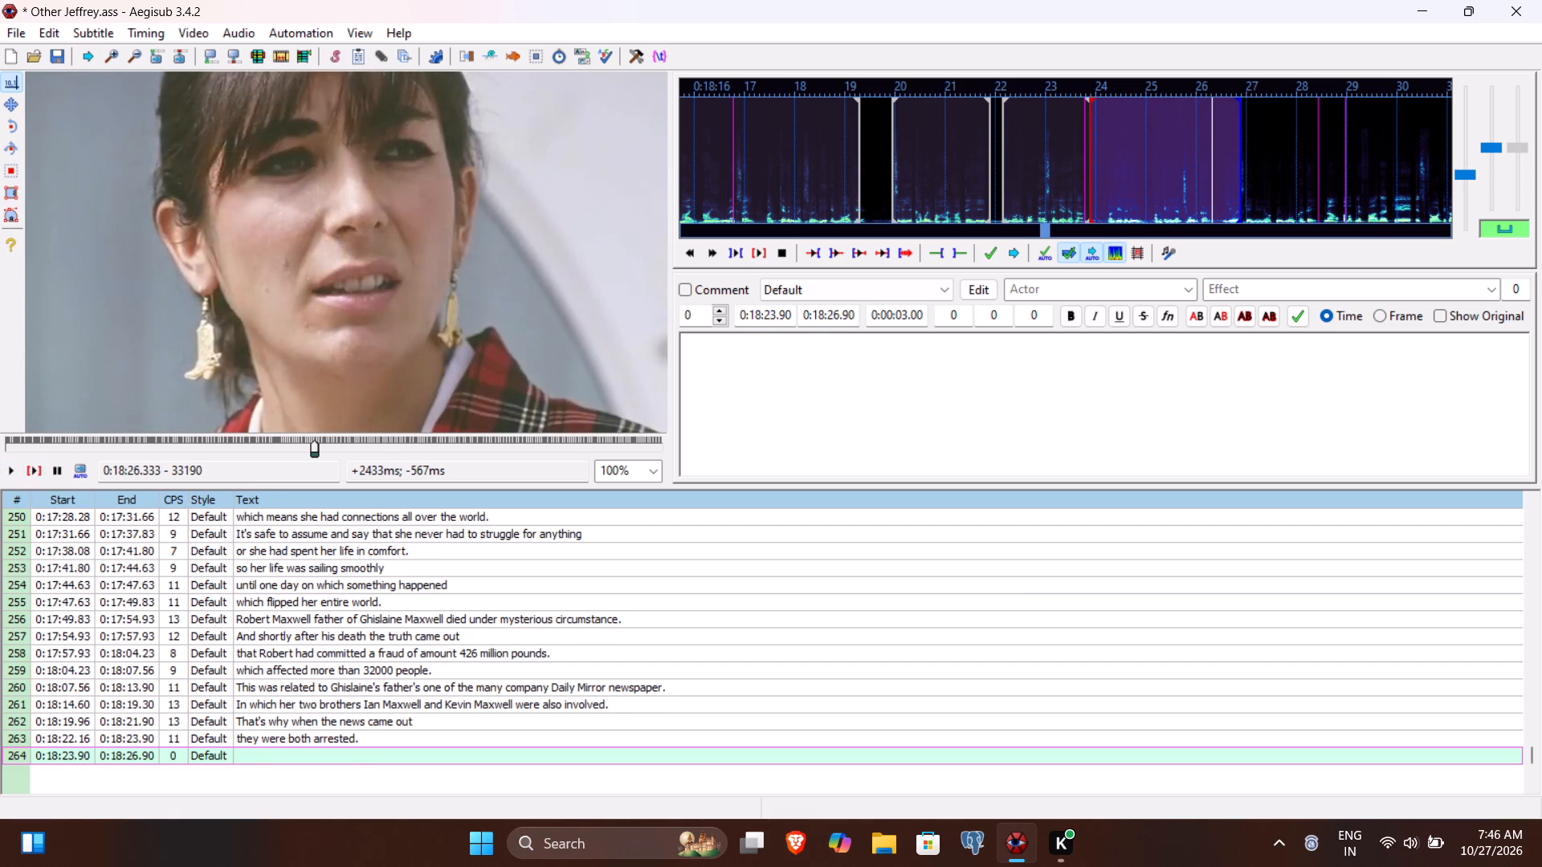
left_click(839, 316)
type("63")
key("BackSpace")
key("BackSpace")
type("33")
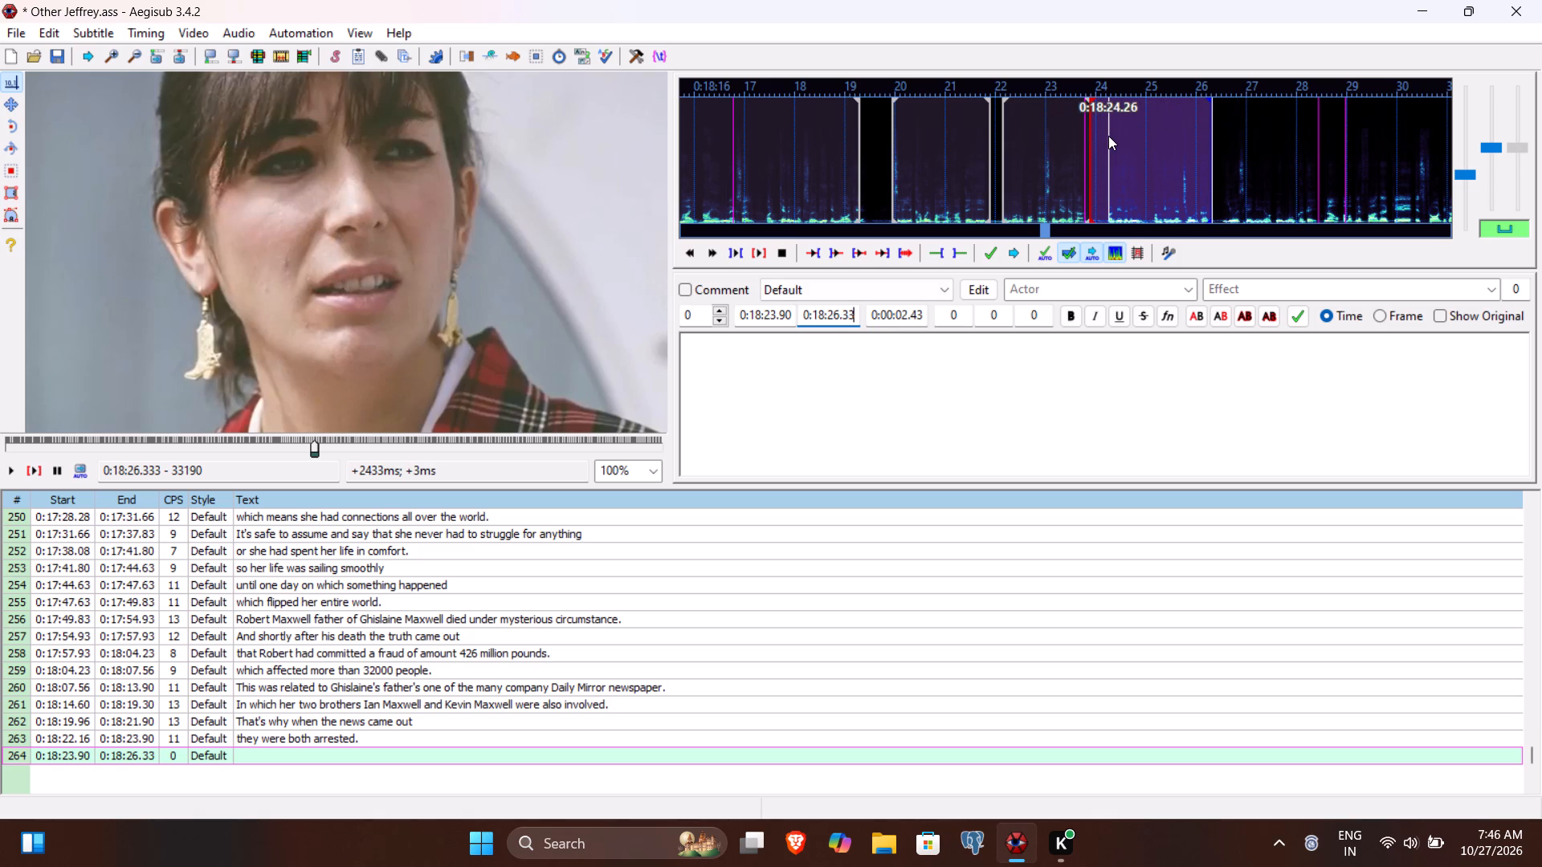
left_click(771, 315)
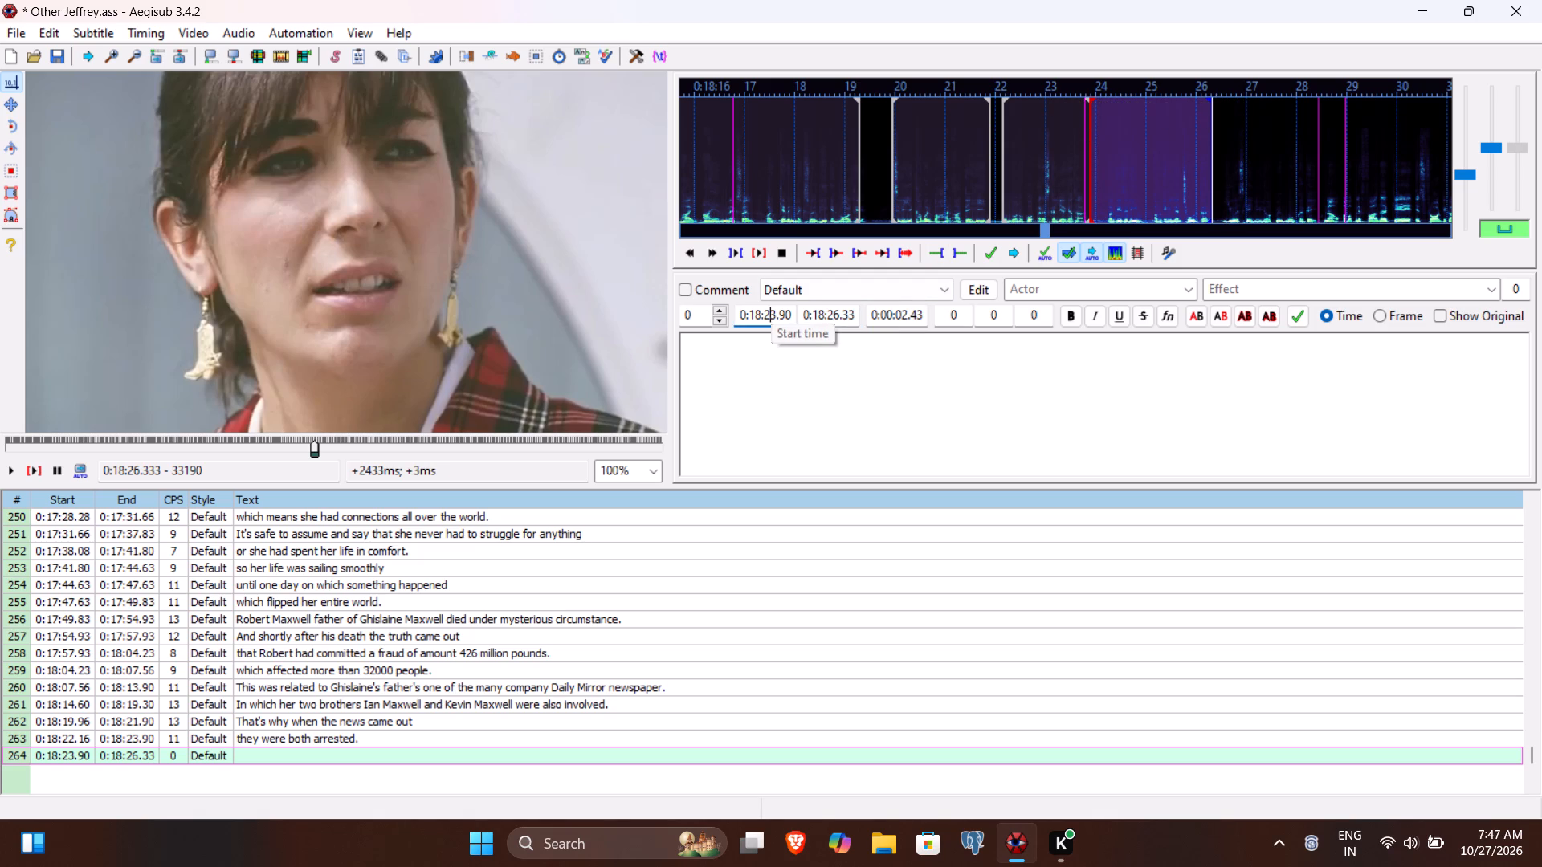
type("426")
Enter "And Ghislaine left Uk" as the text of line 264 and commit it.
left_click(764, 372)
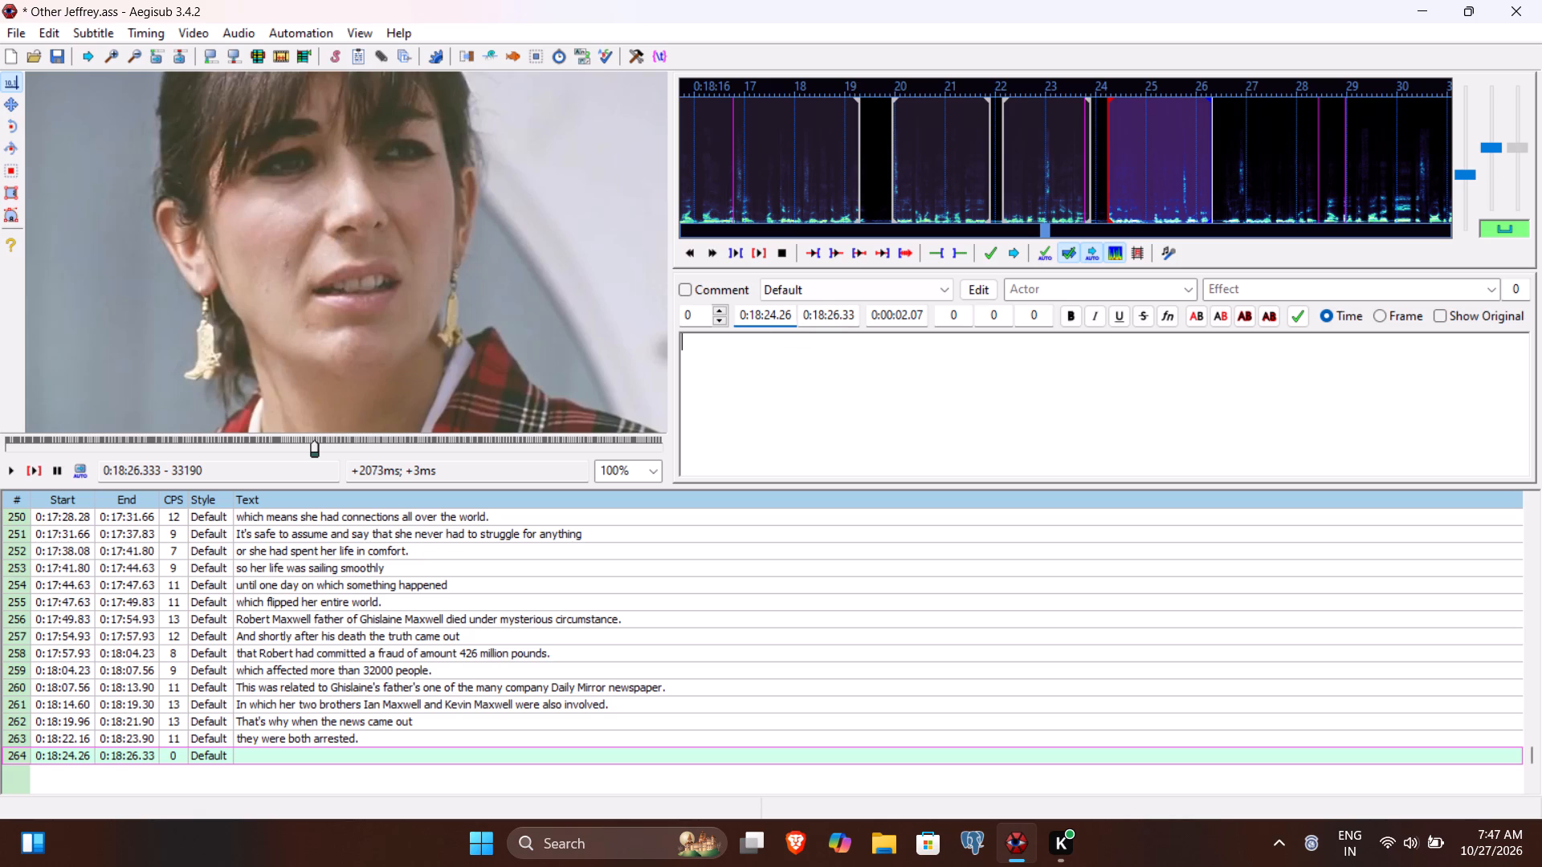
type("And Ghislaine left Uk")
key("Return")
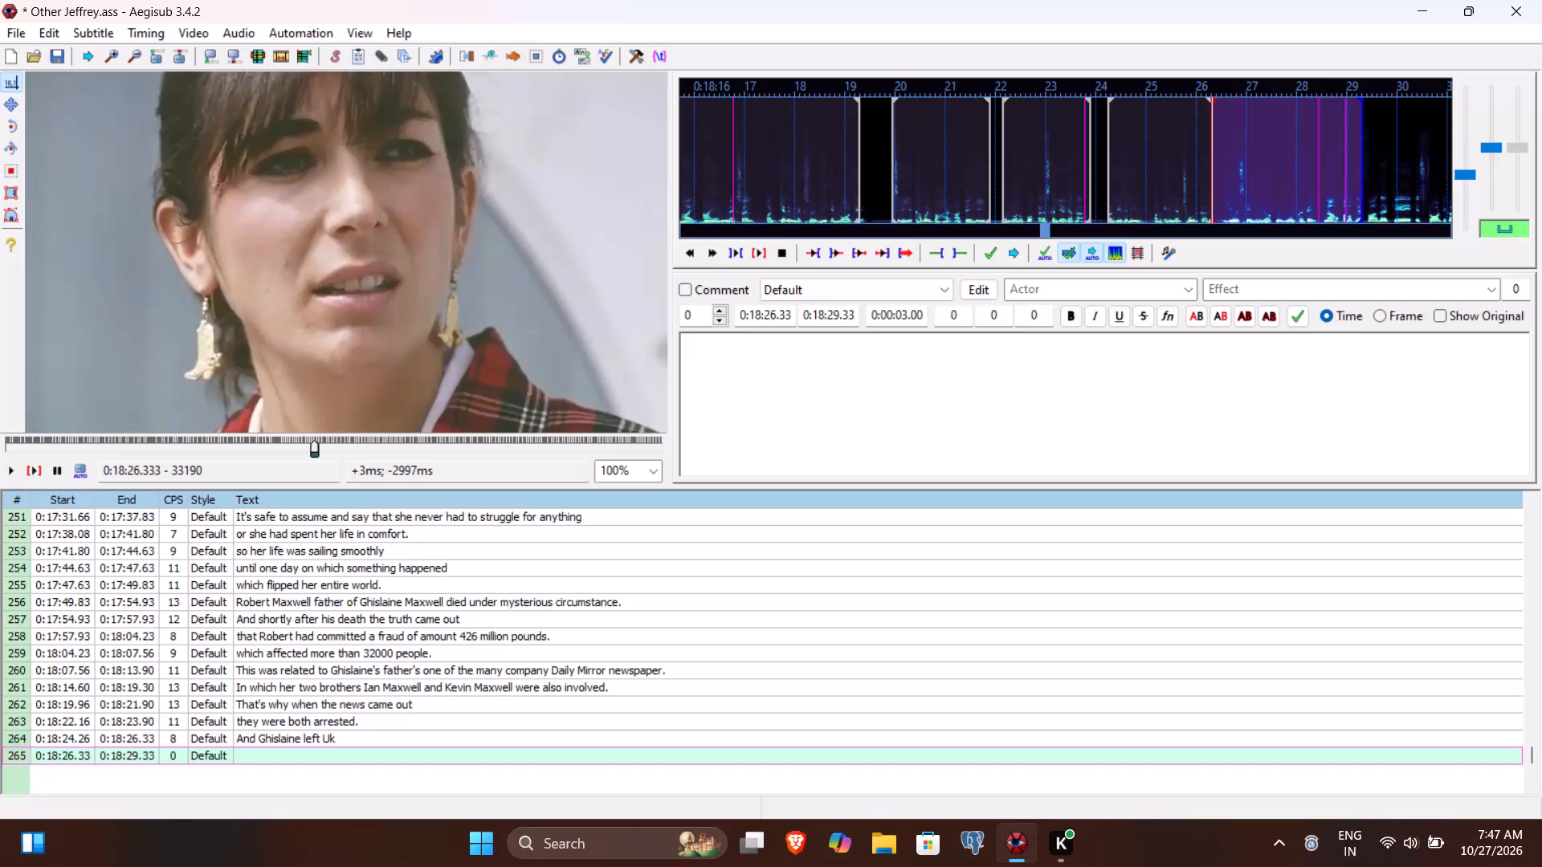
Delete the empty line 265, correct "Uk" to "UK" in line 264 and commit the line again.
key("ctrl+Delete")
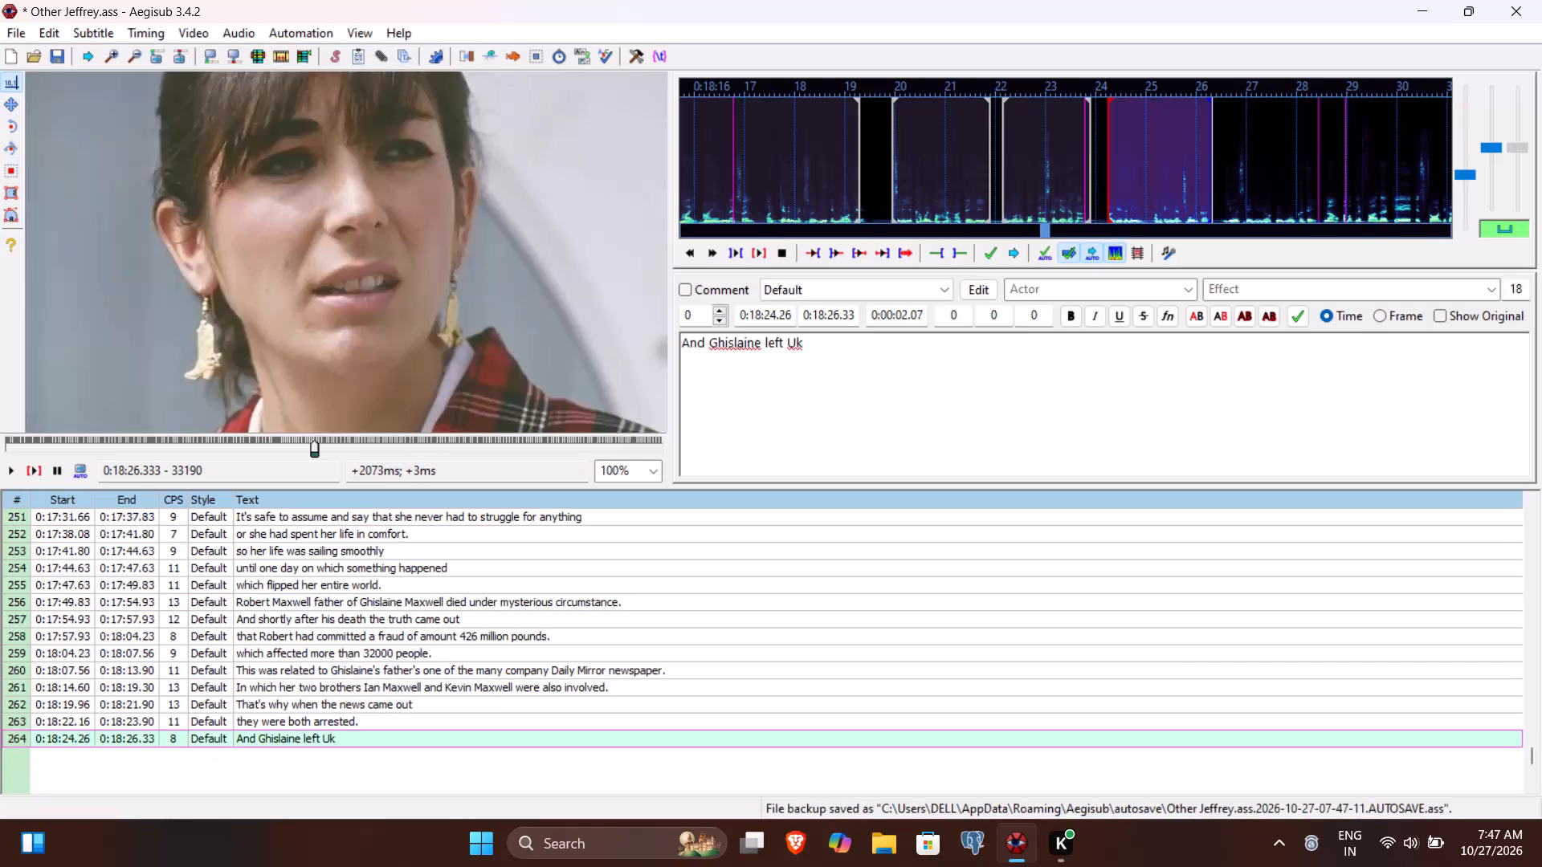
key("Down")
key("BackSpace")
key("shift+k")
key("Return")
Play line 265 to find its speech limits and set its start to 0:18:26.48 and end to 0:18:28.56.
left_click(28, 470)
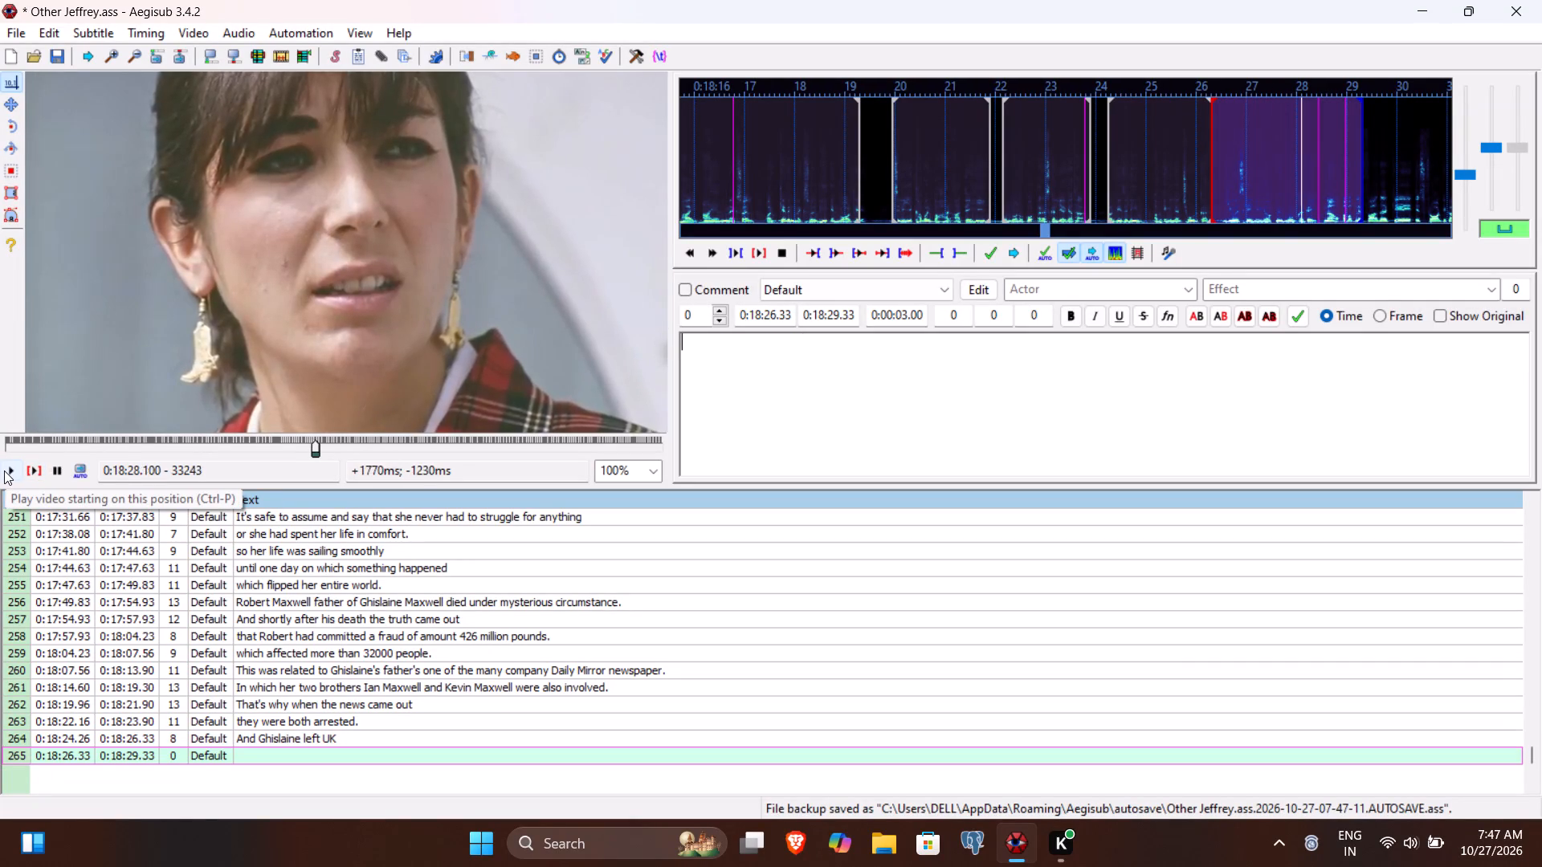
left_click(4, 470)
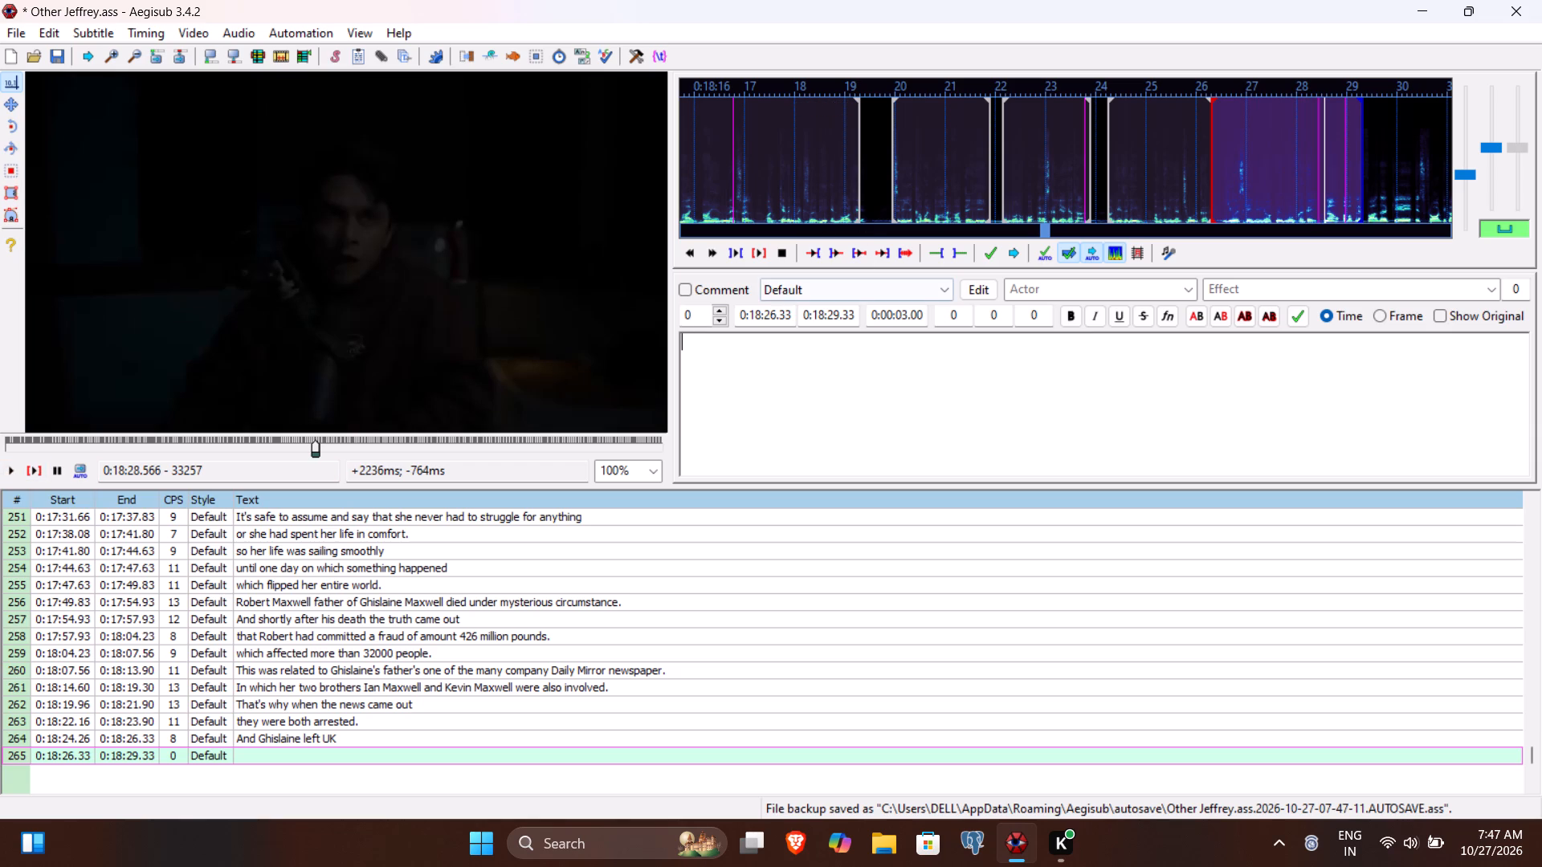
left_click(830, 311)
type("856")
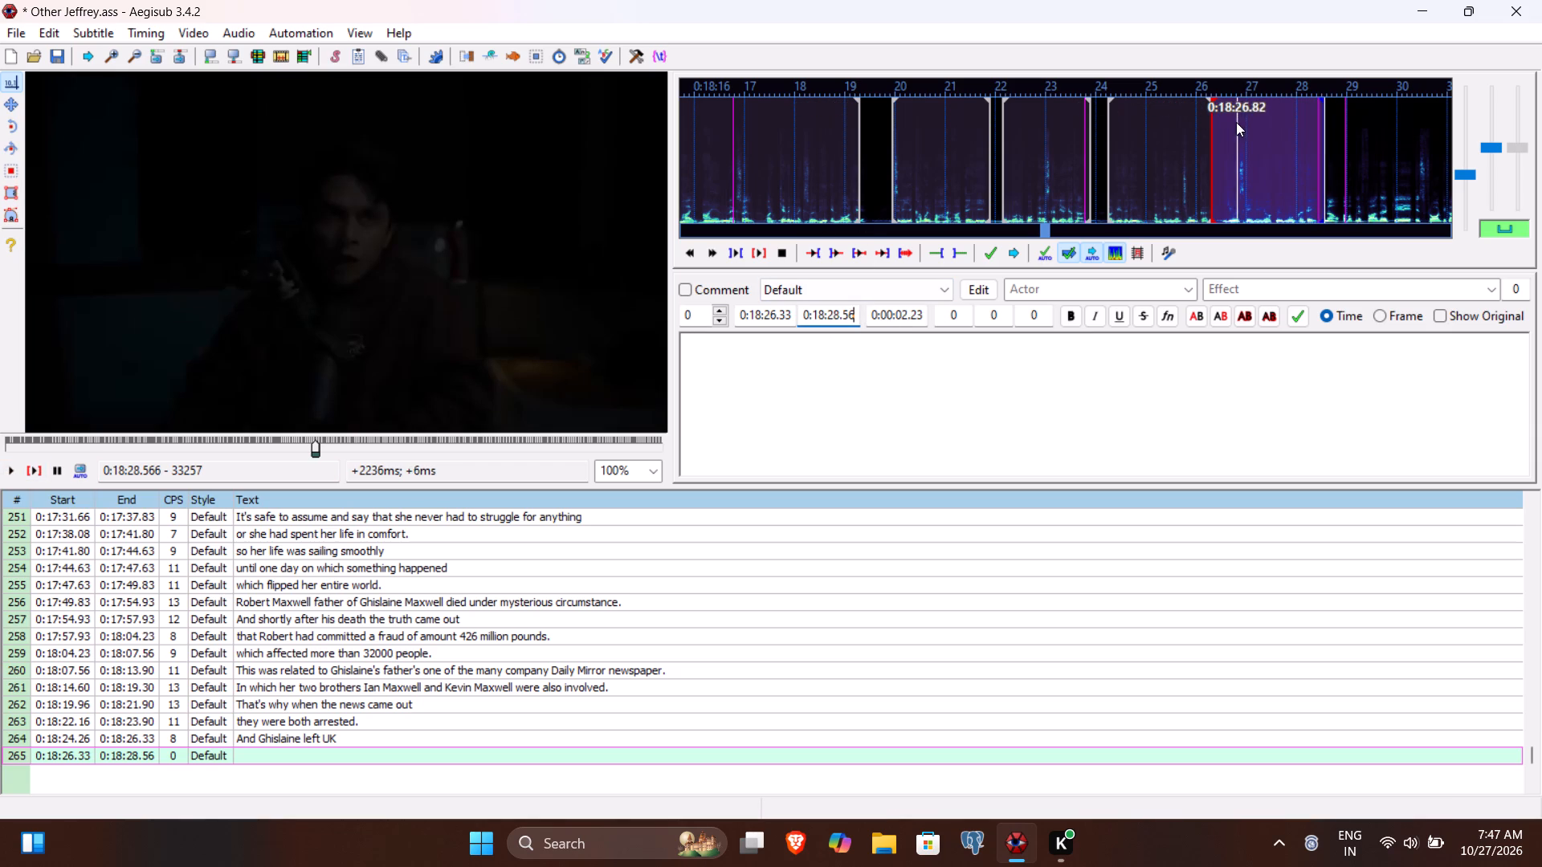
left_click(782, 315)
key("BackSpace")
type("48")
Enter "moved to New York." as the text of line 265 and commit it.
left_click(752, 377)
type("moved to")
key("space")
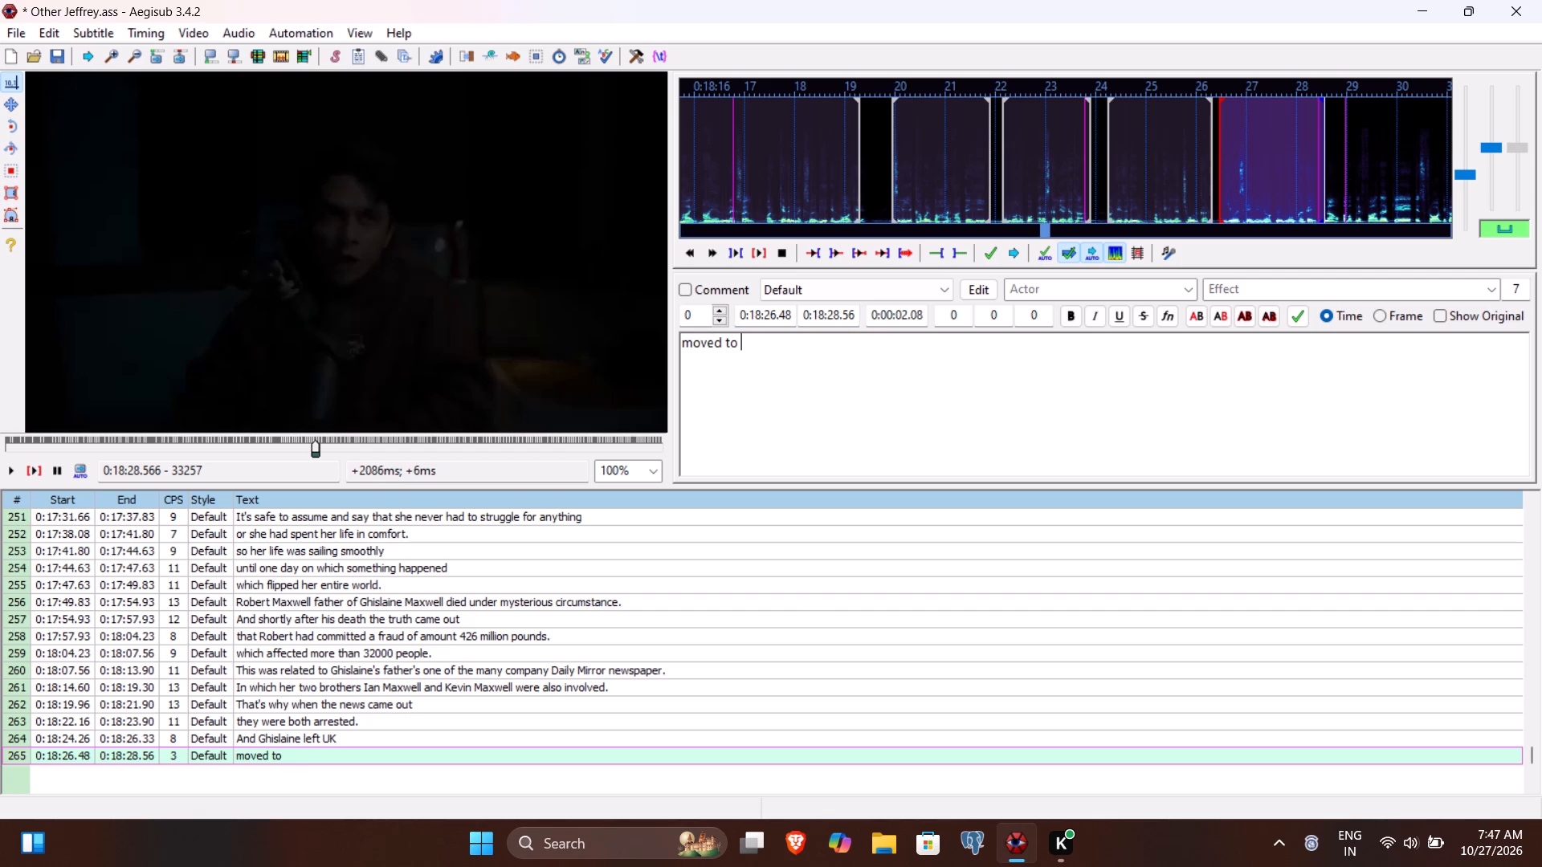
type("New")
key("space")
type("York")
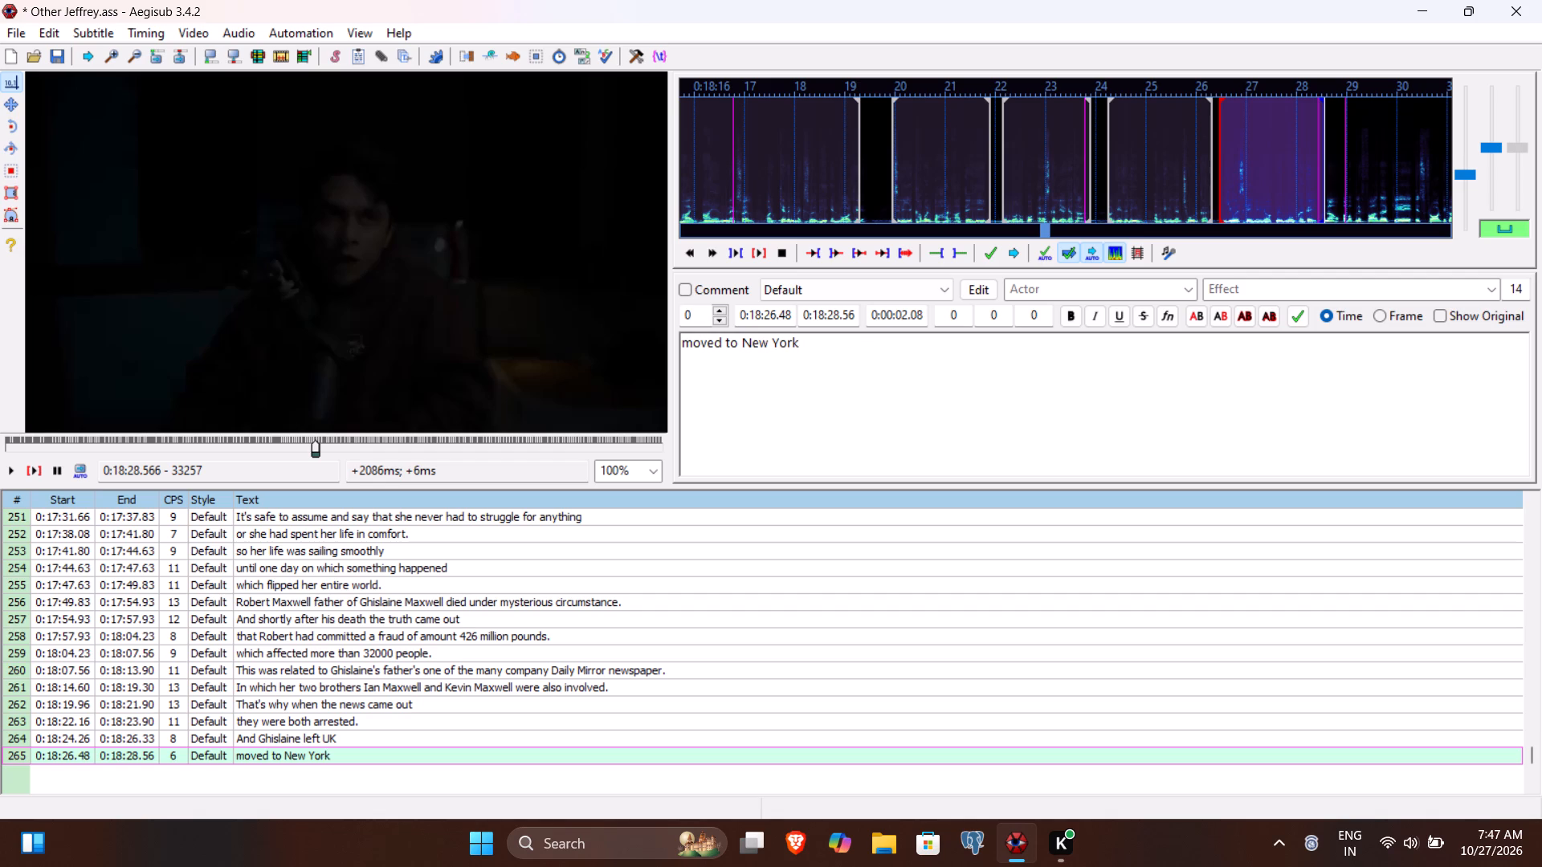
key("period")
key("Return")
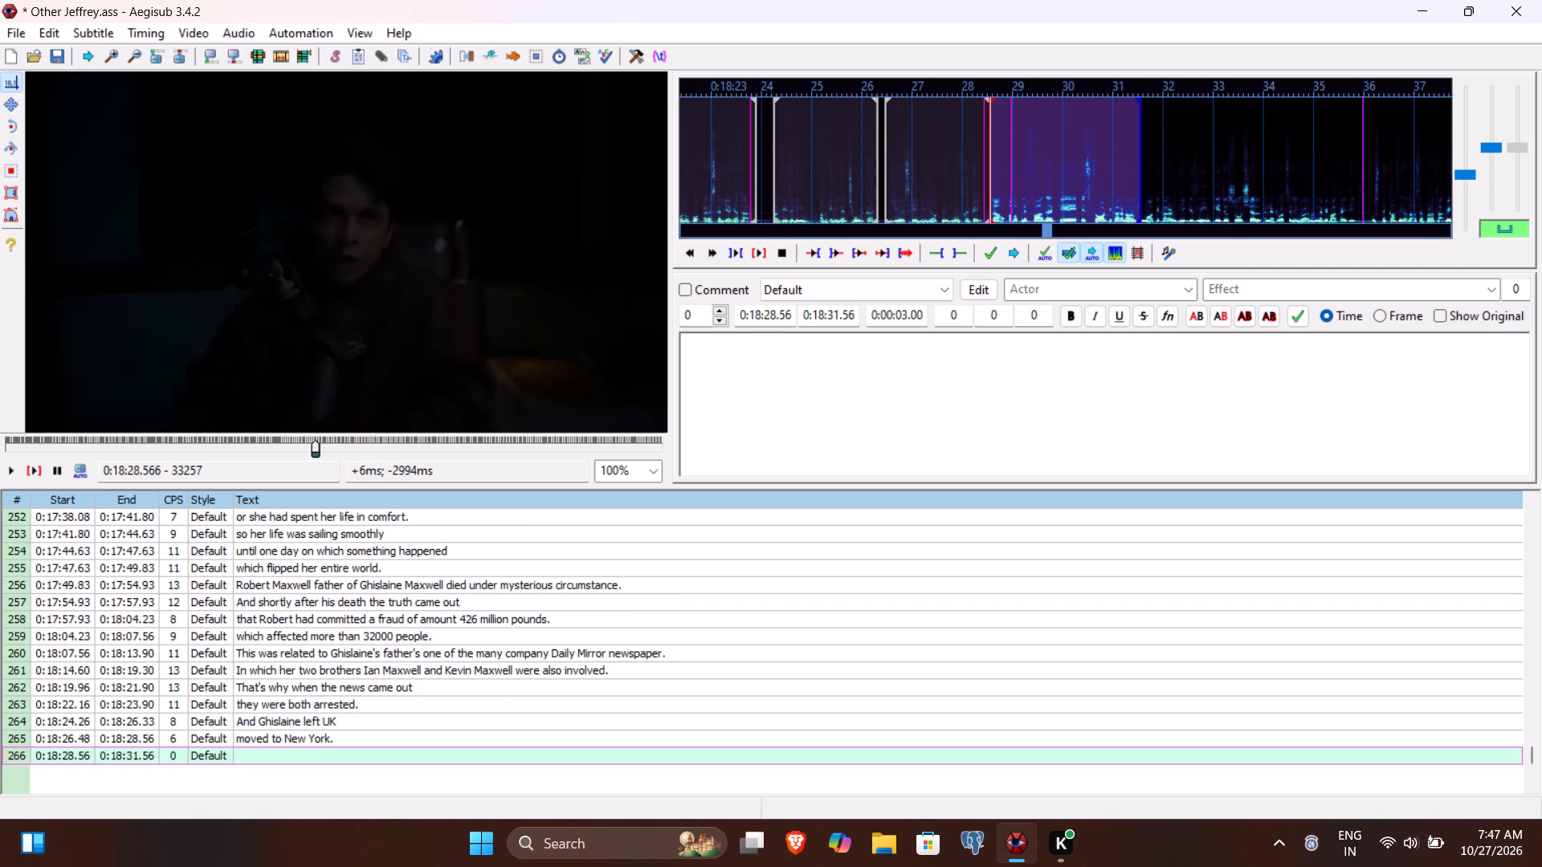
Play line 266 and beyond to find where the phrase ends and set its end time to 0:18:32.40.
left_click(30, 467)
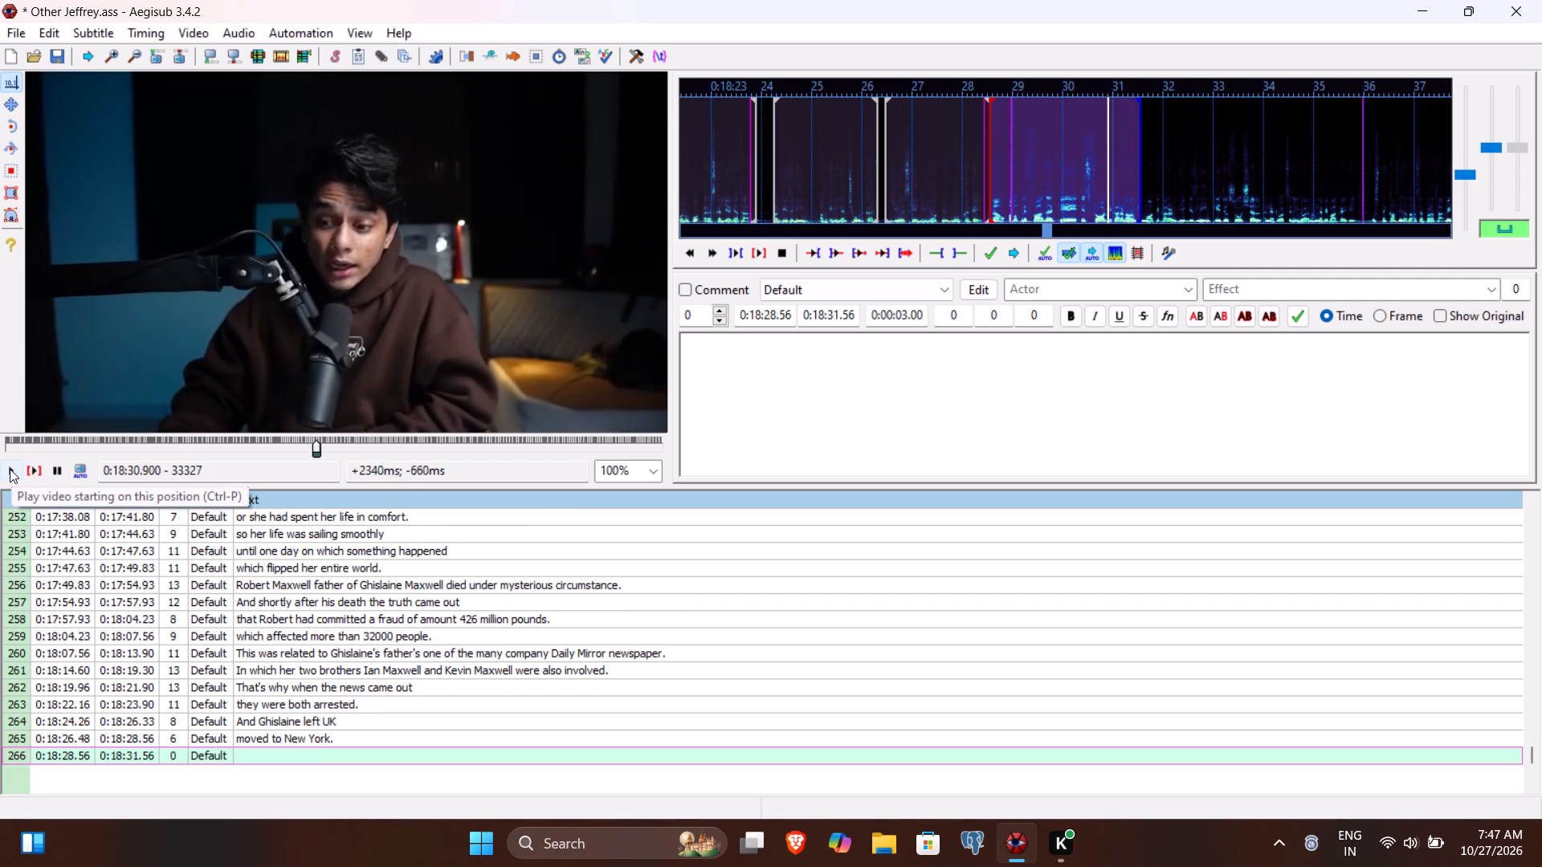
left_click(10, 469)
left_click(10, 469)
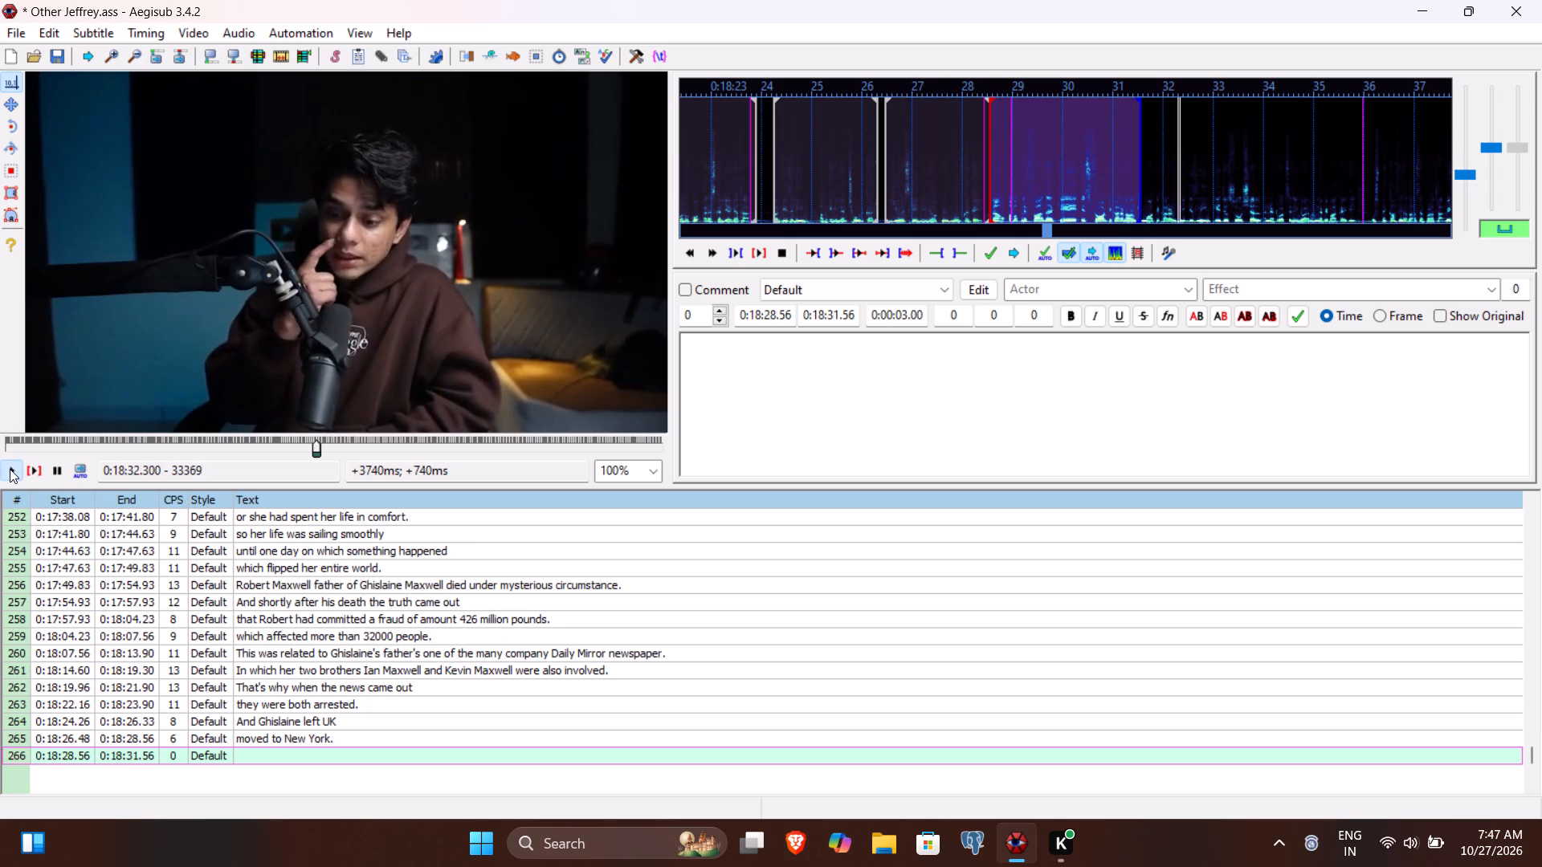
left_click(835, 310)
key("2")
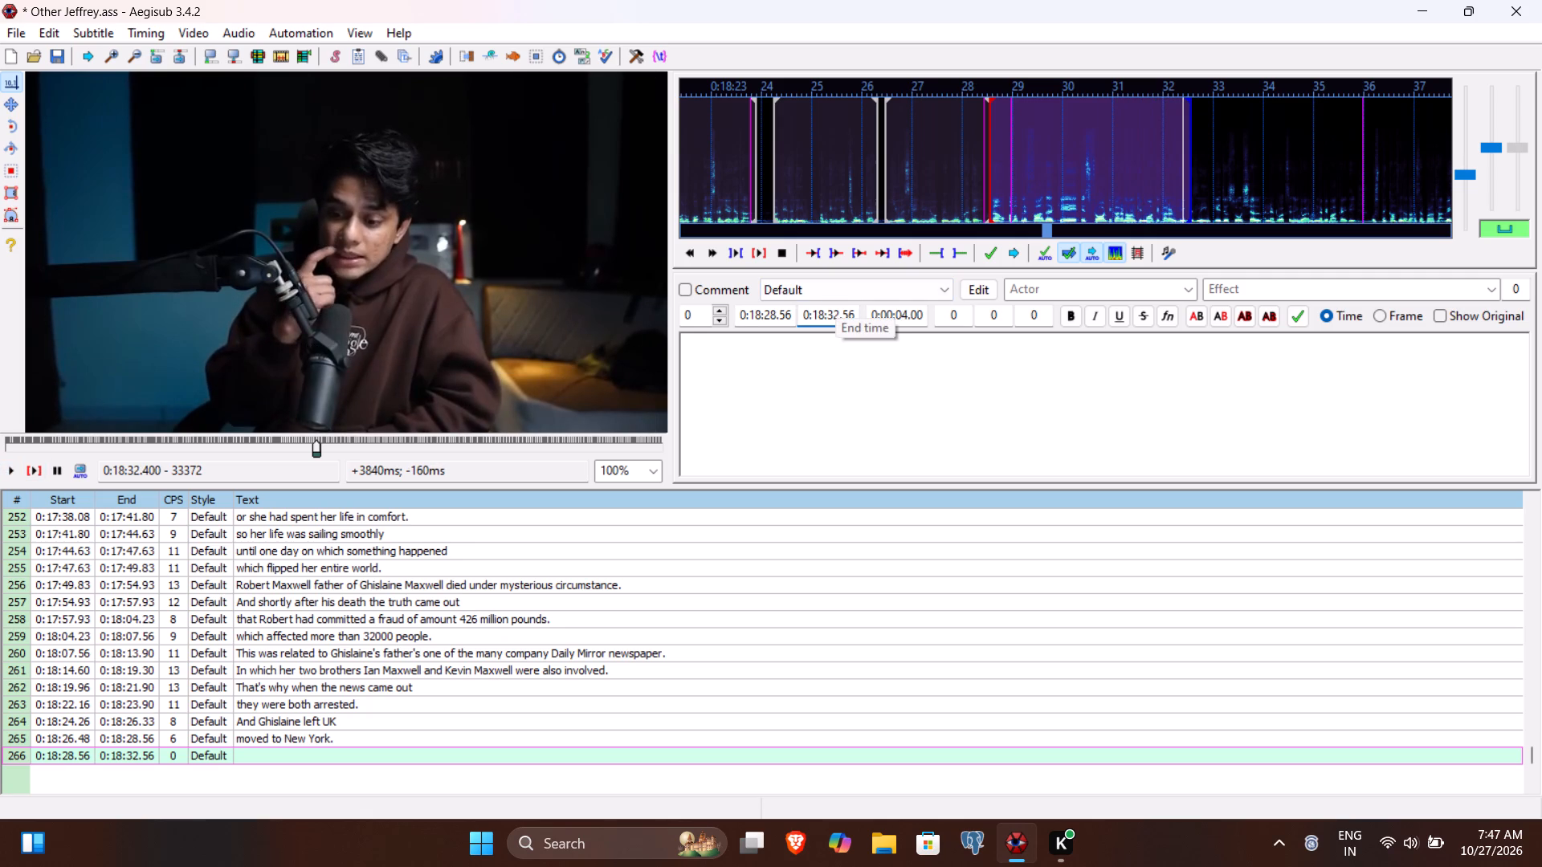
type("40")
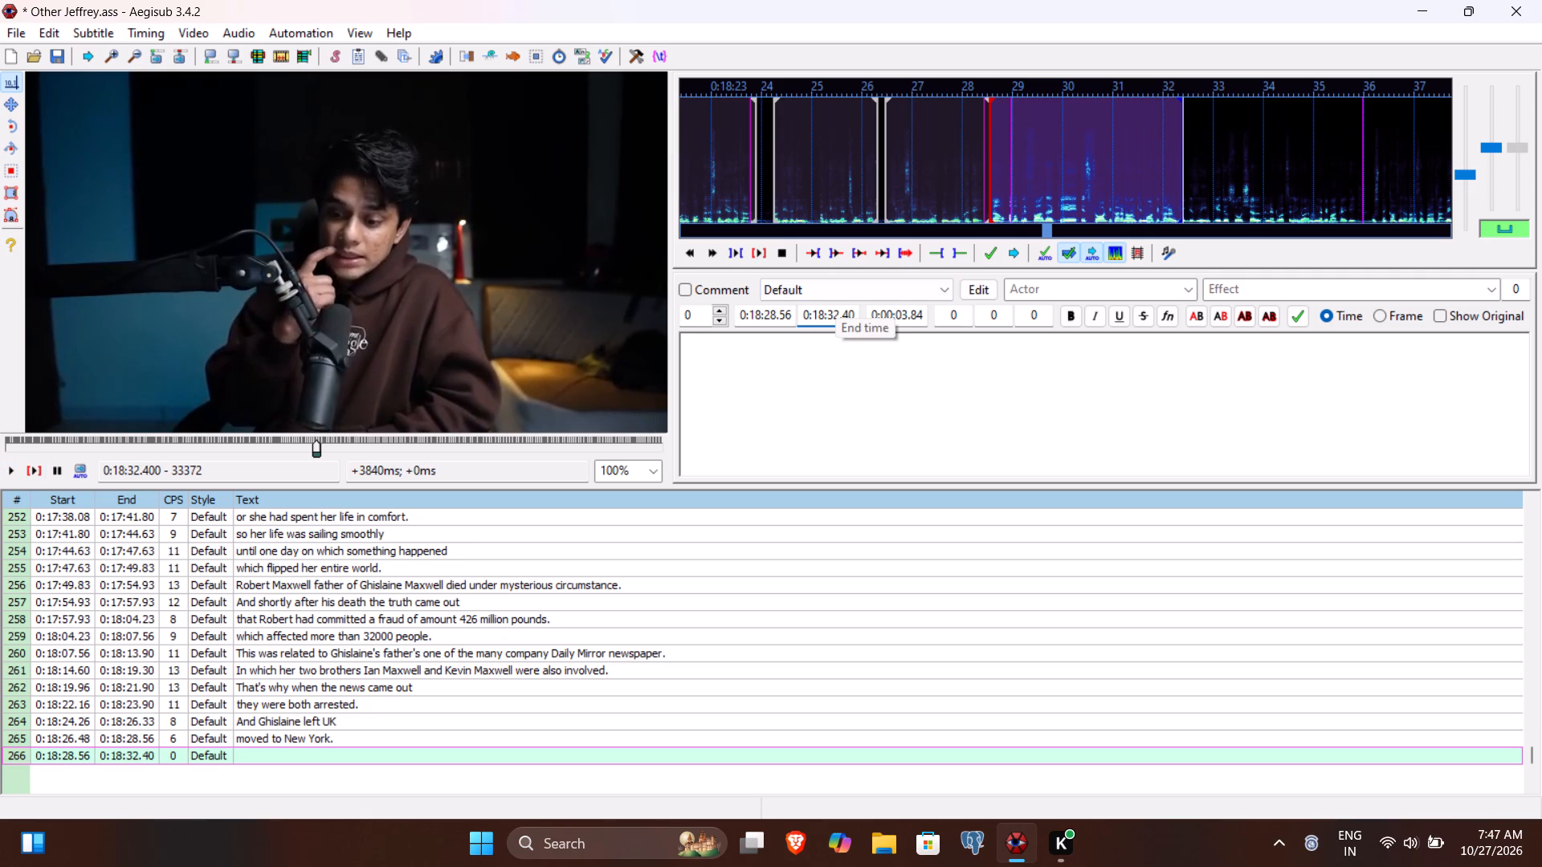
Enter "Now due to the fraud her father committed and his death" as the text of line 266 and commit it.
left_click(815, 389)
type("Now due to")
key("space")
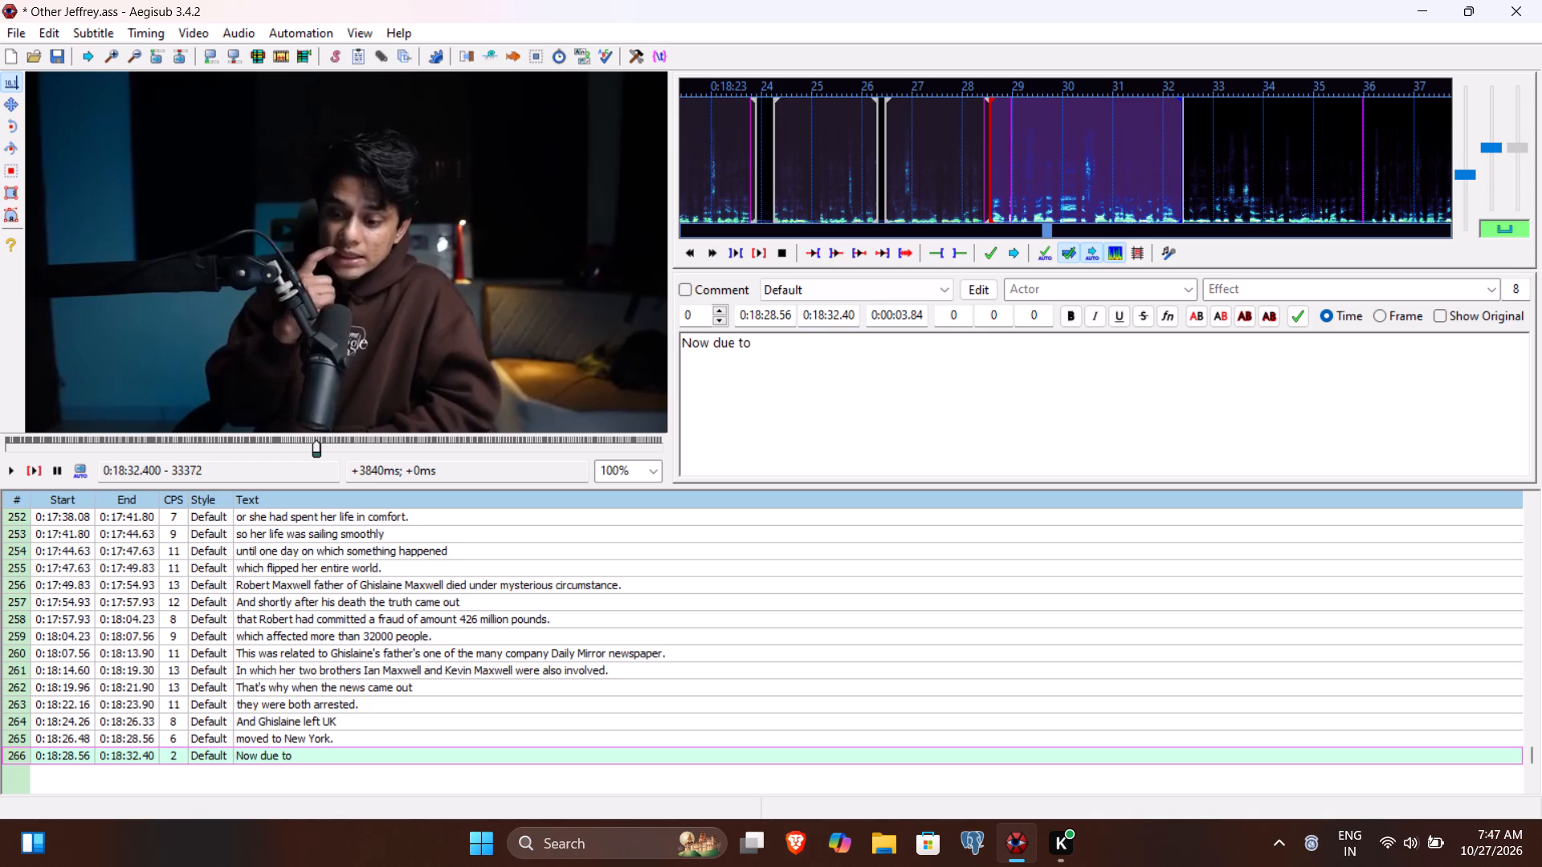
key("h")
key("BackSpace")
type("the")
key("space")
type("fraud hi")
key("BackSpace")
type("er father committed and his h")
key("BackSpace")
type("death")
key("Return")
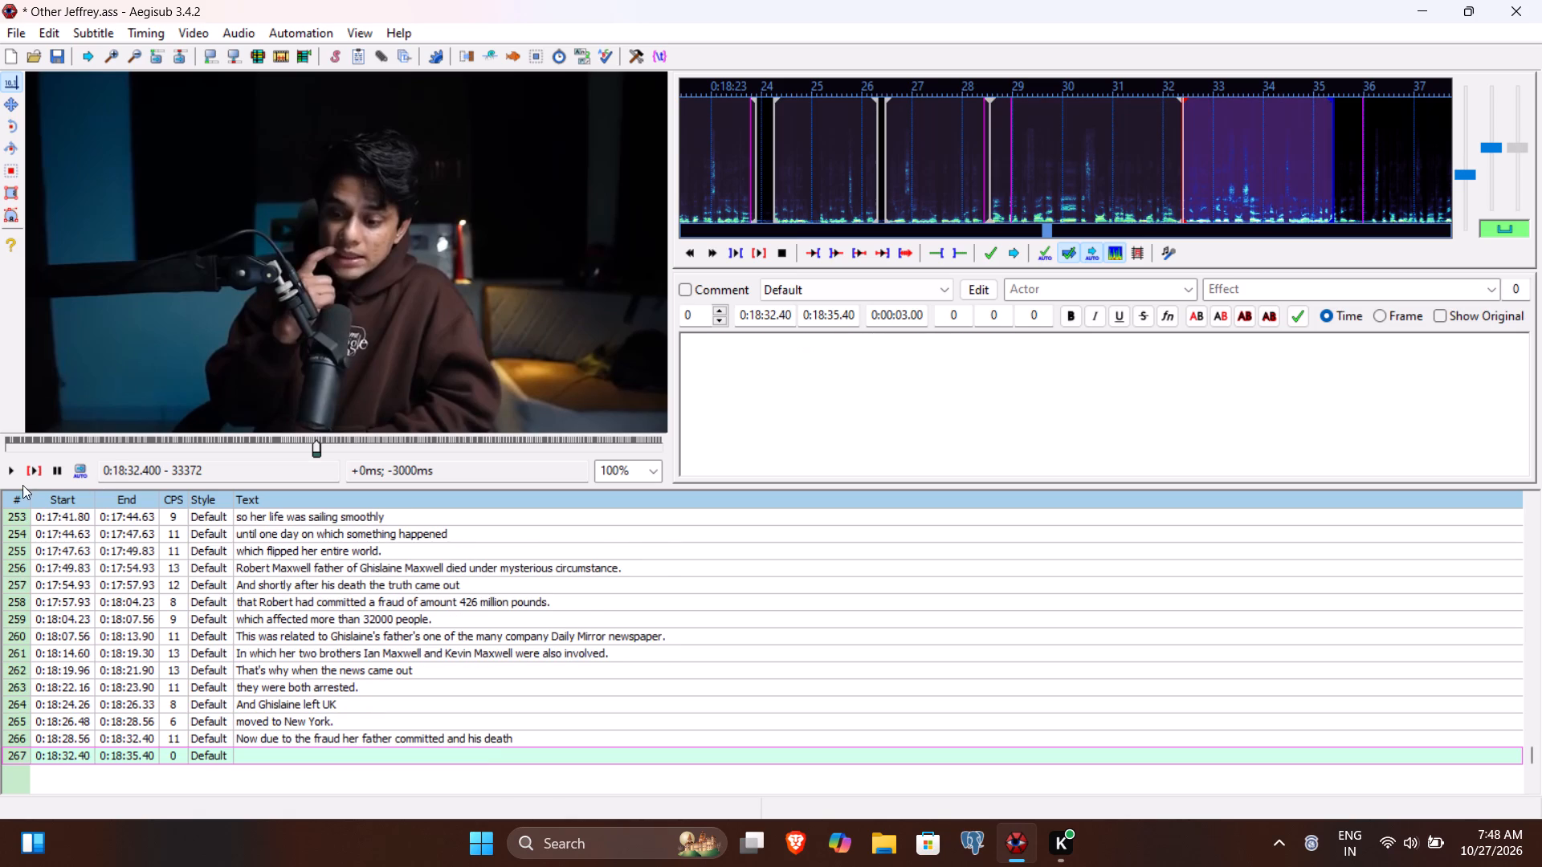
Play line 267 and slightly beyond to find where the phrase ends and set its end time to 0:18:35.90.
left_click(28, 466)
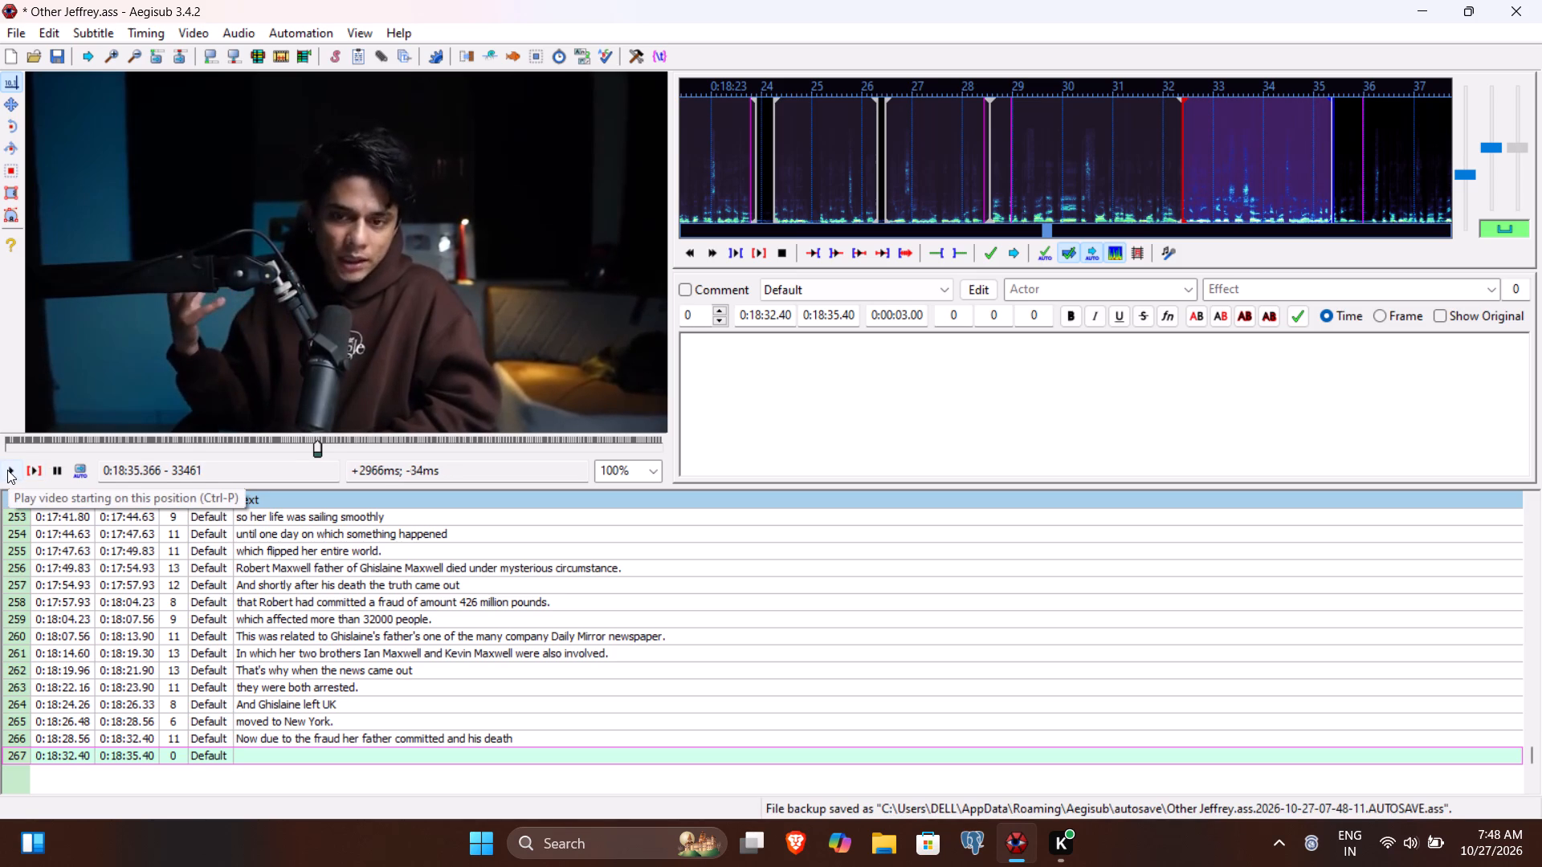
left_click(7, 470)
left_click(7, 470)
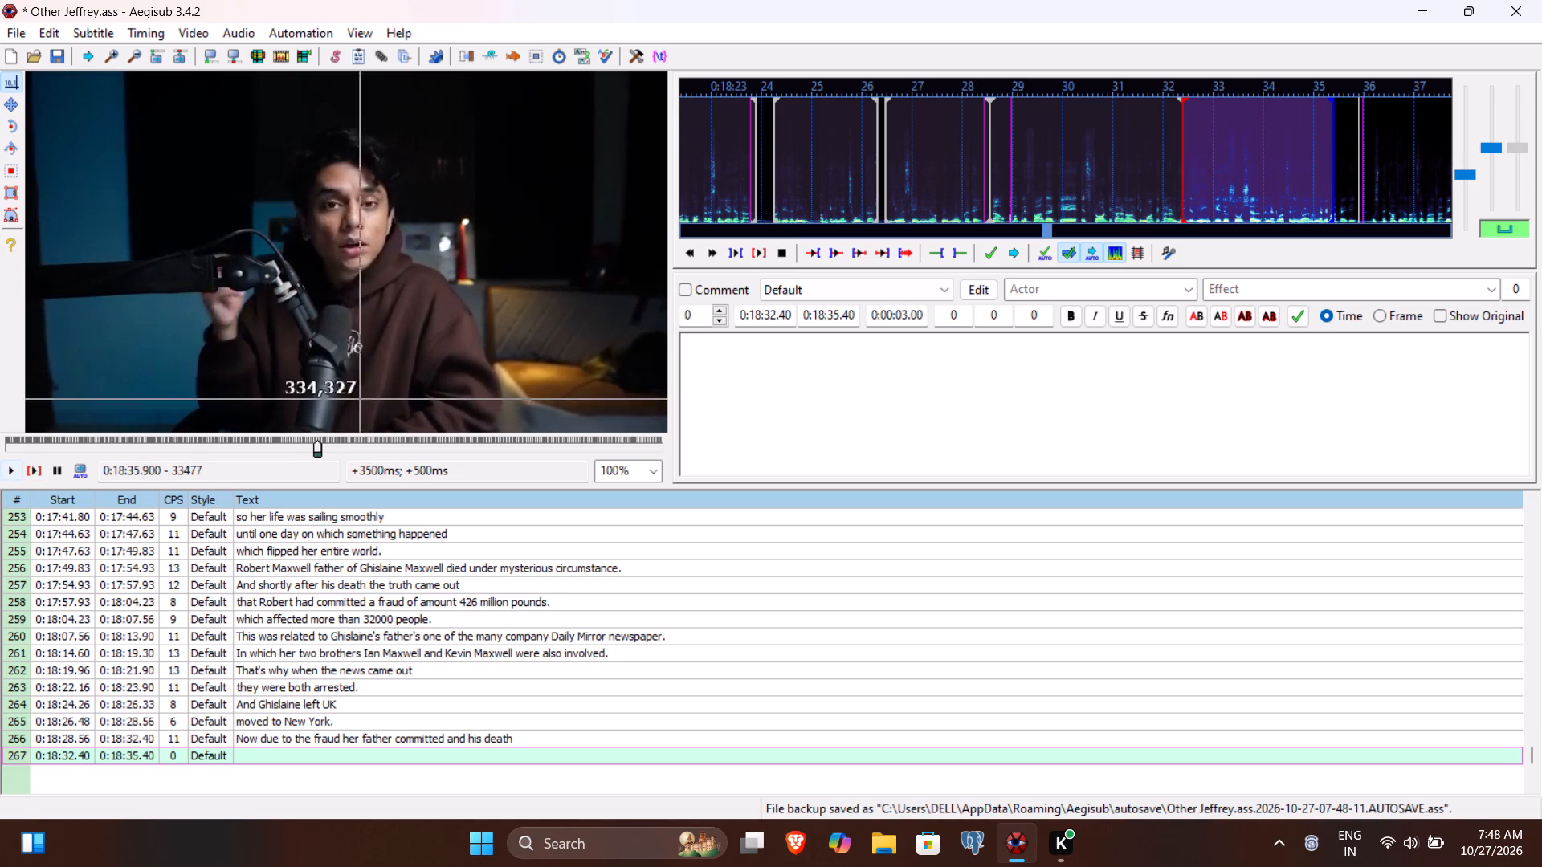
left_click(842, 315)
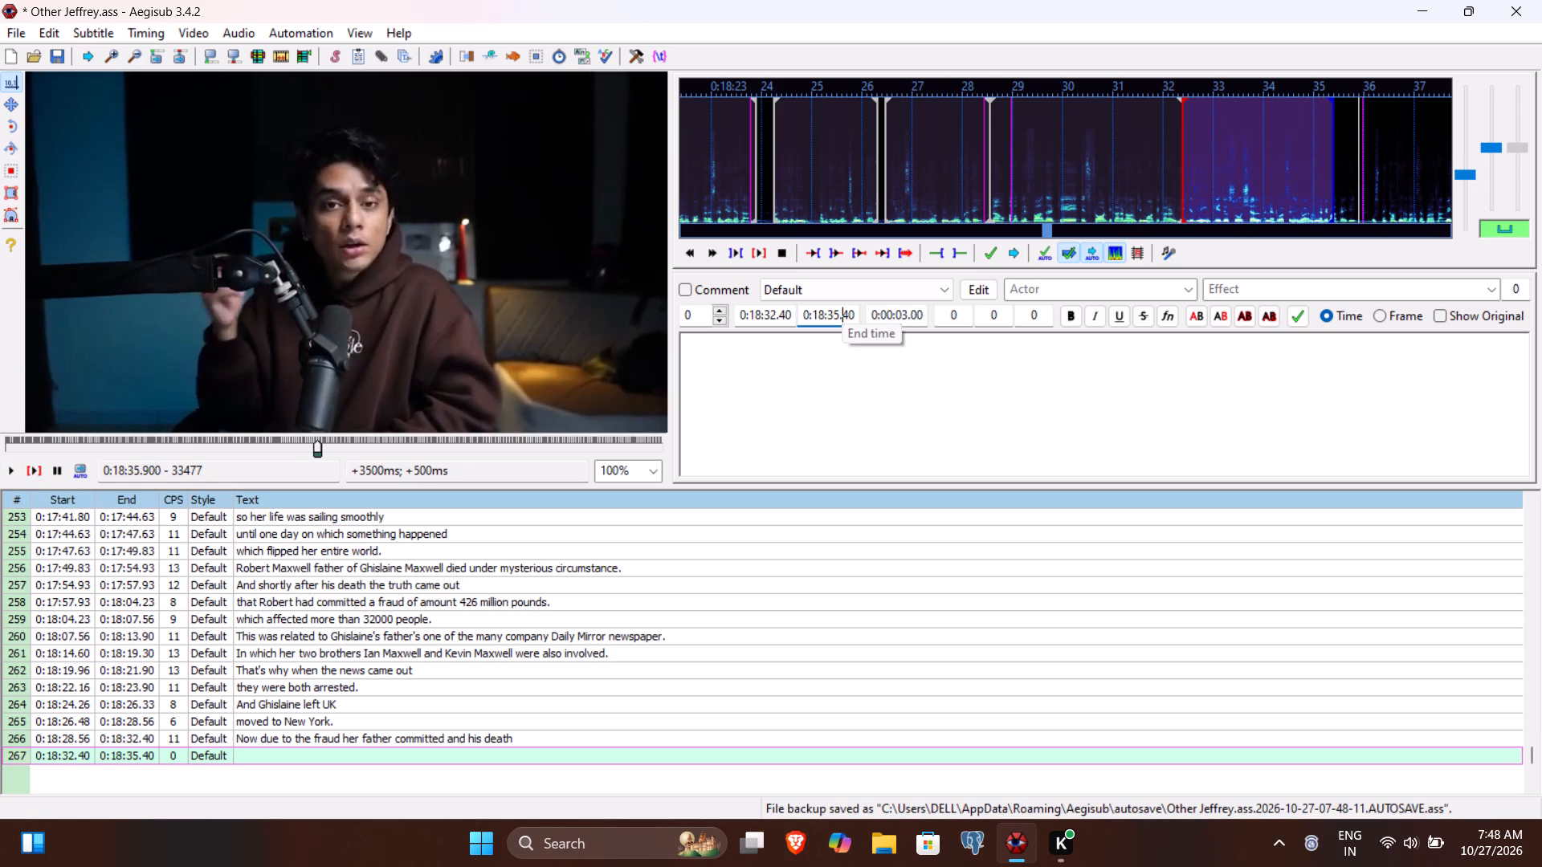
key("9")
Enter "social network of Ghislaine which we talked about" as the text of line 267 and commit it.
left_click(820, 372)
type("social new")
key("BackSpace")
type("twor")
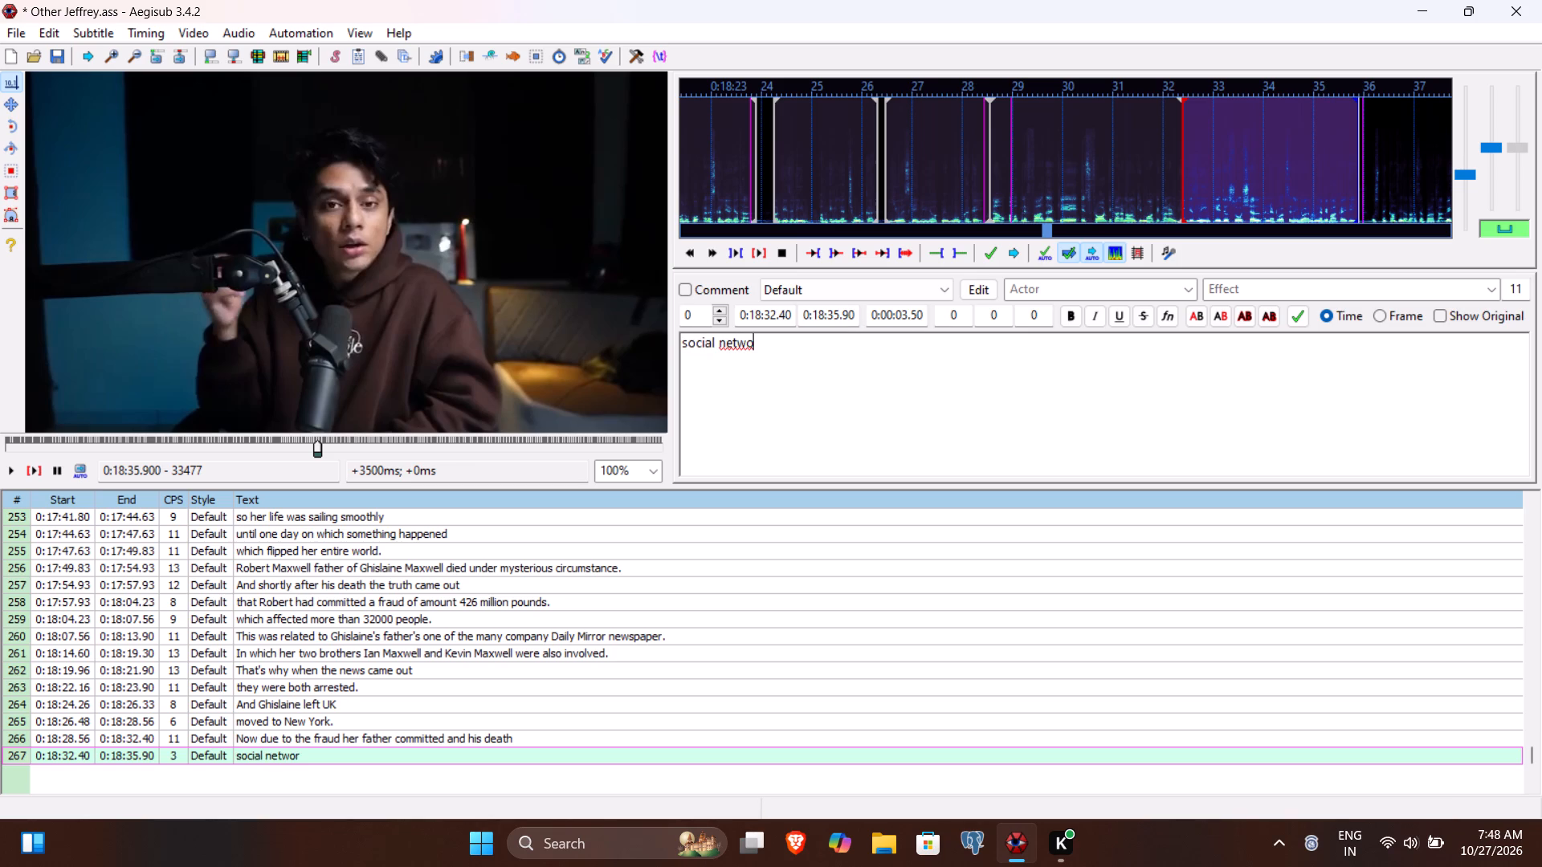
type("k of Ghislaine whcih")
key("space")
key("BackSpace")
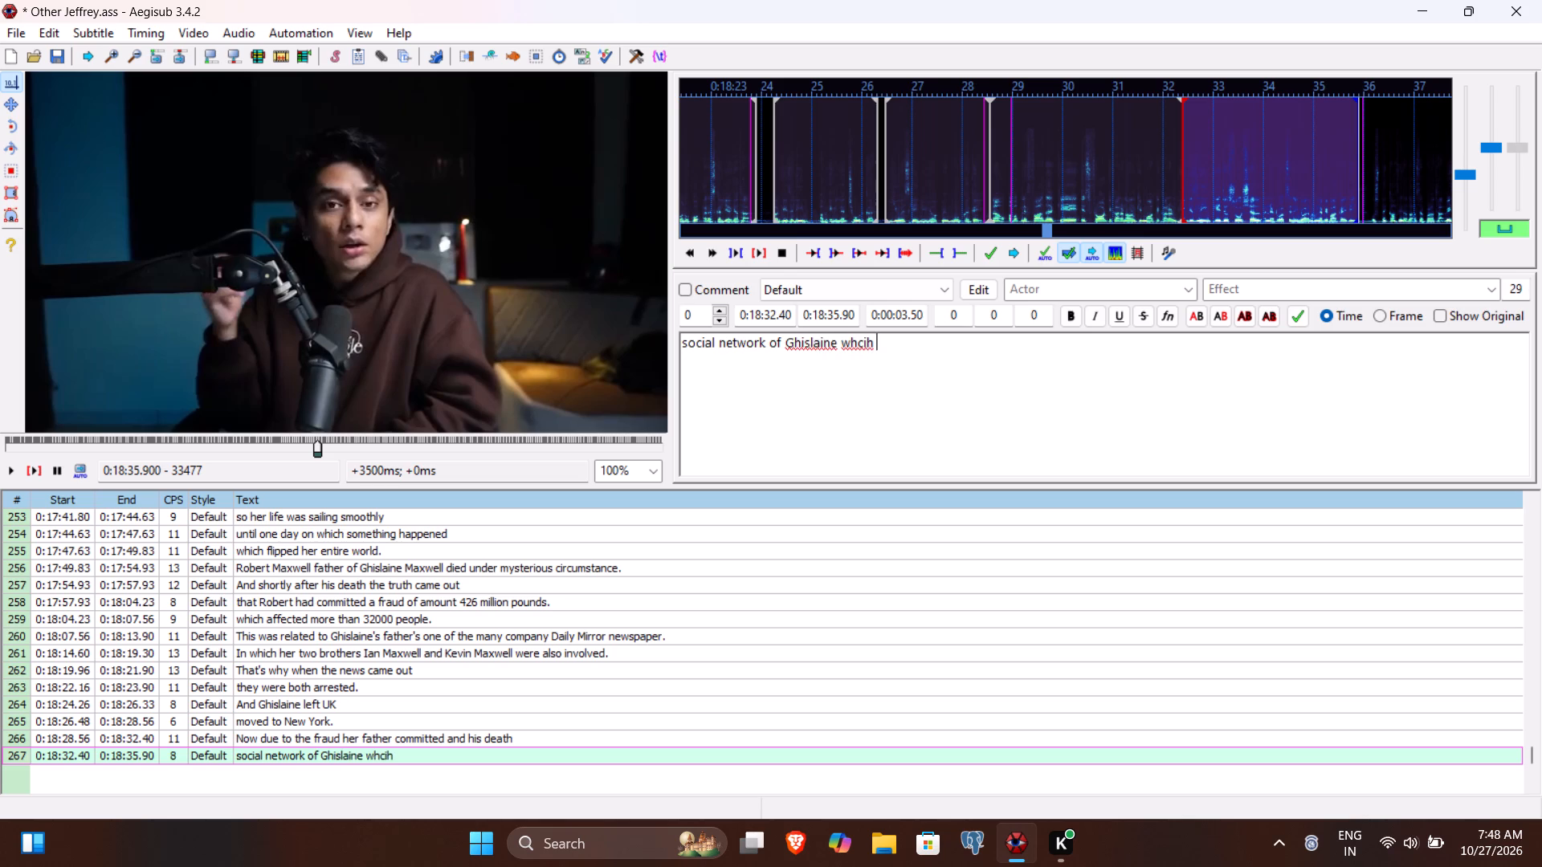
key("BackSpace")
key("BackSpace")
key("BackSpace")
type("ich we talked abot")
key("BackSpace")
type("ut")
key("Return")
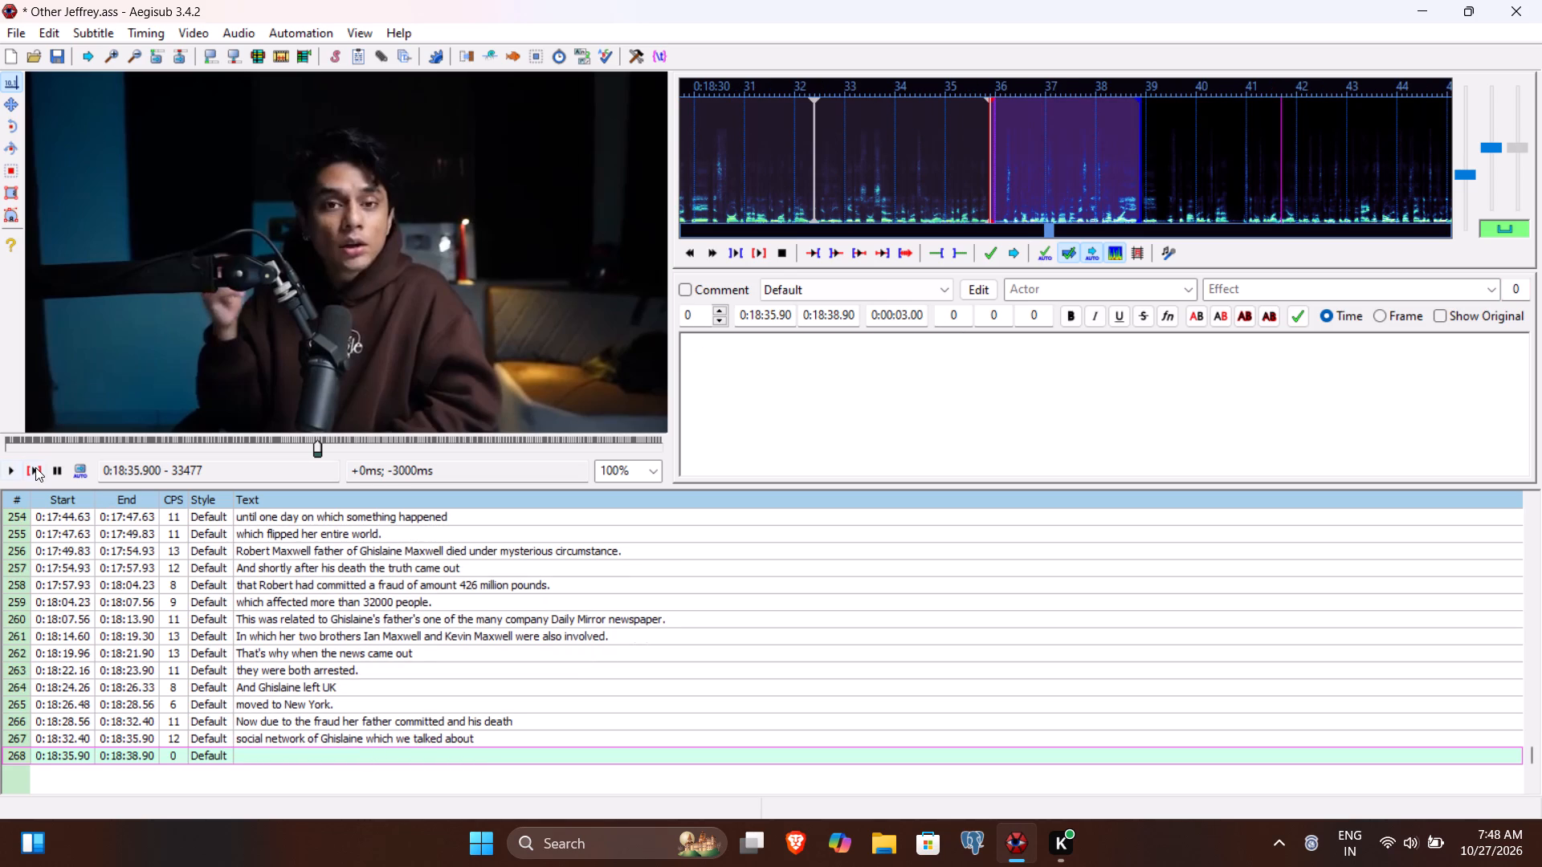
Play line 268 to find where the phrase ends and set its end time to 0:18:37.73.
left_click(35, 467)
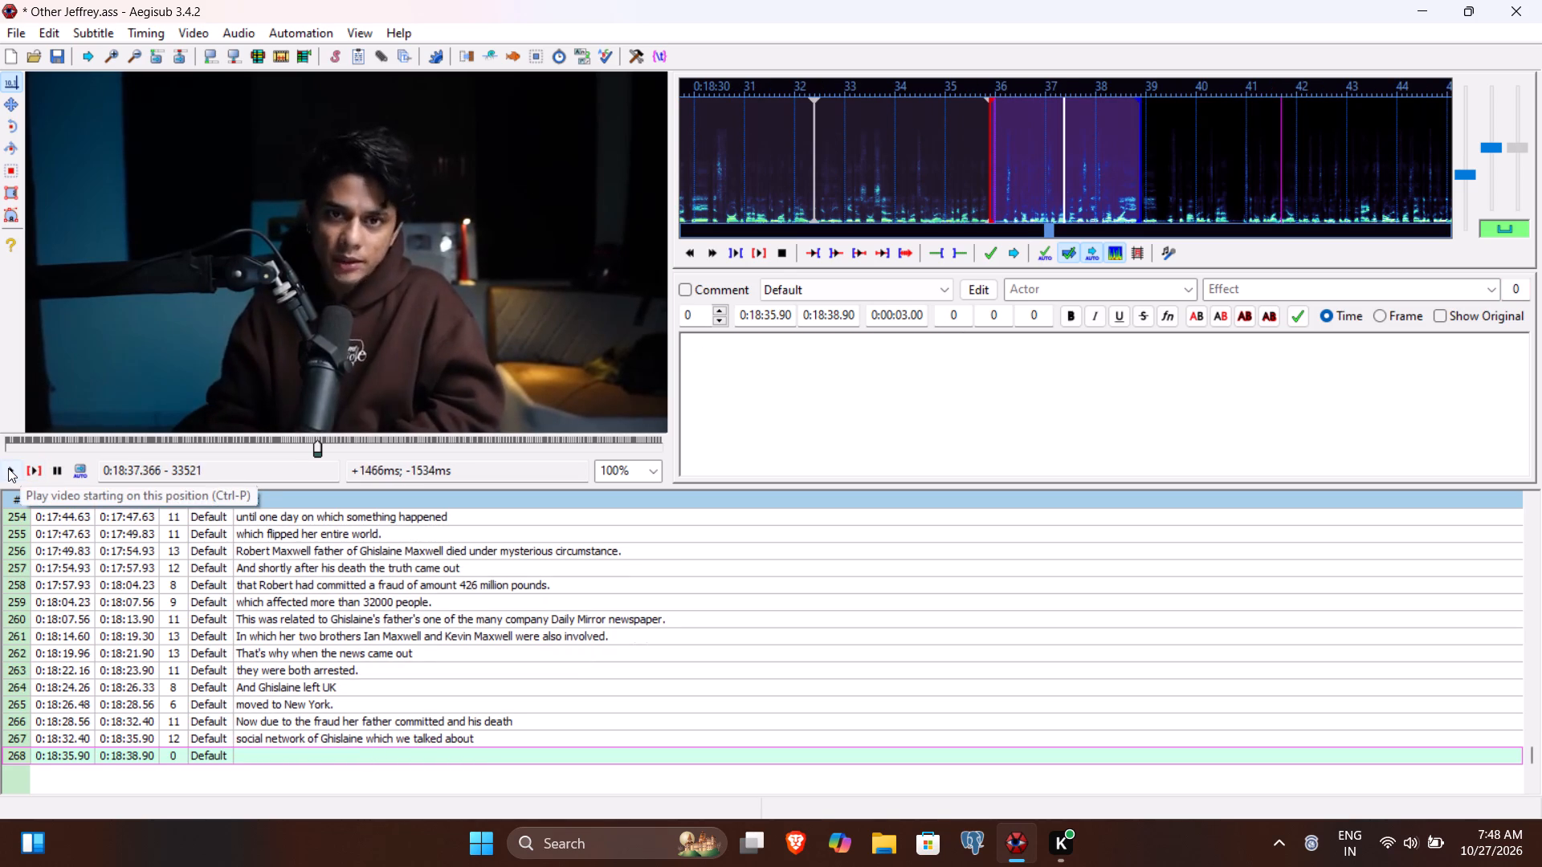
left_click(8, 468)
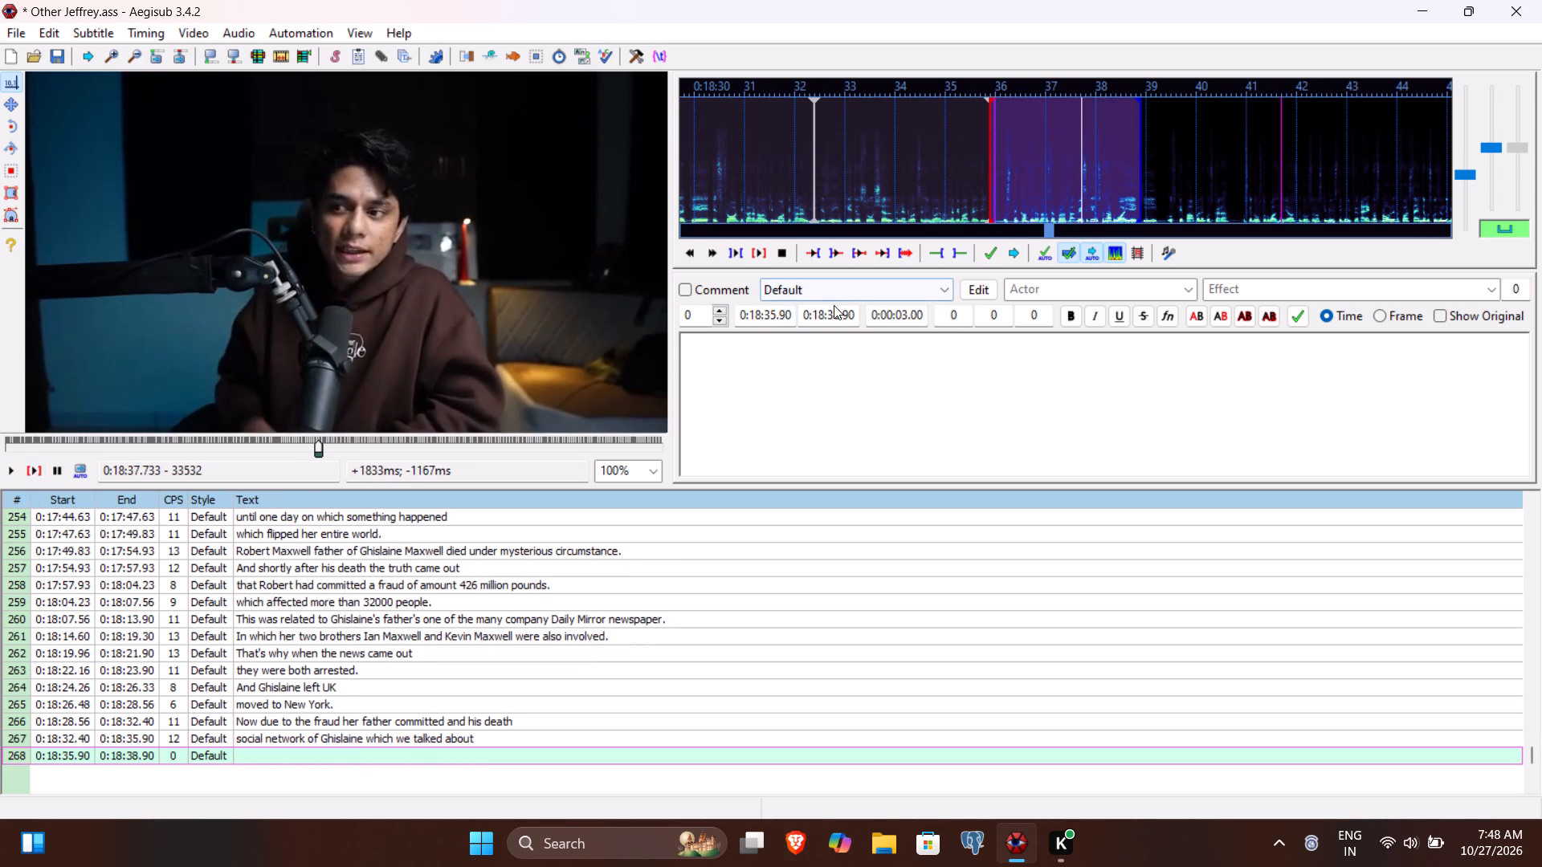
left_click(834, 313)
key("7")
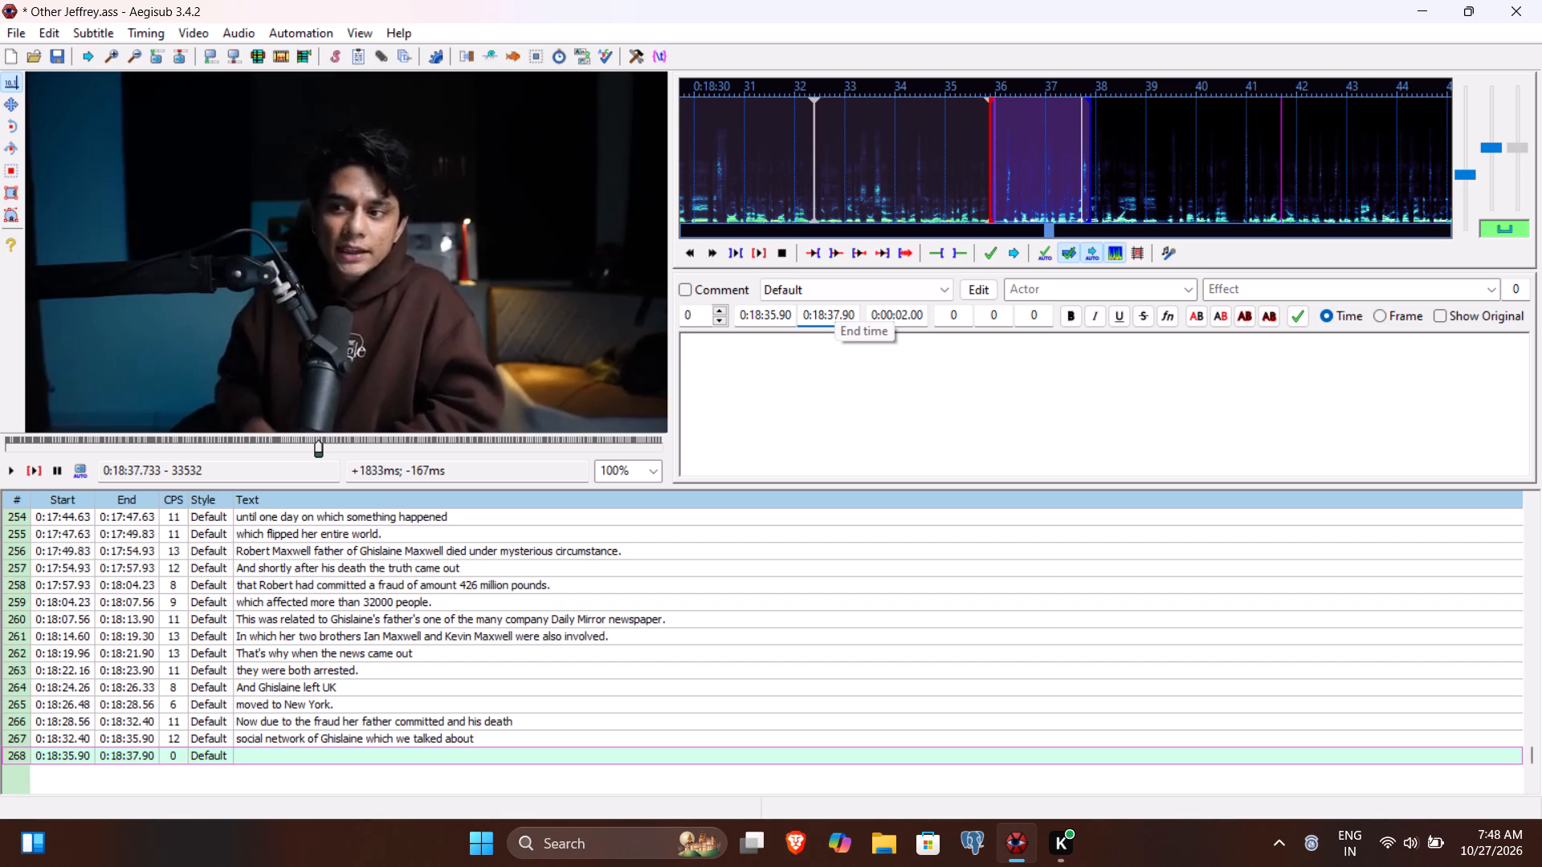
type("73")
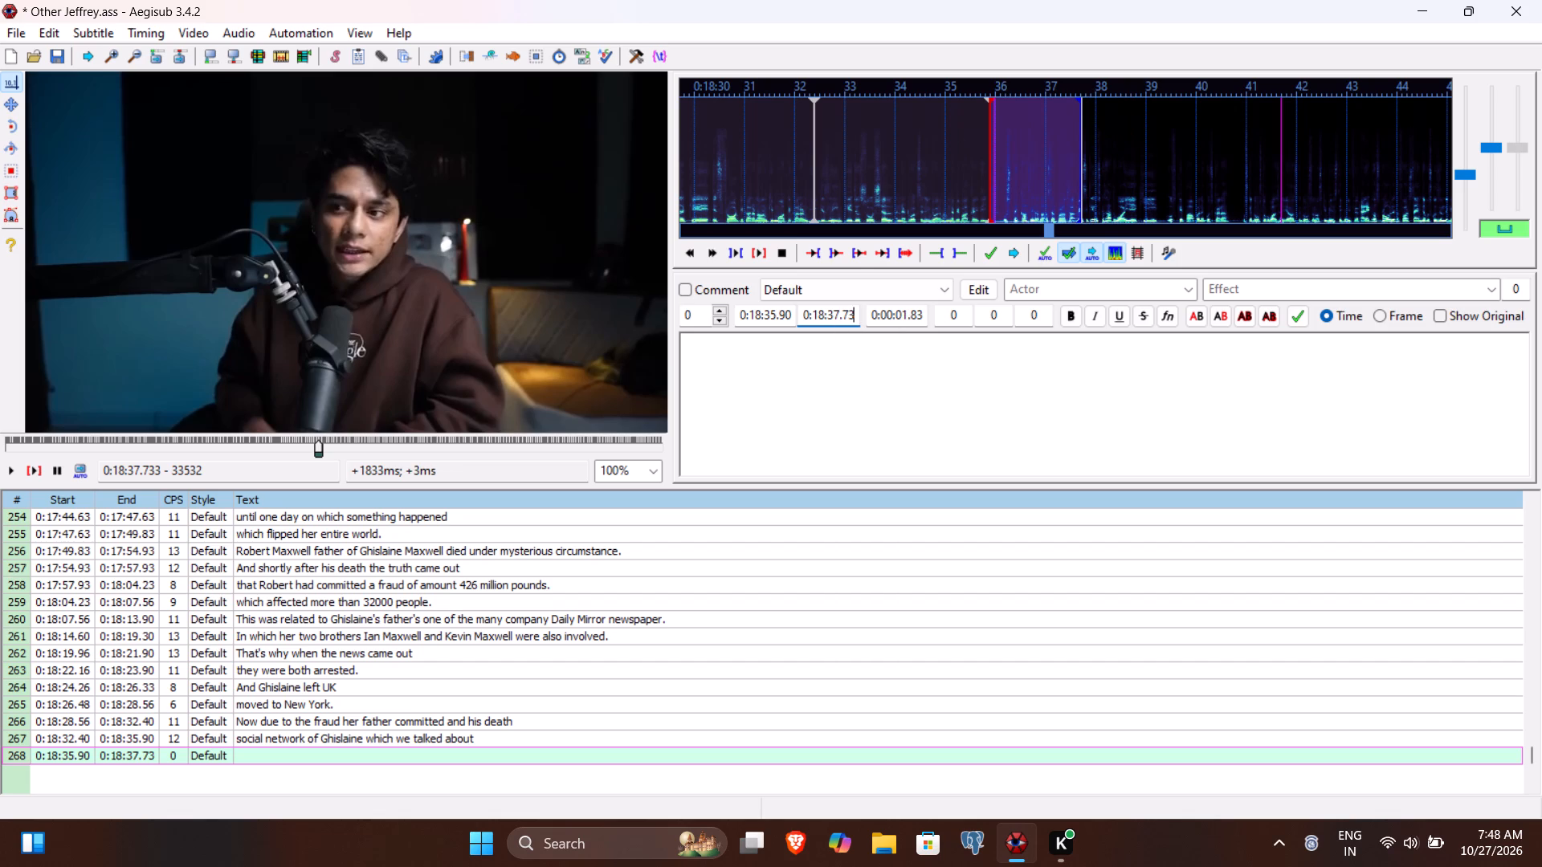
Enter "was very much affected." as the text of line 268 and commit it.
left_click(802, 388)
type("was")
key("space")
type("very much affected.")
key("Return")
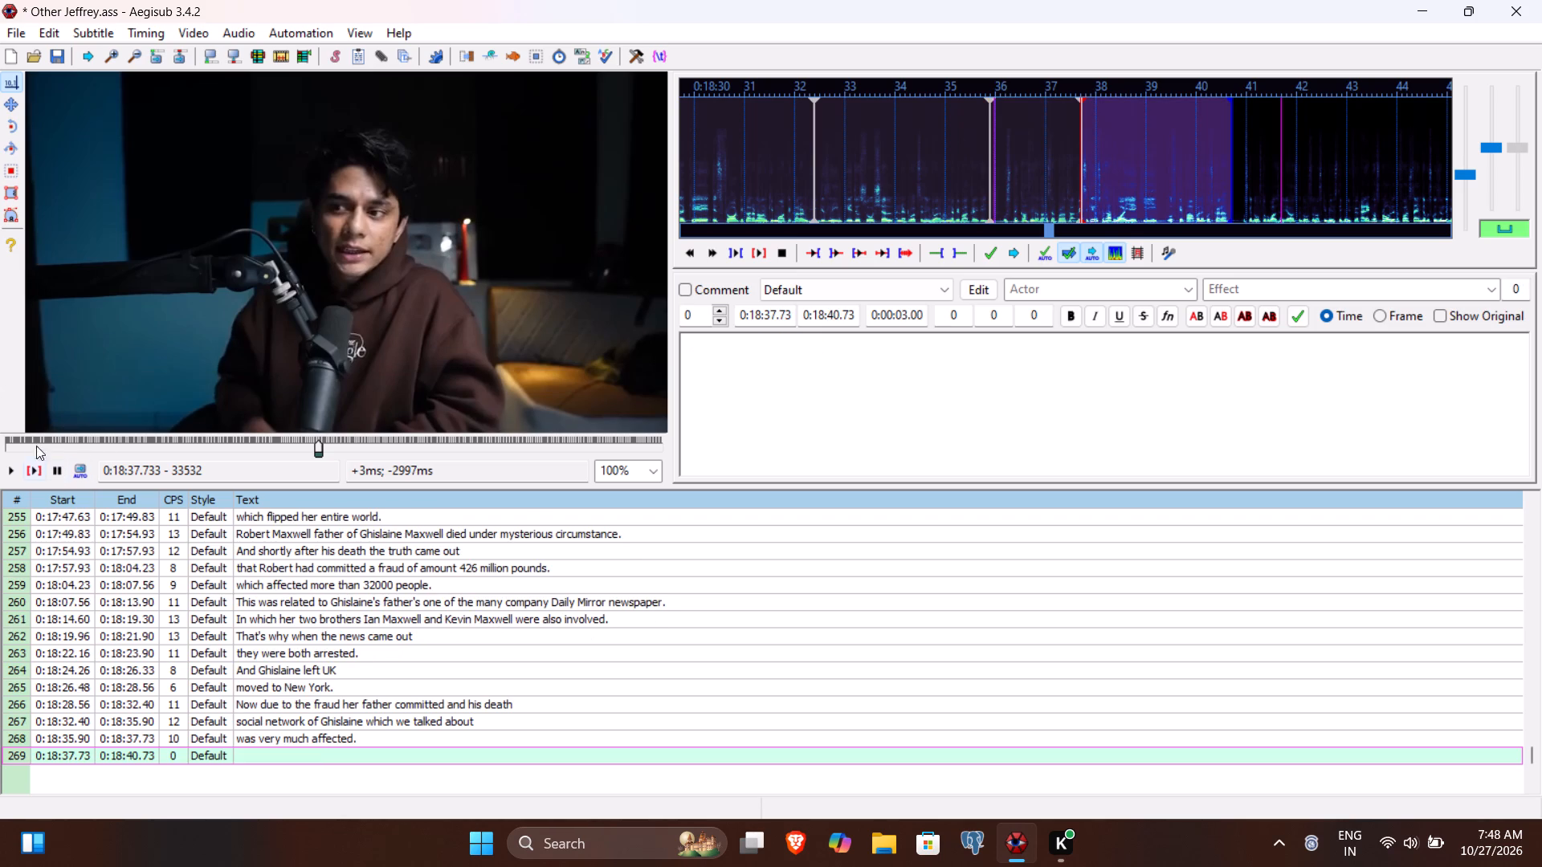
Play line 269 and enter "Basically what happened with her" as its text.
left_click(32, 473)
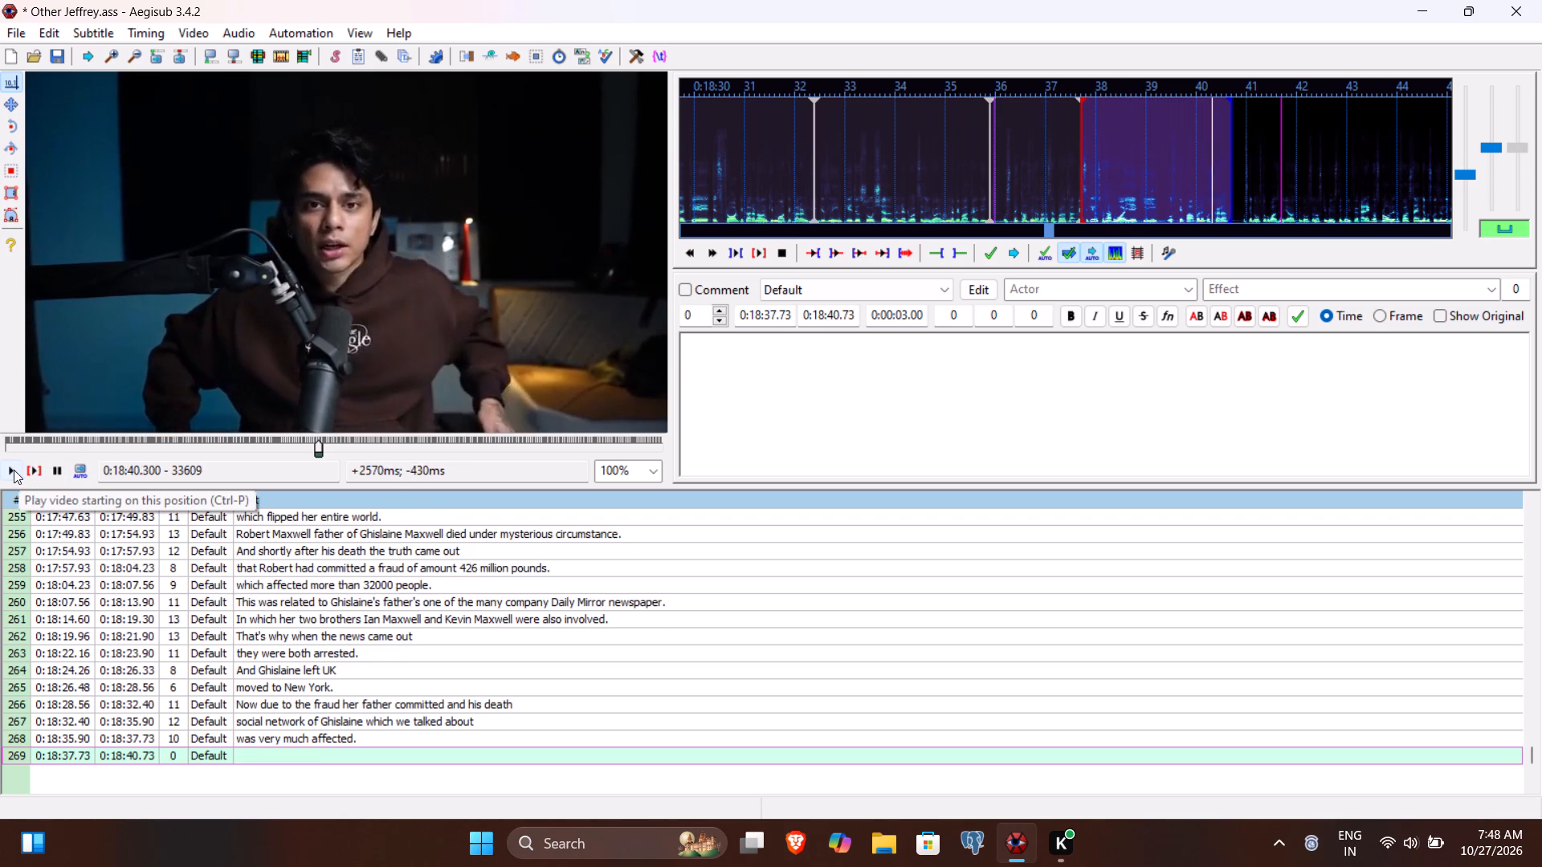
type("Basically whe")
key("BackSpace")
type("an happened with her")
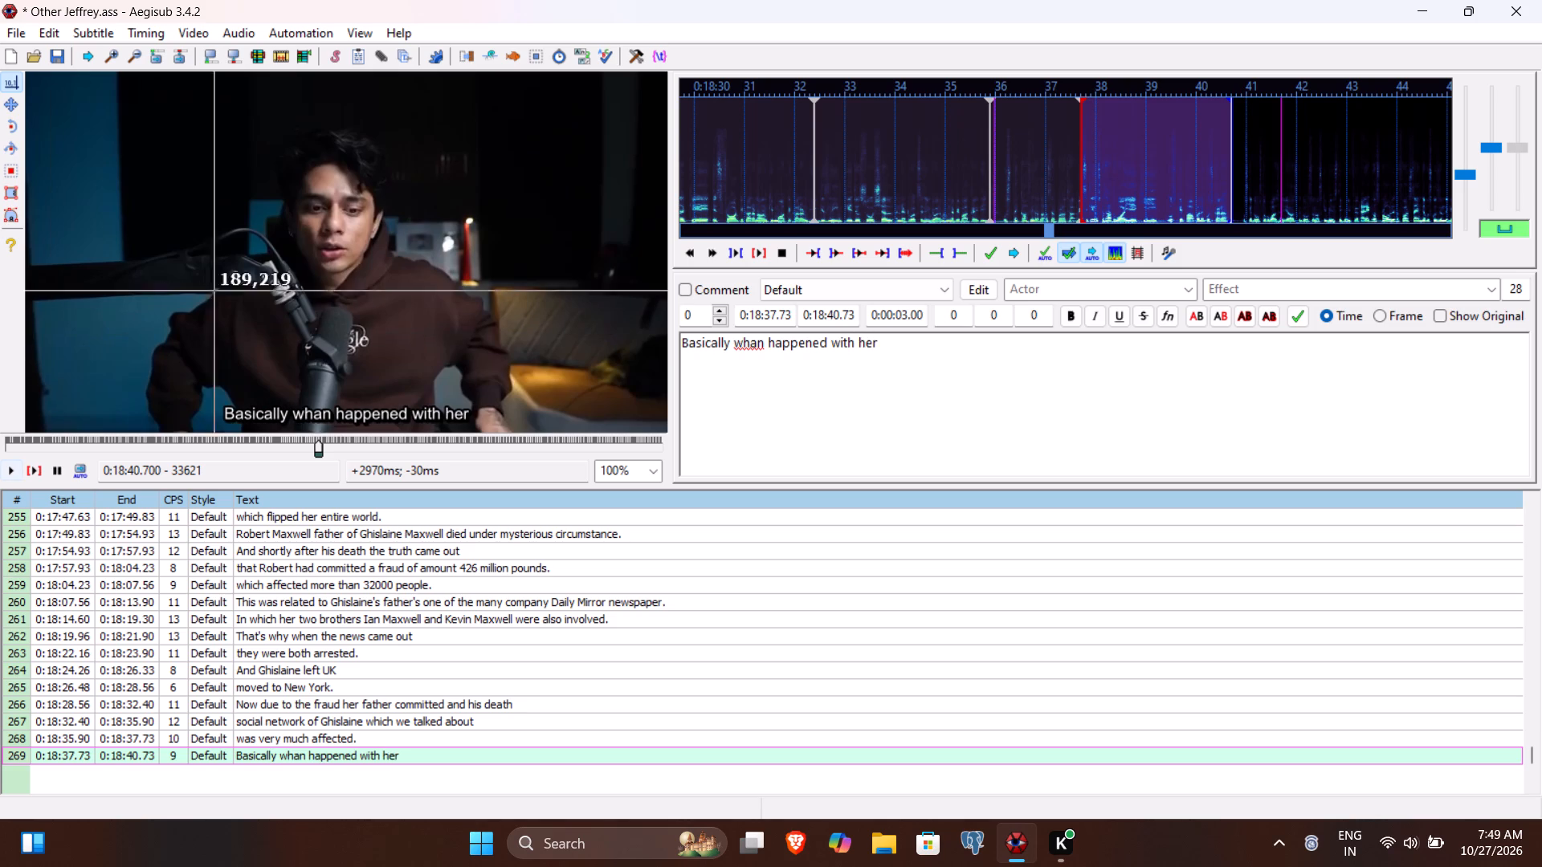
left_click(765, 344)
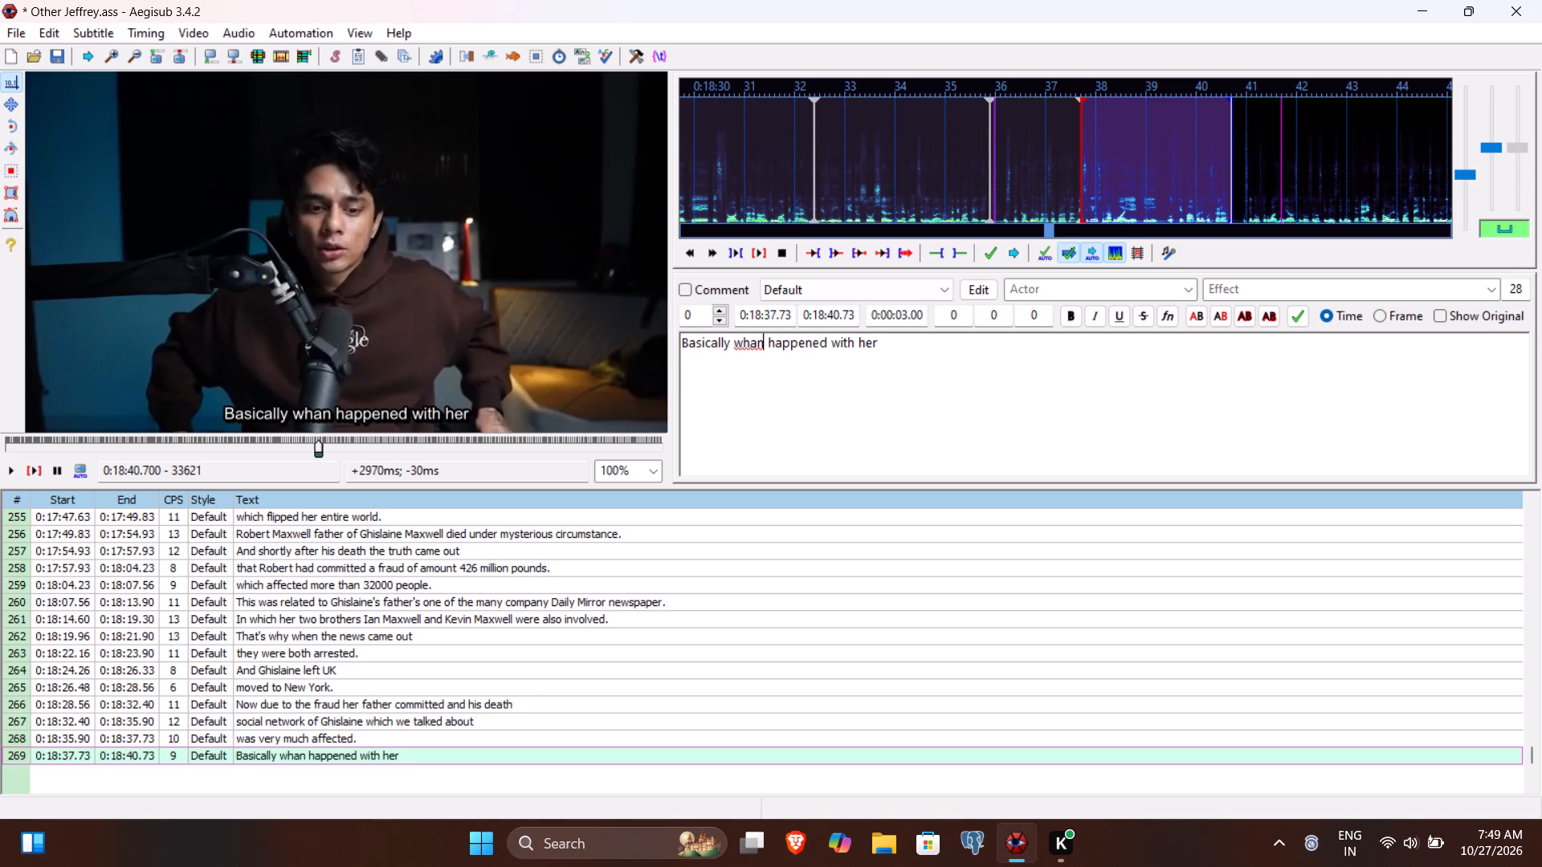
key("BackSpace")
key("t")
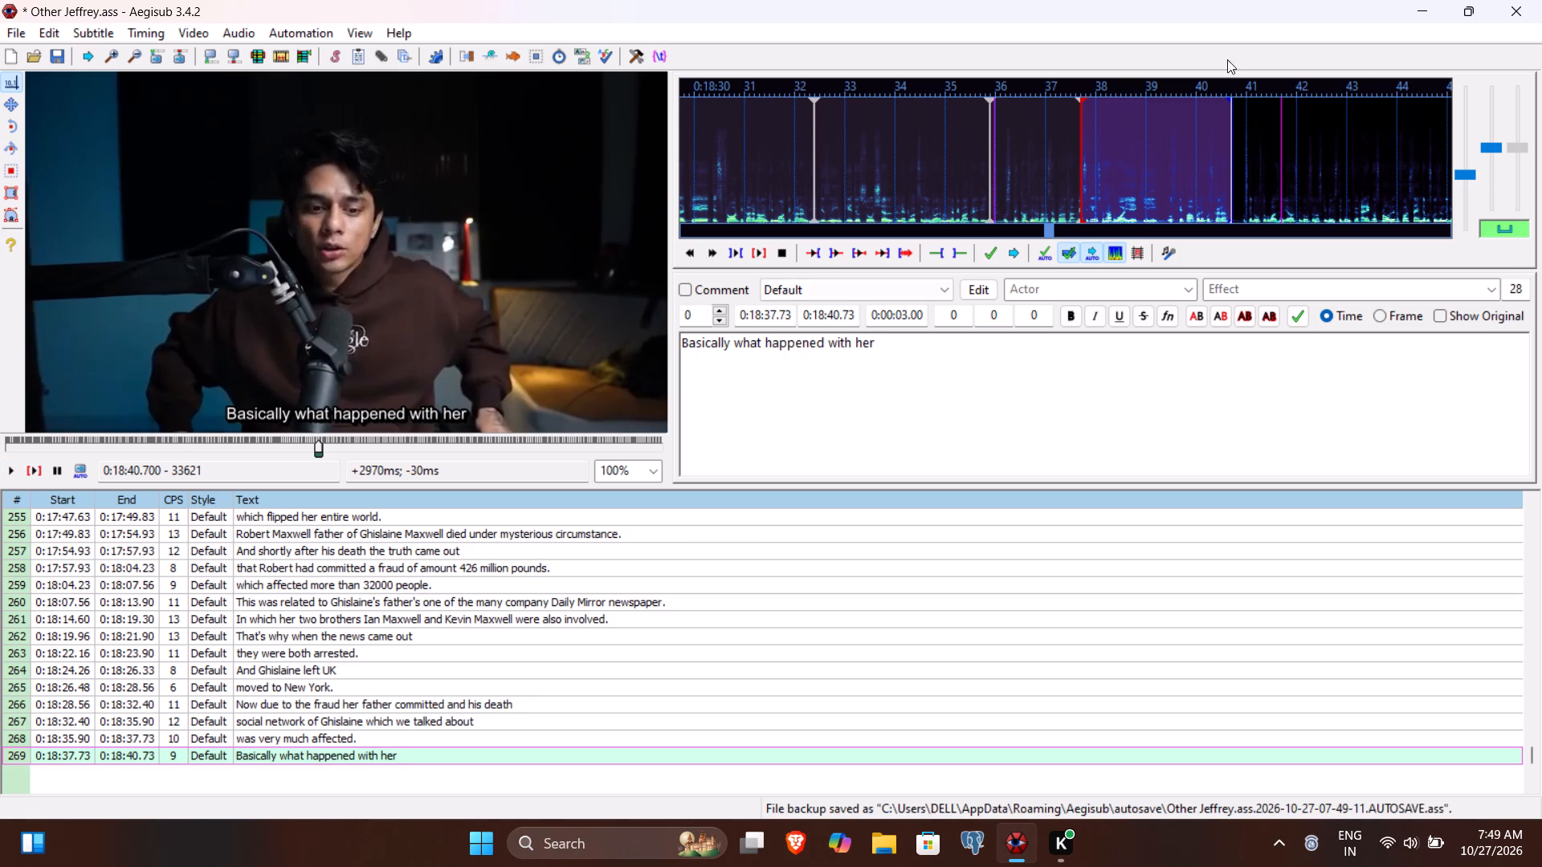
Replay line 269 to find where the phrase ends, set its end time to 0:18:39.30 and commit the line.
left_click(37, 468)
left_click(6, 471)
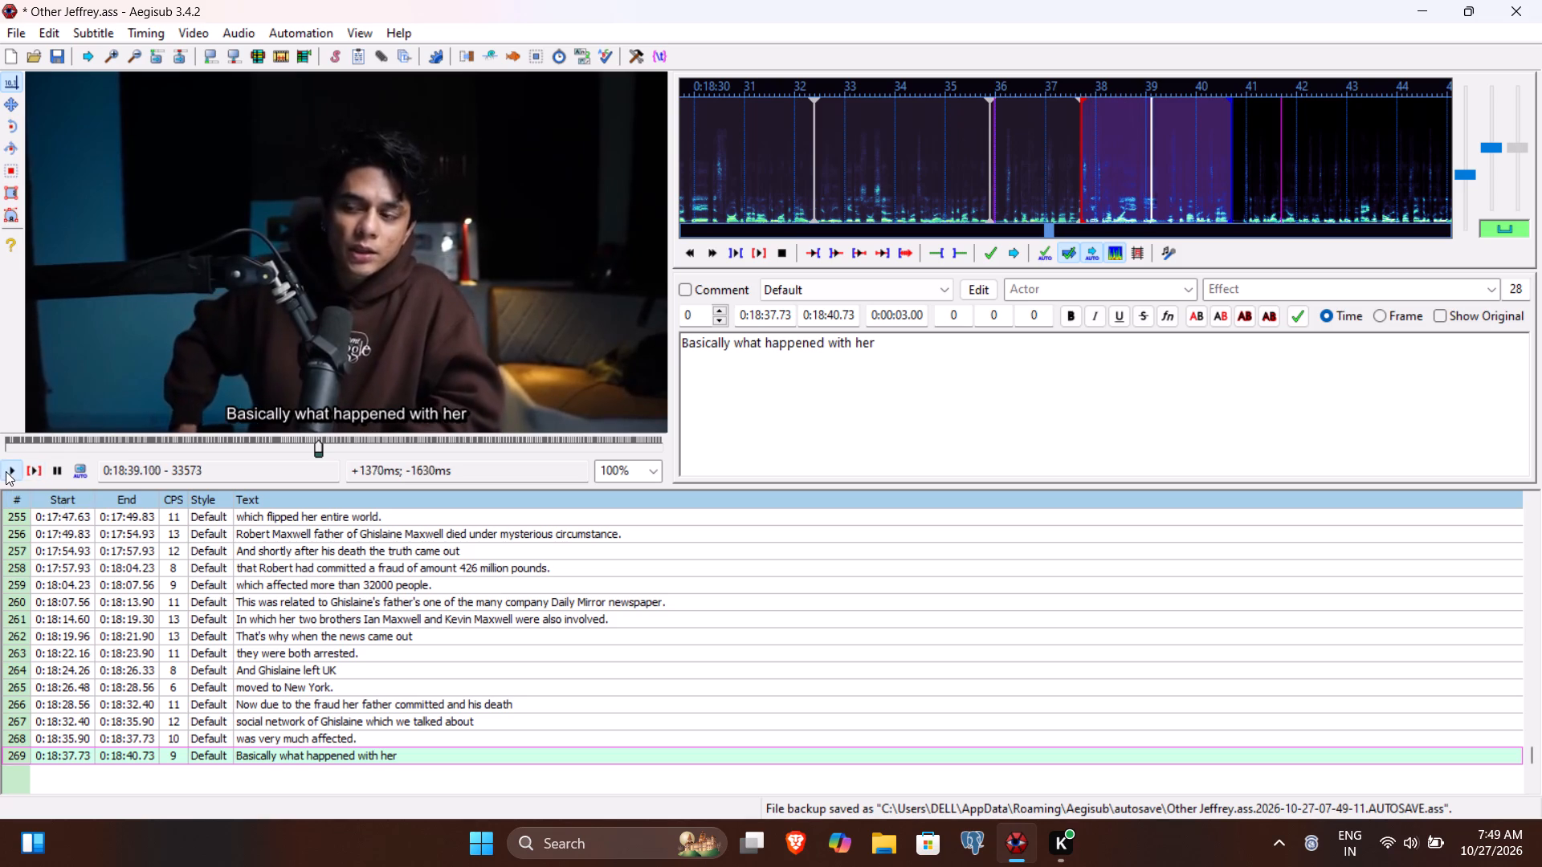
double_click(6, 471)
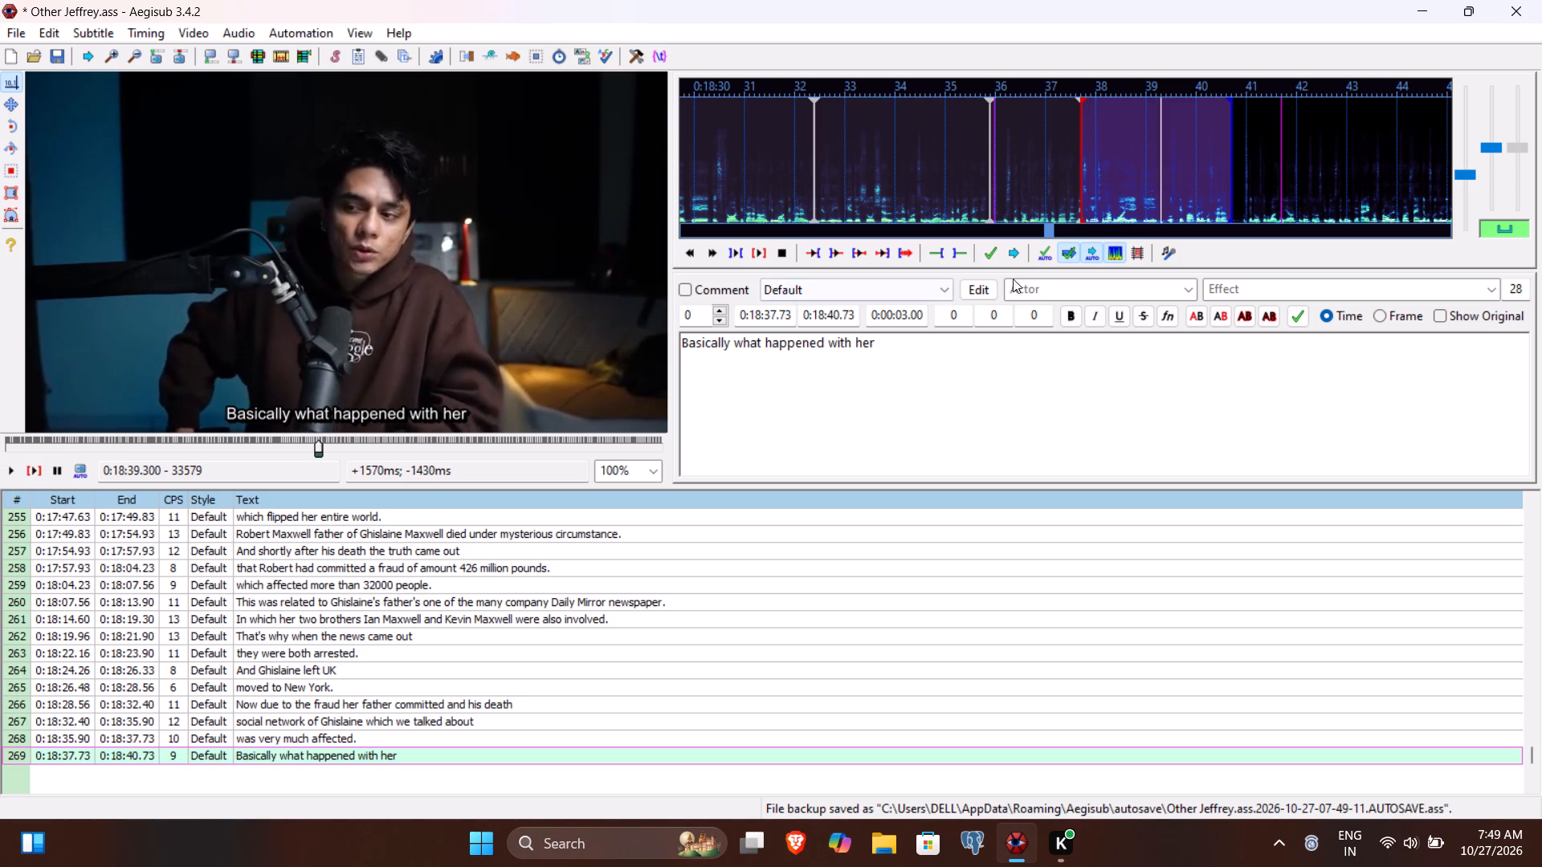
left_click(827, 316)
type("3930")
left_click(997, 401)
key("Return")
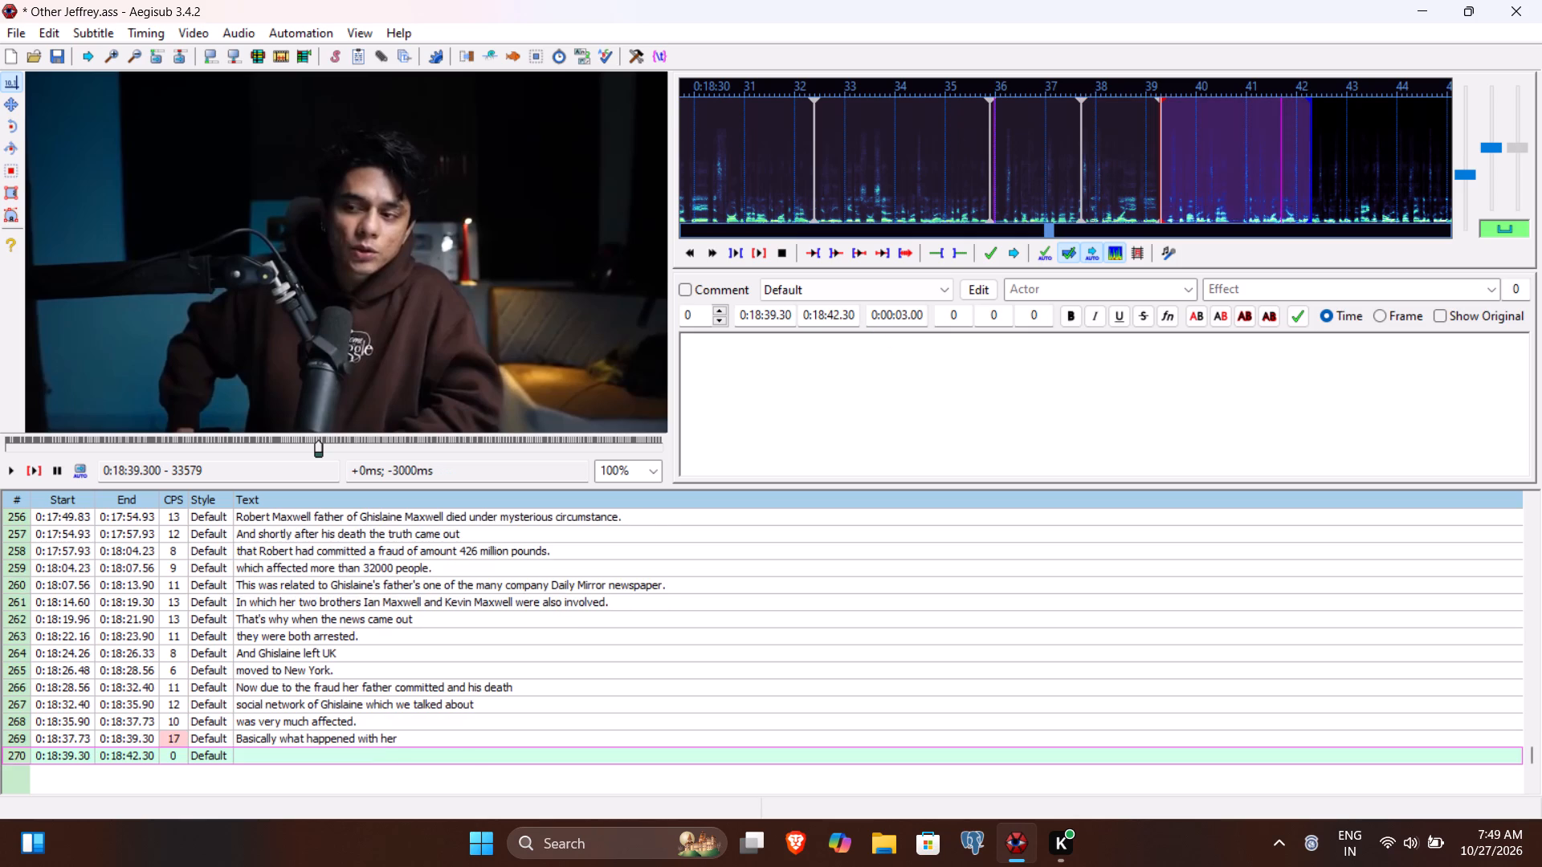
Play line 270 to find where the phrase ends and set its end time to 0:18:40.76.
left_click(37, 463)
left_click(0, 469)
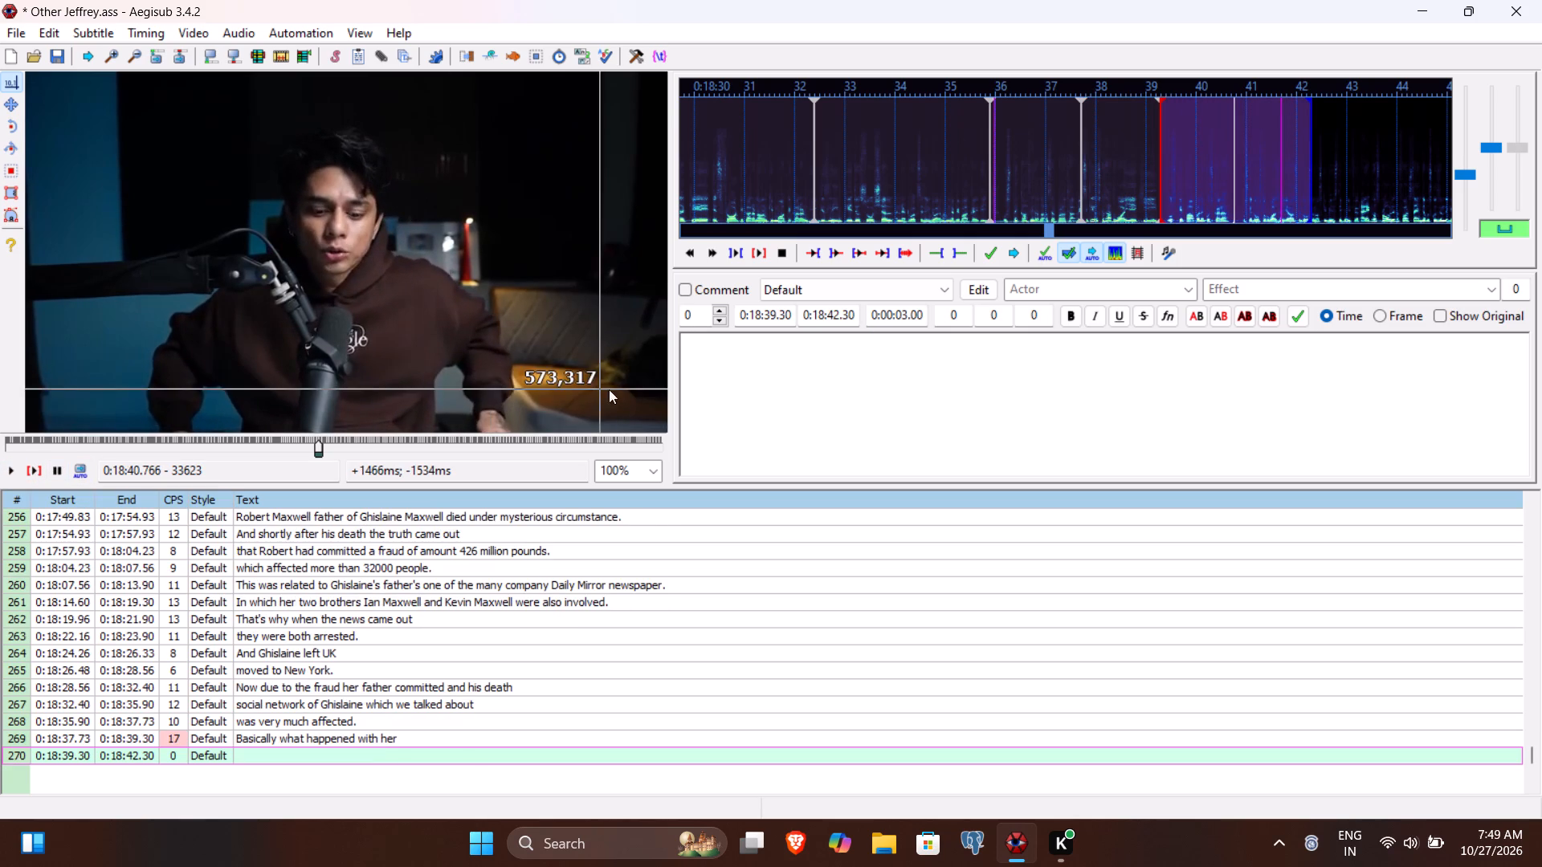
left_click(831, 318)
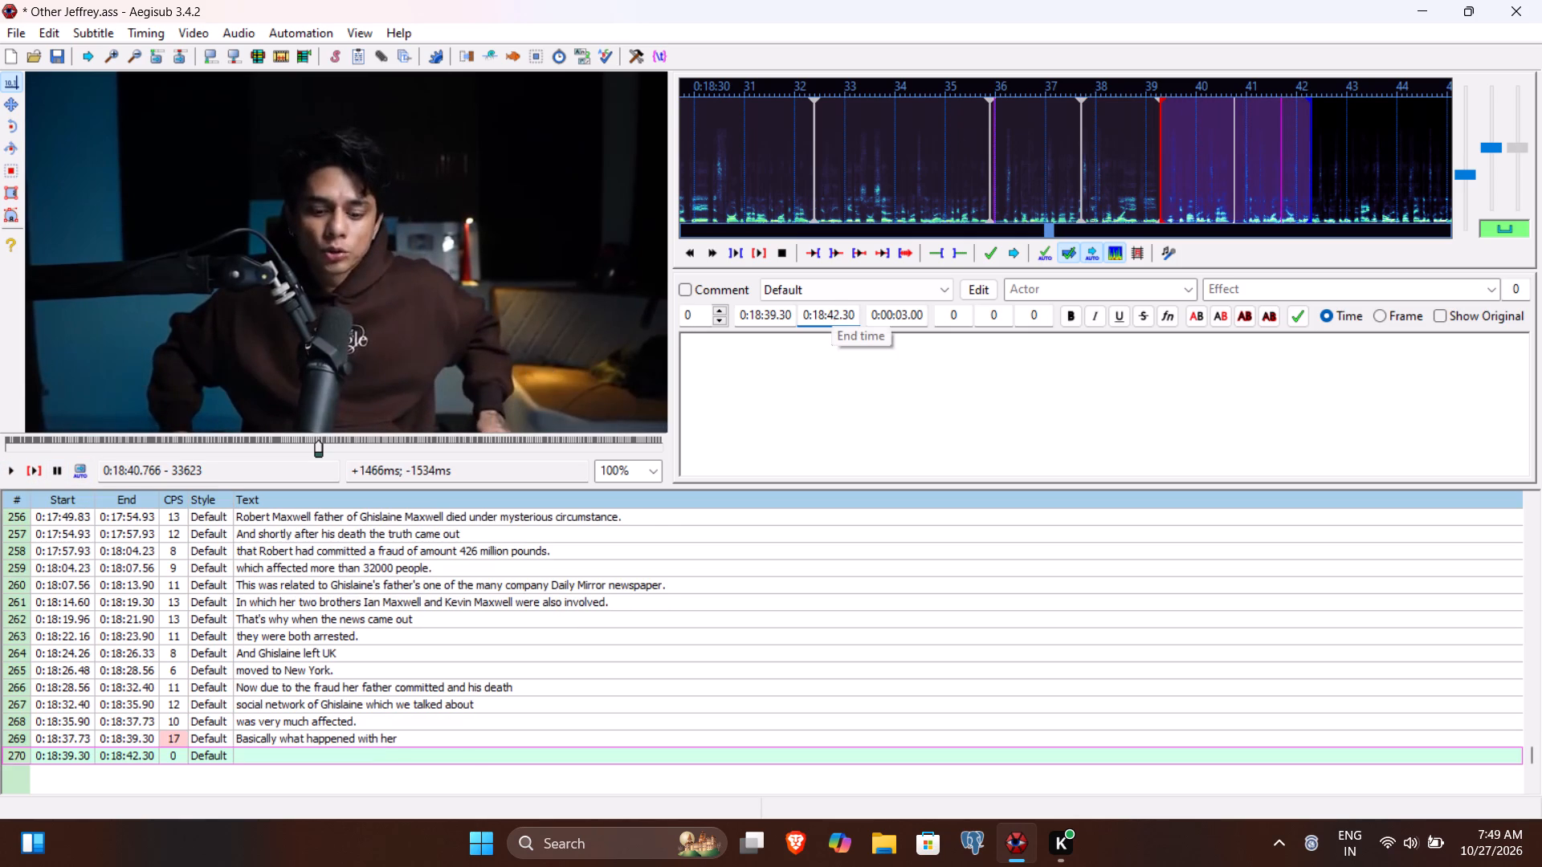
type("076")
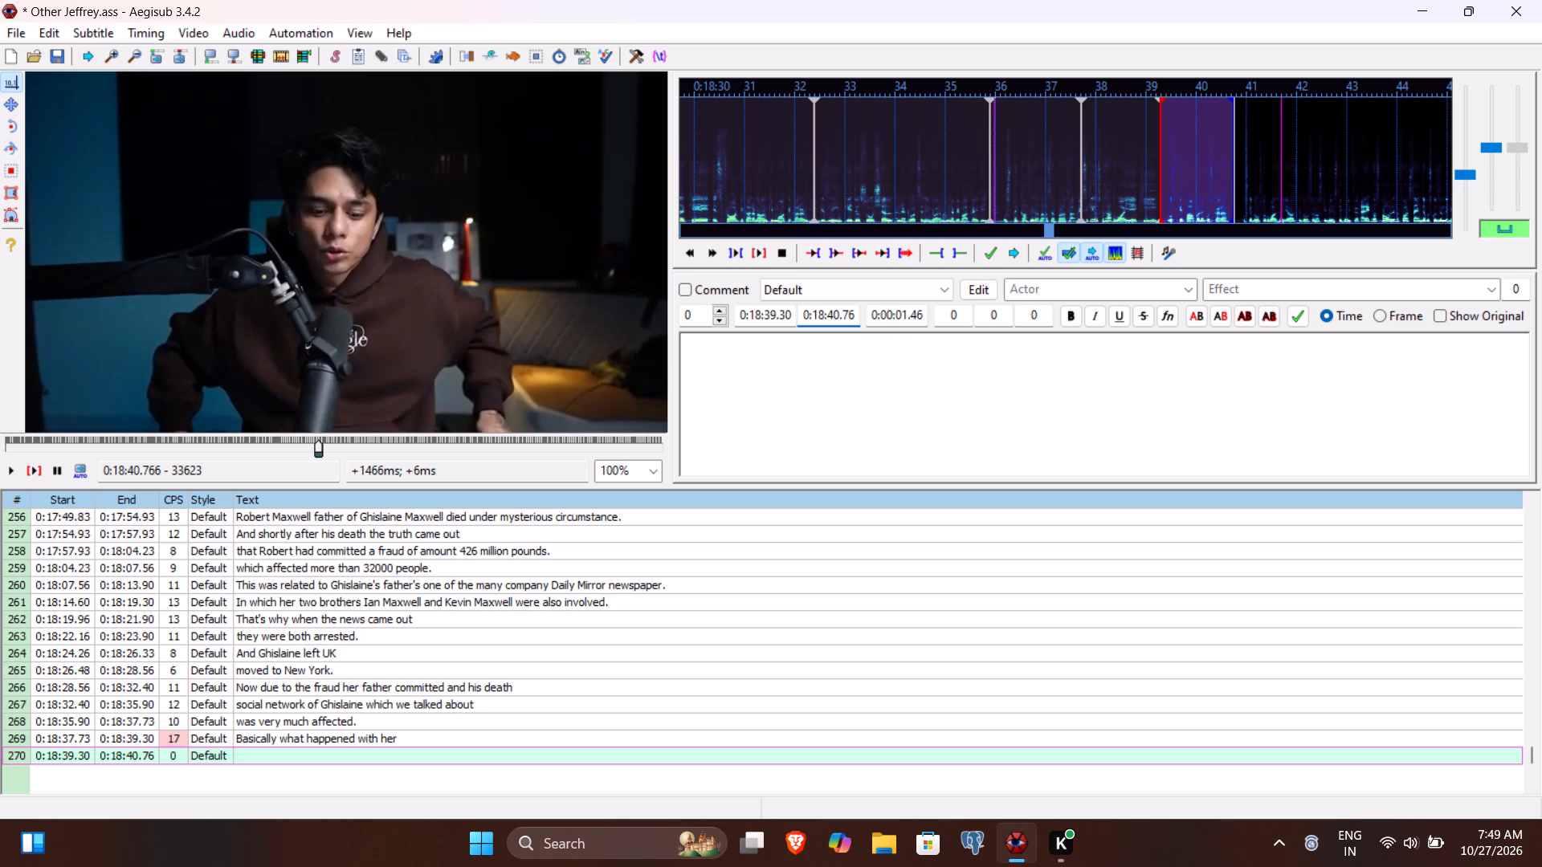
Enter "that her father did something" as the text of line 270 and commit it.
left_click(878, 387)
type("her father did somethi")
type("ng")
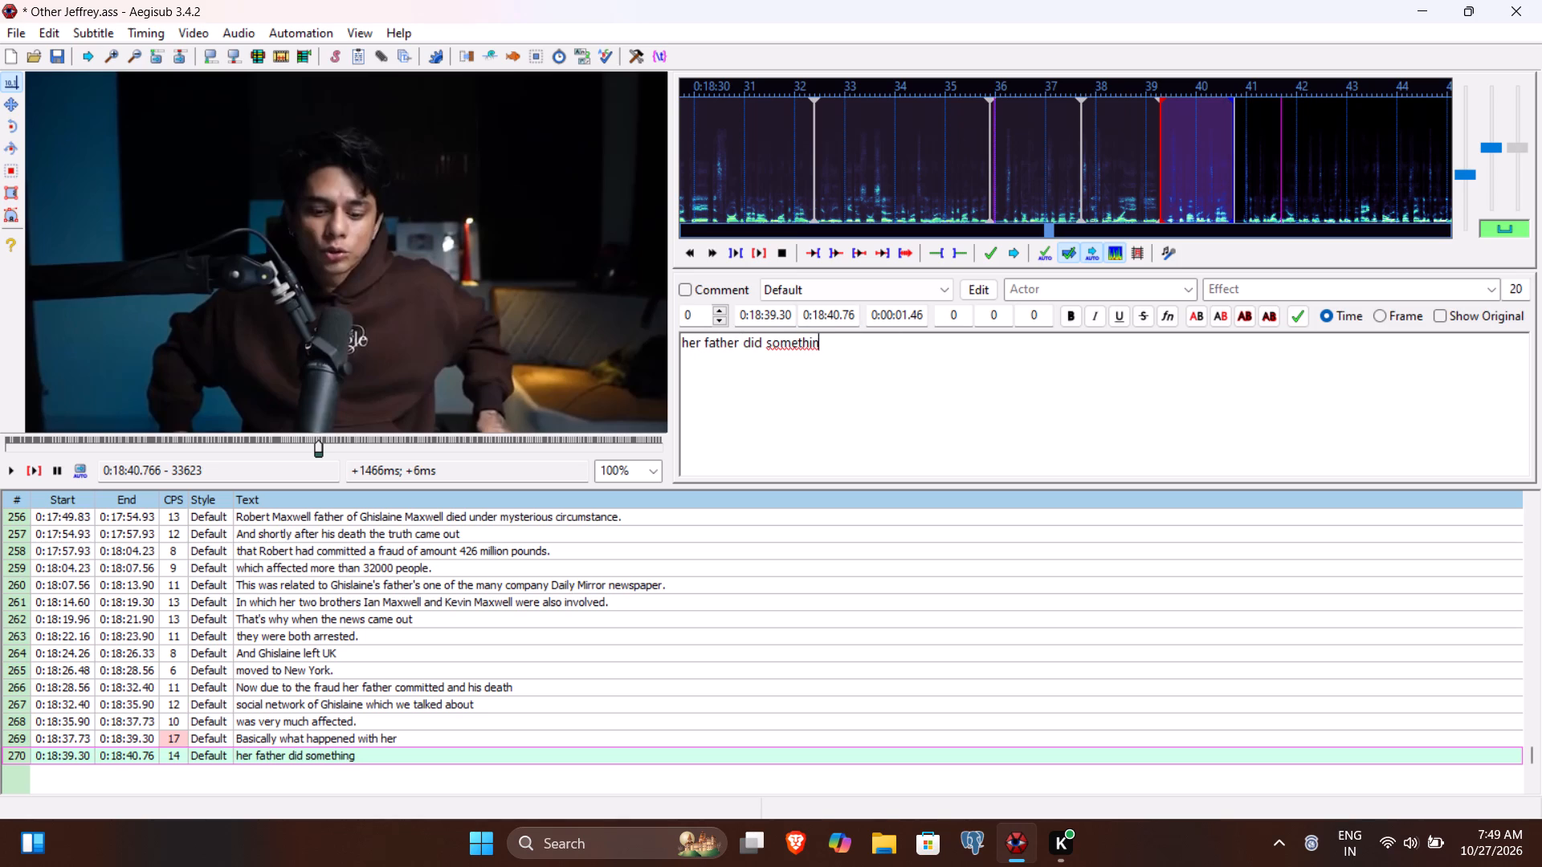
key("Up")
type("that")
key("space")
key("Return")
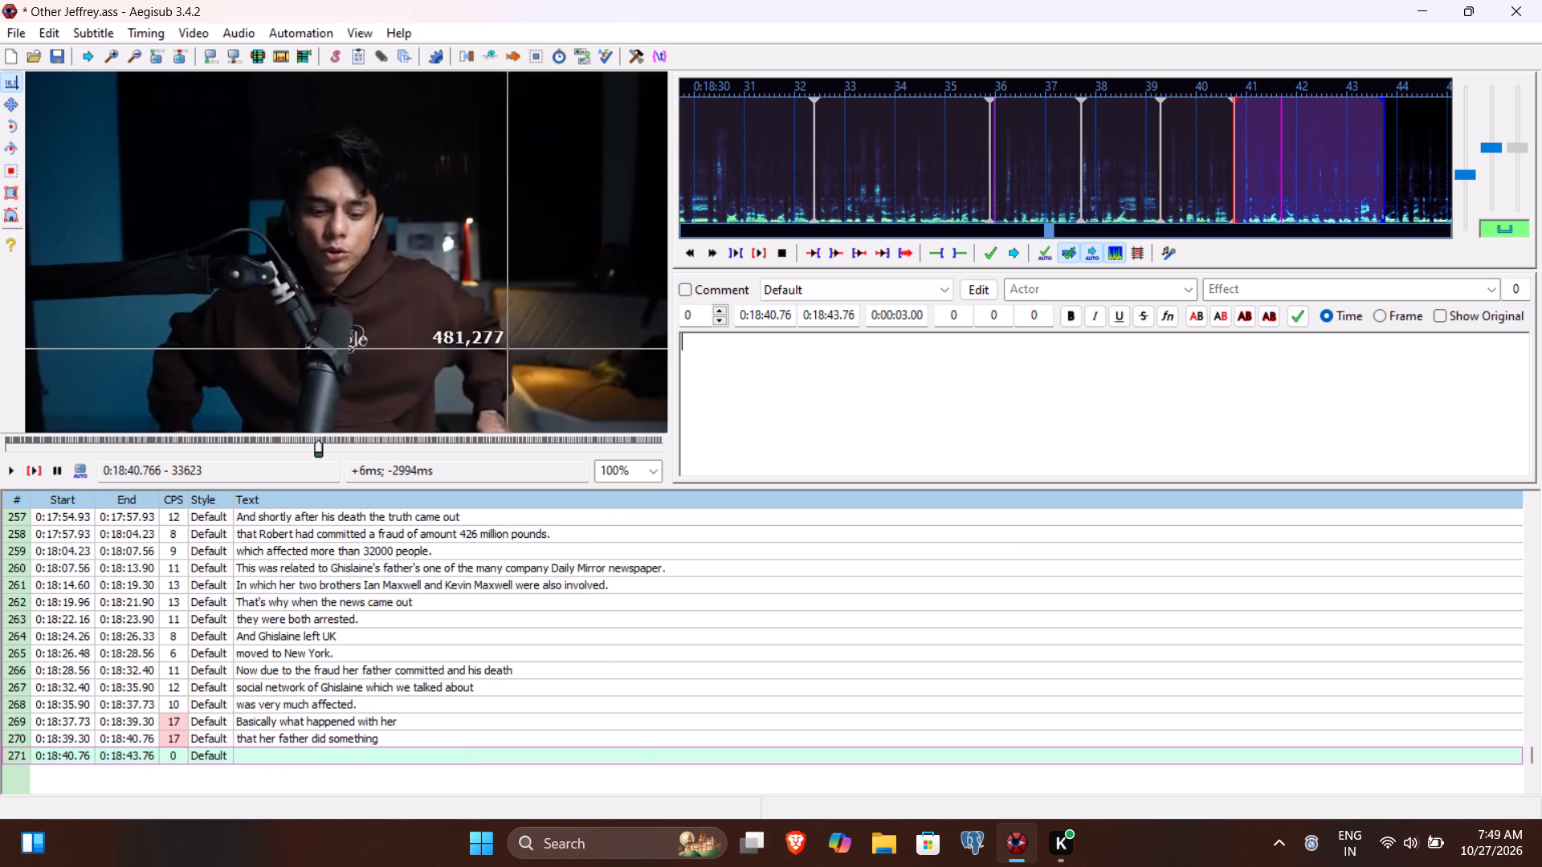
Play line 271 to find where the phrase ends and set its end time to 0:18:41.90.
left_click(35, 473)
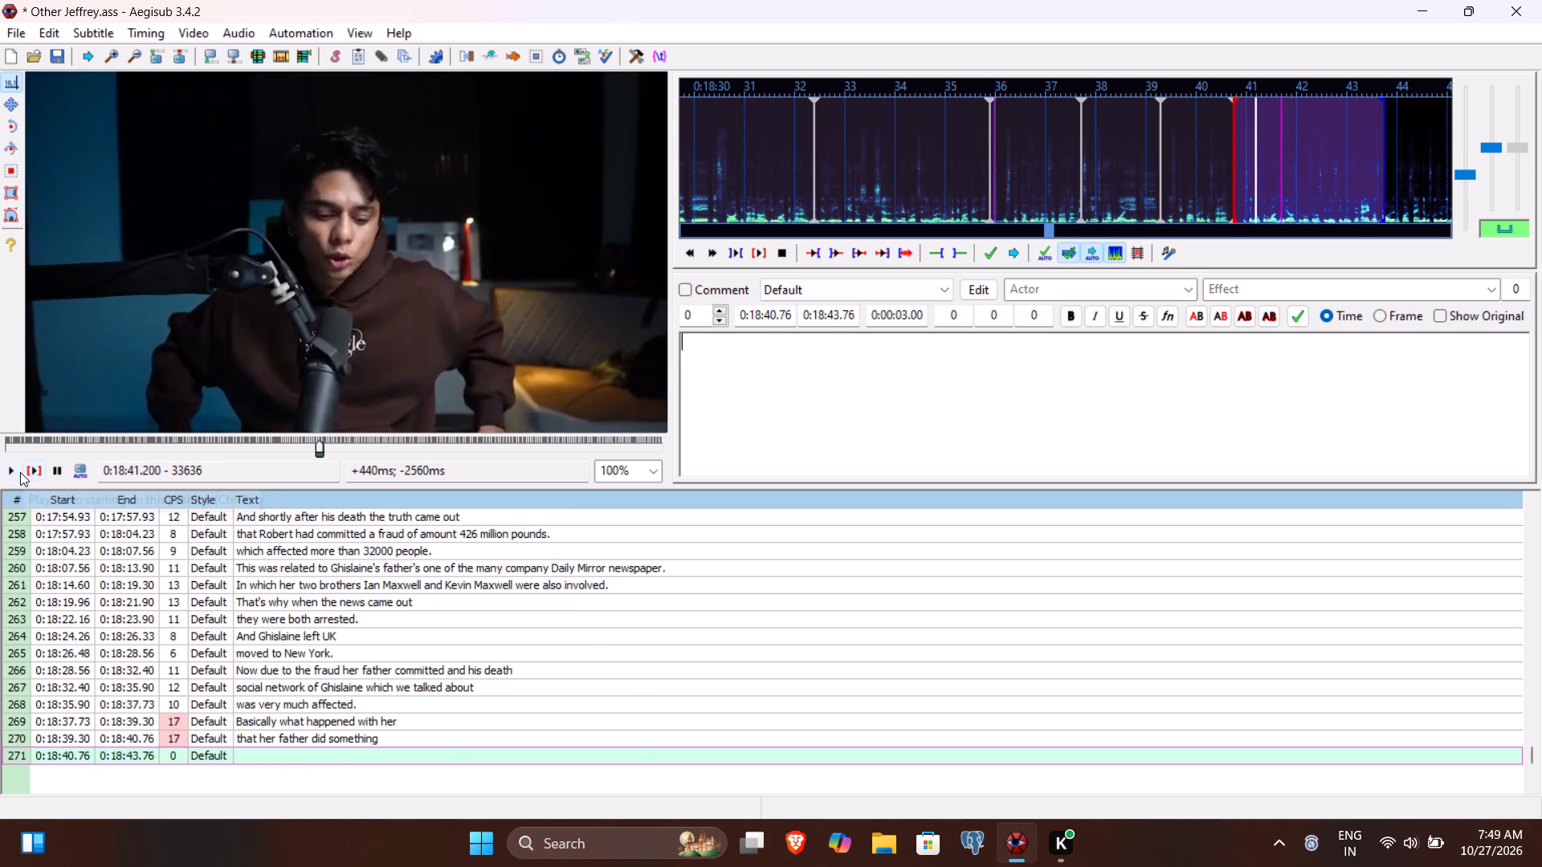
left_click(18, 472)
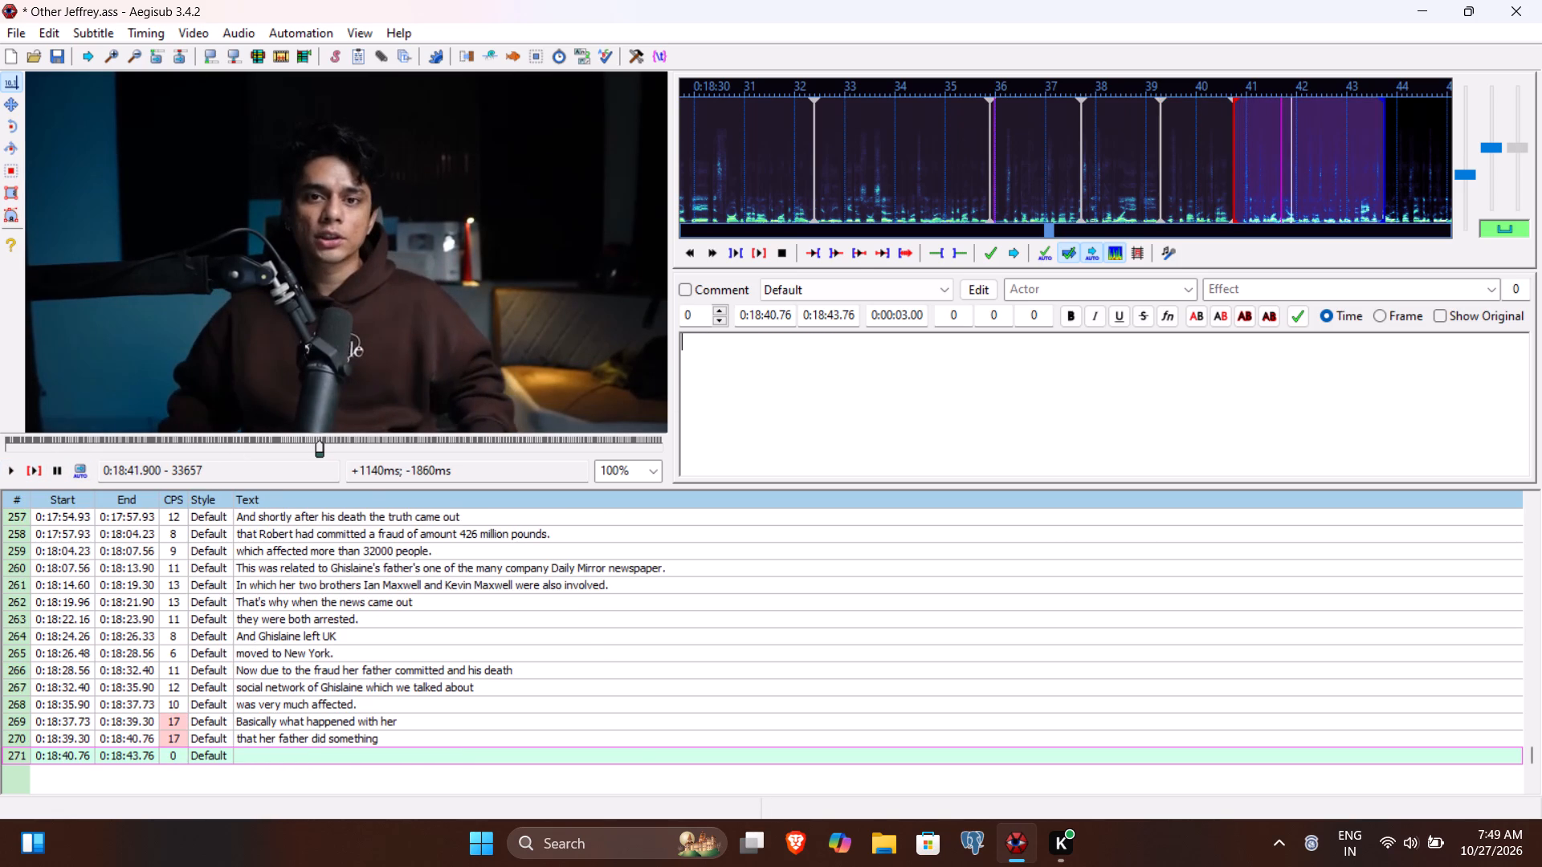
left_click(831, 314)
type("190")
Enter "her friends got to know it" as the text of line 271 and commit it.
left_click(818, 340)
type("her friends to")
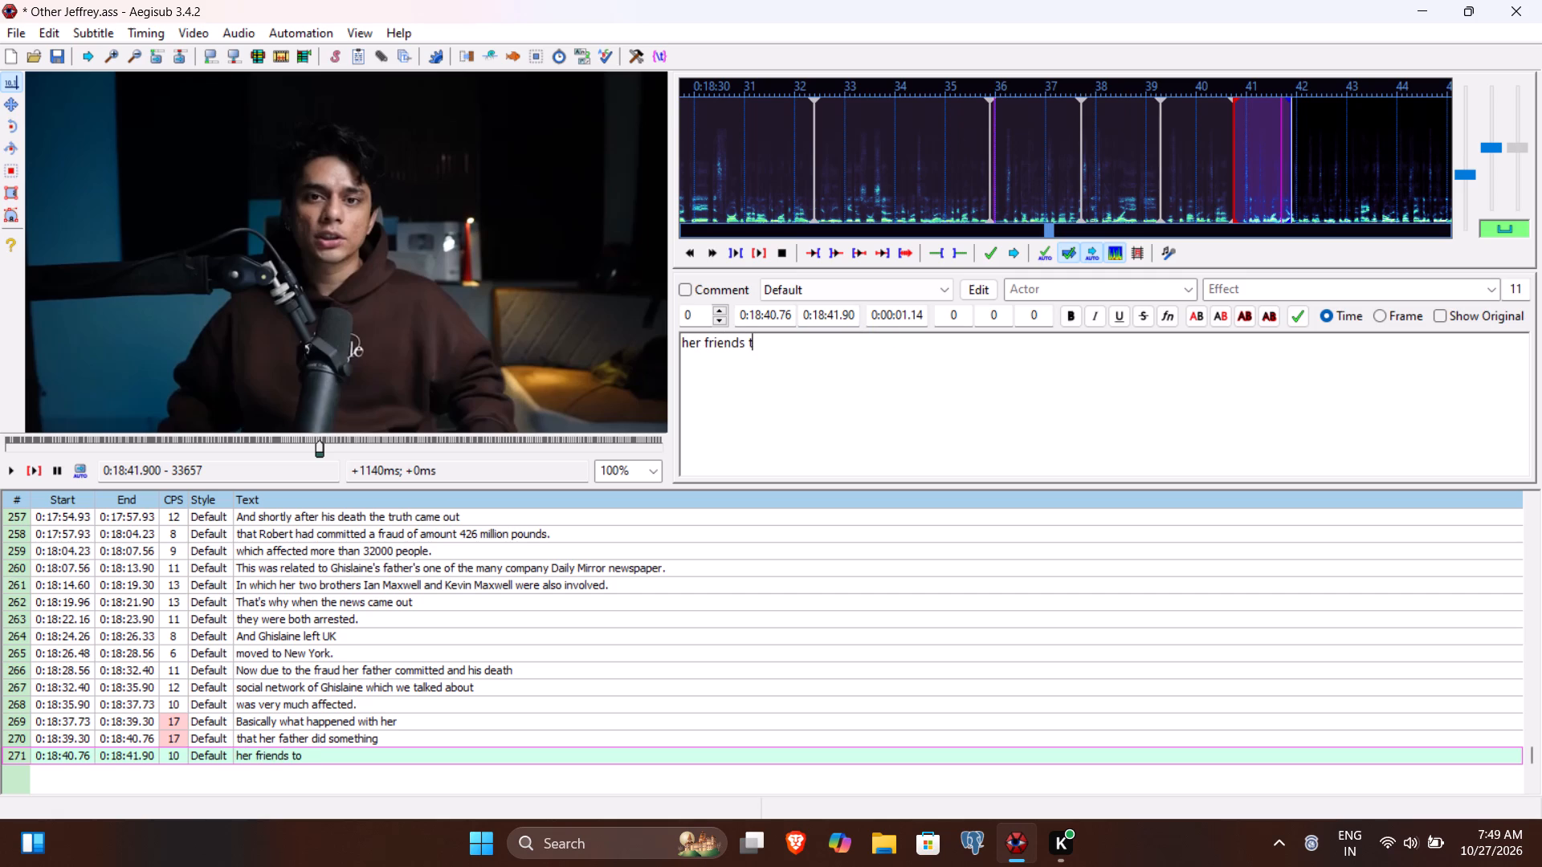
key("BackSpace")
key("BackSpace")
type("got to know it")
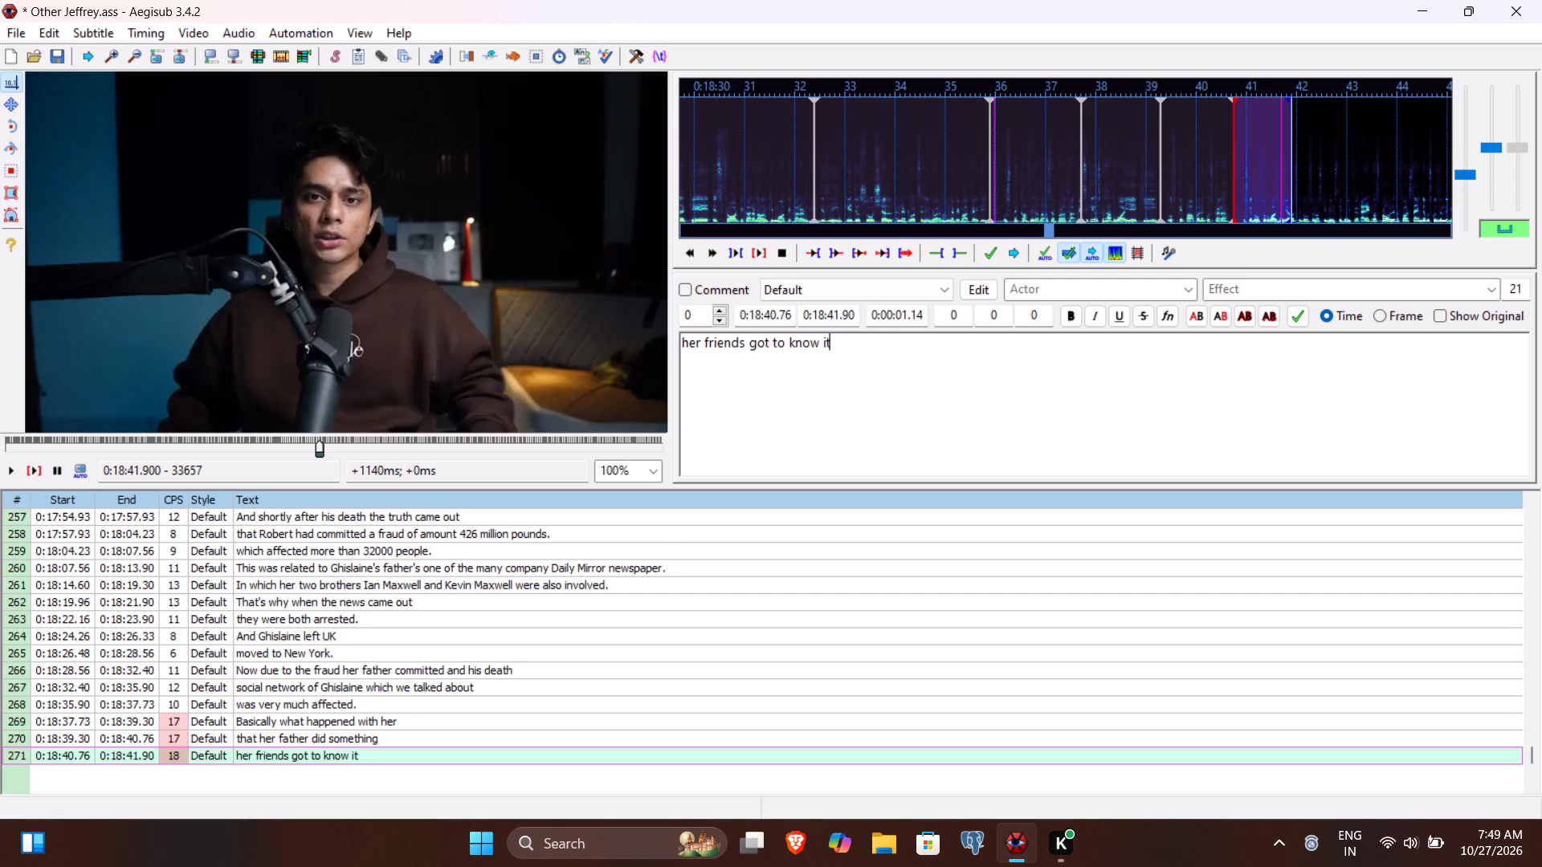
key("Return")
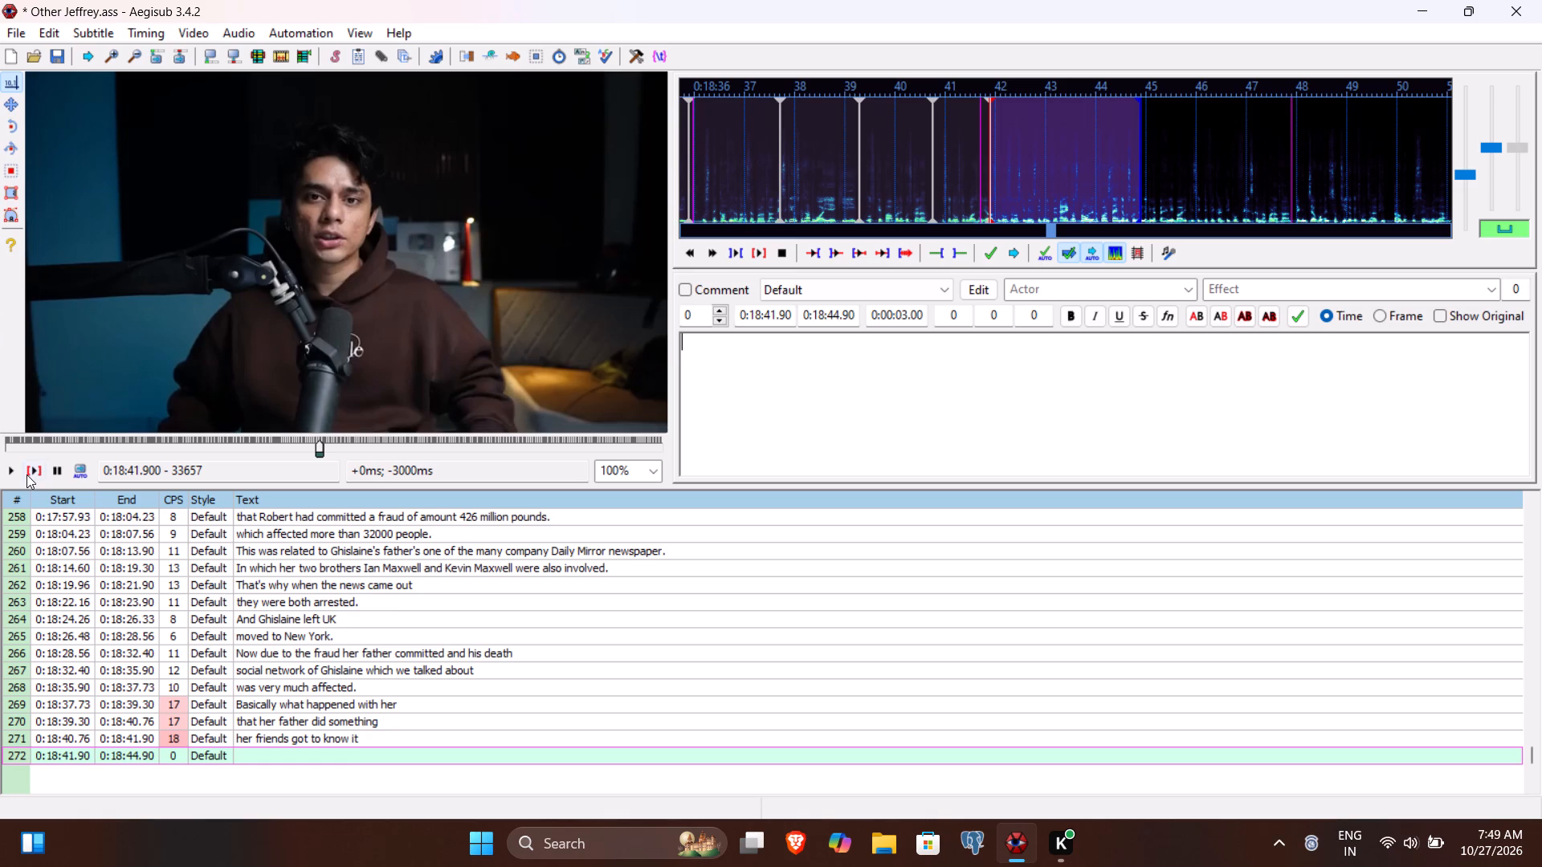
Play line 272 to find where the phrase ends and set its end time to 0:18:43.13.
left_click(27, 474)
left_click(10, 474)
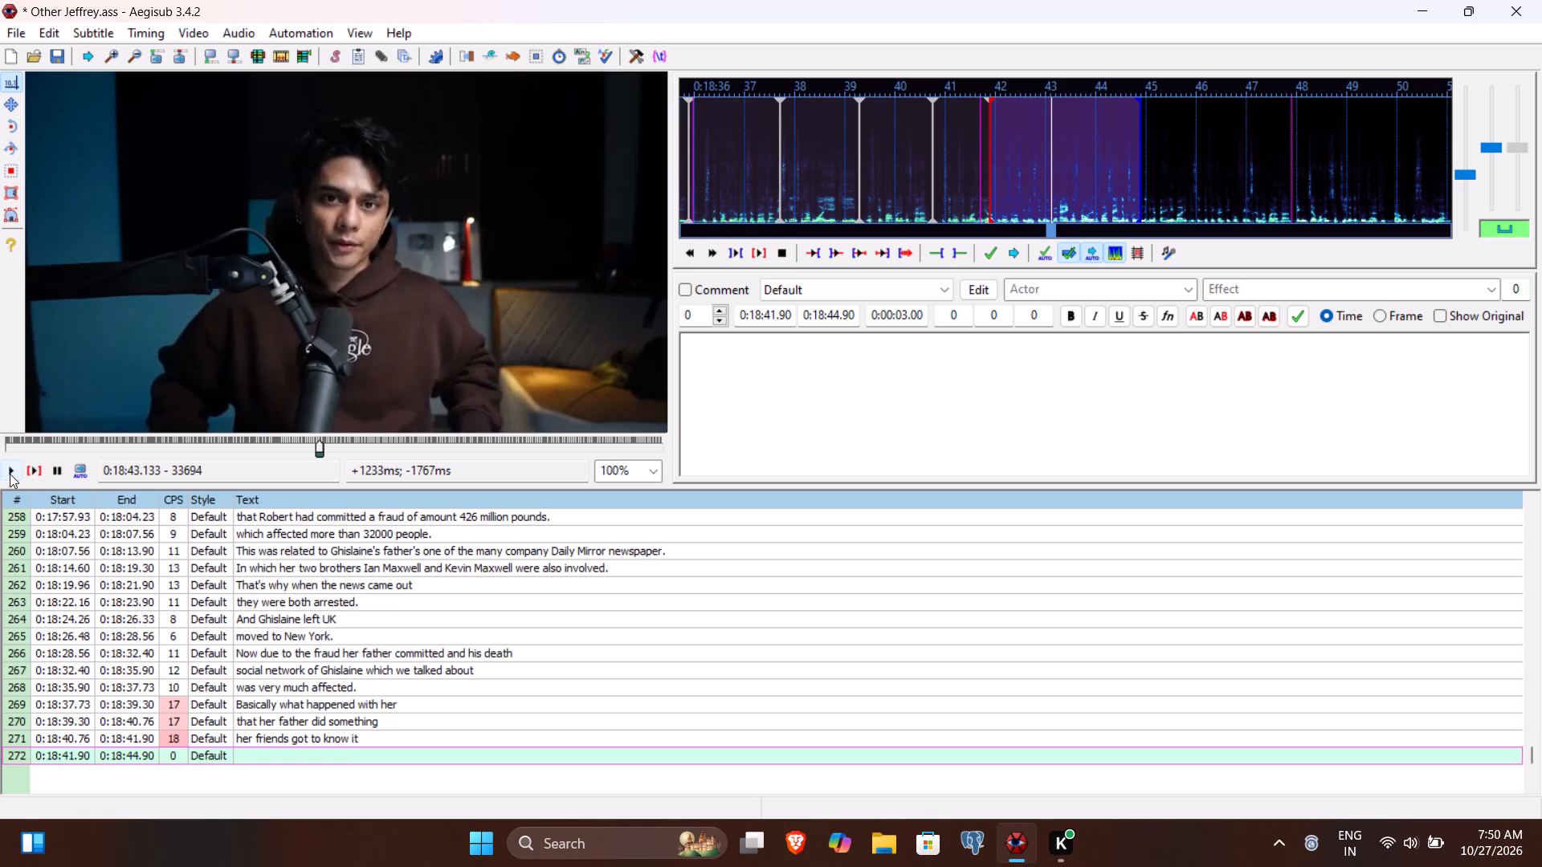
left_click(833, 318)
type("313")
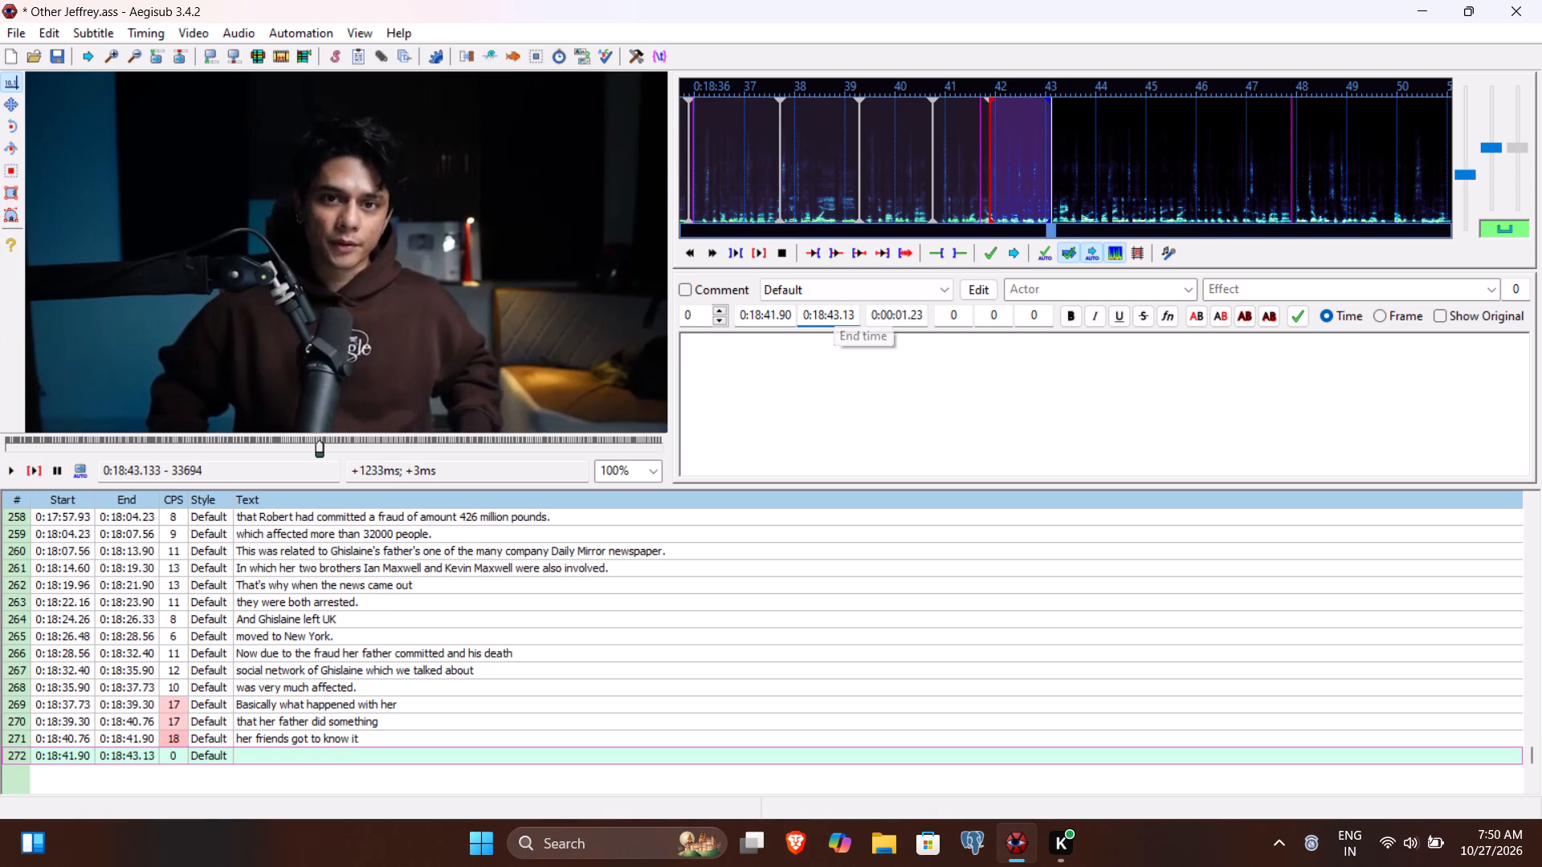
Enter "and humiliated her." as the text of line 272 and commit it.
left_click(817, 377)
type("and he")
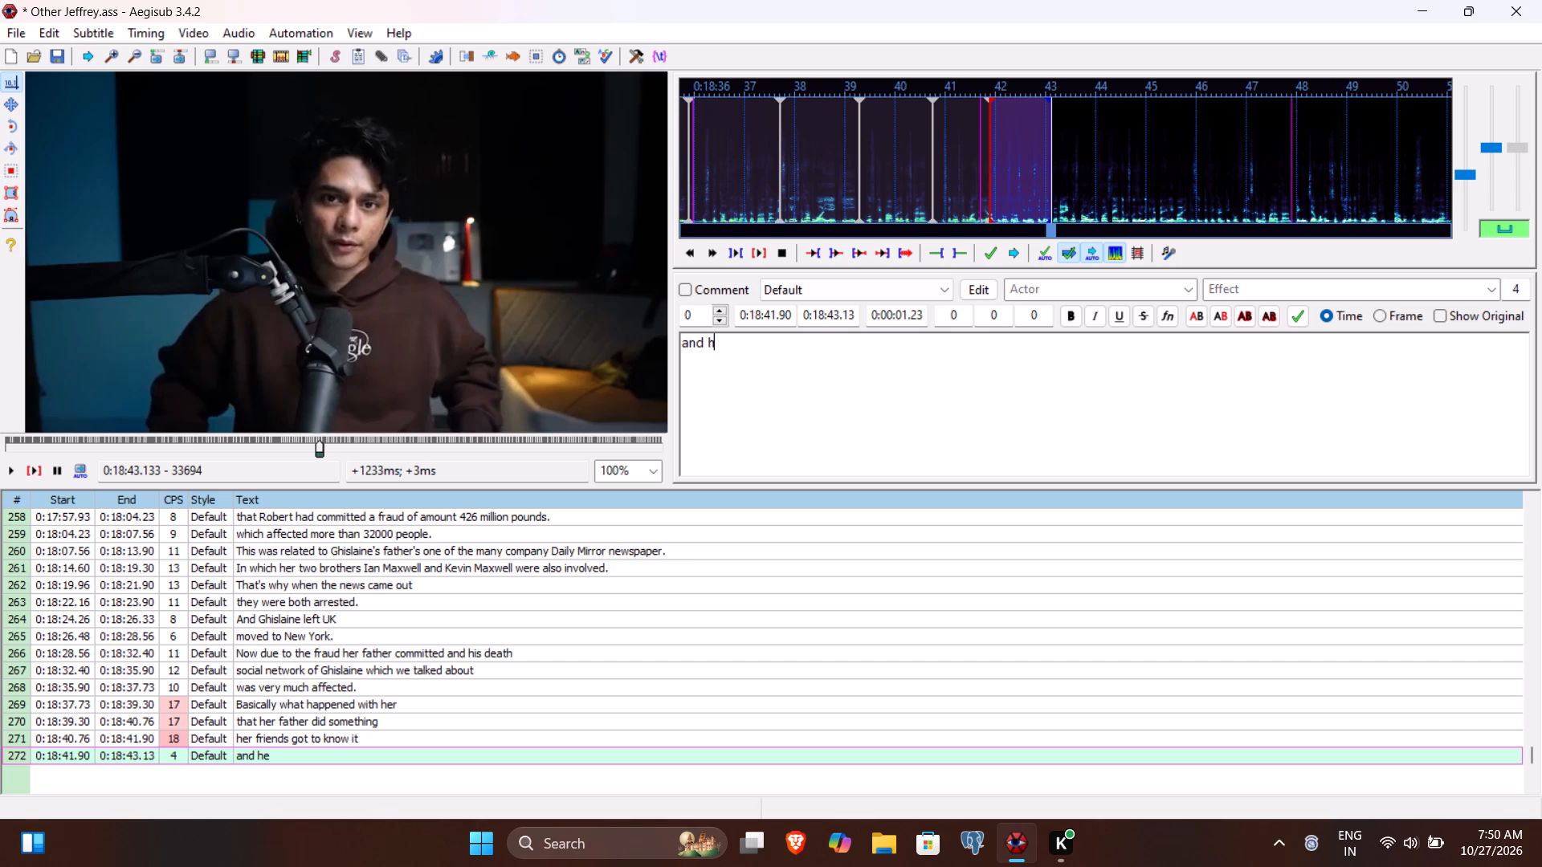
key("BackSpace")
type("umiliated her")
key("period")
key("Return")
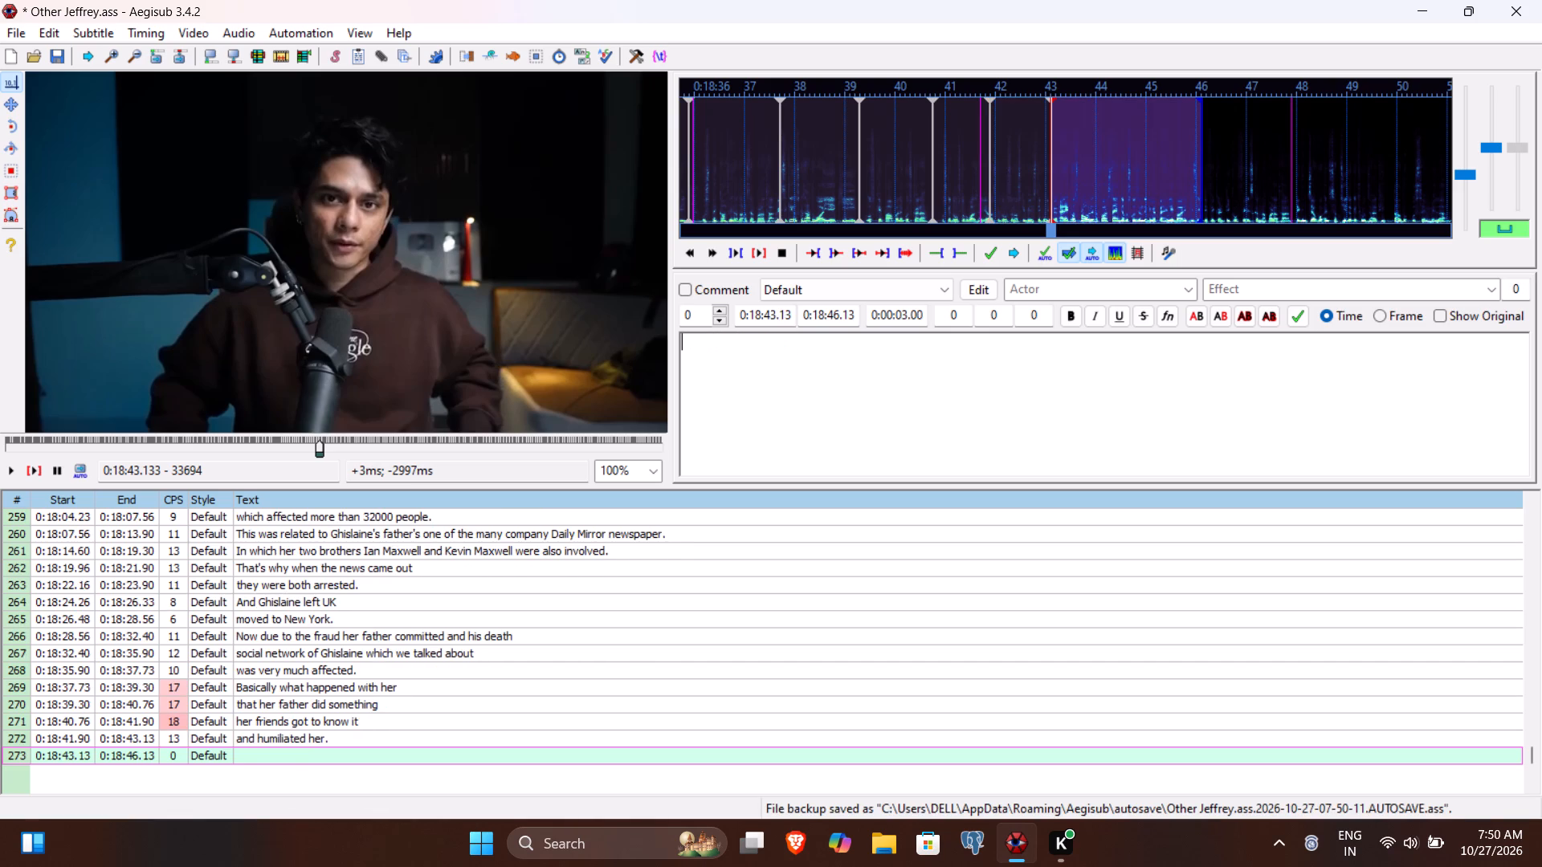
Play line 273 to find where the phrase ends and set its end time to 0:18:47.73.
left_click(27, 466)
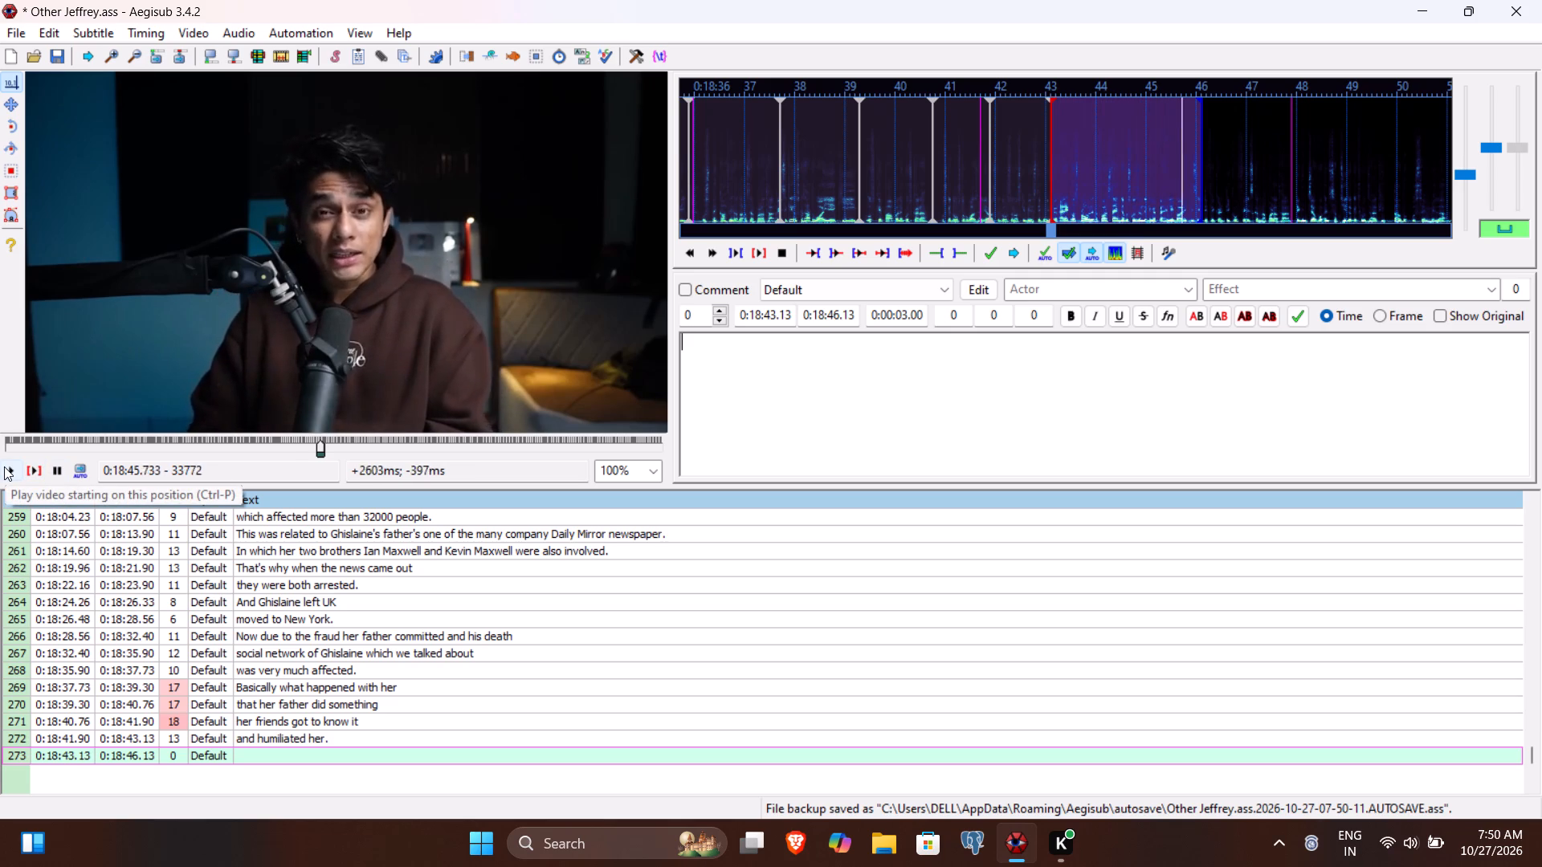
left_click(4, 466)
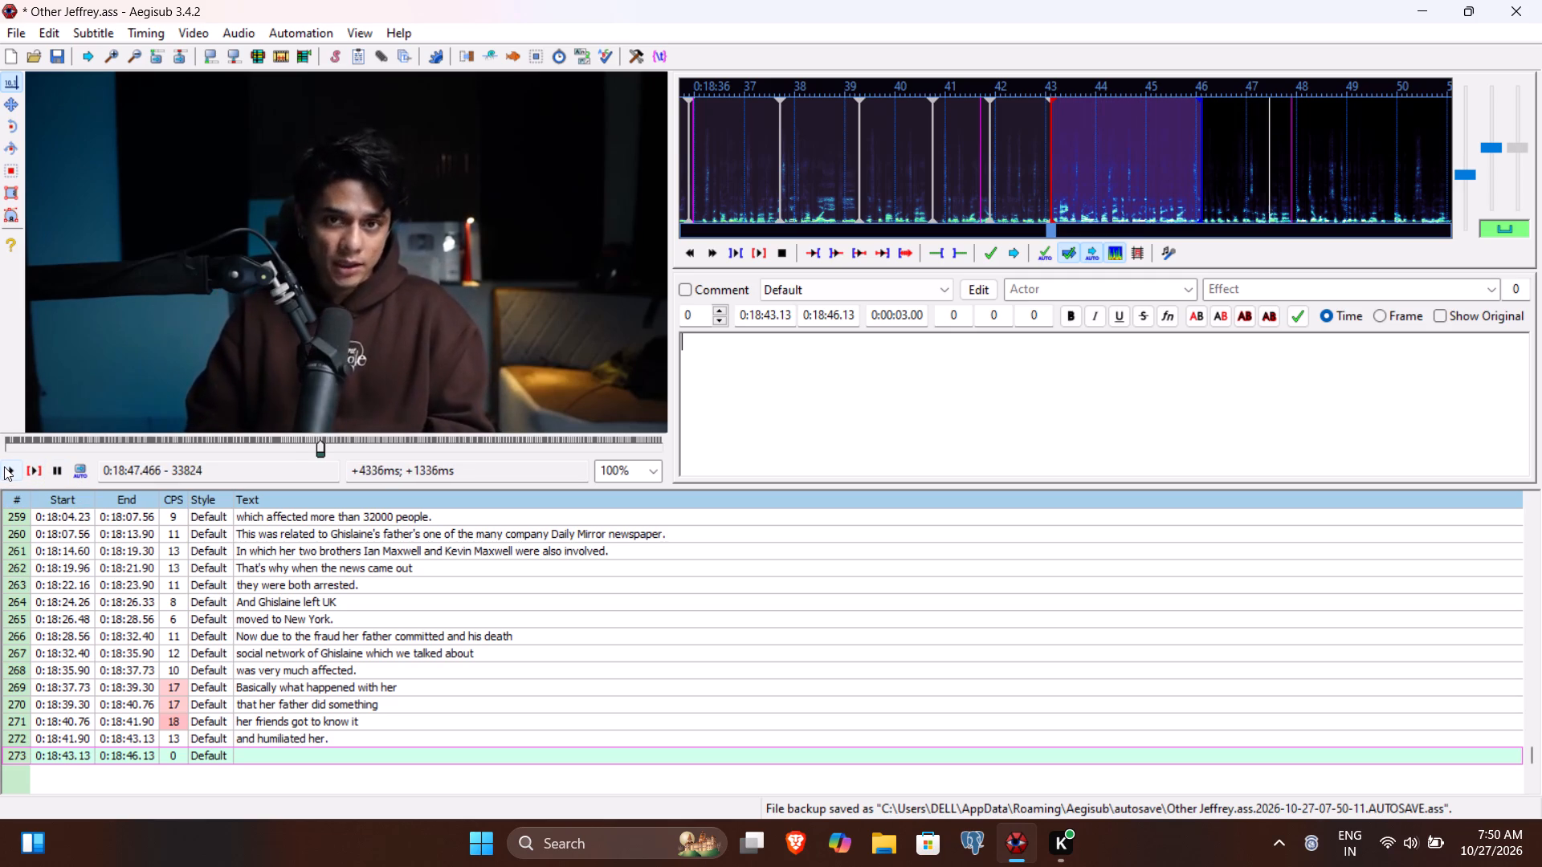
left_click(4, 466)
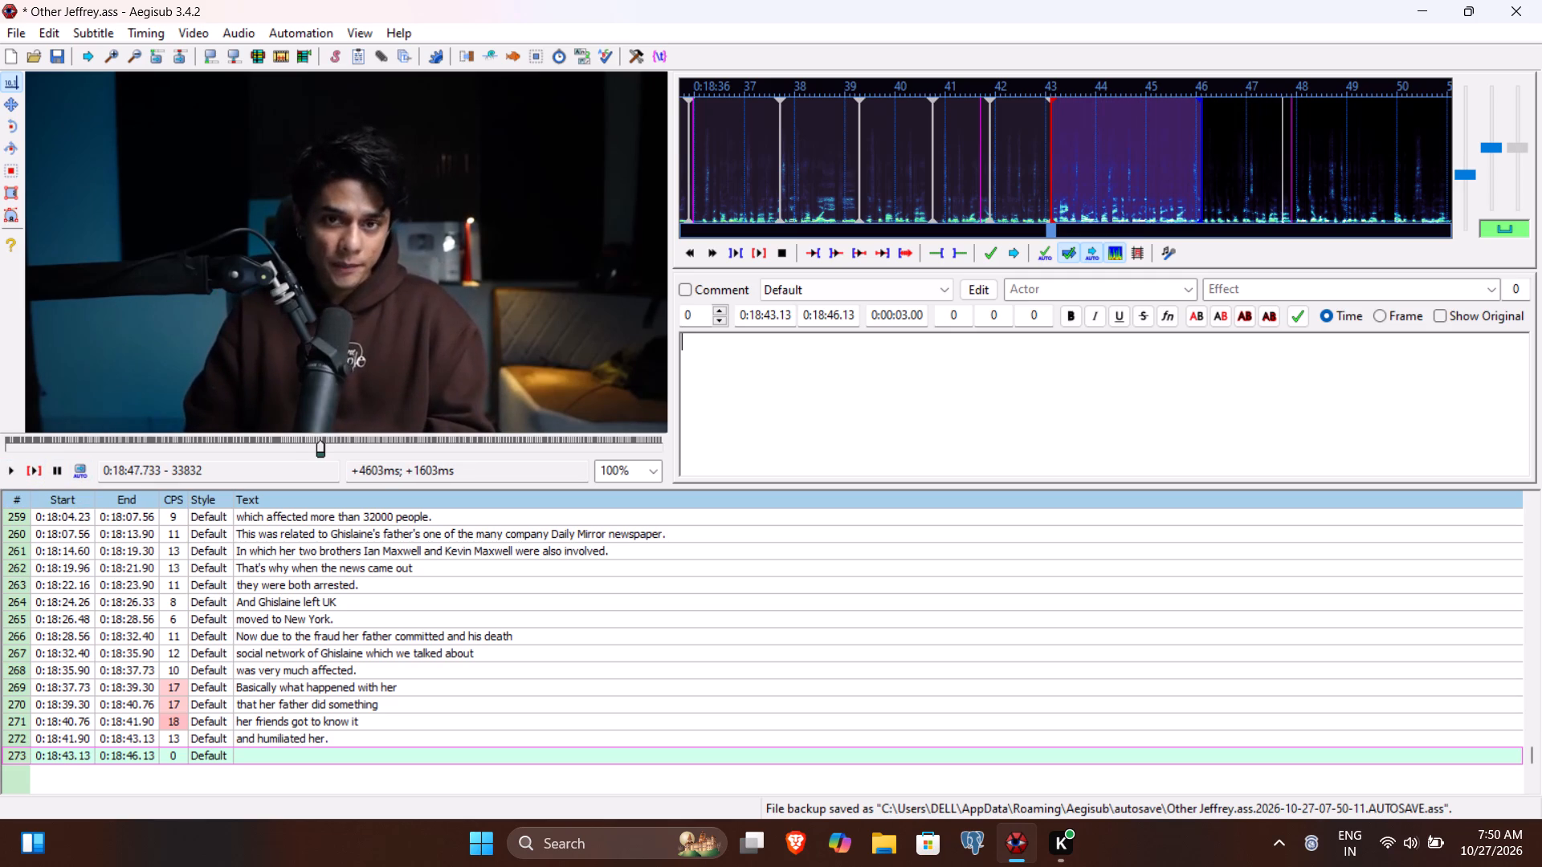
left_click(831, 319)
key("7")
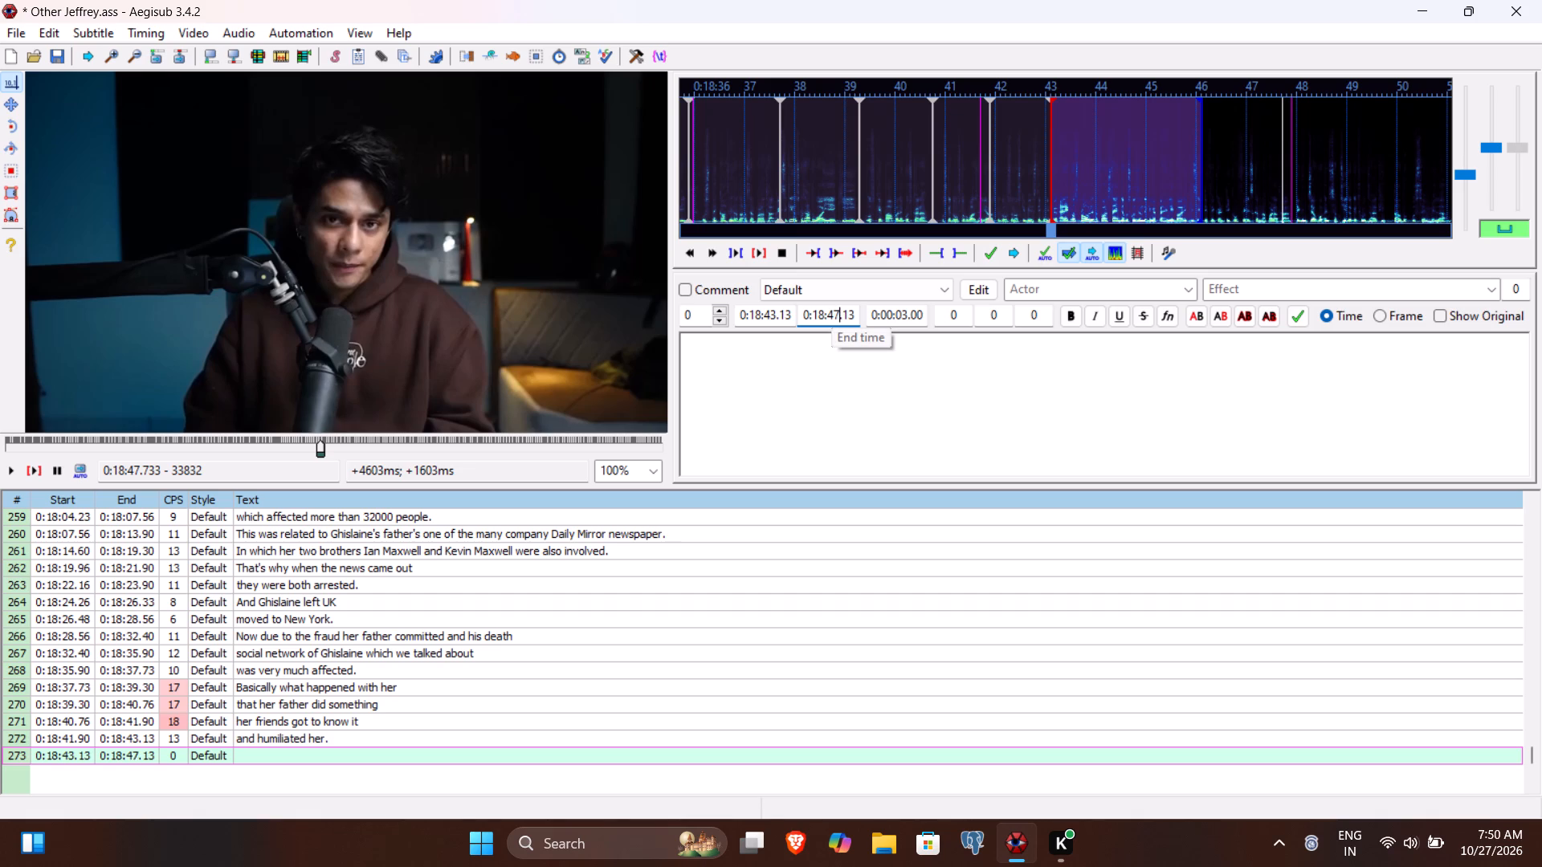
type("73")
Enter "And this was the first time she ever felt any difficulties." as the text of line 273 and commit it.
left_click(817, 389)
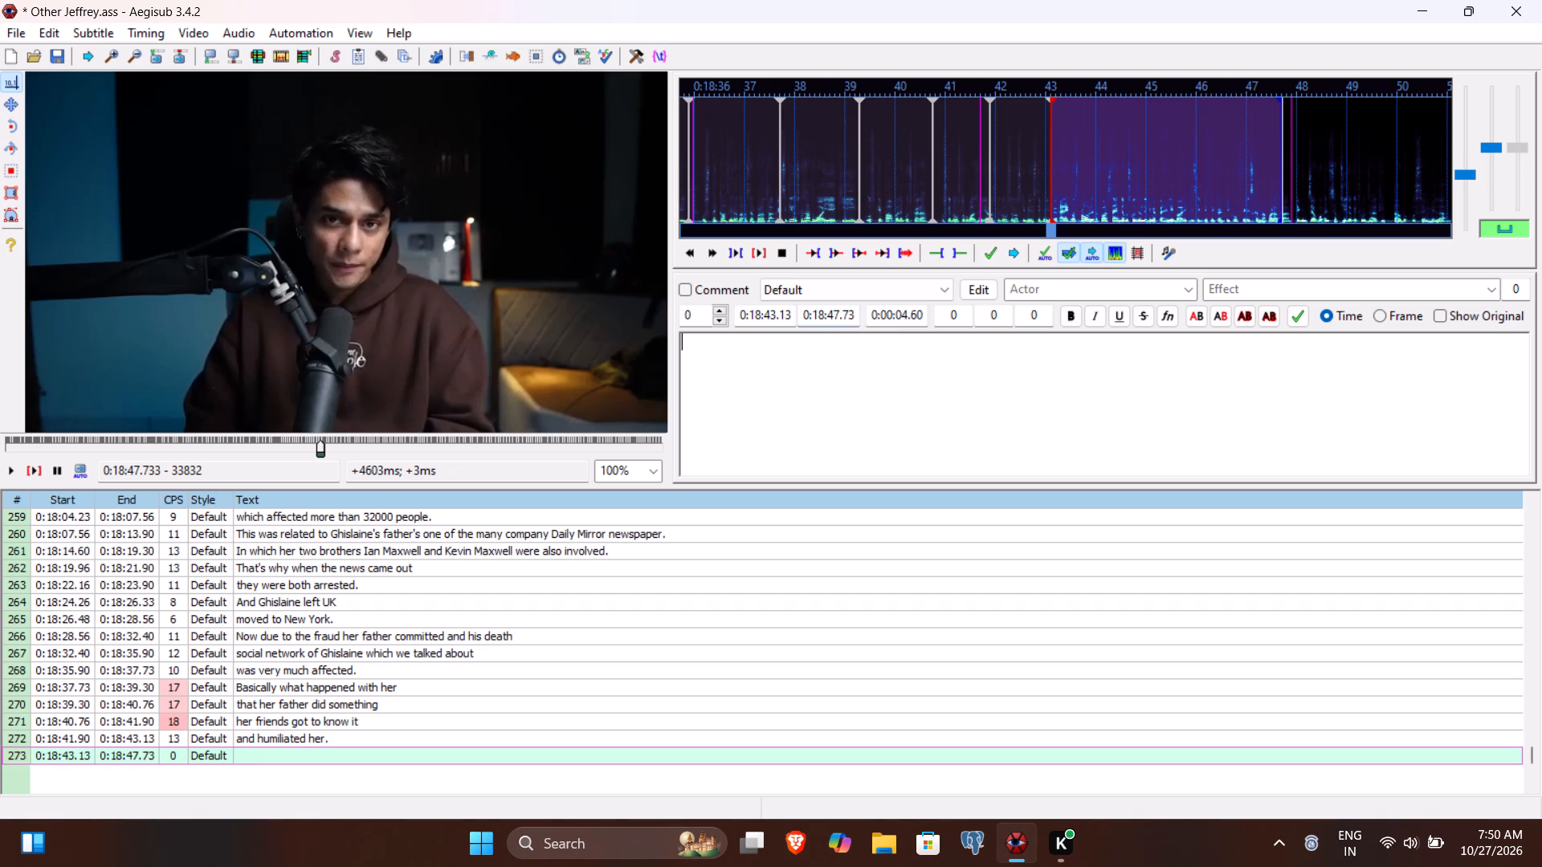
type("Ad")
key("space")
key("BackSpace")
key("BackSpace")
type("nd this was the first time se")
key("space")
key("BackSpace")
key("BackSpace")
type("he ever fe")
type("lt any difficulties")
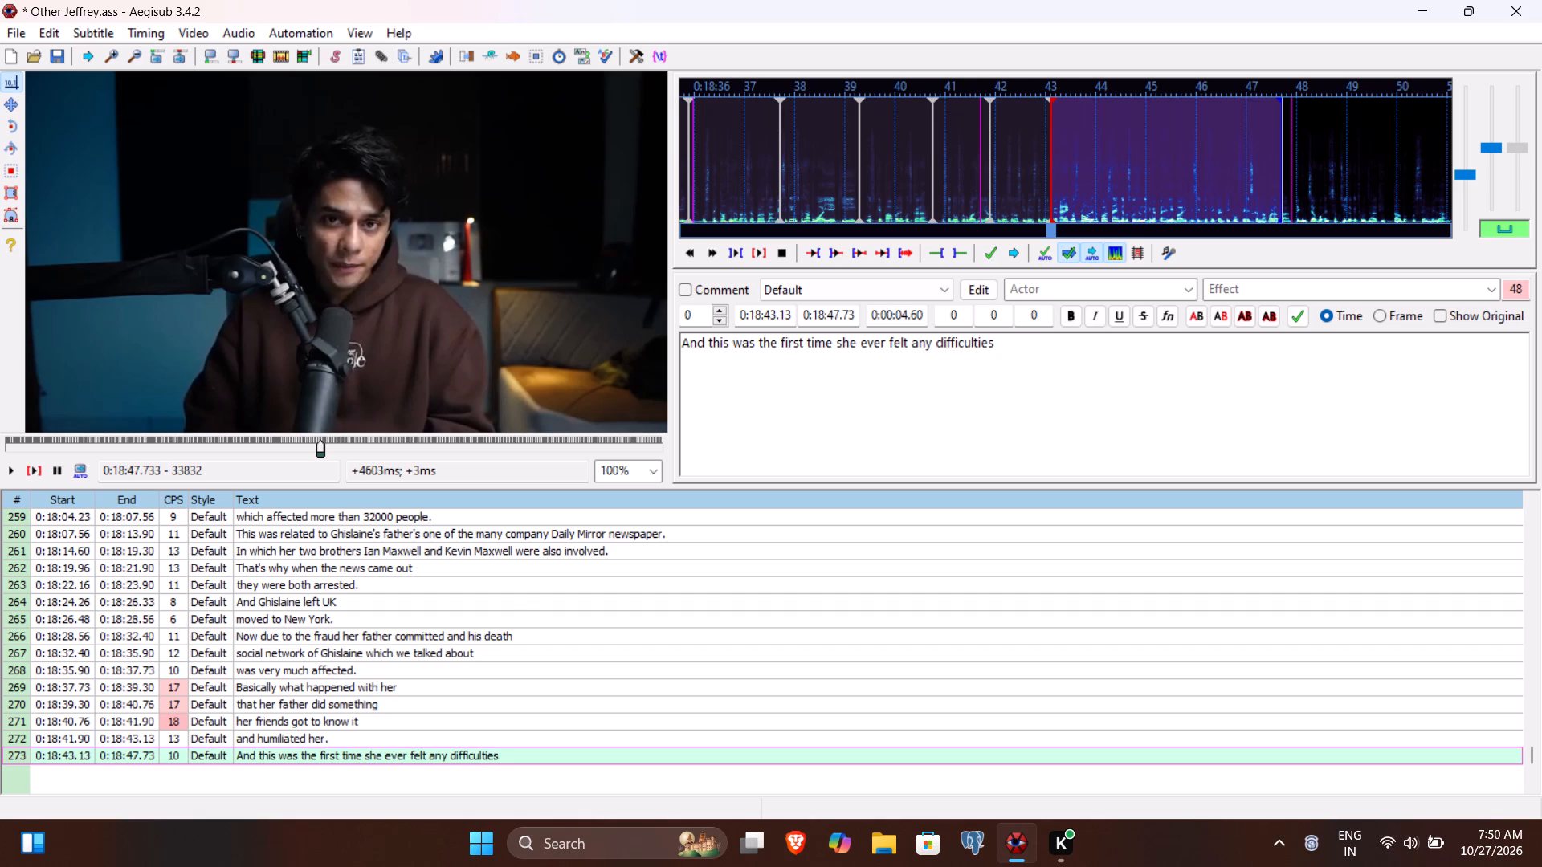
key("period")
key("Return")
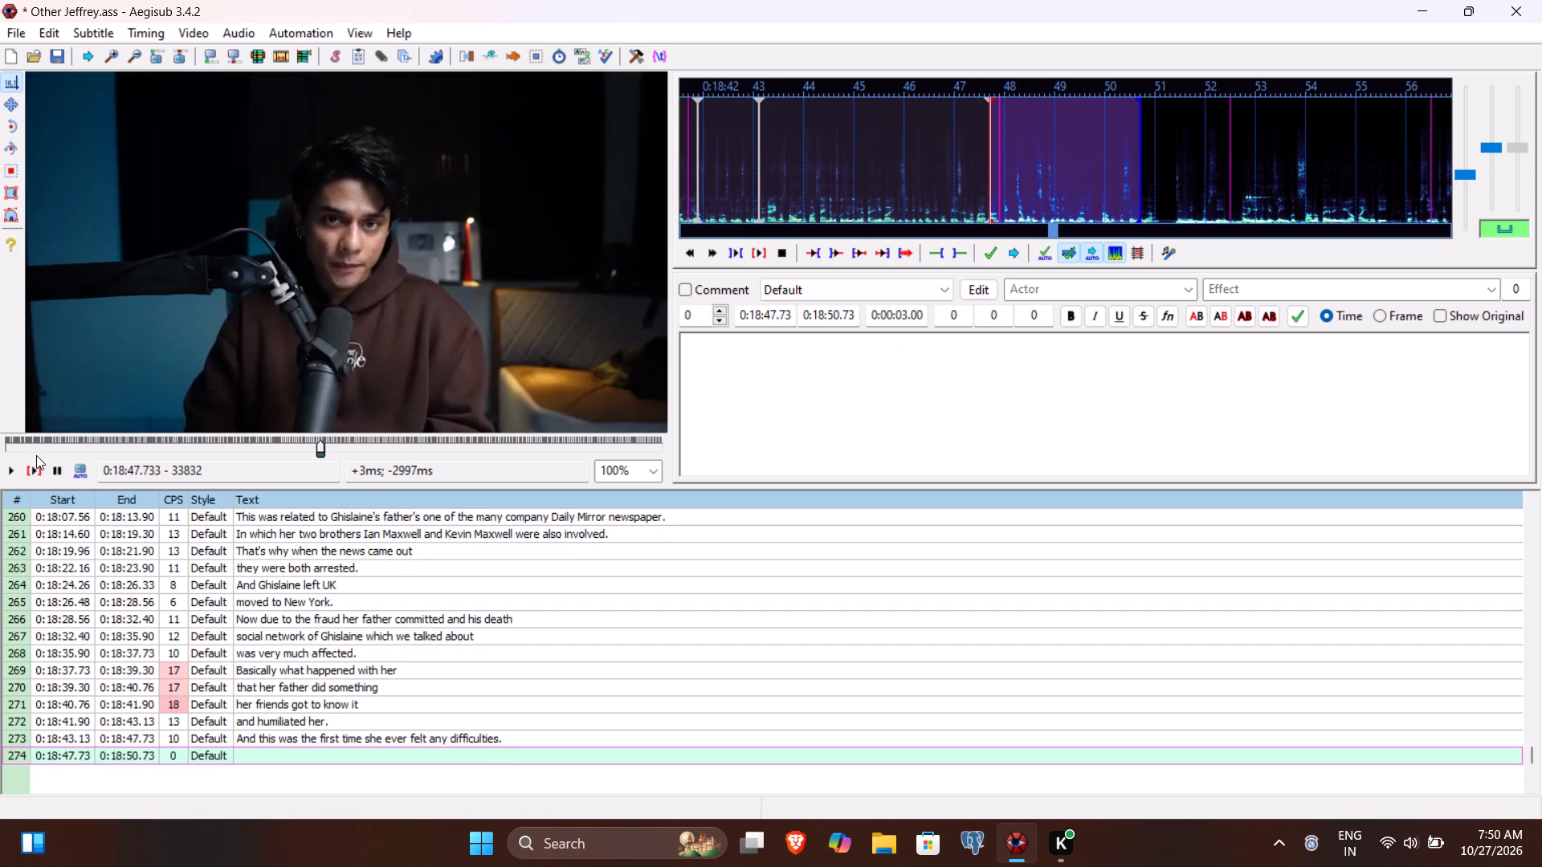
Play line 274 to find where the phrase ends and set its end time to 0:18:51.06.
left_click(36, 460)
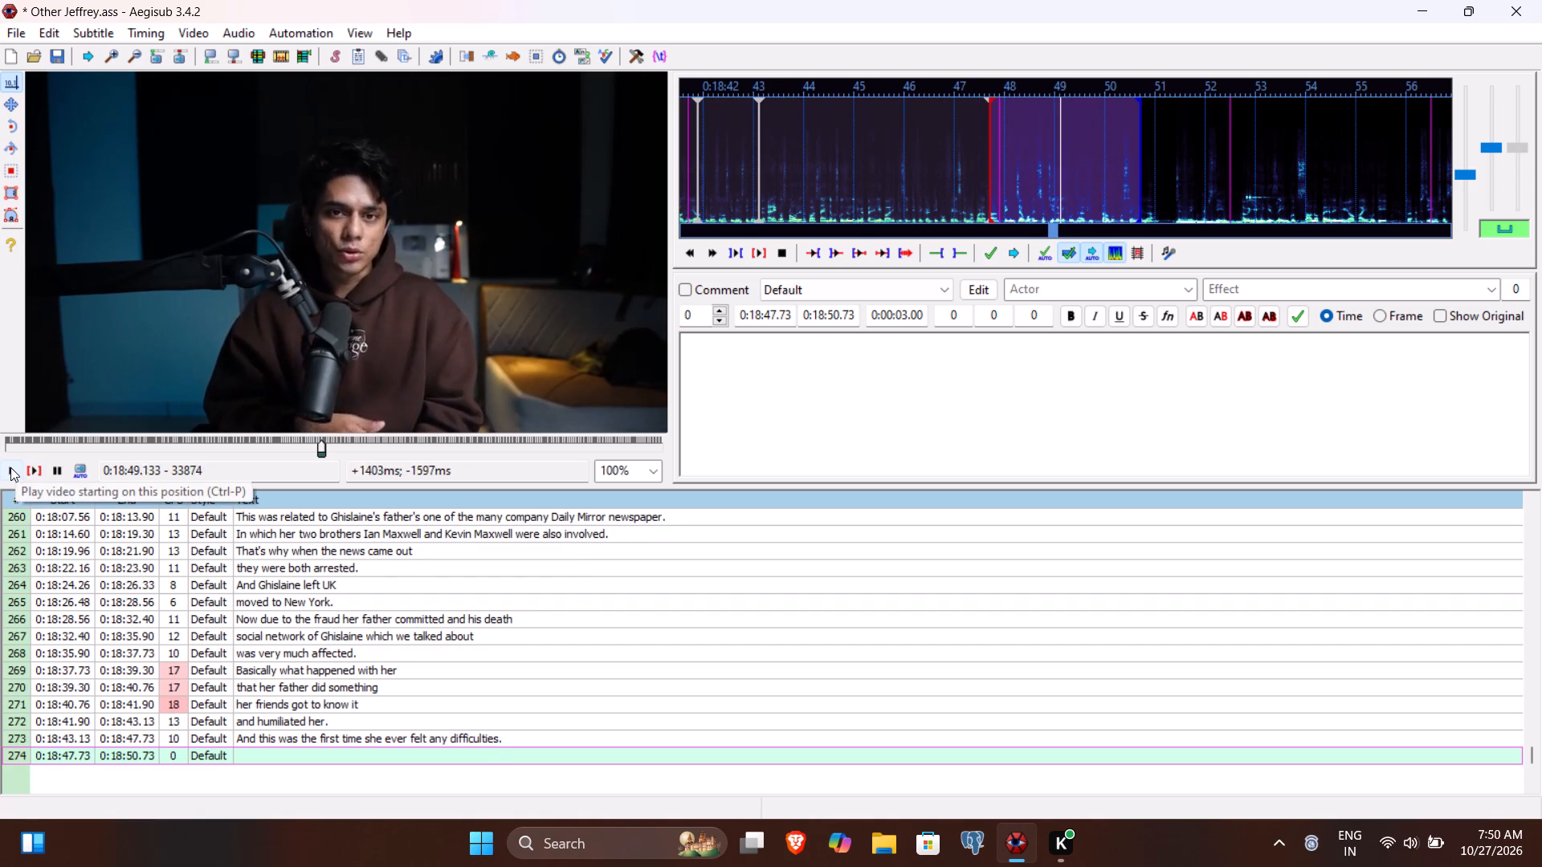
double_click(10, 467)
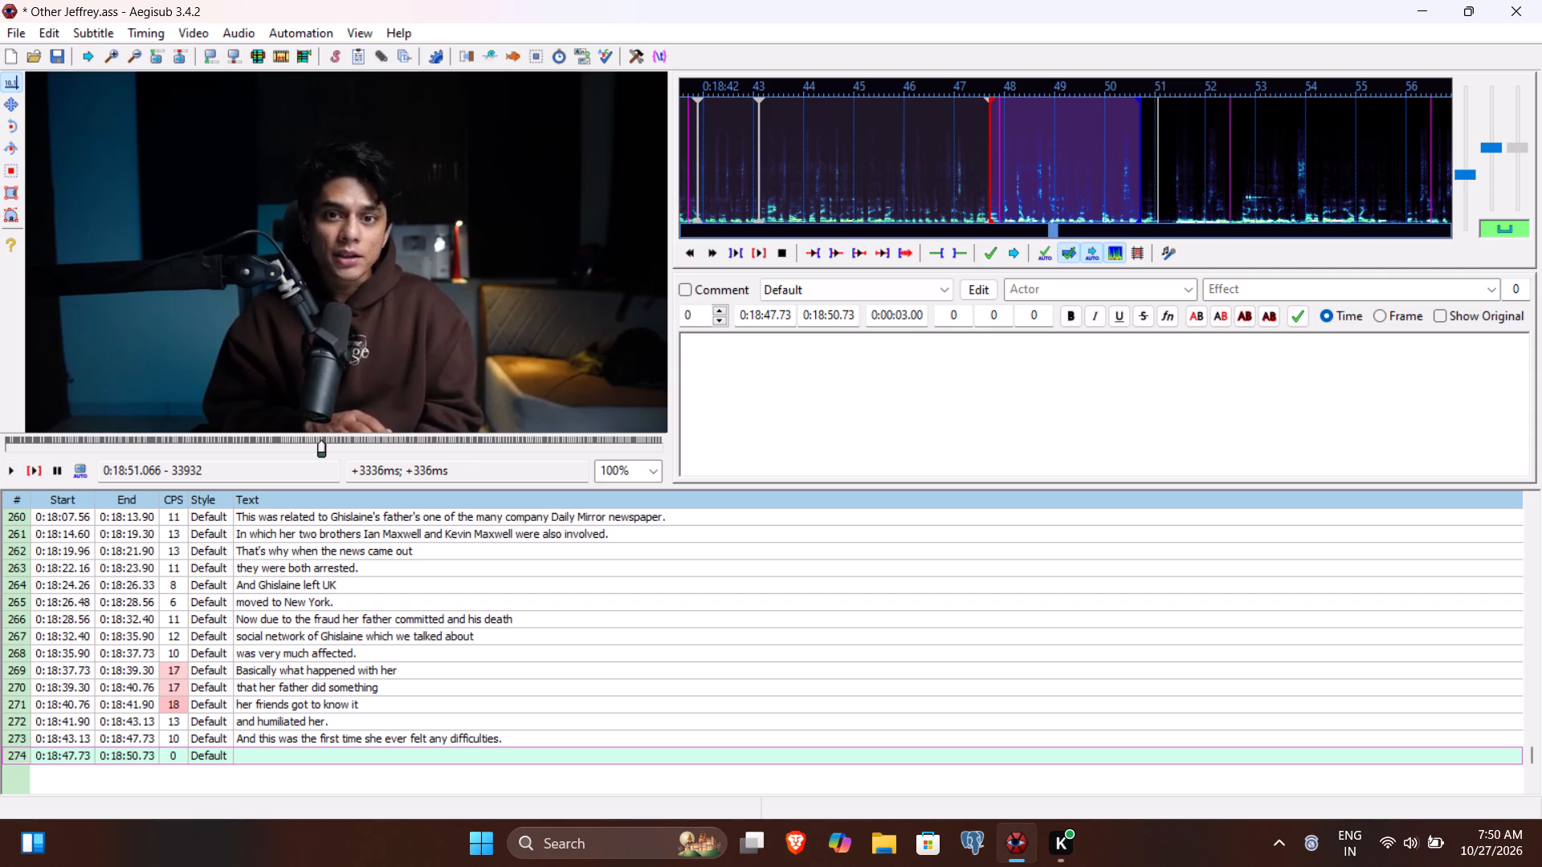
left_click(835, 318)
key("1")
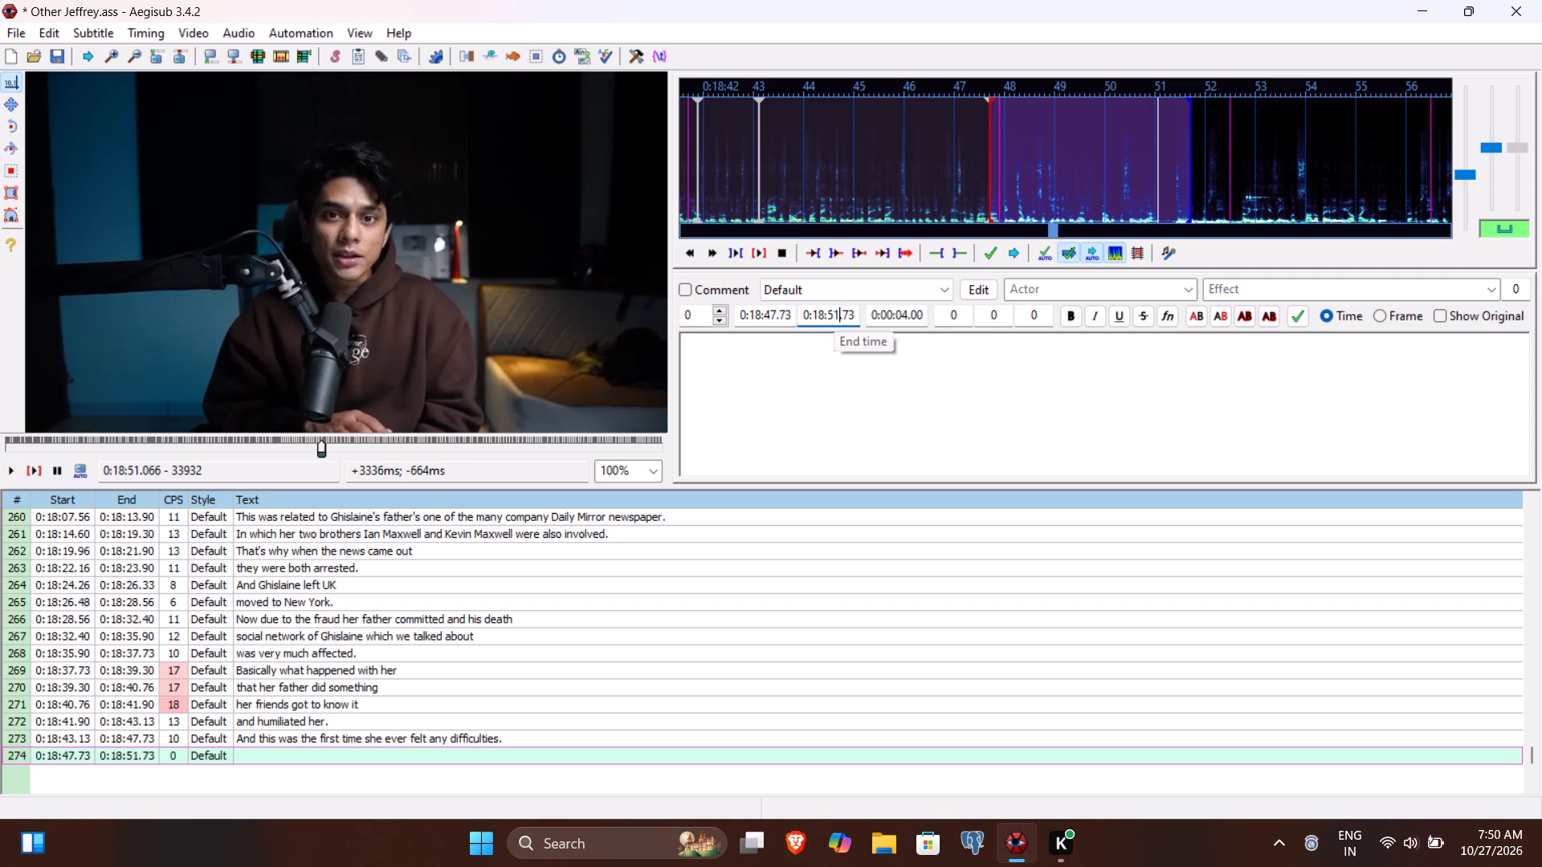
type("06")
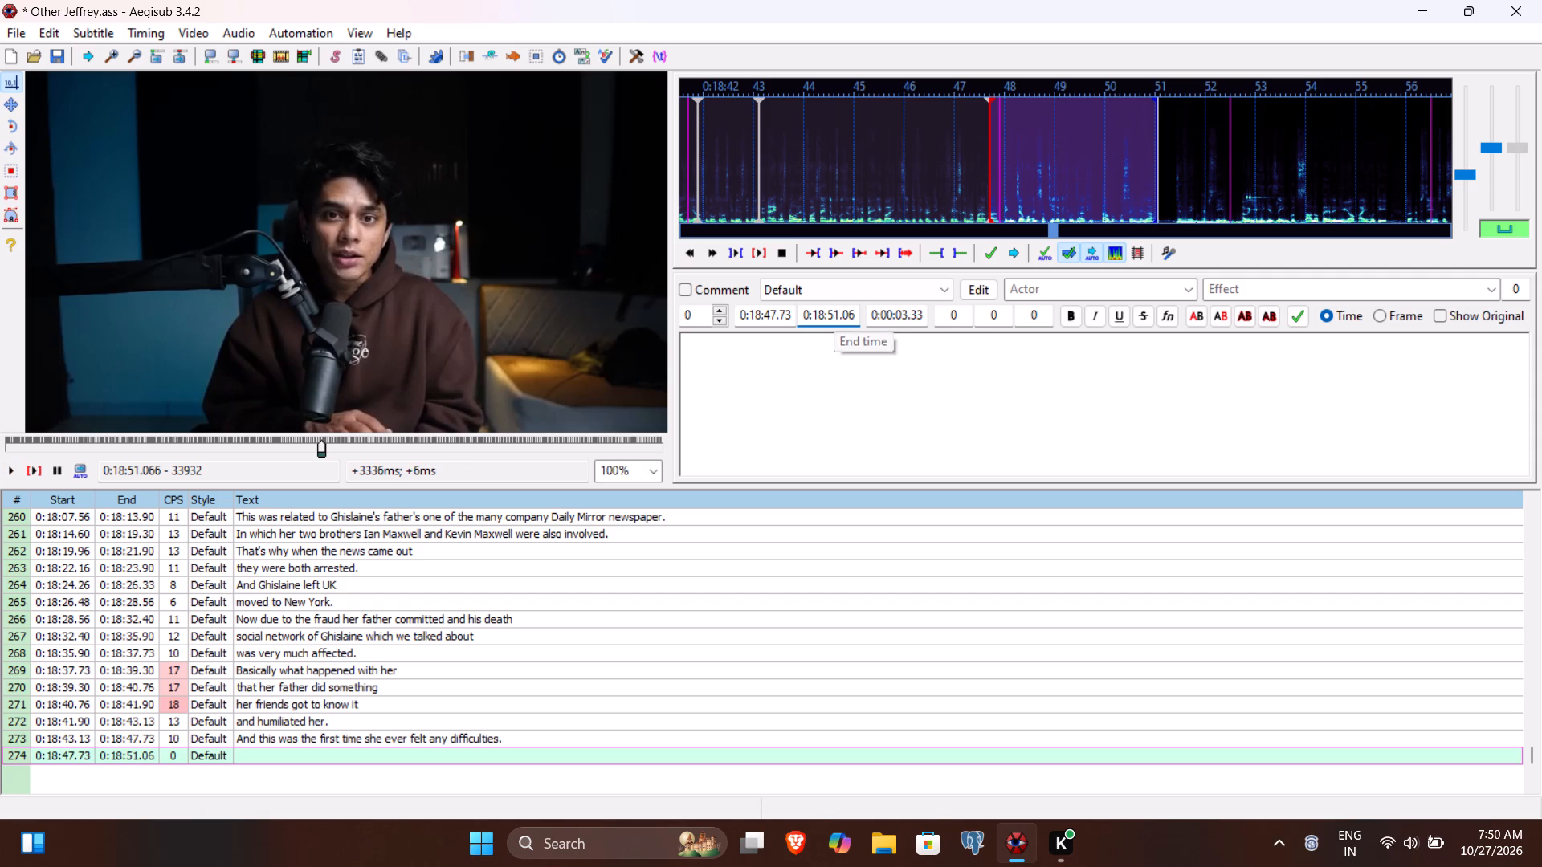
Enter "But when she was going through all this she met" as the text of line 274 and commit it.
left_click(813, 429)
type("But when she was going throguh")
key("BackSpace")
key("BackSpace")
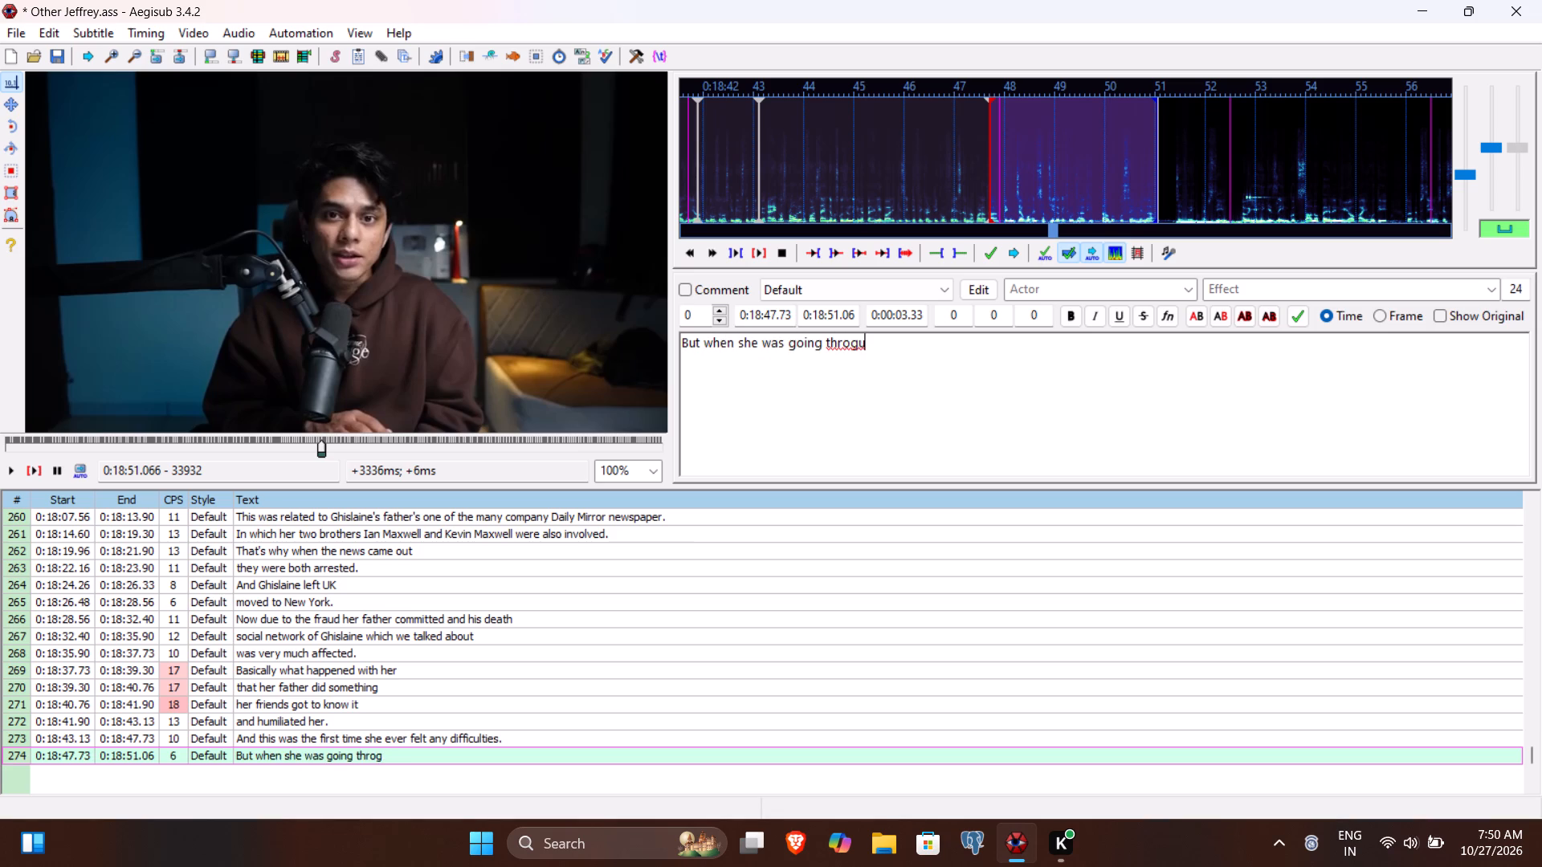
key("BackSpace")
type("ugh t")
key("BackSpace")
type("all this she met")
key("Return")
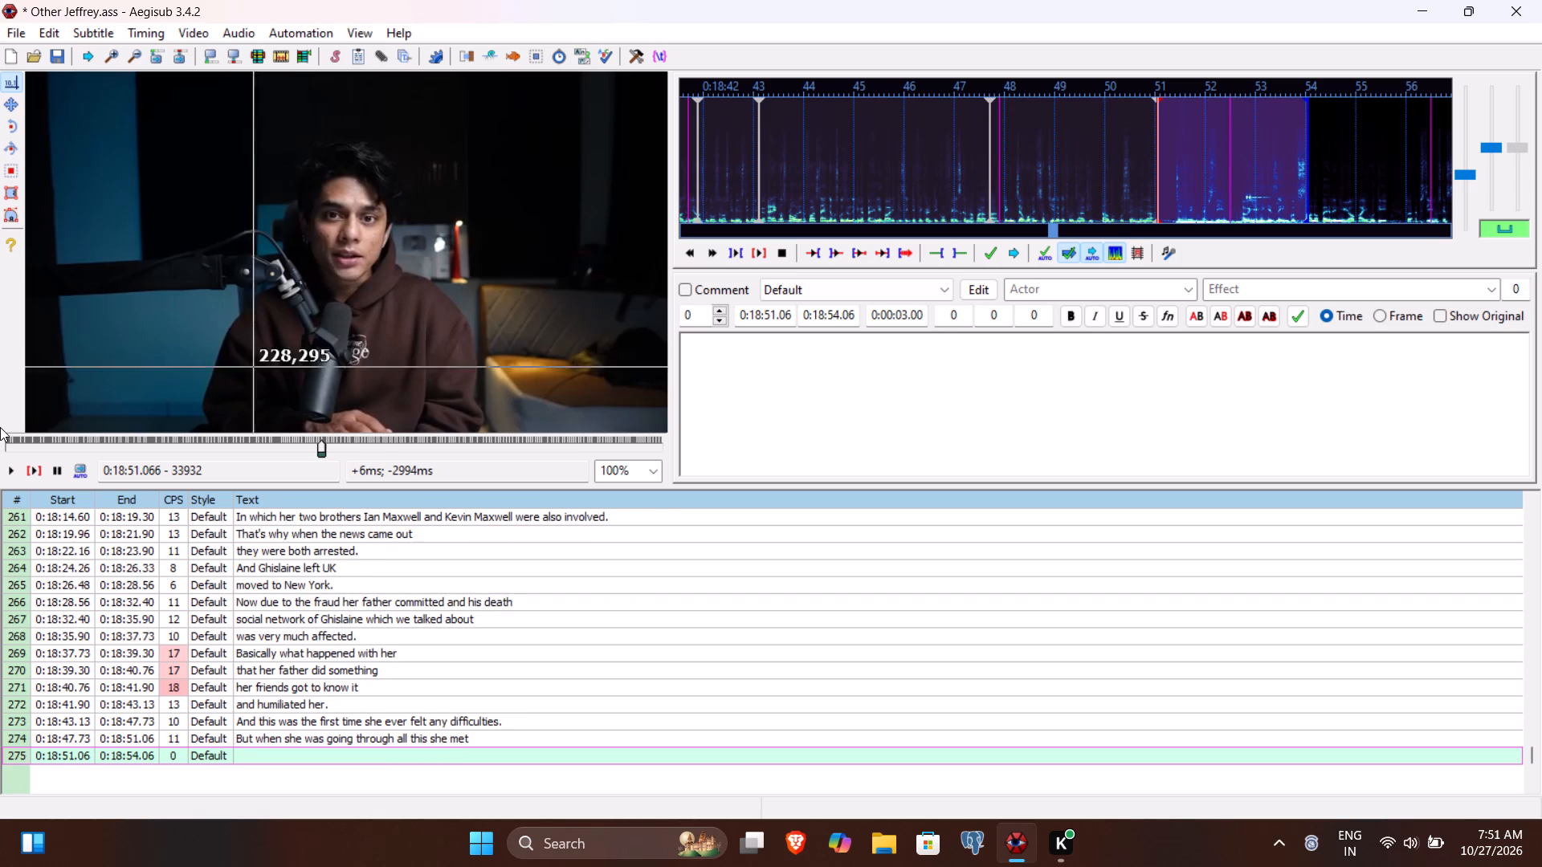
Play line 275 to find the phrase's limits and set its start to 0:18:51.48 and end to 0:18:52.70.
left_click(37, 463)
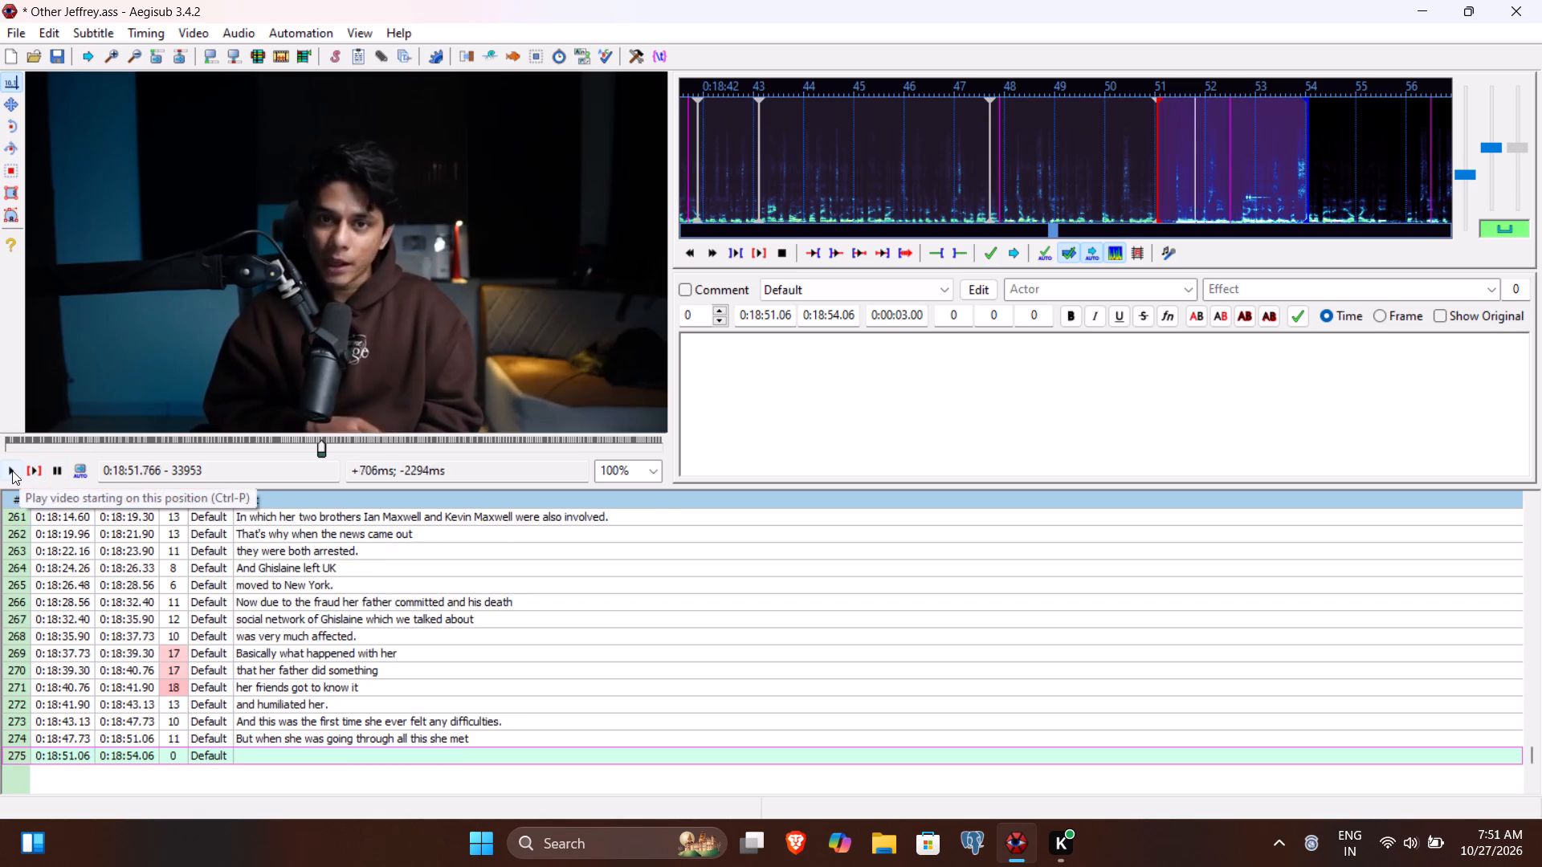
left_click(12, 470)
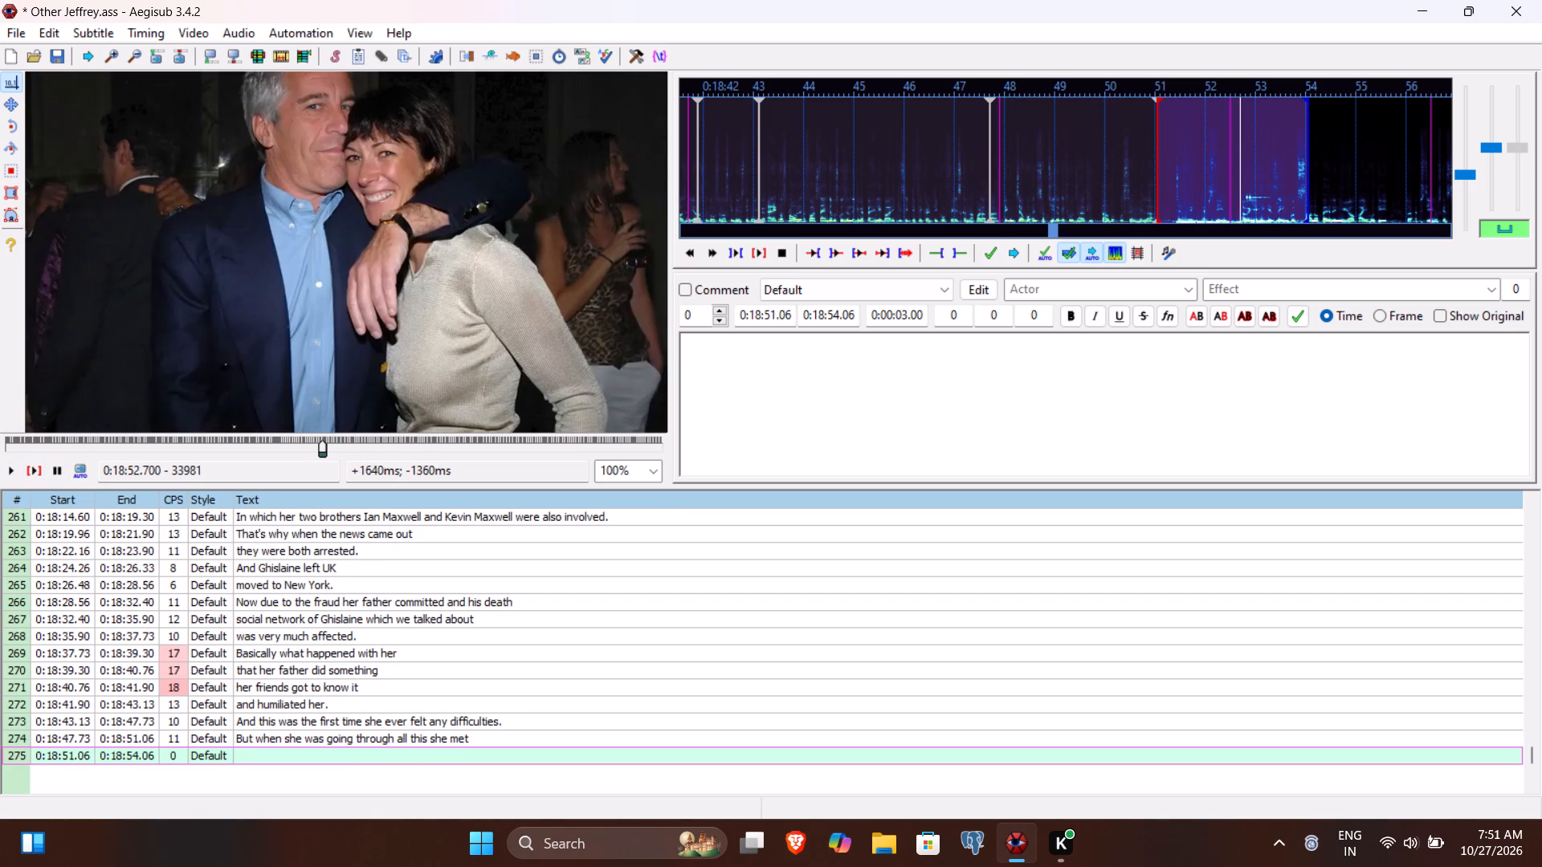
left_click(832, 315)
type("270")
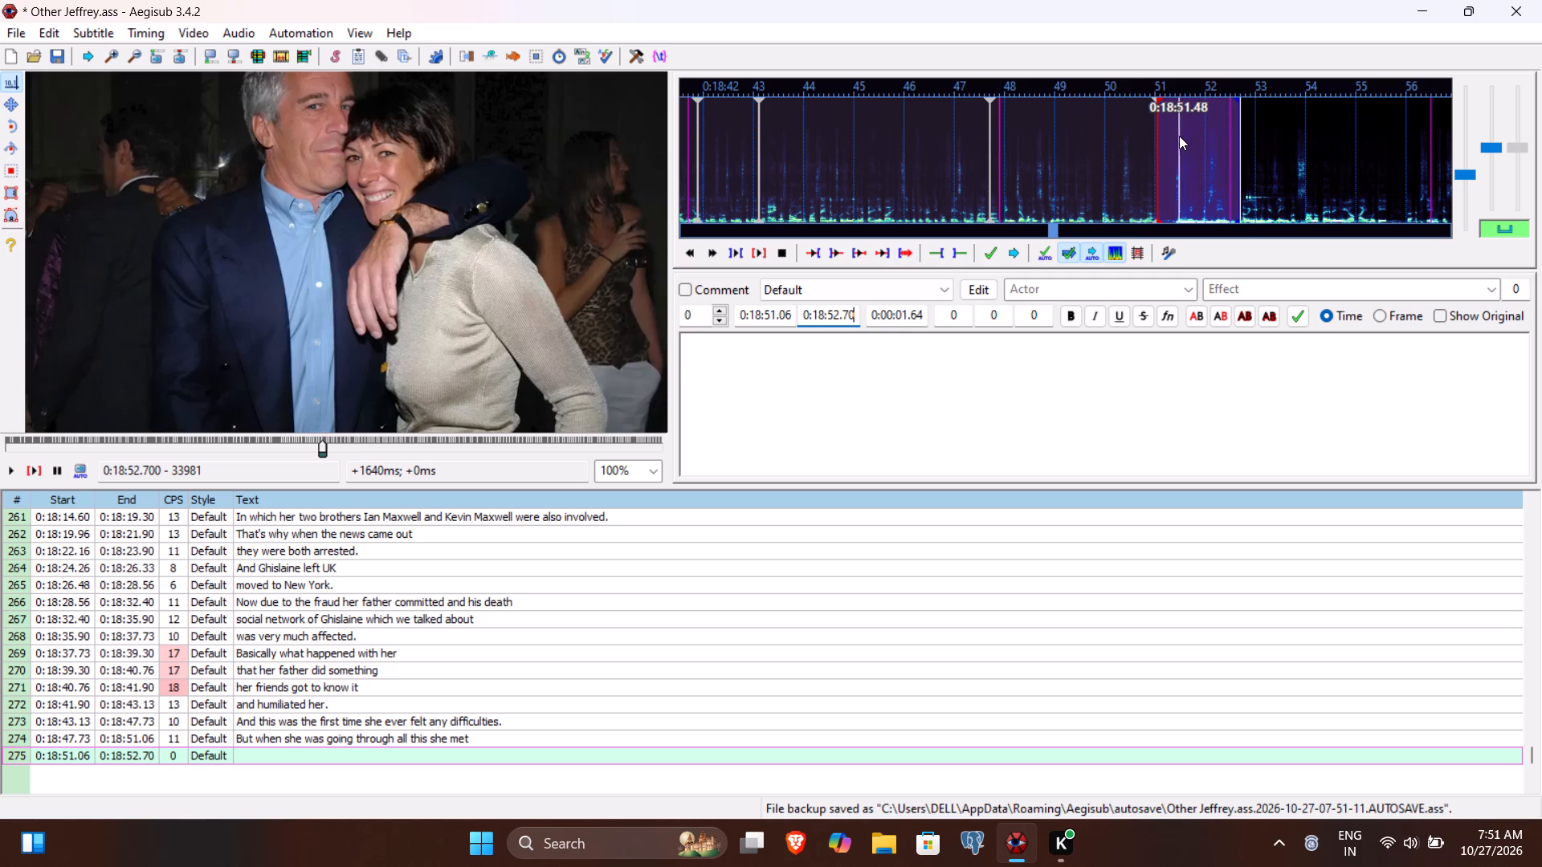
left_click(778, 315)
type("48")
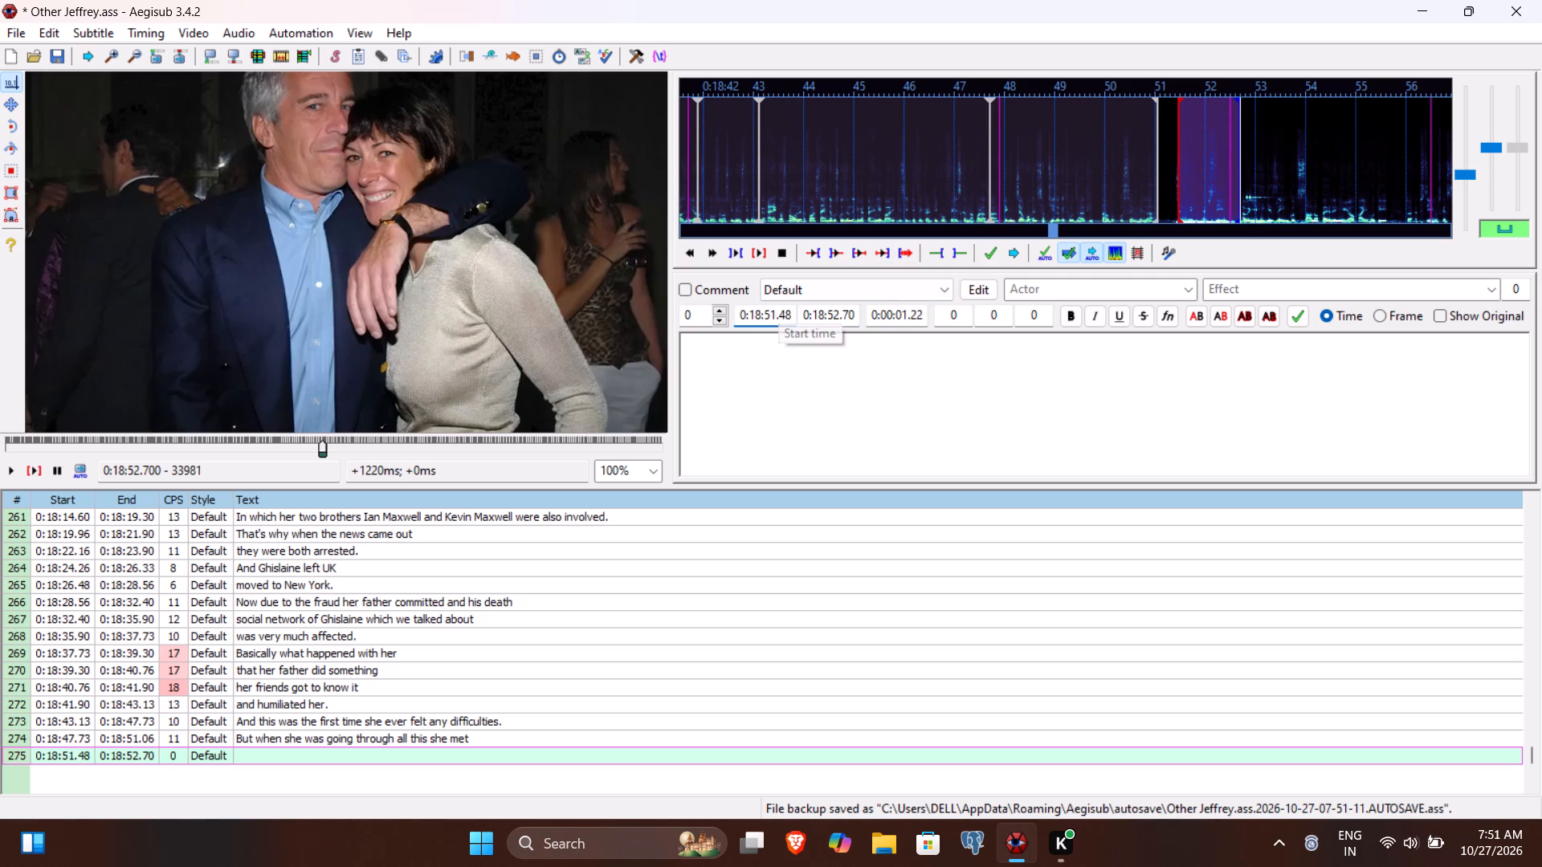
Enter "Jeffrey Epstein" as the text of line 275 and commit it.
left_click(720, 409)
type("Jeffrey Epse")
key("BackSpace")
type("tein")
key("Return")
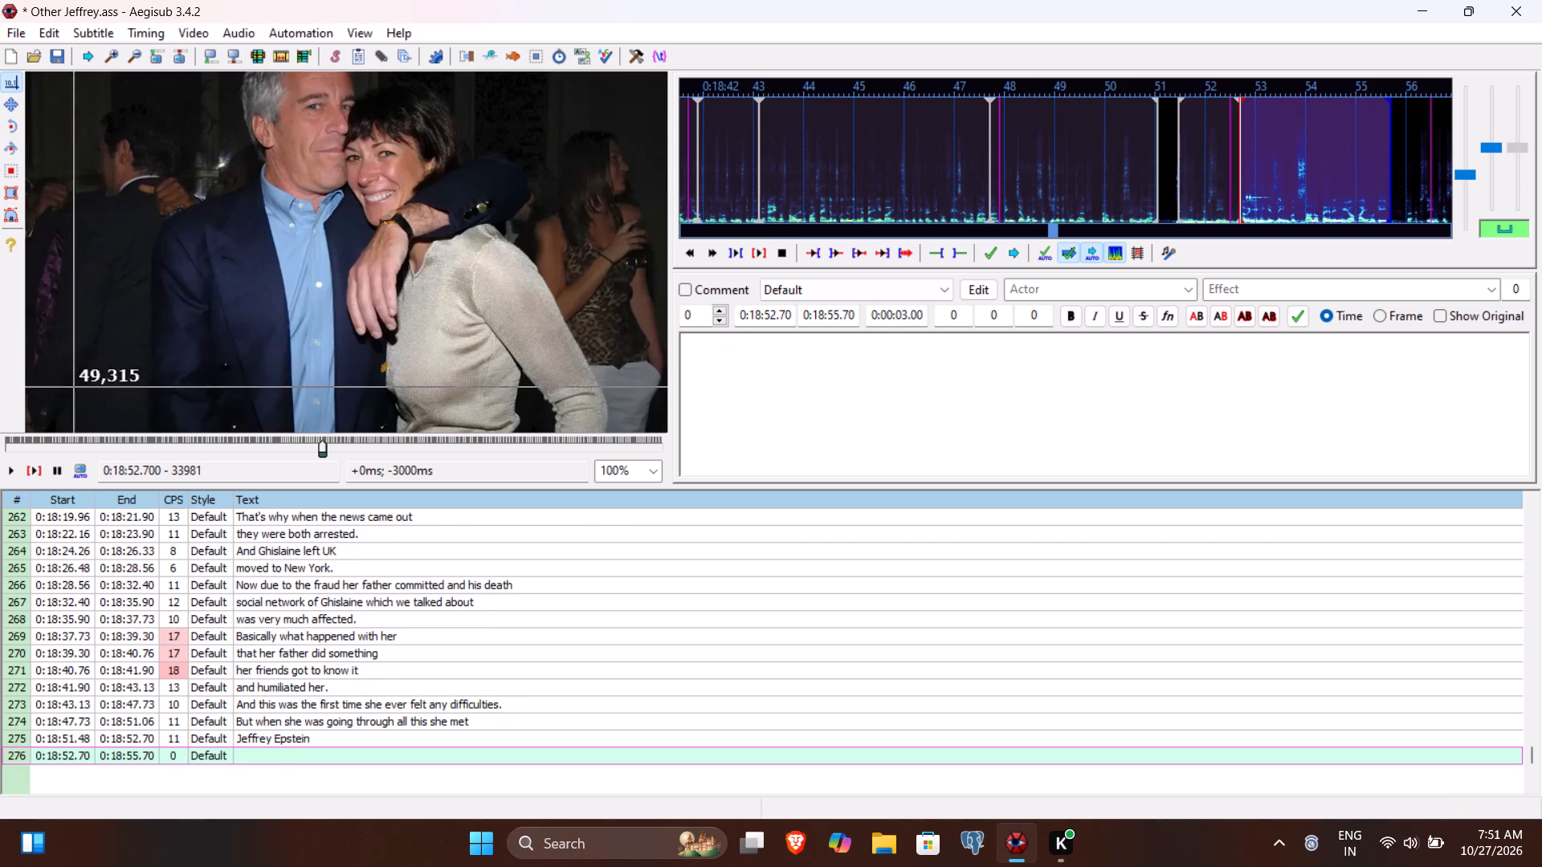
Play line 276, enter "If she had came to New York a few years earlier" as its text and commit it.
left_click(31, 468)
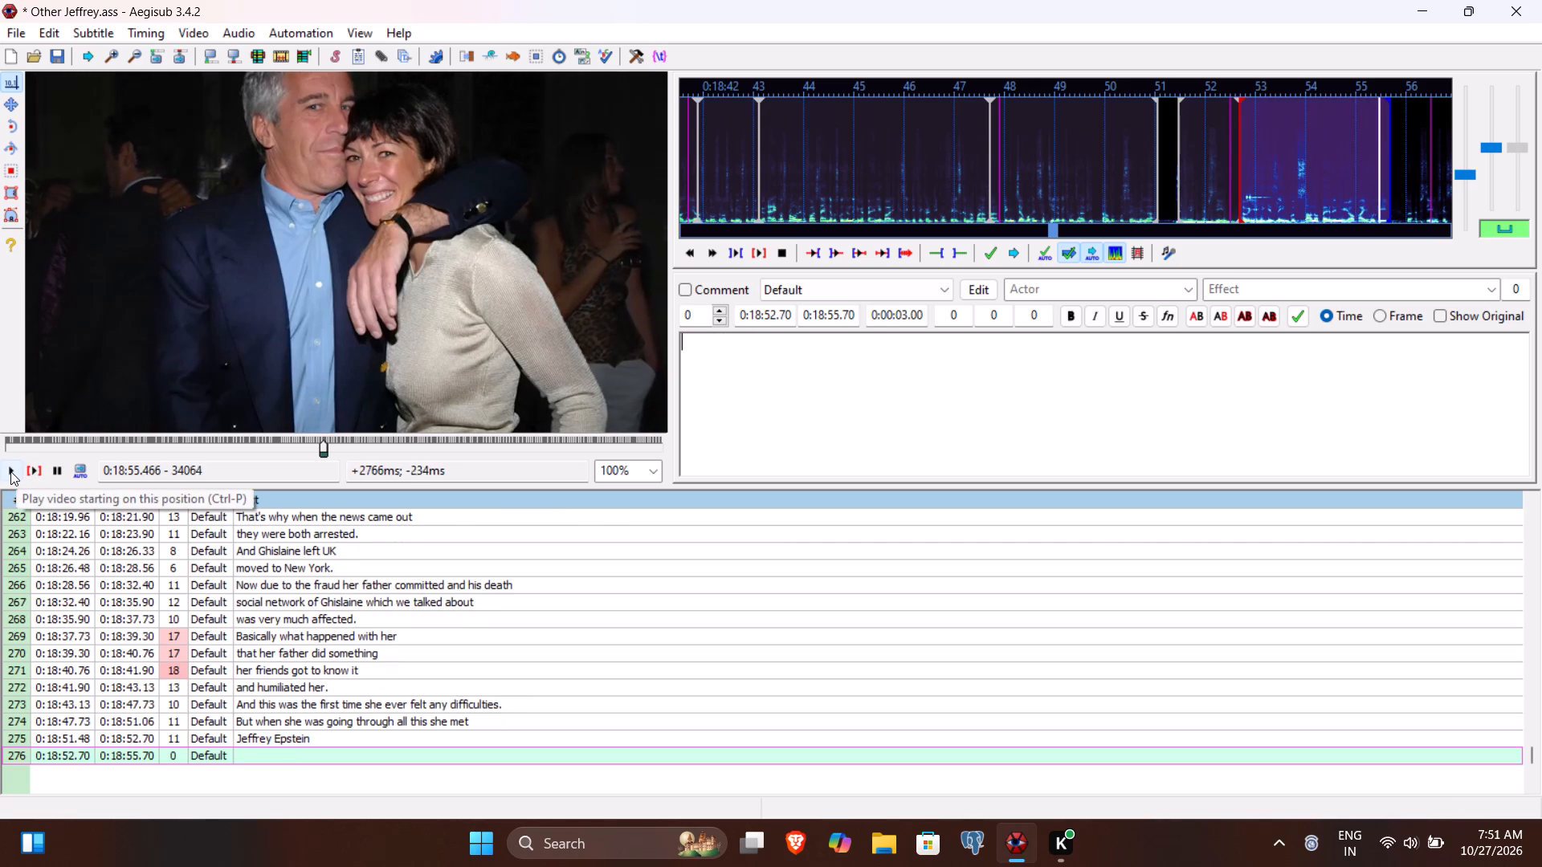
type("If s")
key("BackSpace")
type("she had came to n")
key("BackSpace")
type("New York a few")
key("space")
type("years earlier")
key("Return")
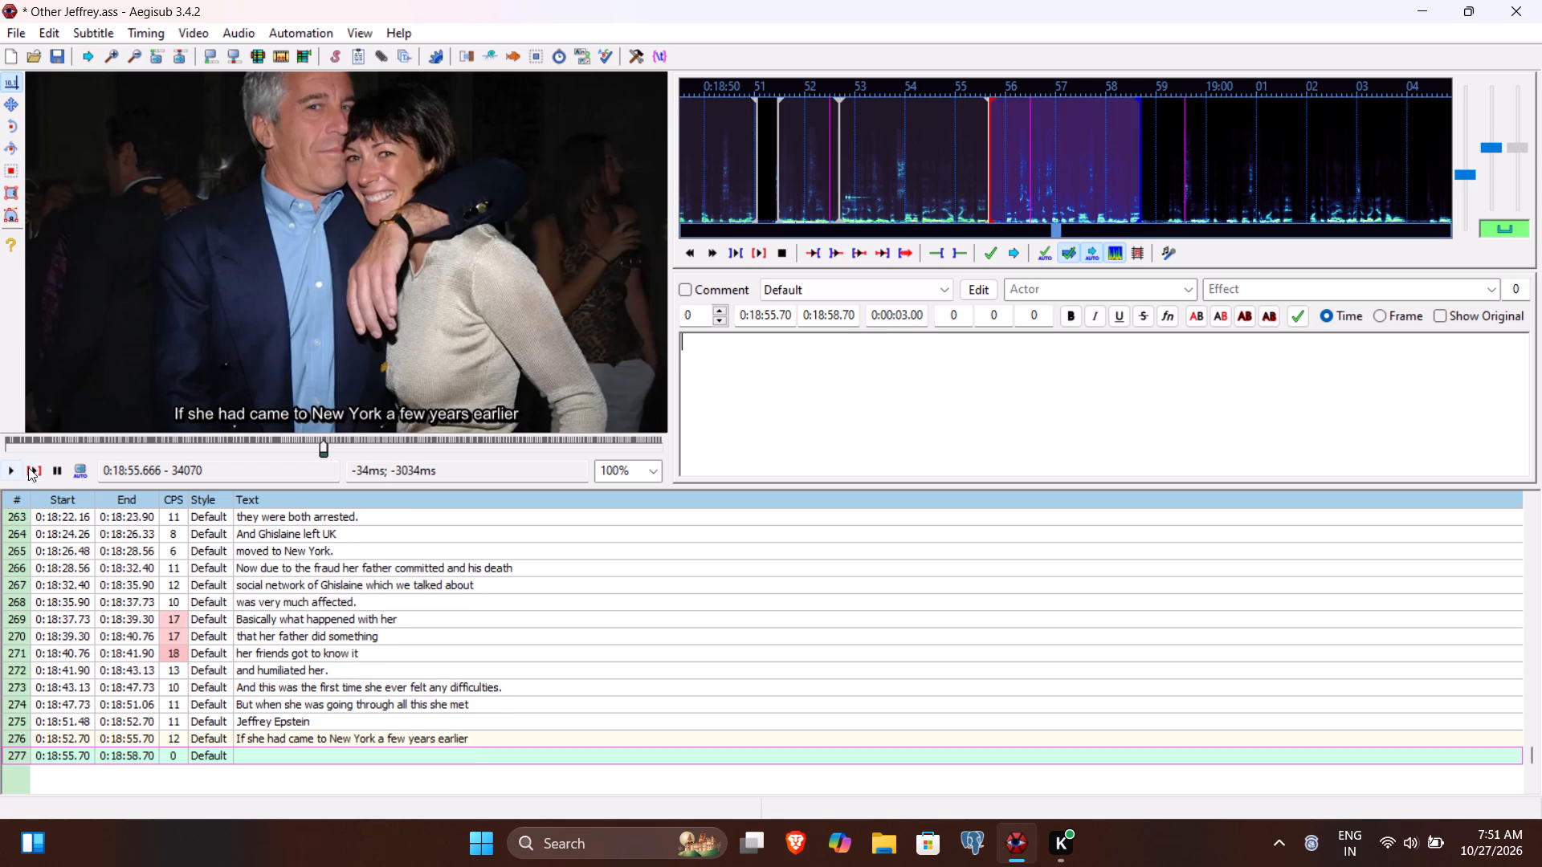
Play line 277 to find where the phrase begins and set its start time to 0:18:56.02.
left_click(39, 467)
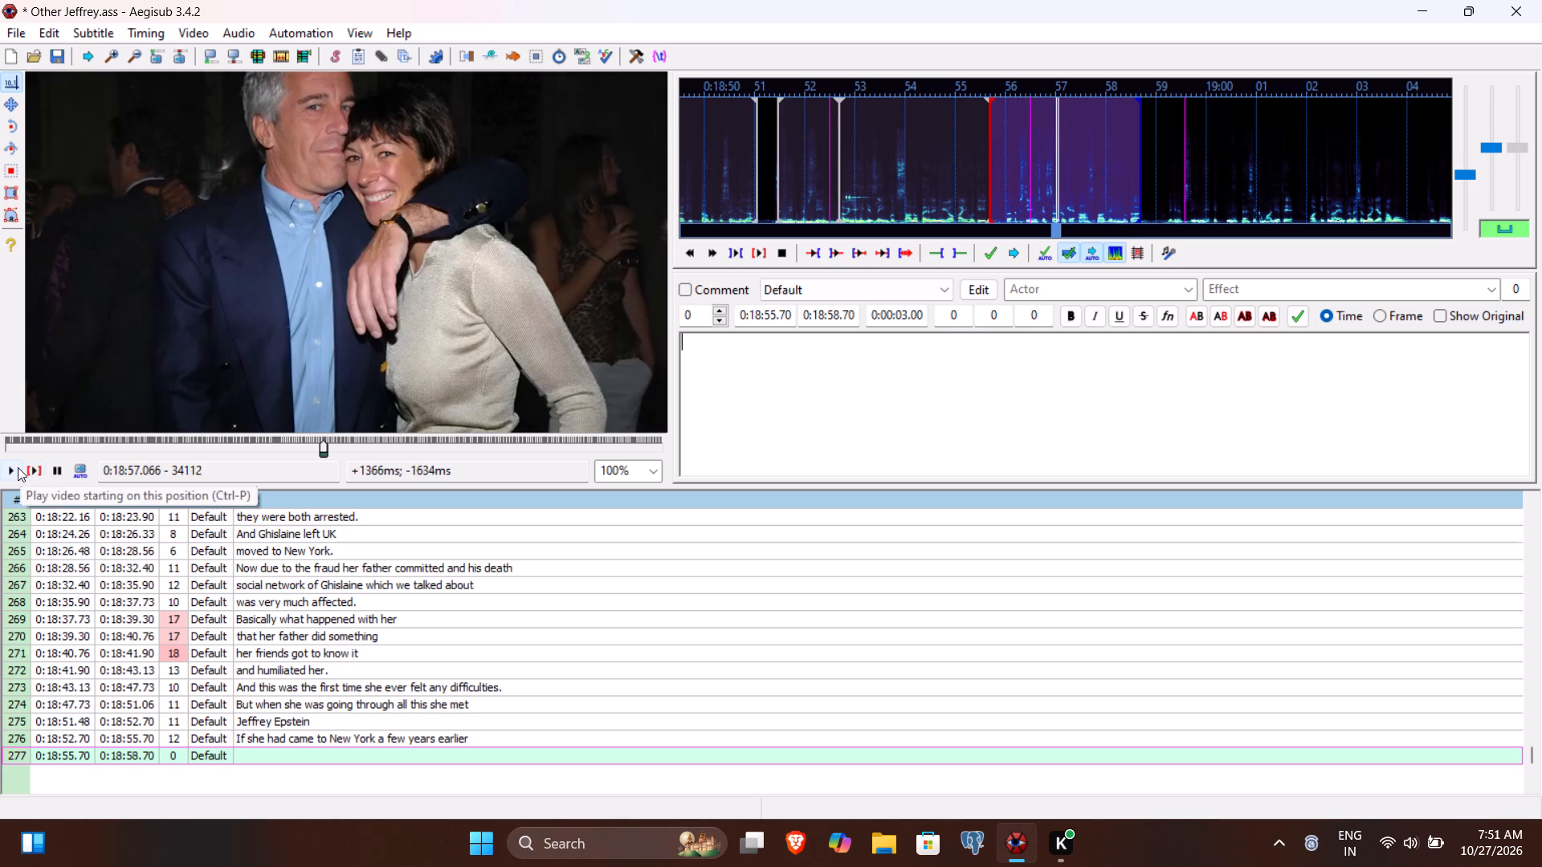
left_click(18, 467)
left_click(18, 467)
left_click(18, 467)
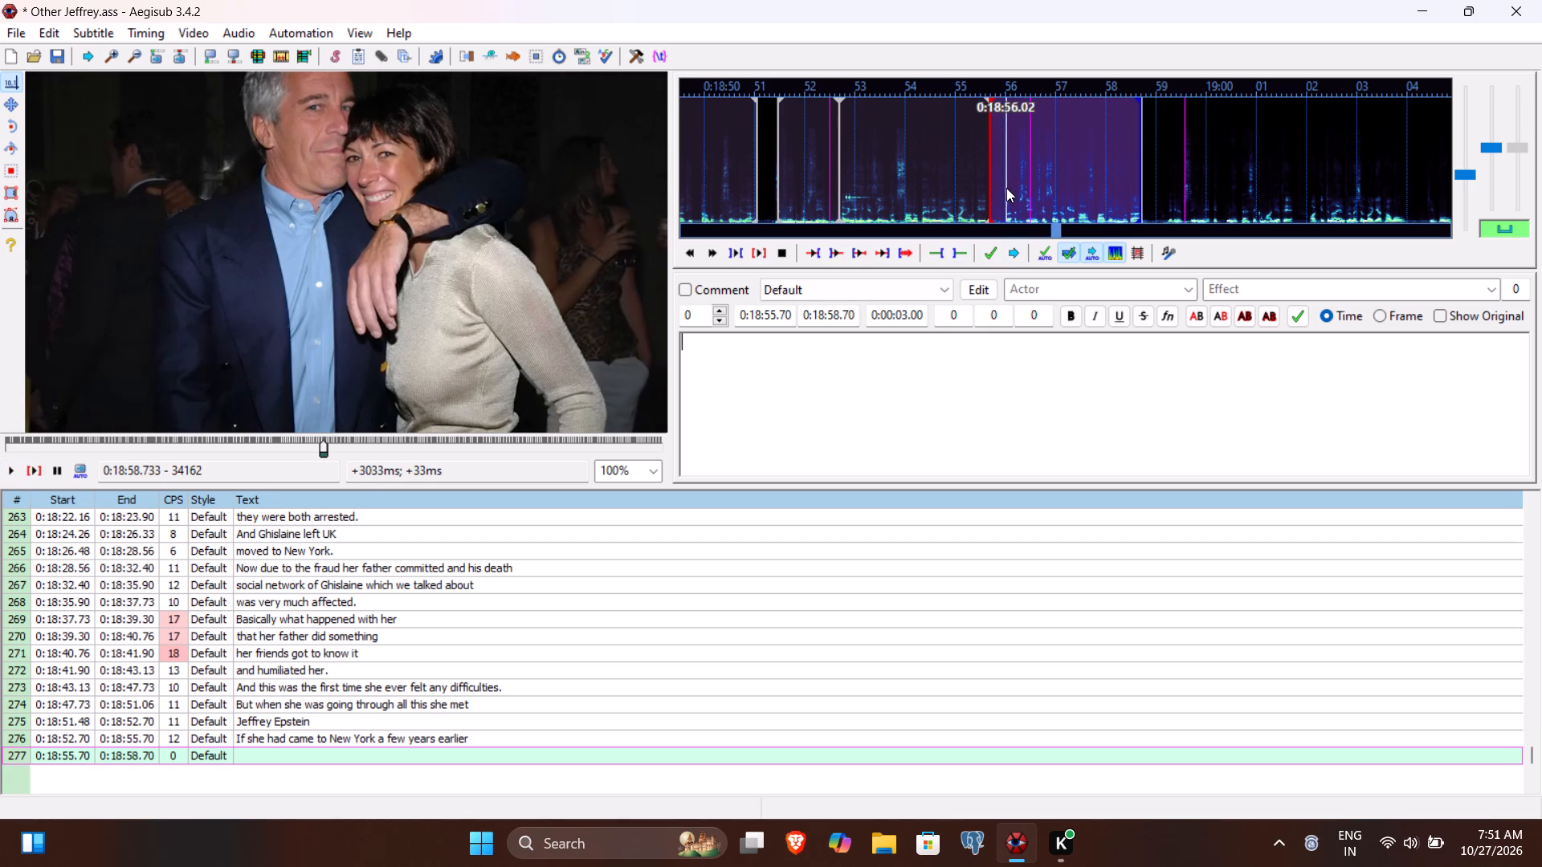
left_click(768, 318)
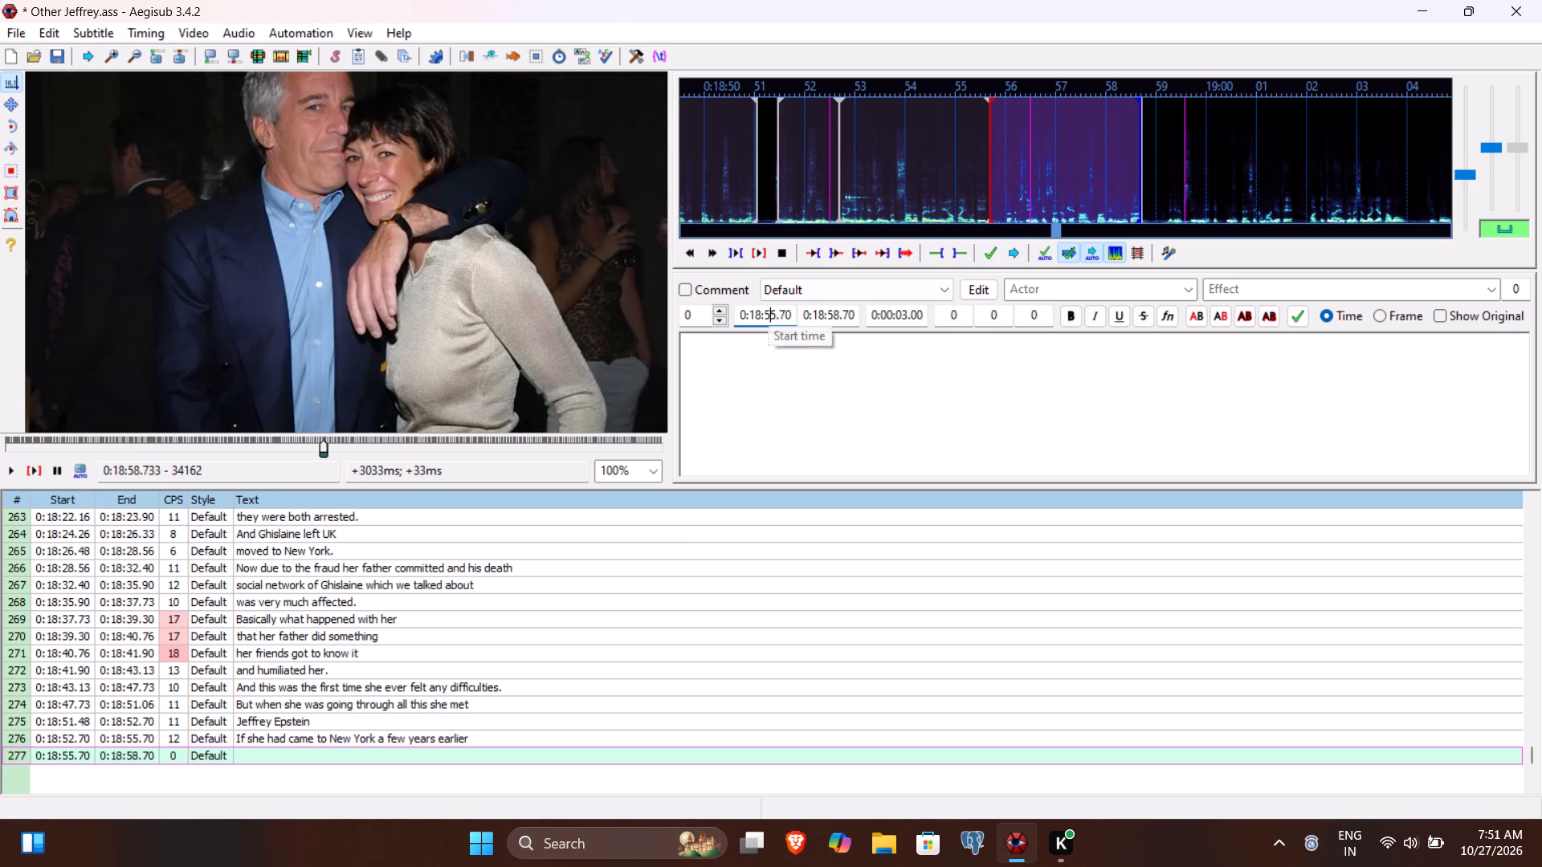
type("602")
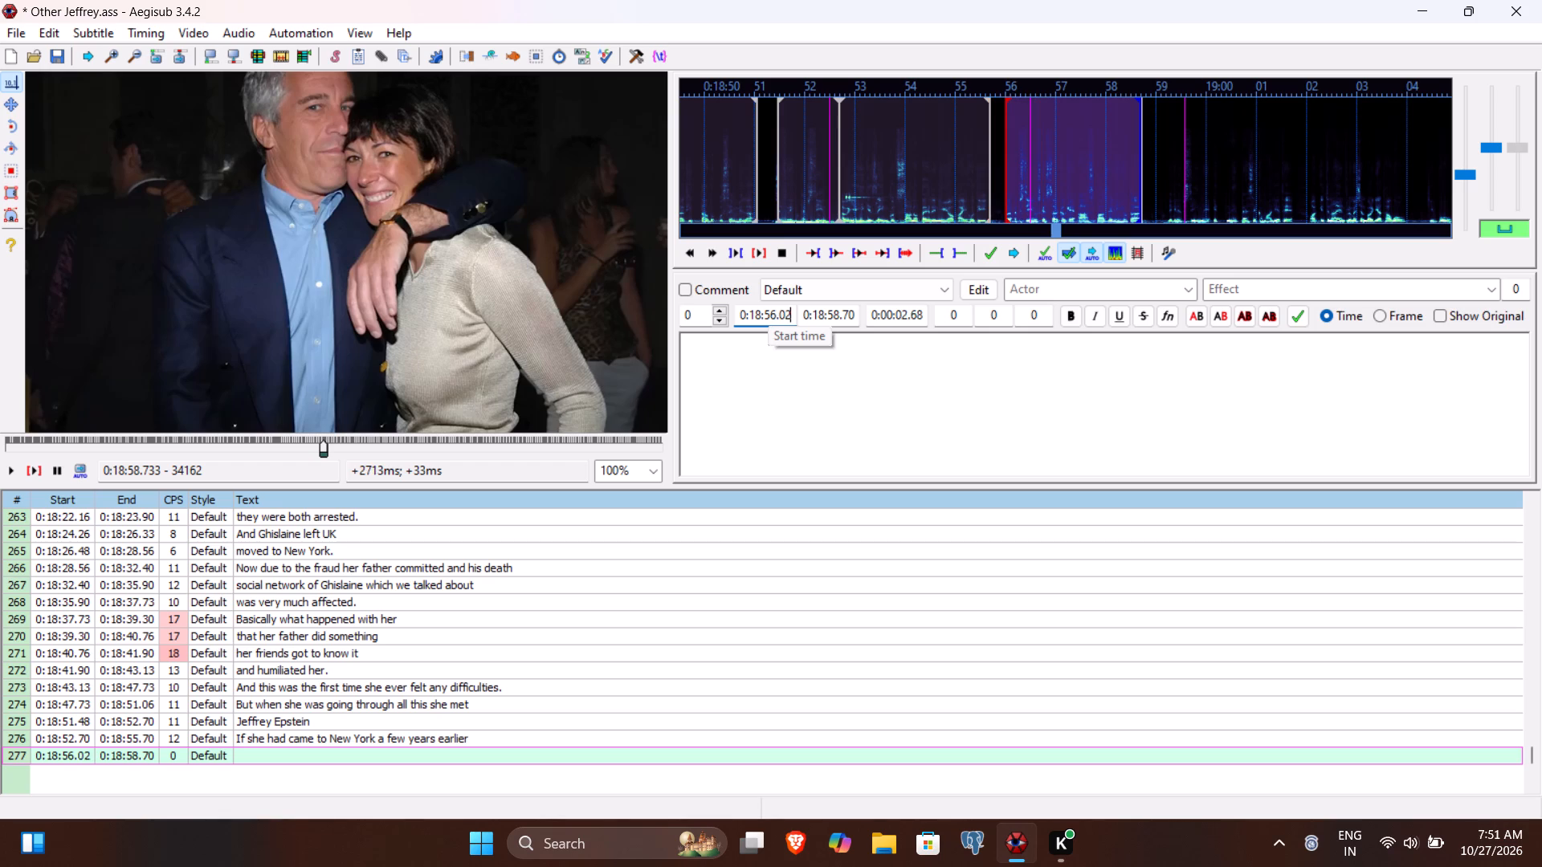
Enter "she would have nowhere near Epstein." as the text of line 277 and commit it.
left_click(763, 378)
type("she would have nowehre")
key("BackSpace")
key("BackSpace")
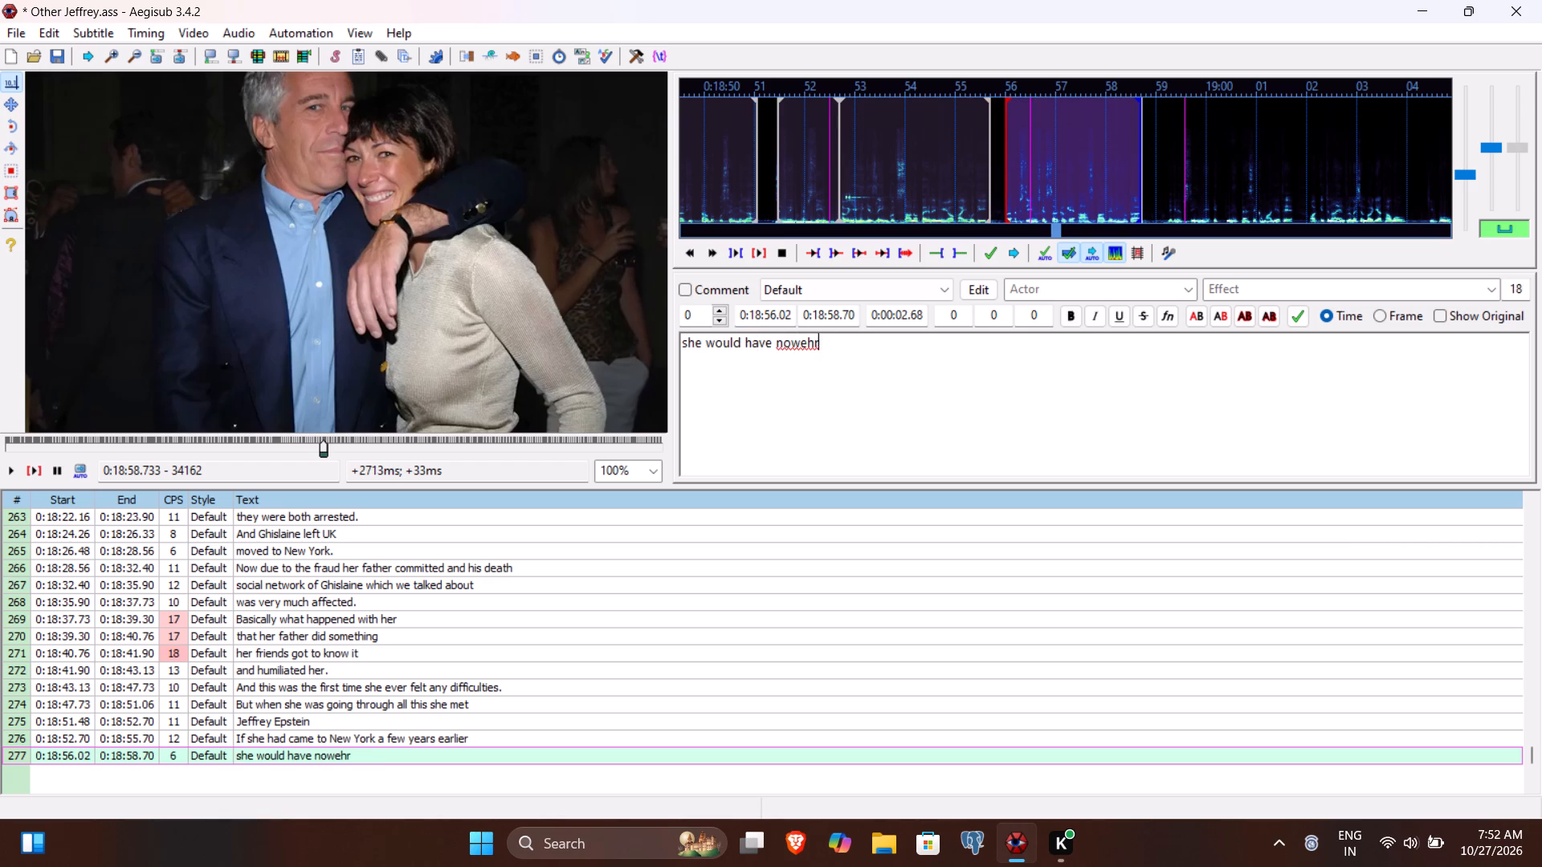
key("BackSpace")
key("BackSpace")
type("here ne")
key("a")
type("r Epstein")
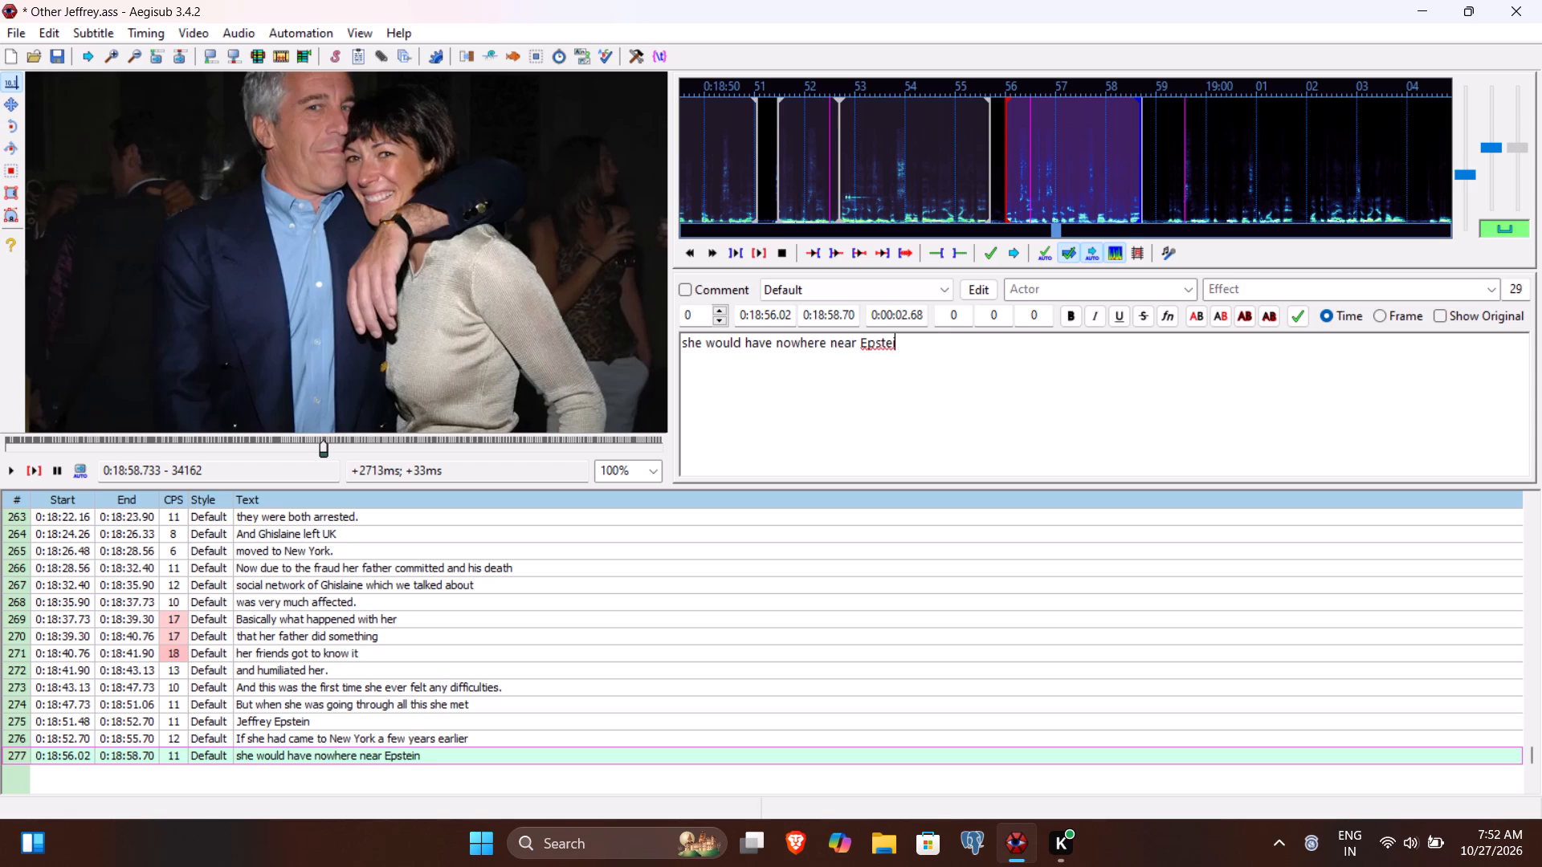
key("period")
key("Return")
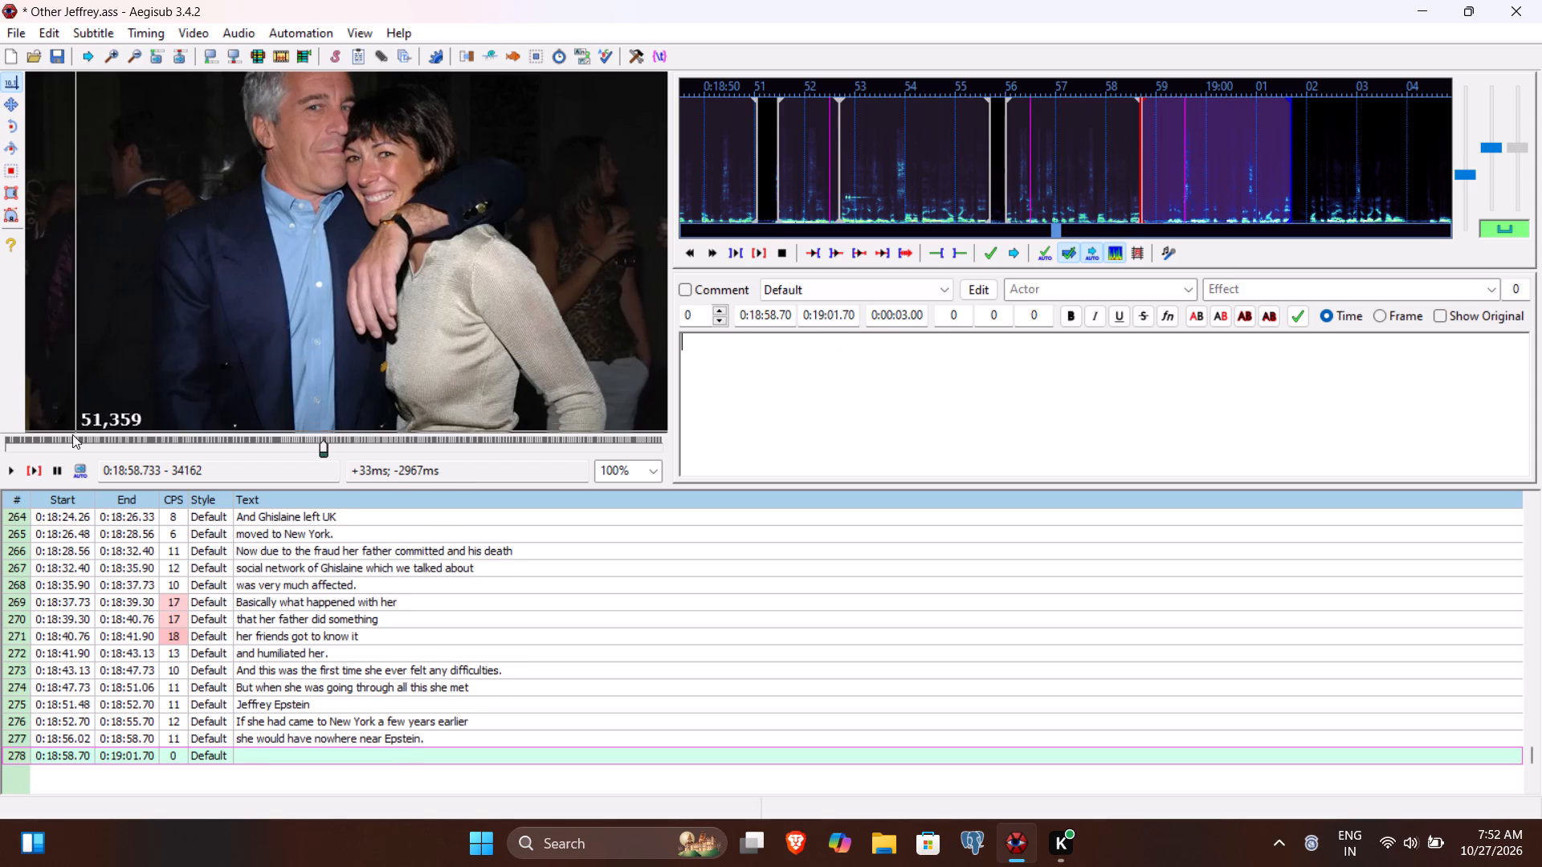
Play line 278 to find where the phrase begins and set its start time to 0:18:59.22.
left_click(31, 463)
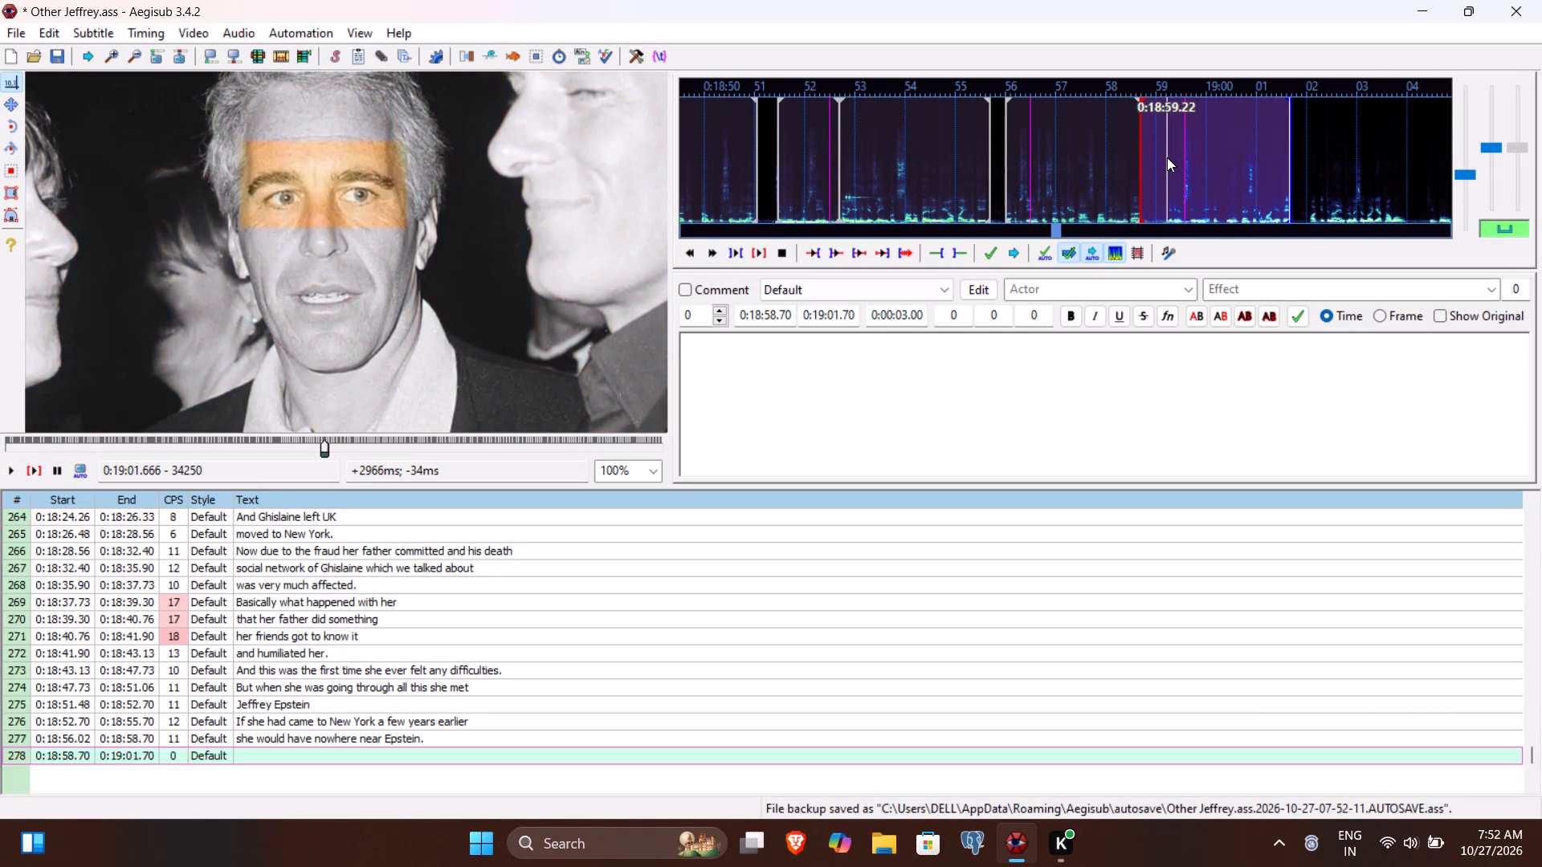
left_click(769, 315)
type("922")
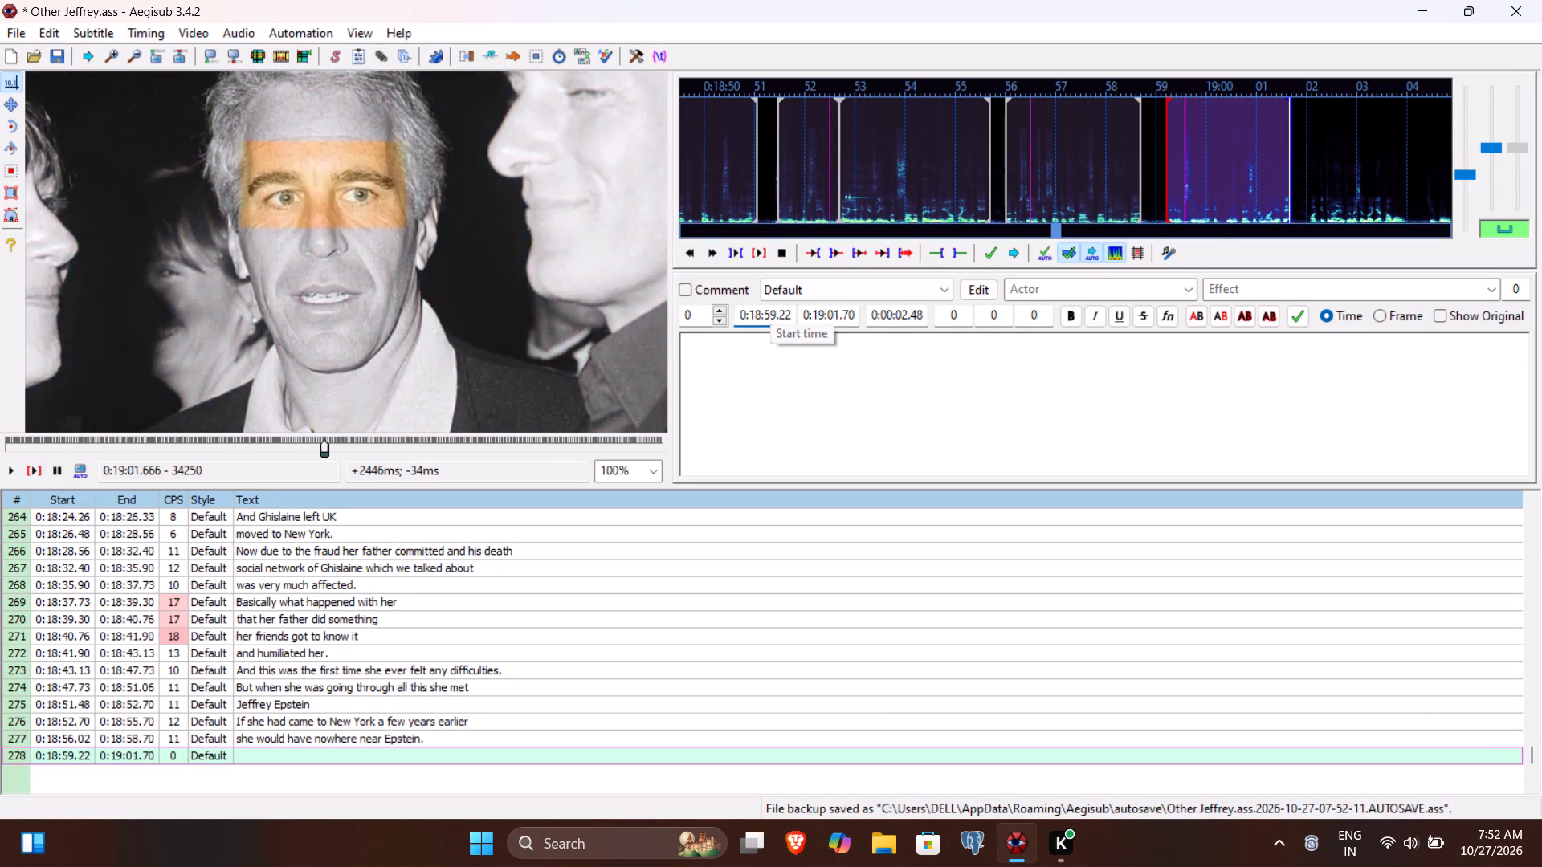
Enter "But Epstein had earned so much money" as the text of line 278 and commit it.
left_click(768, 372)
type("But Epstein had earned so much mo")
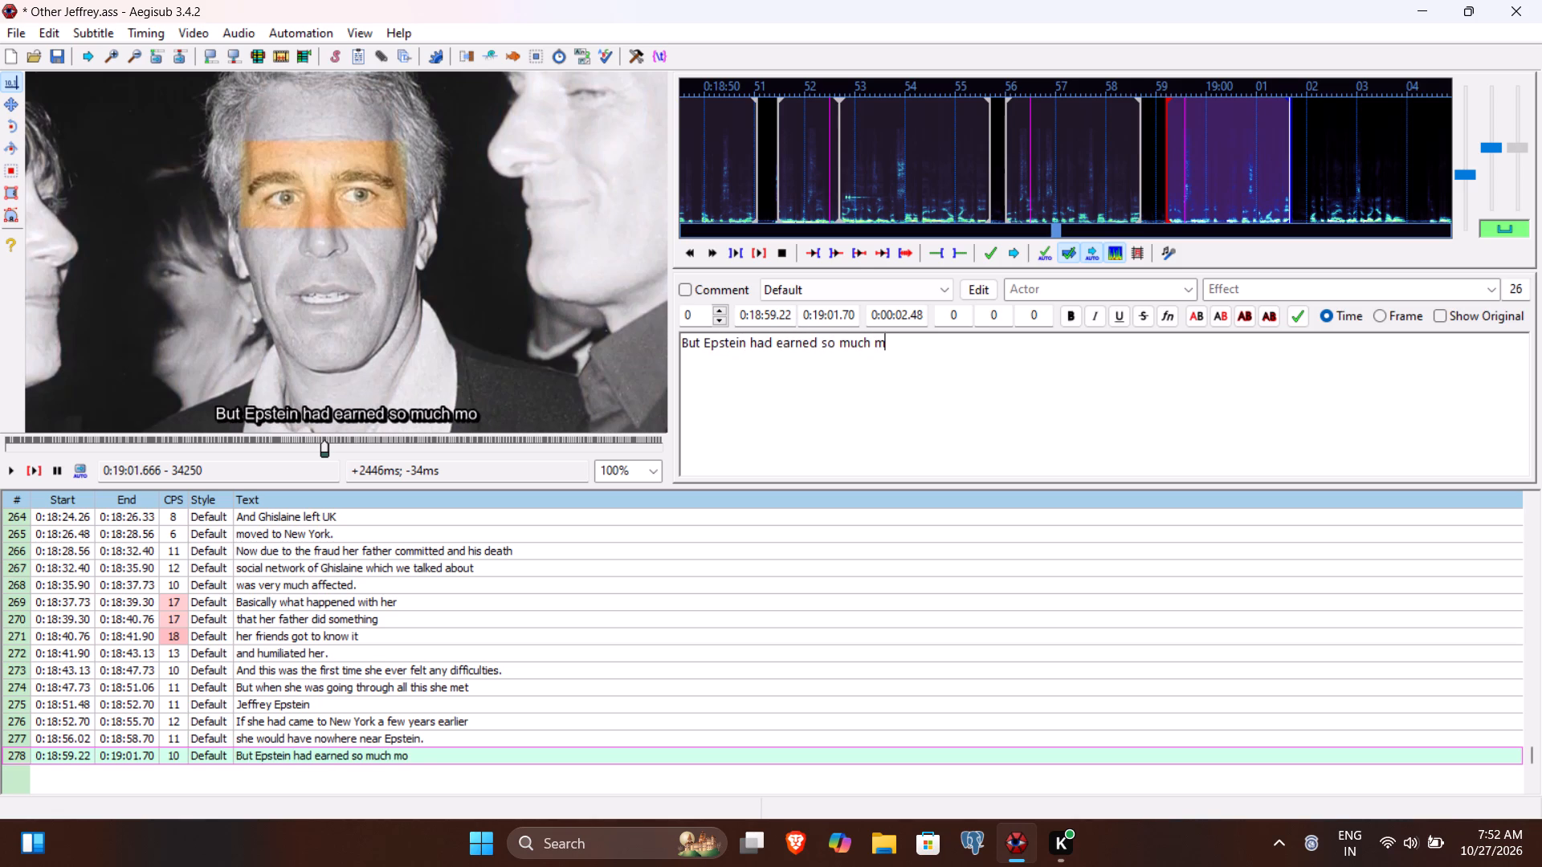
type("ney")
key("Return")
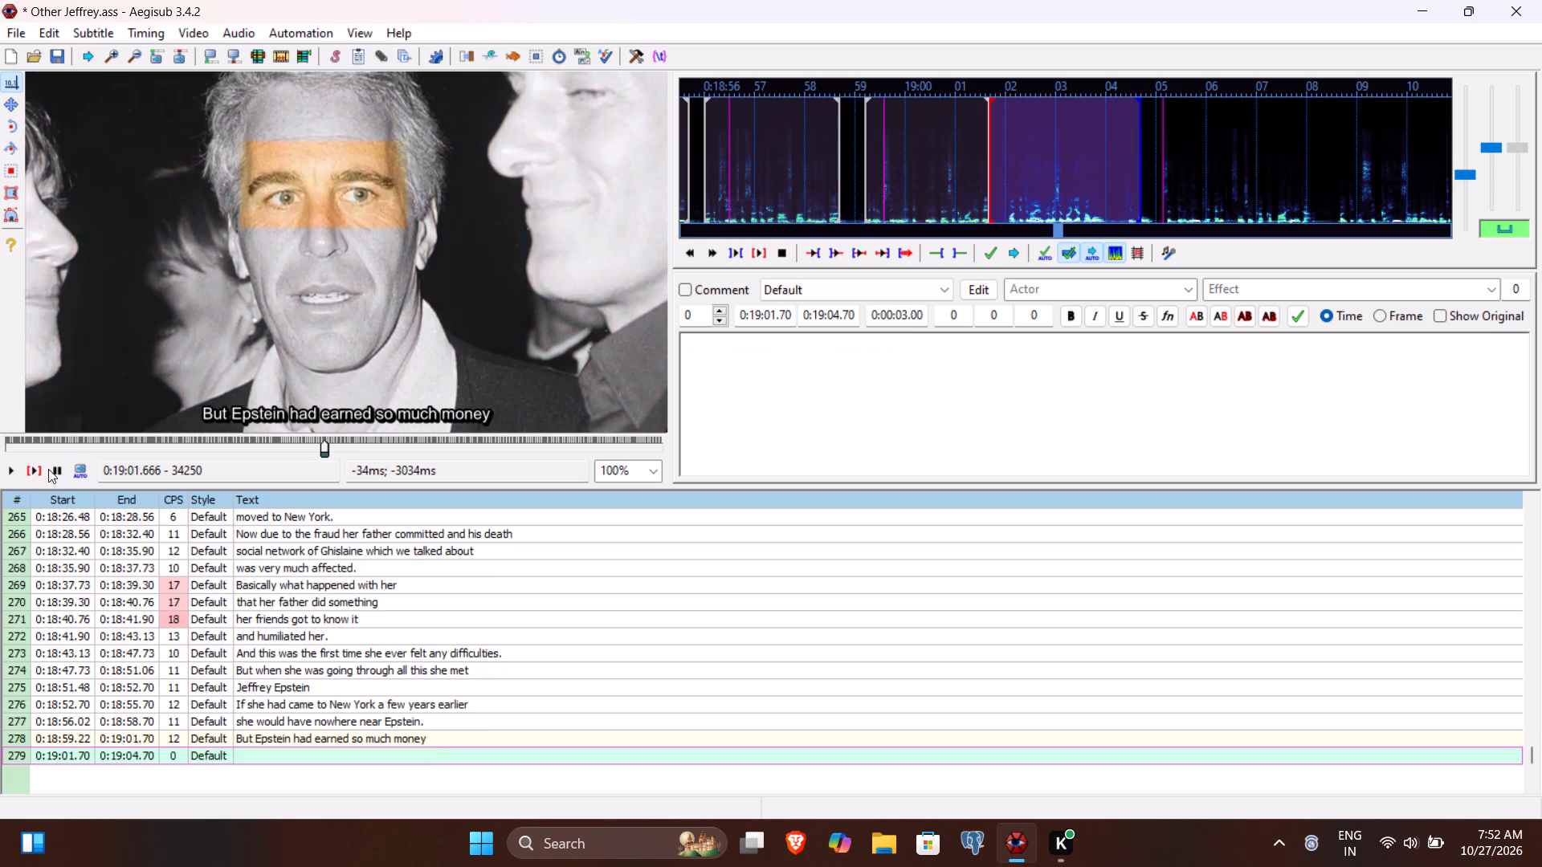
Play line 279 to find the phrase's bounds, and set its end time to 0:19:04.00 and start time to 0:19:02.10.
left_click(31, 469)
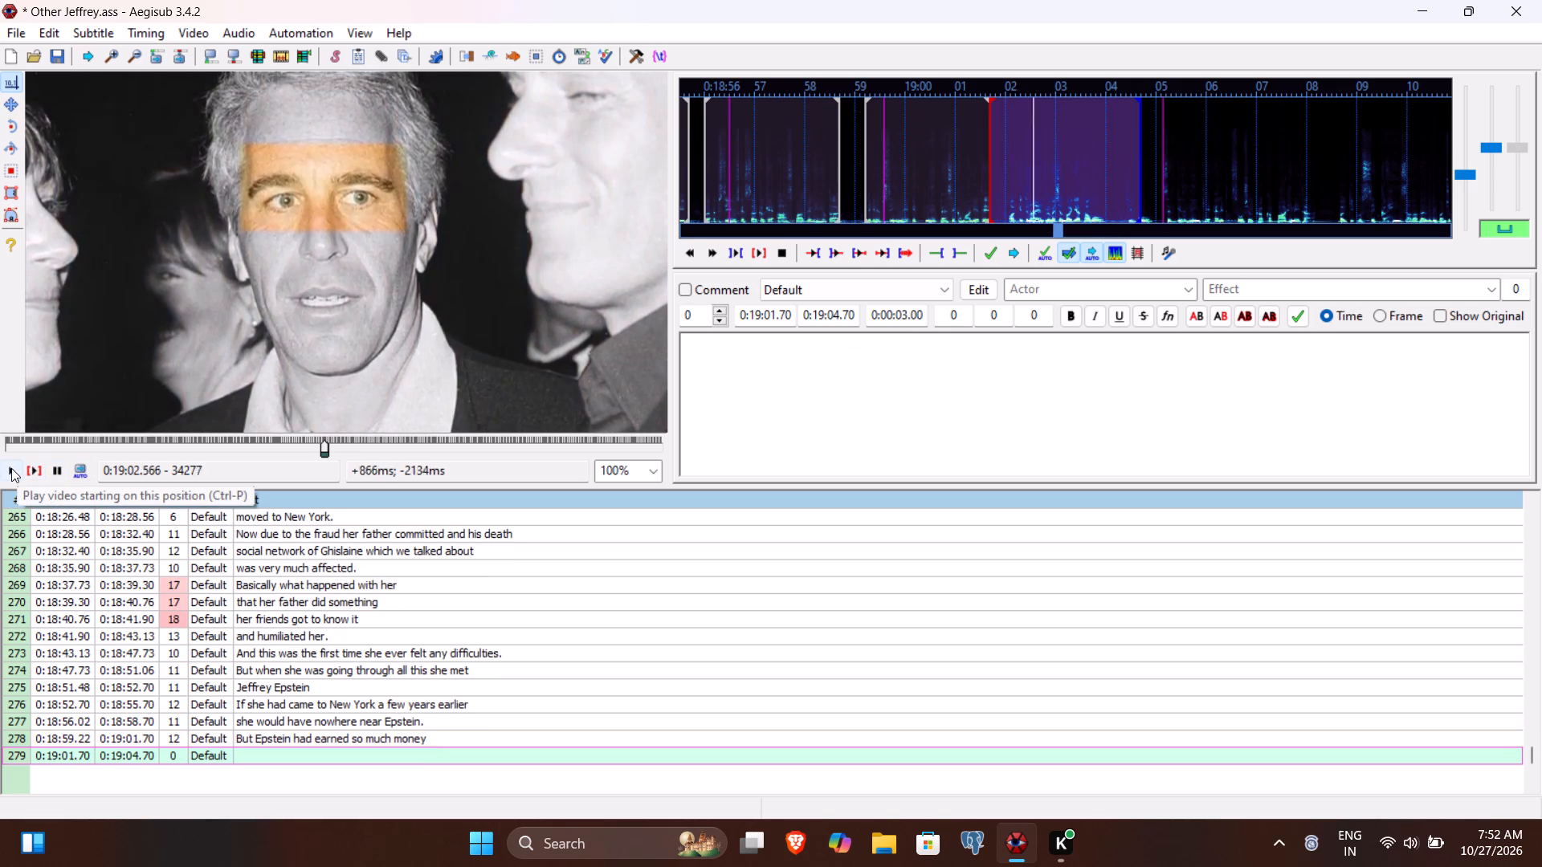
left_click(11, 468)
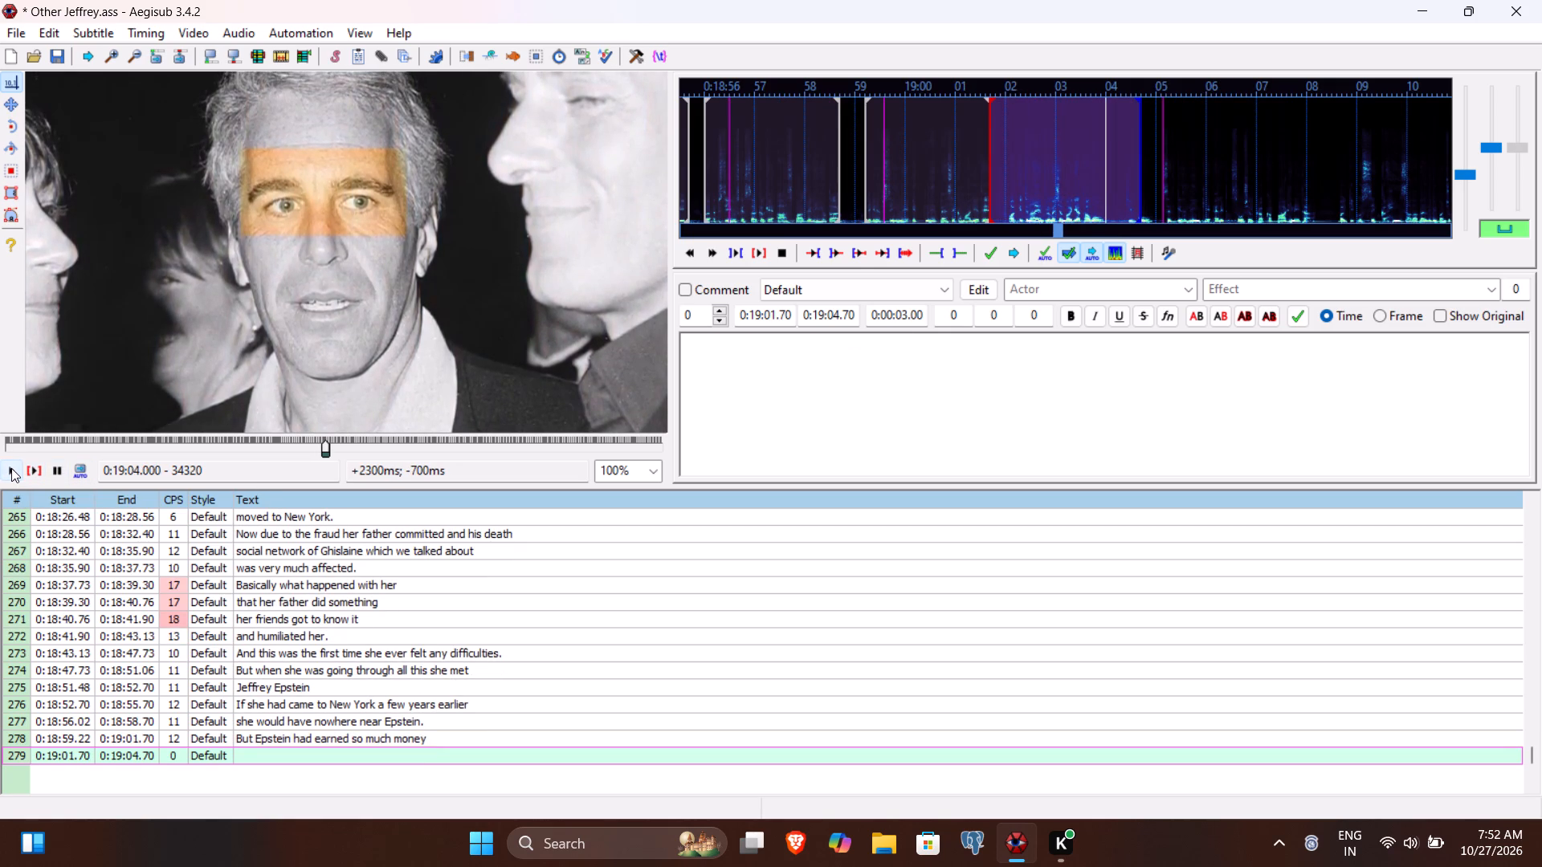
left_click(839, 320)
key("0")
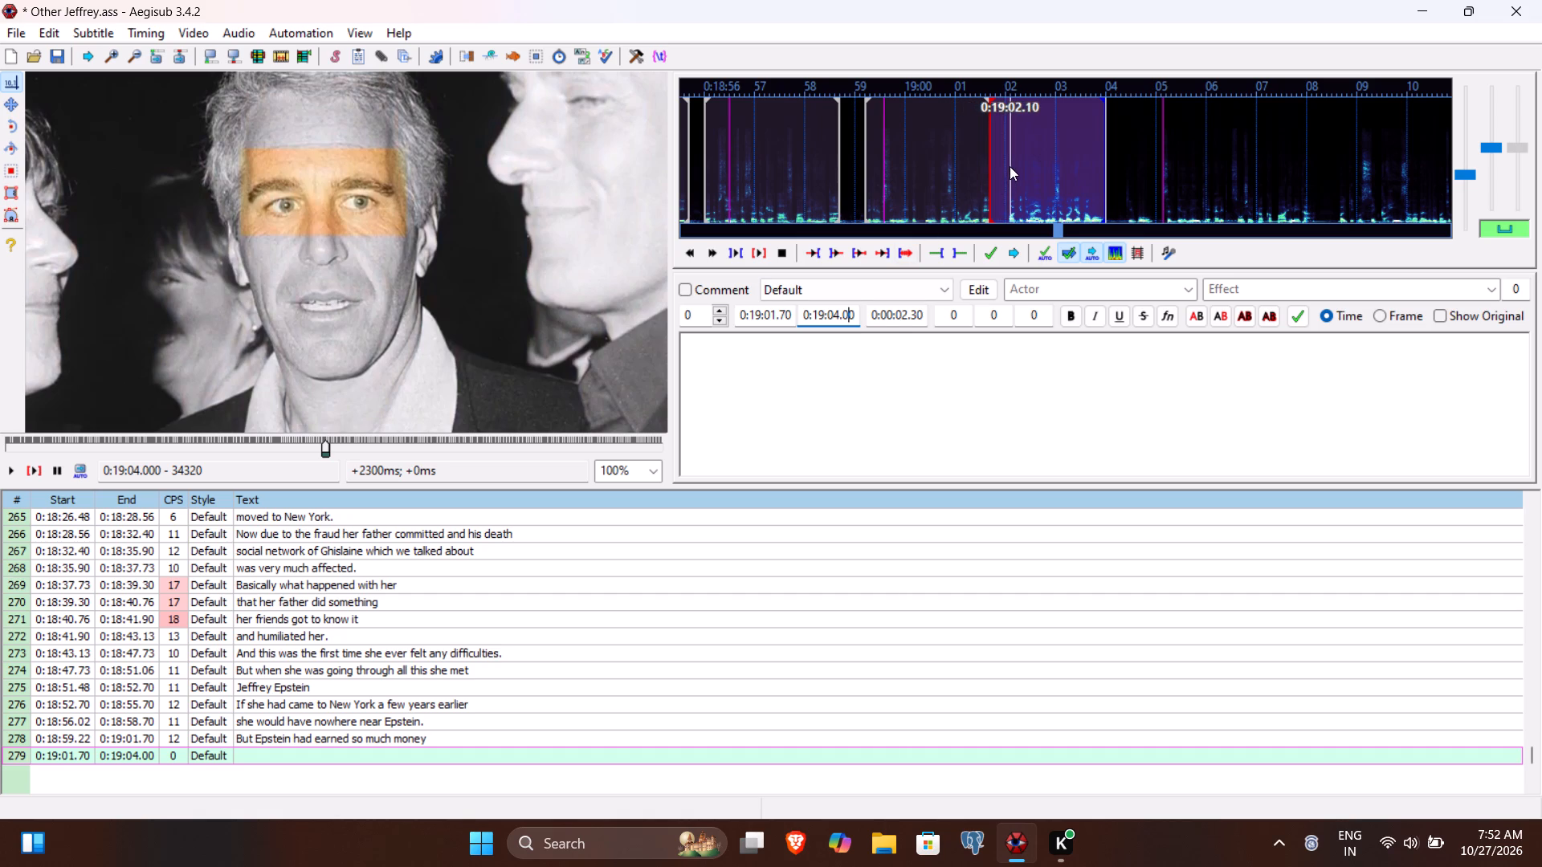
left_click(767, 320)
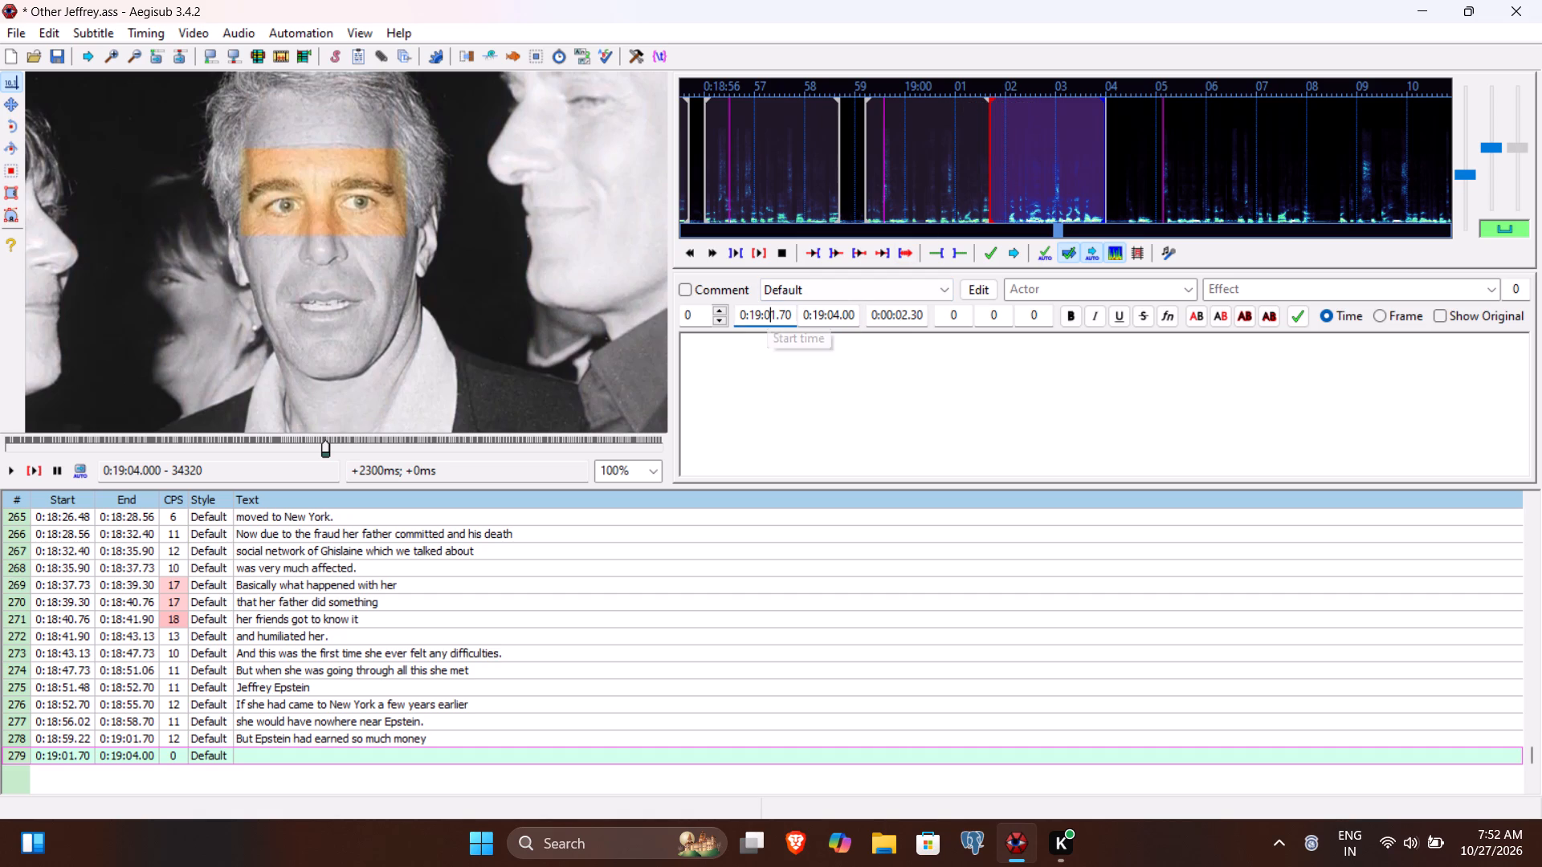
type("210")
Enter "and was so much influential," as the text of line 279 and commit it.
left_click(734, 409)
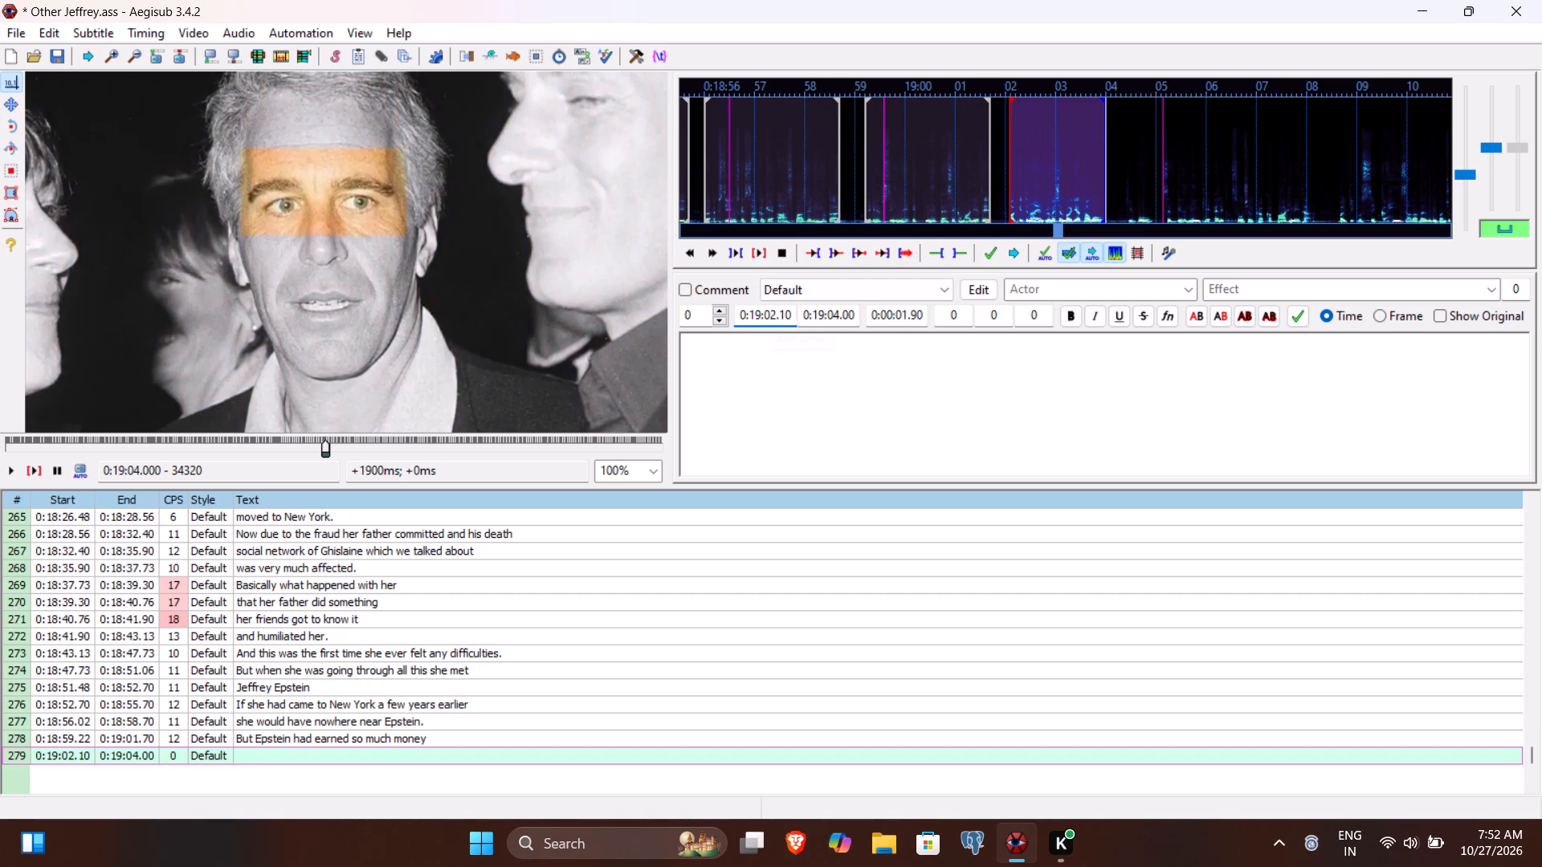
type("and was so much influential")
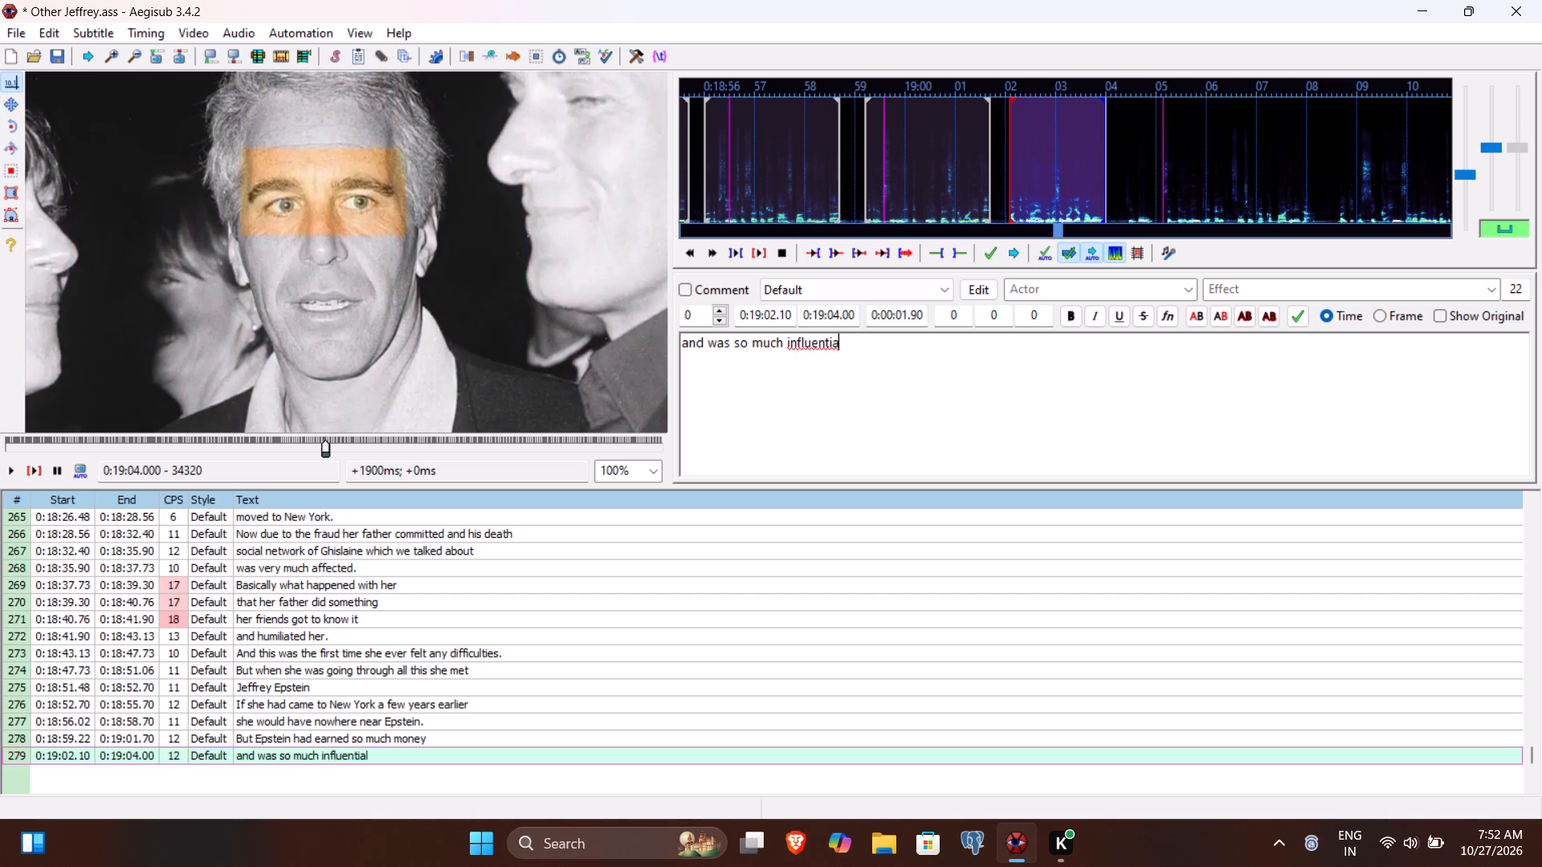
key("comma")
key("Return")
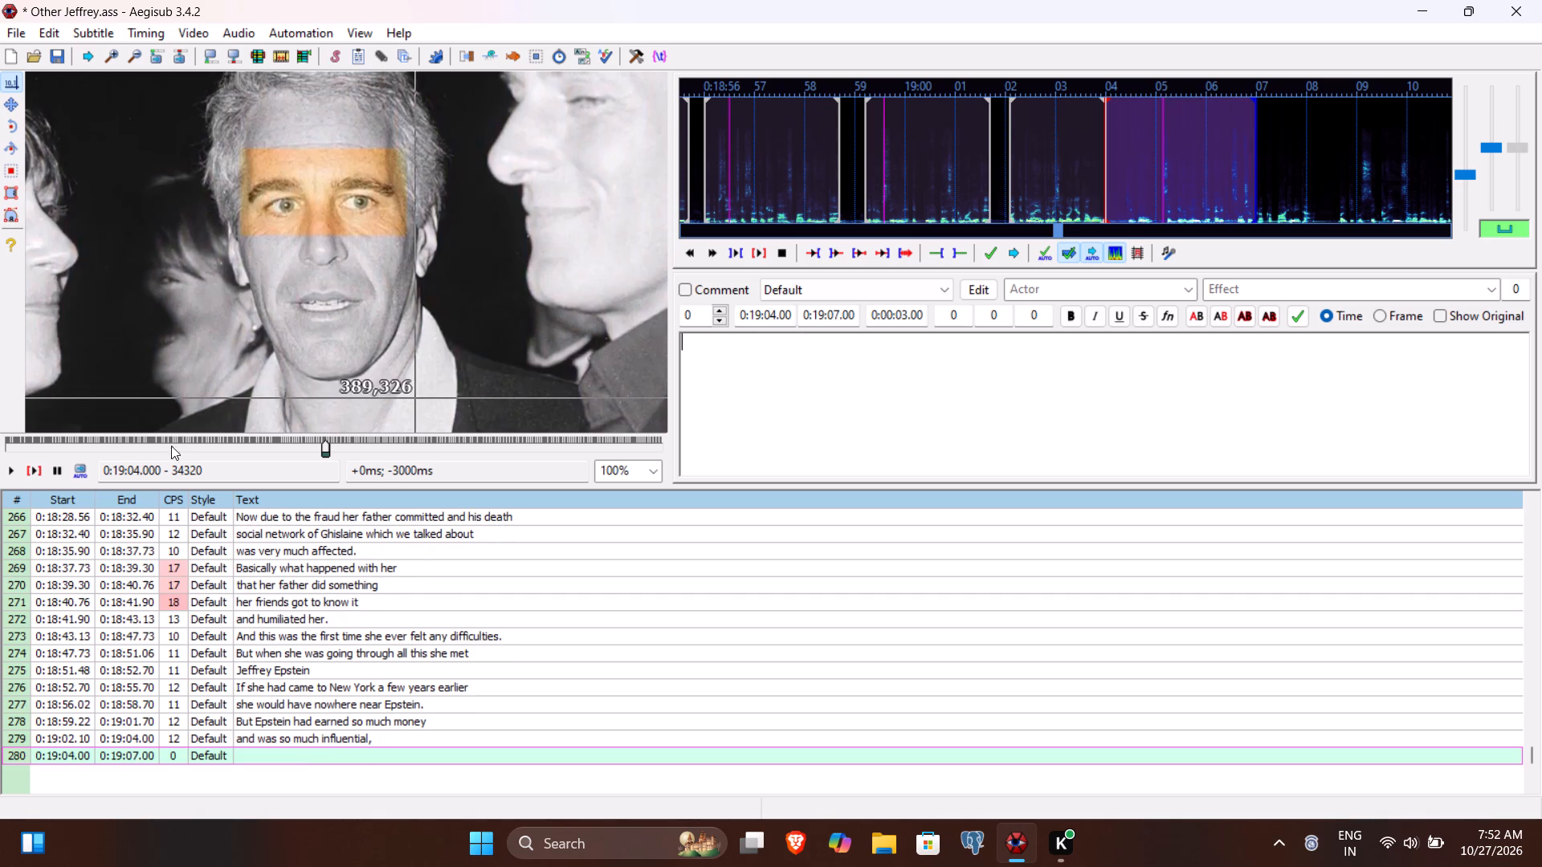
Play line 280 and past its end to find the phrase's bounds, and set its end time to 0:19:08.20 and start time to 0:19:04.42.
left_click(31, 470)
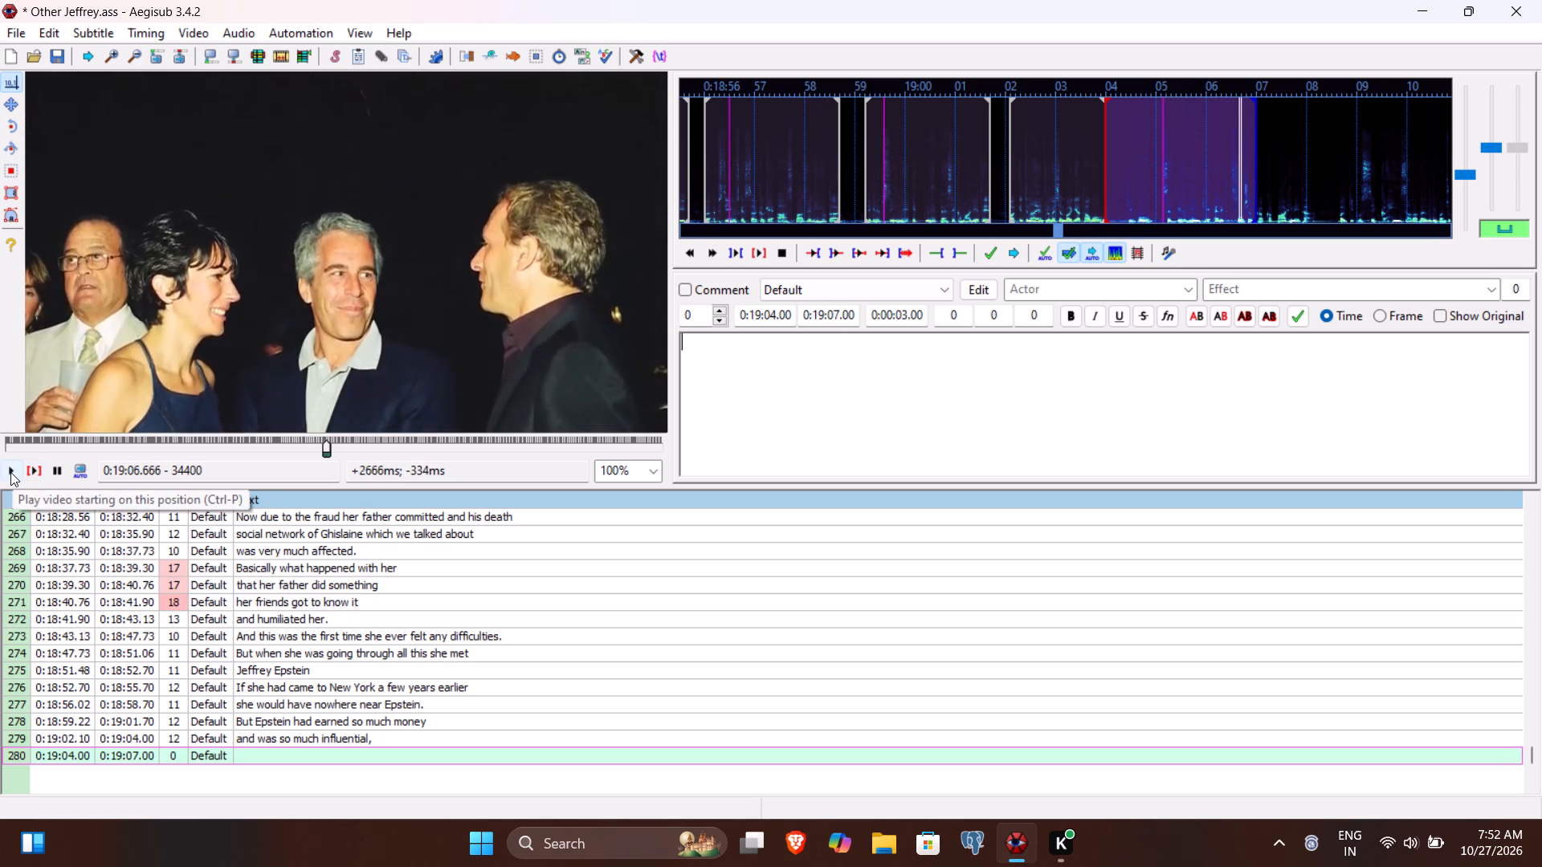
left_click(10, 472)
left_click(10, 472)
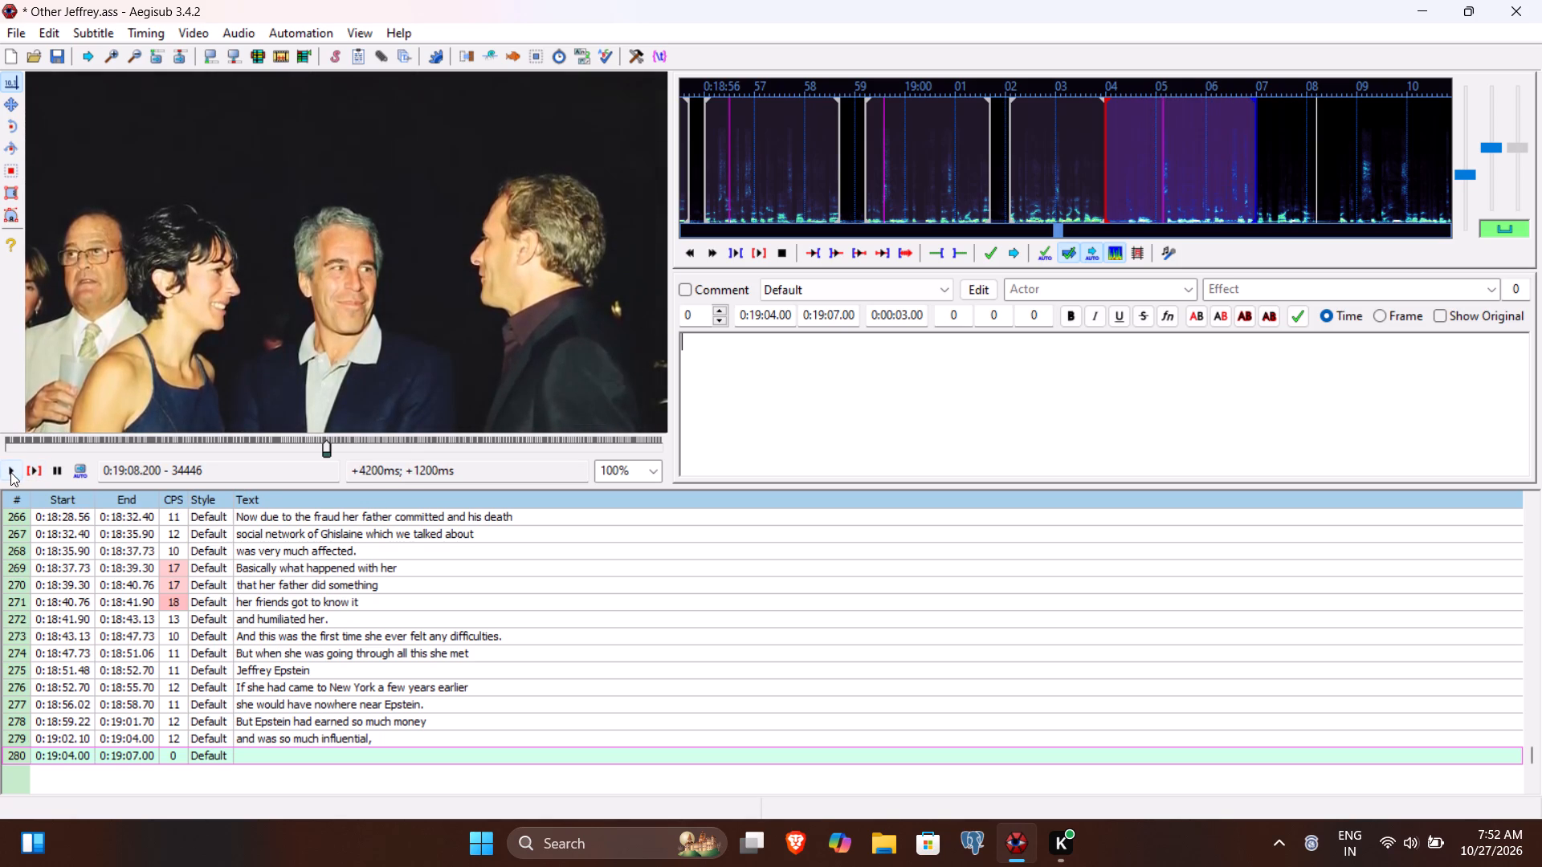
left_click(837, 310)
key("BackSpace")
type("82")
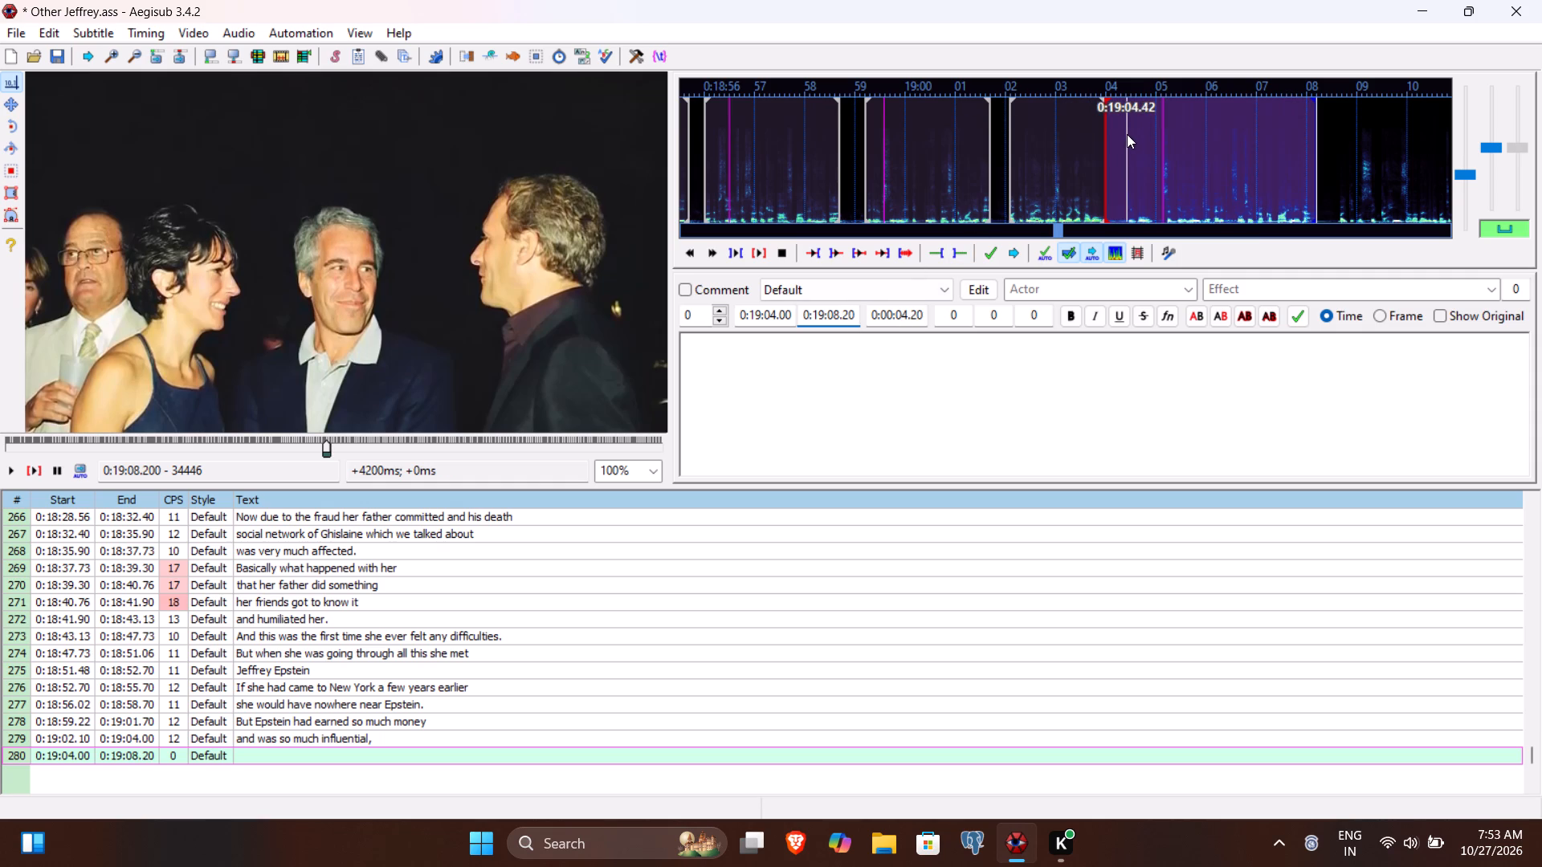
left_click(778, 318)
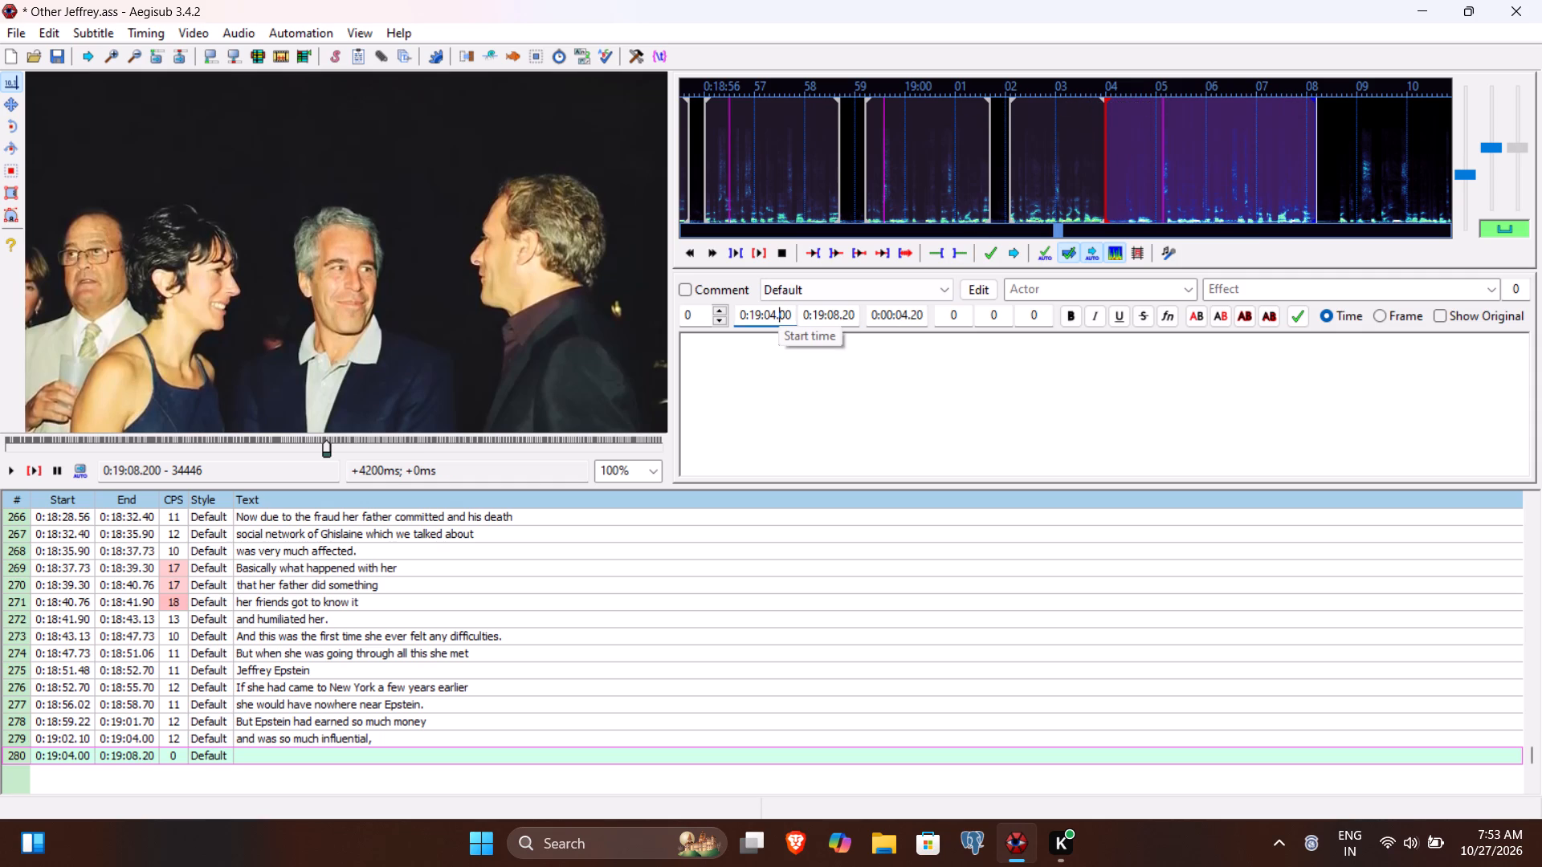
type("42")
Enter "that he wasn't just a part of Ghislaine's social circle" as the text of line 280 and commit it.
left_click(764, 417)
type("that he wasn't just a part of Gh")
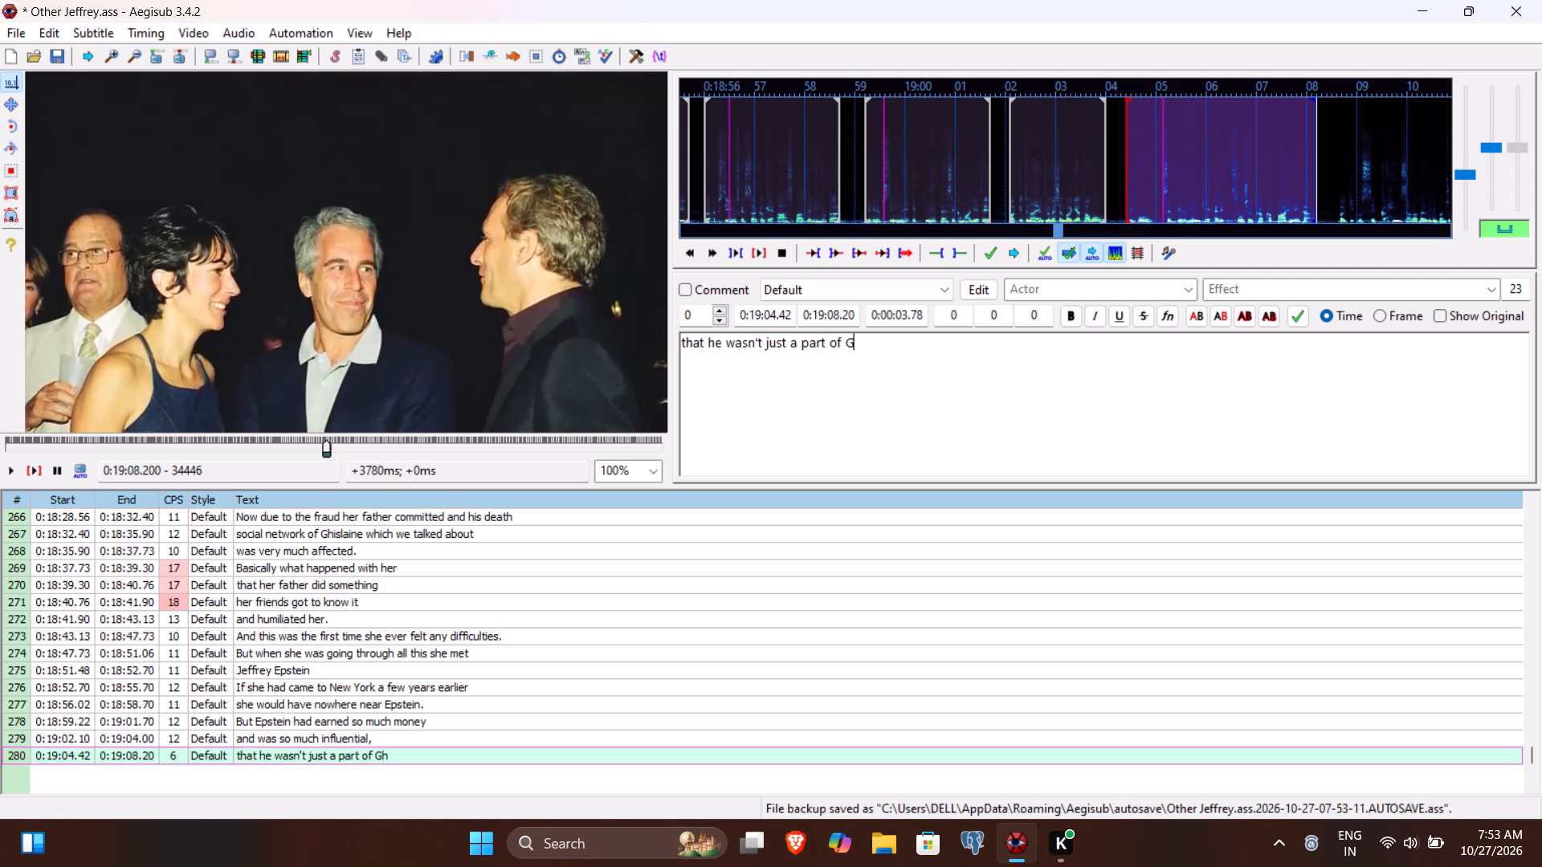
type("islaine")
type("'s social s")
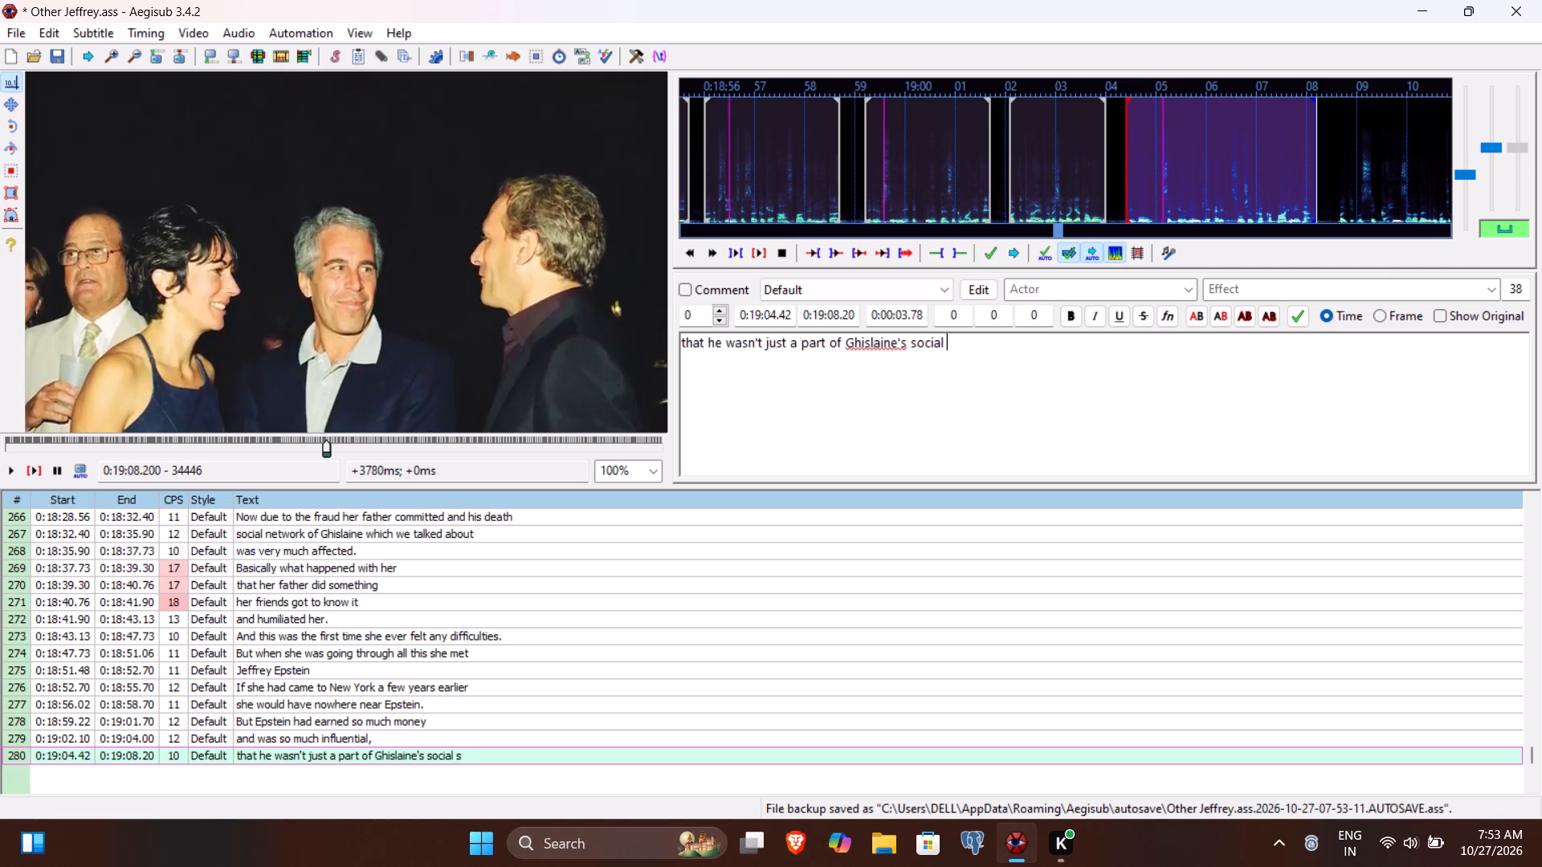
key("BackSpace")
type("circle")
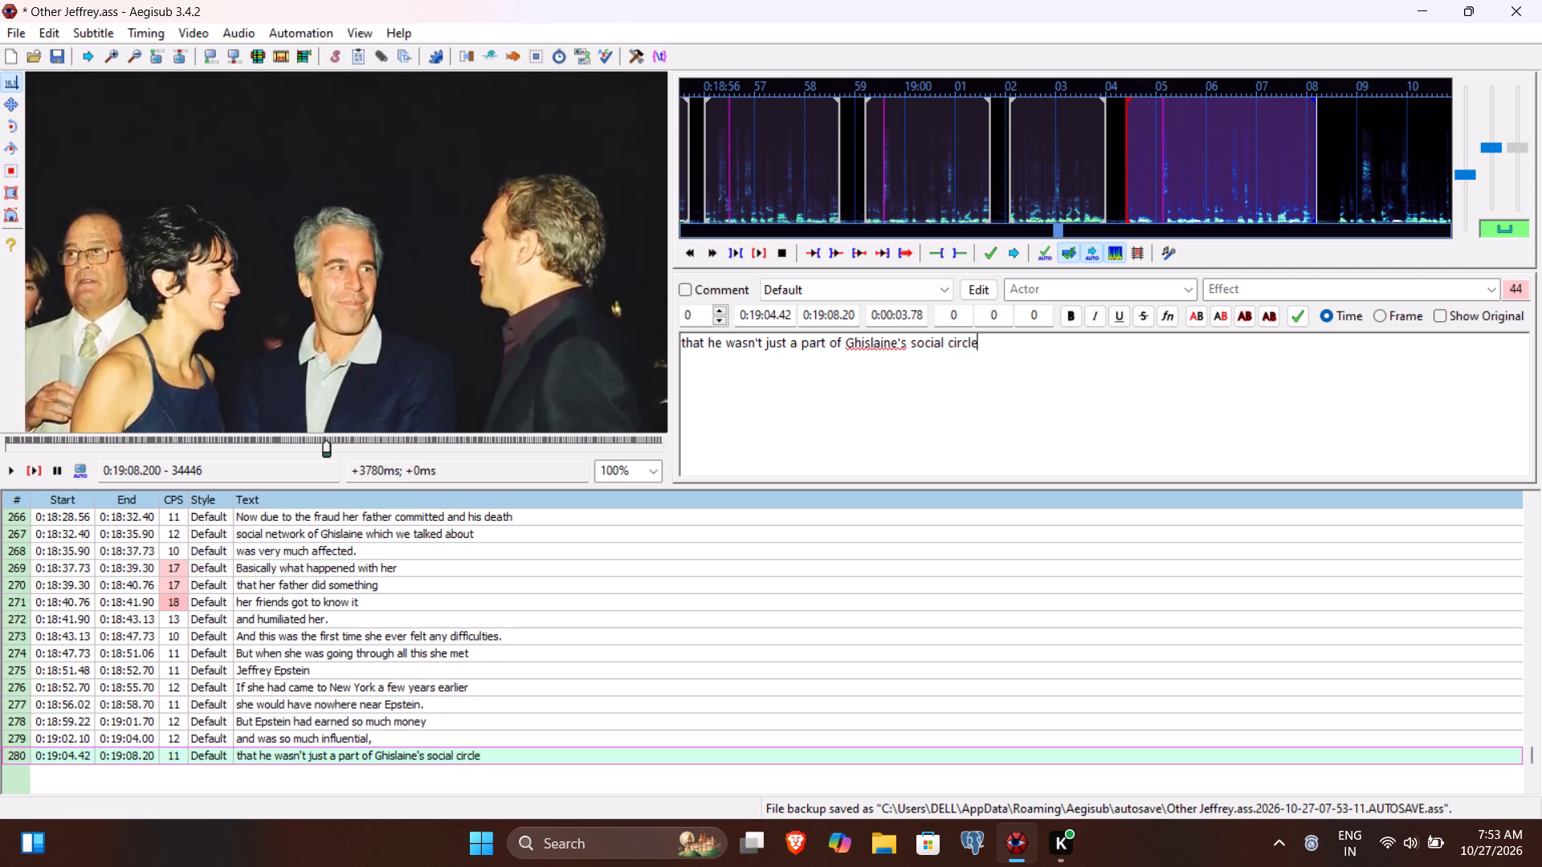
key("Return")
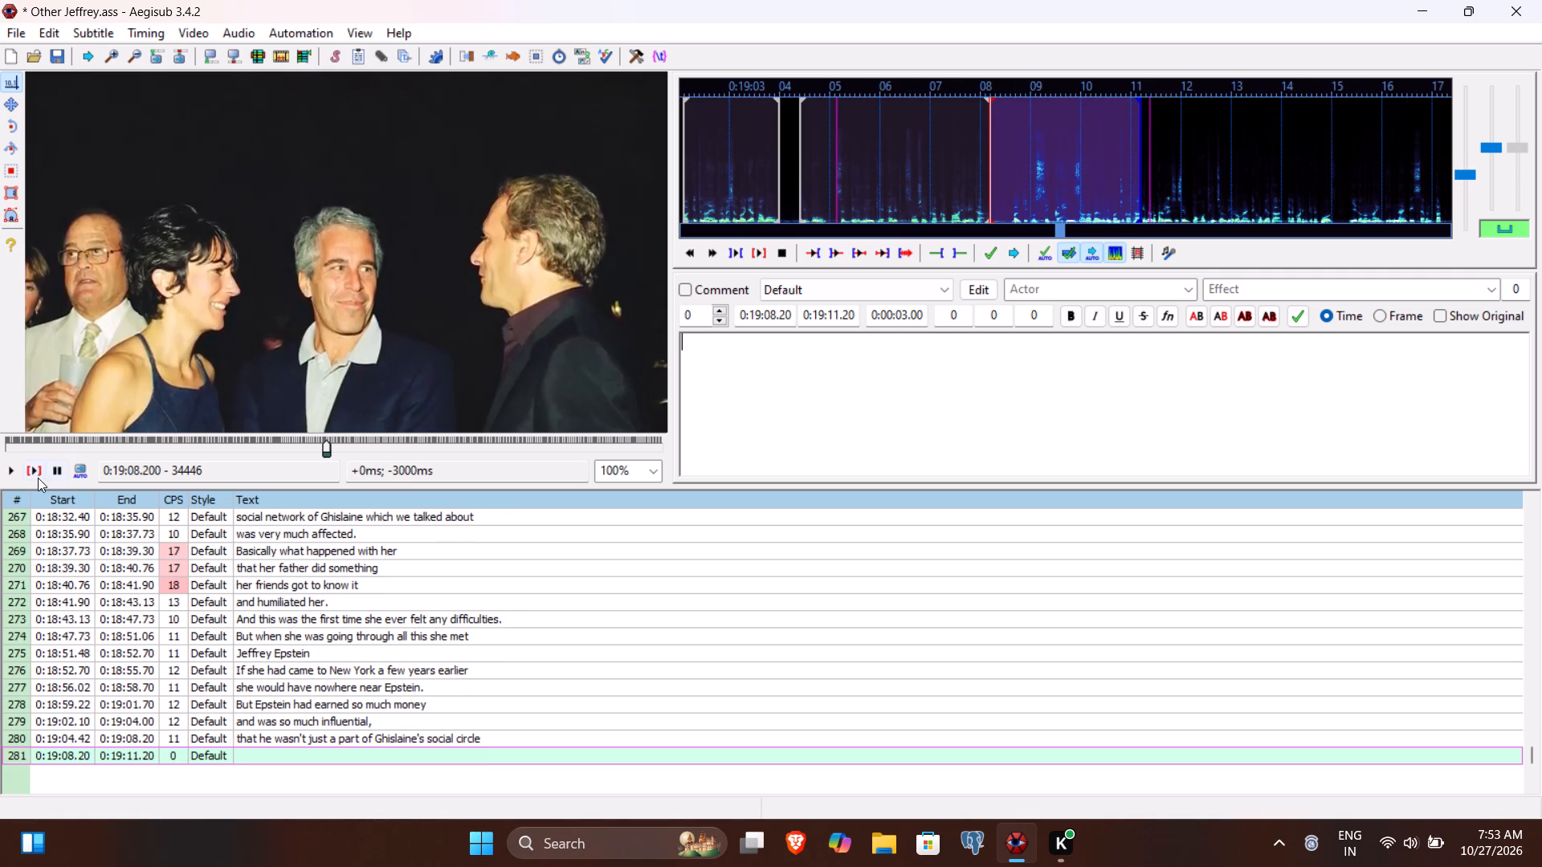
Play line 281 and enter "but was also far more wealthy than her." as its text.
left_click(33, 467)
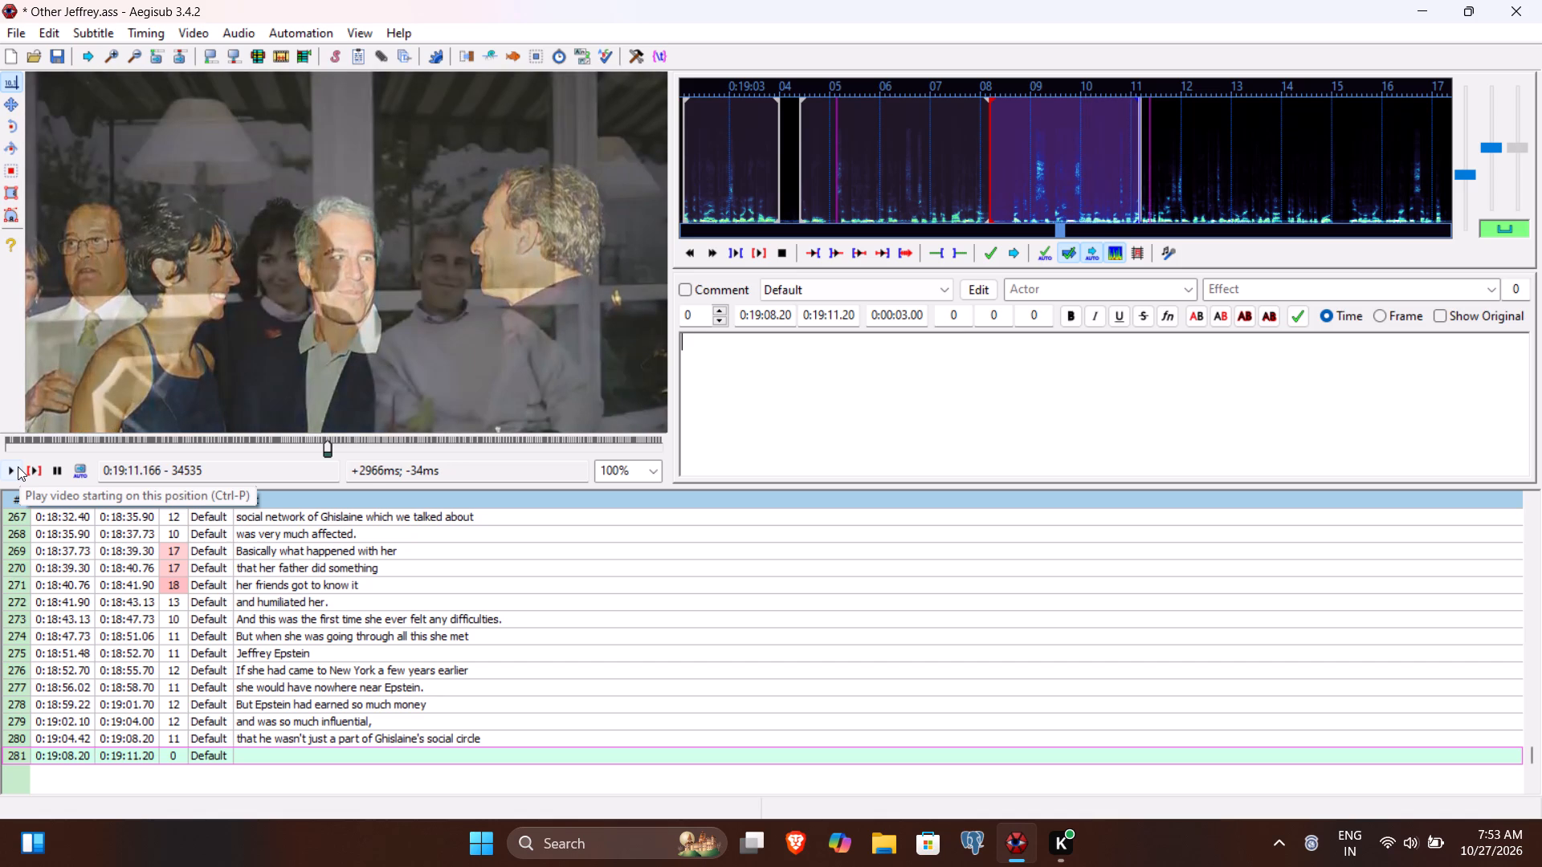
type("but was also far more wealthy thna")
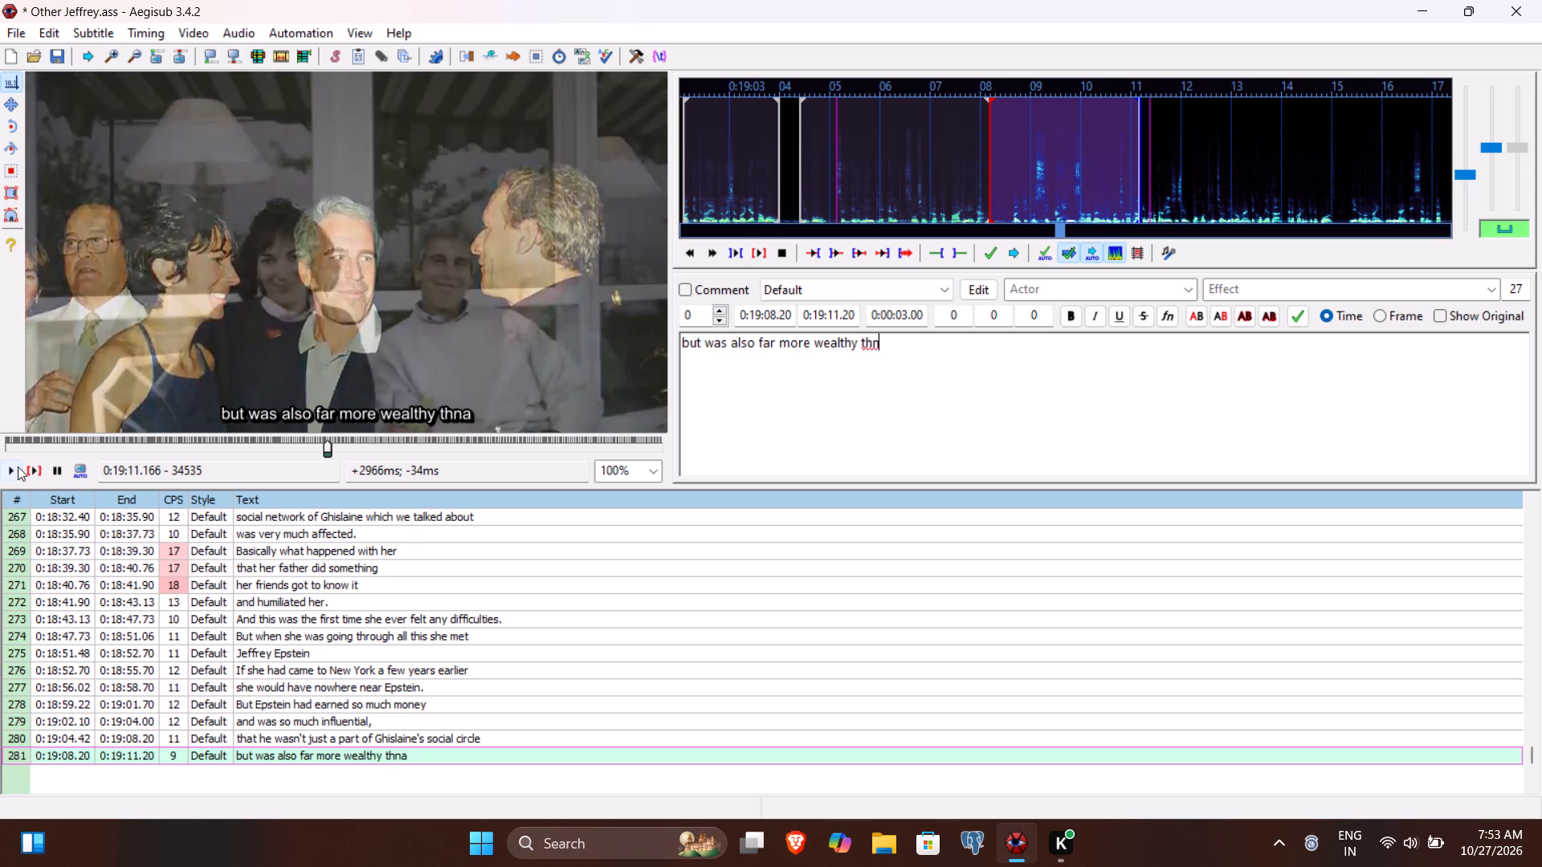
key("BackSpace")
key("BackSpace")
type("an her")
key("space")
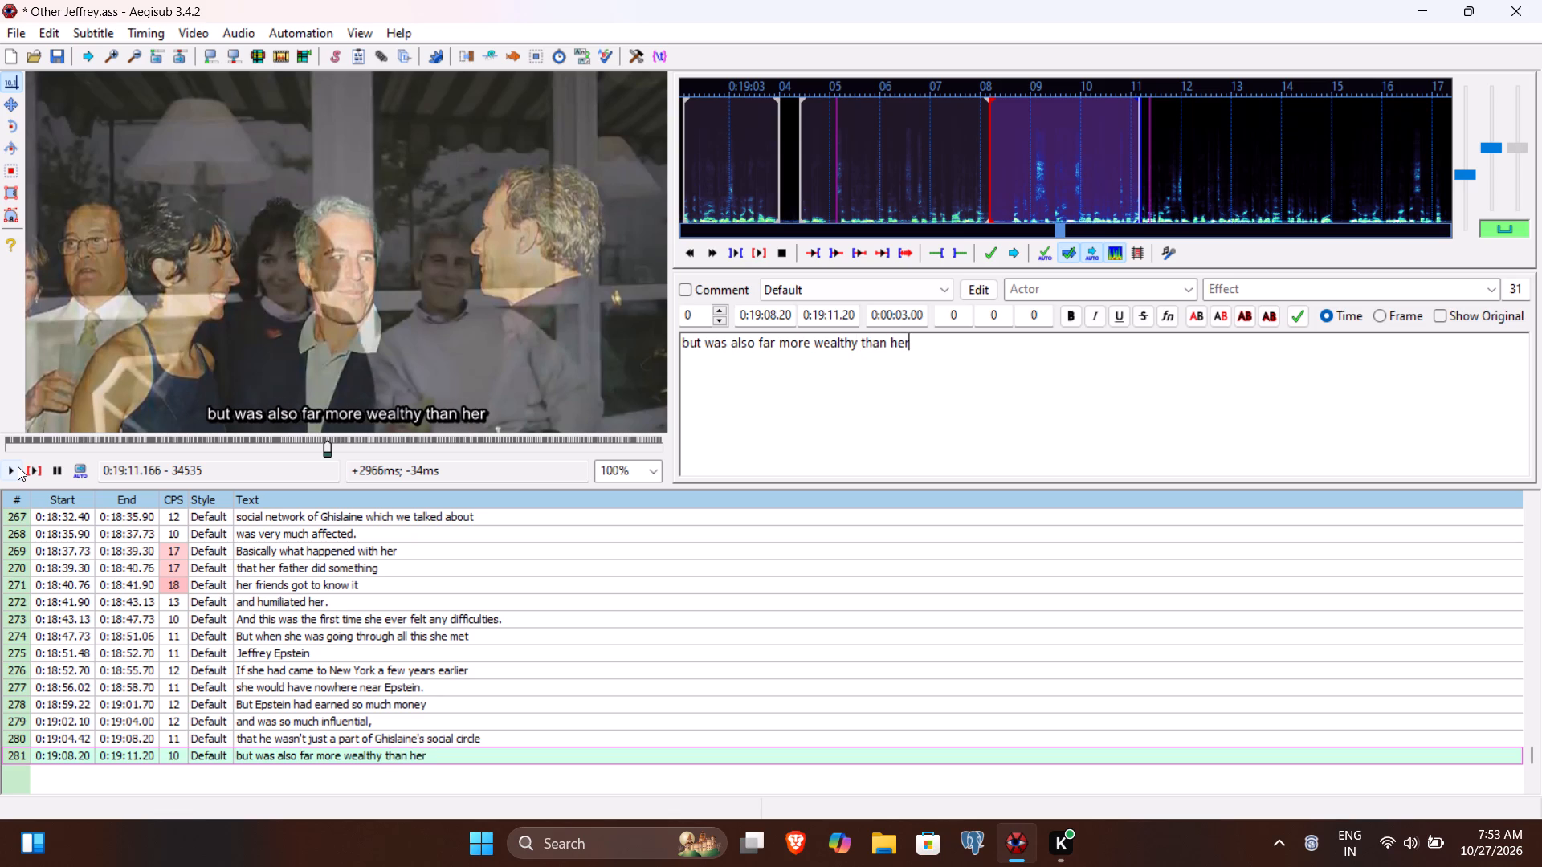
key("BackSpace")
key("period")
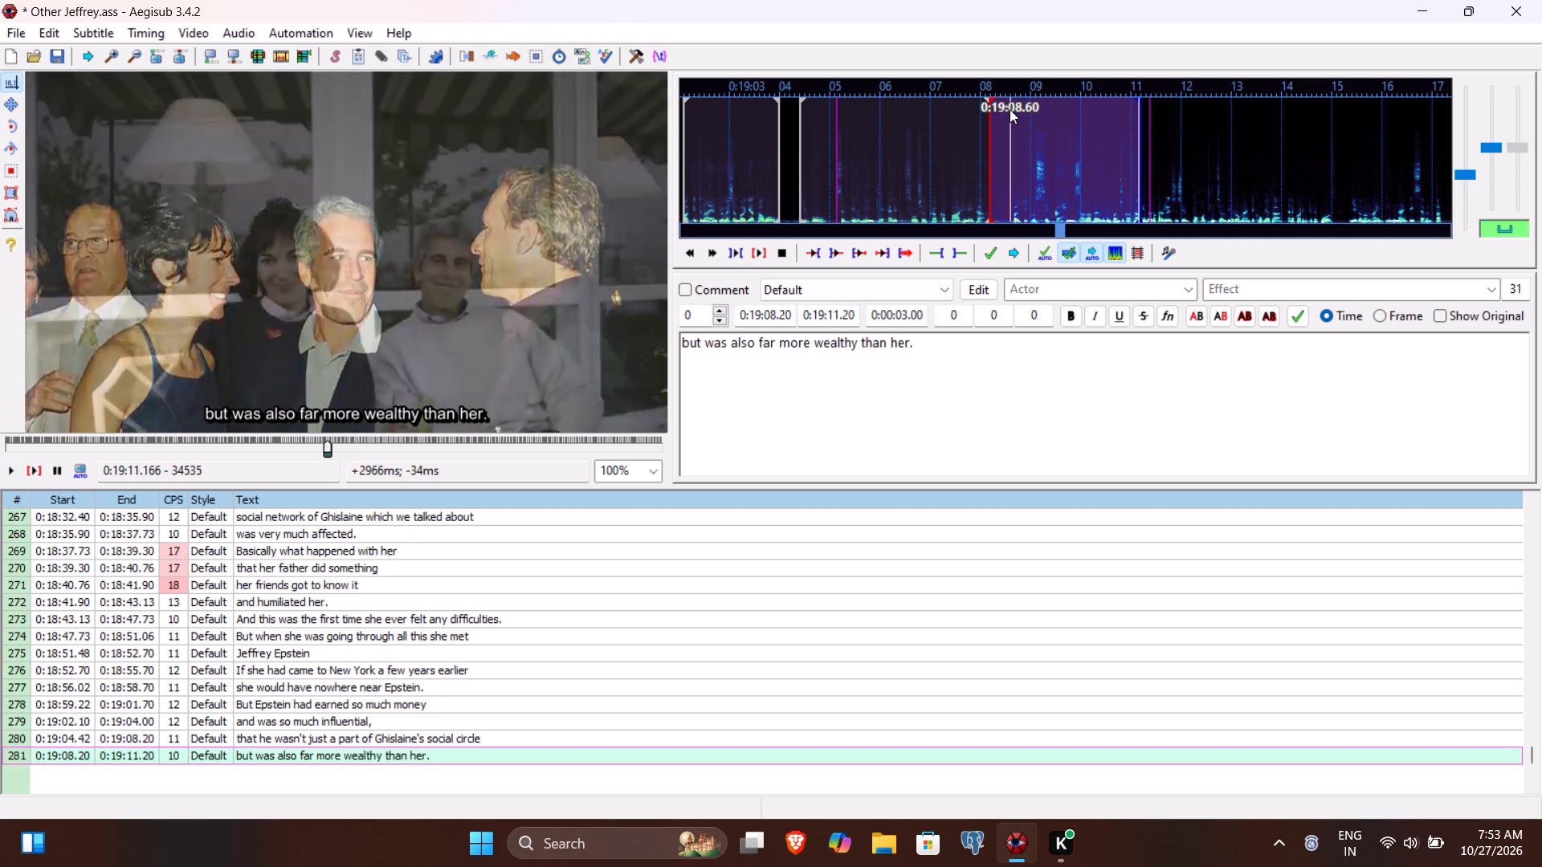
Set the start time of line 281 to 0:19:08.60 and commit the line.
left_click(779, 320)
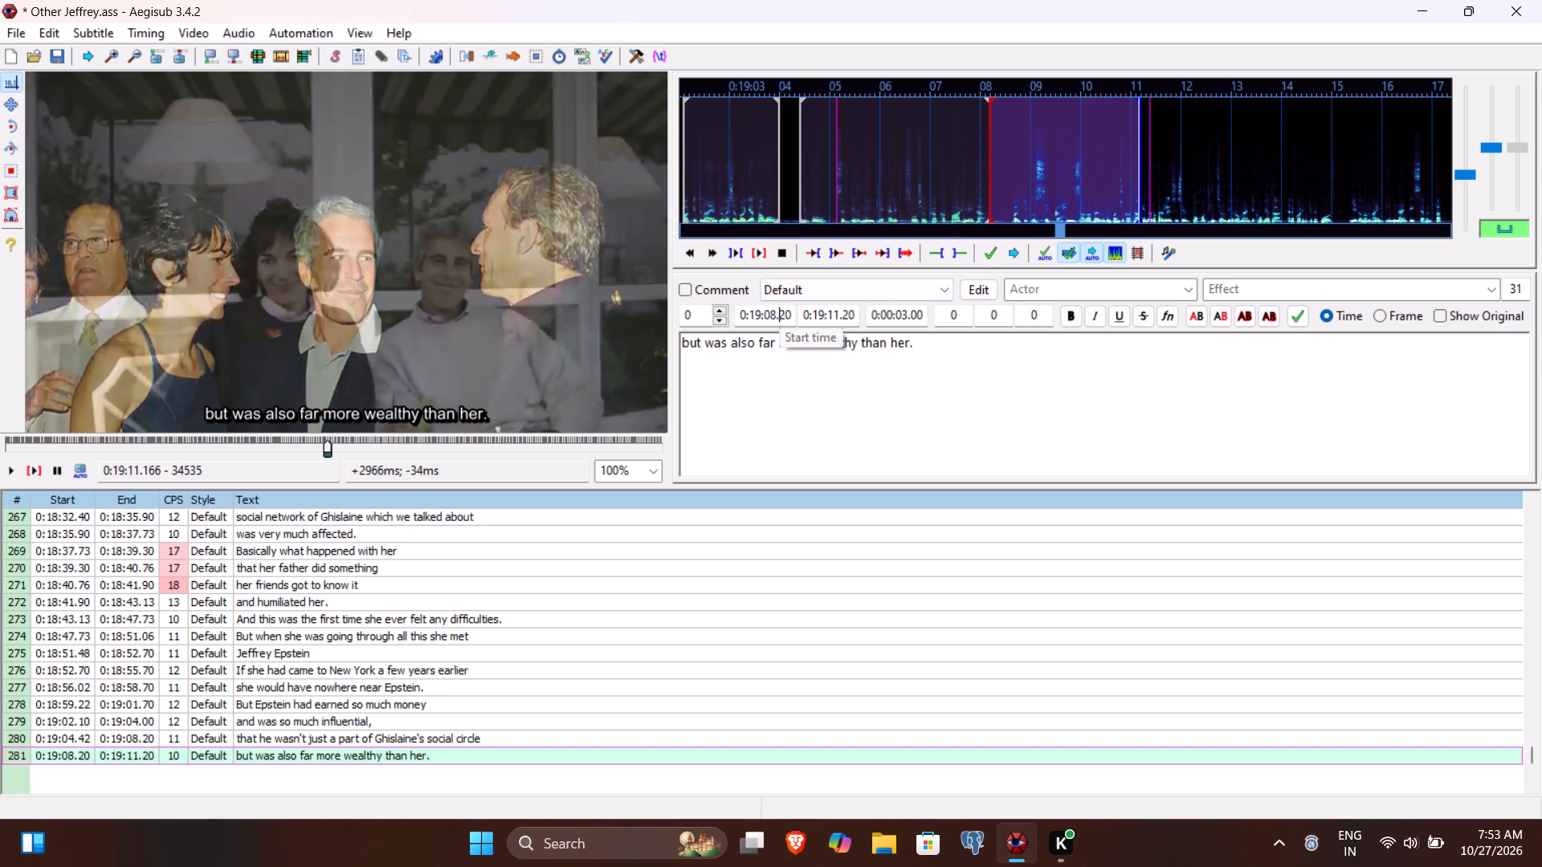
key("6")
left_click(970, 405)
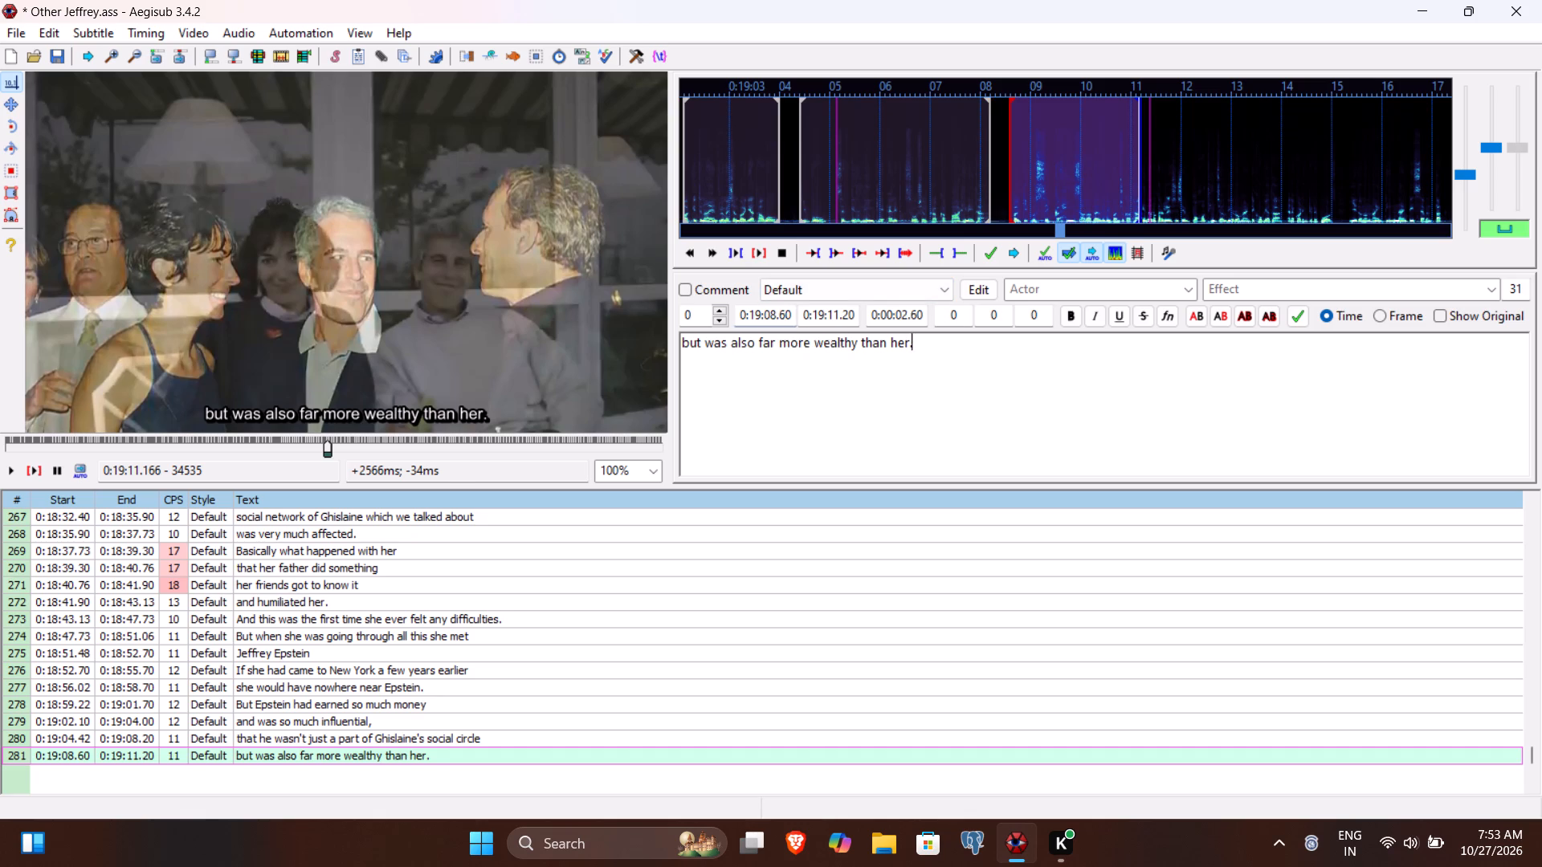
key("Return")
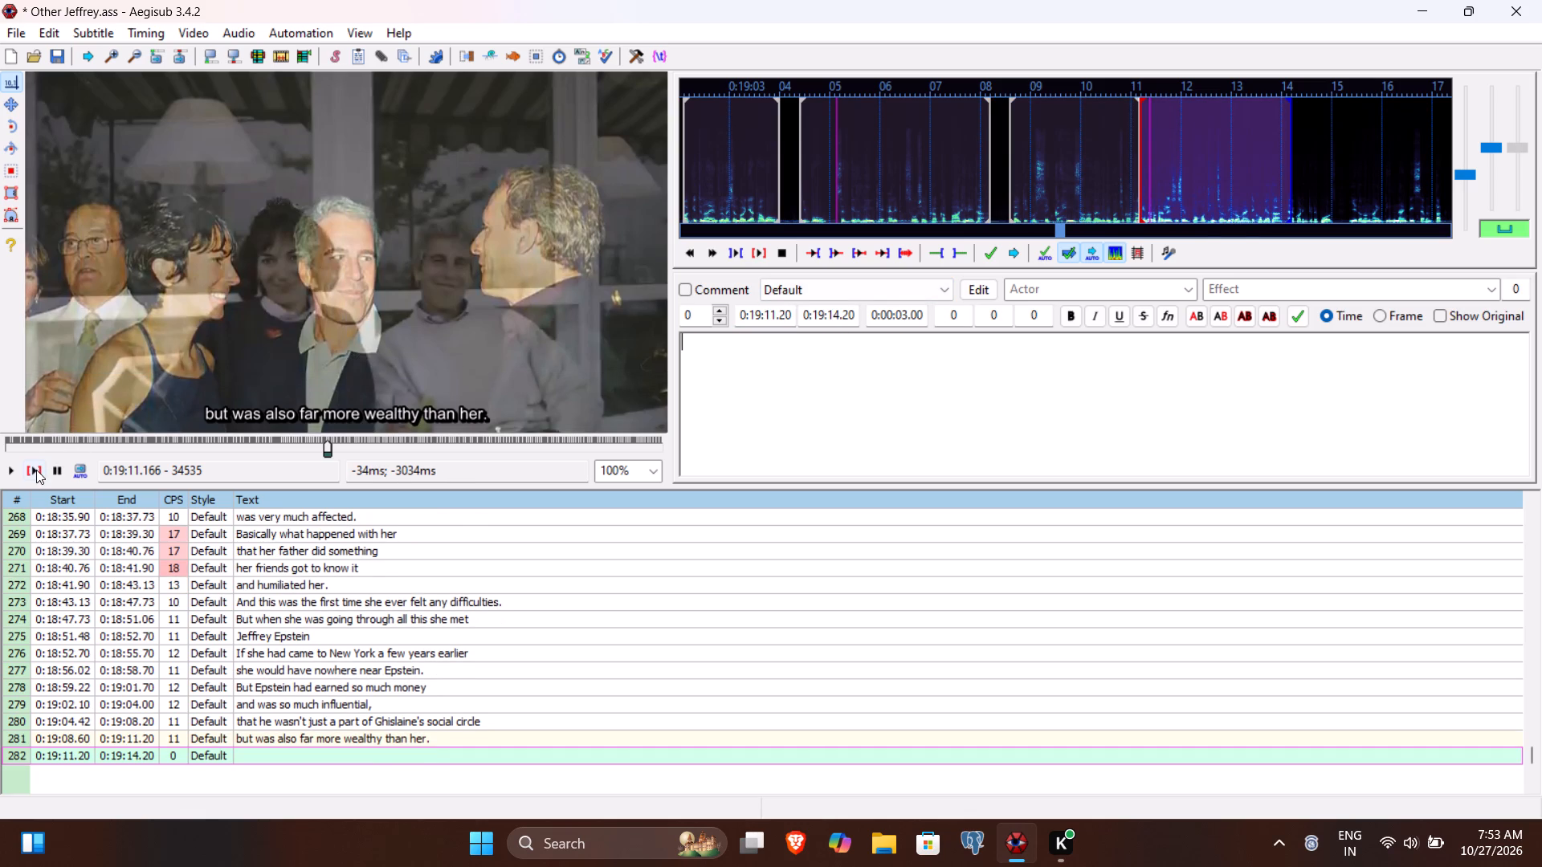
Play line 282, enter "Both their relationship became romantic pretty soon." as its text and commit it.
left_click(36, 470)
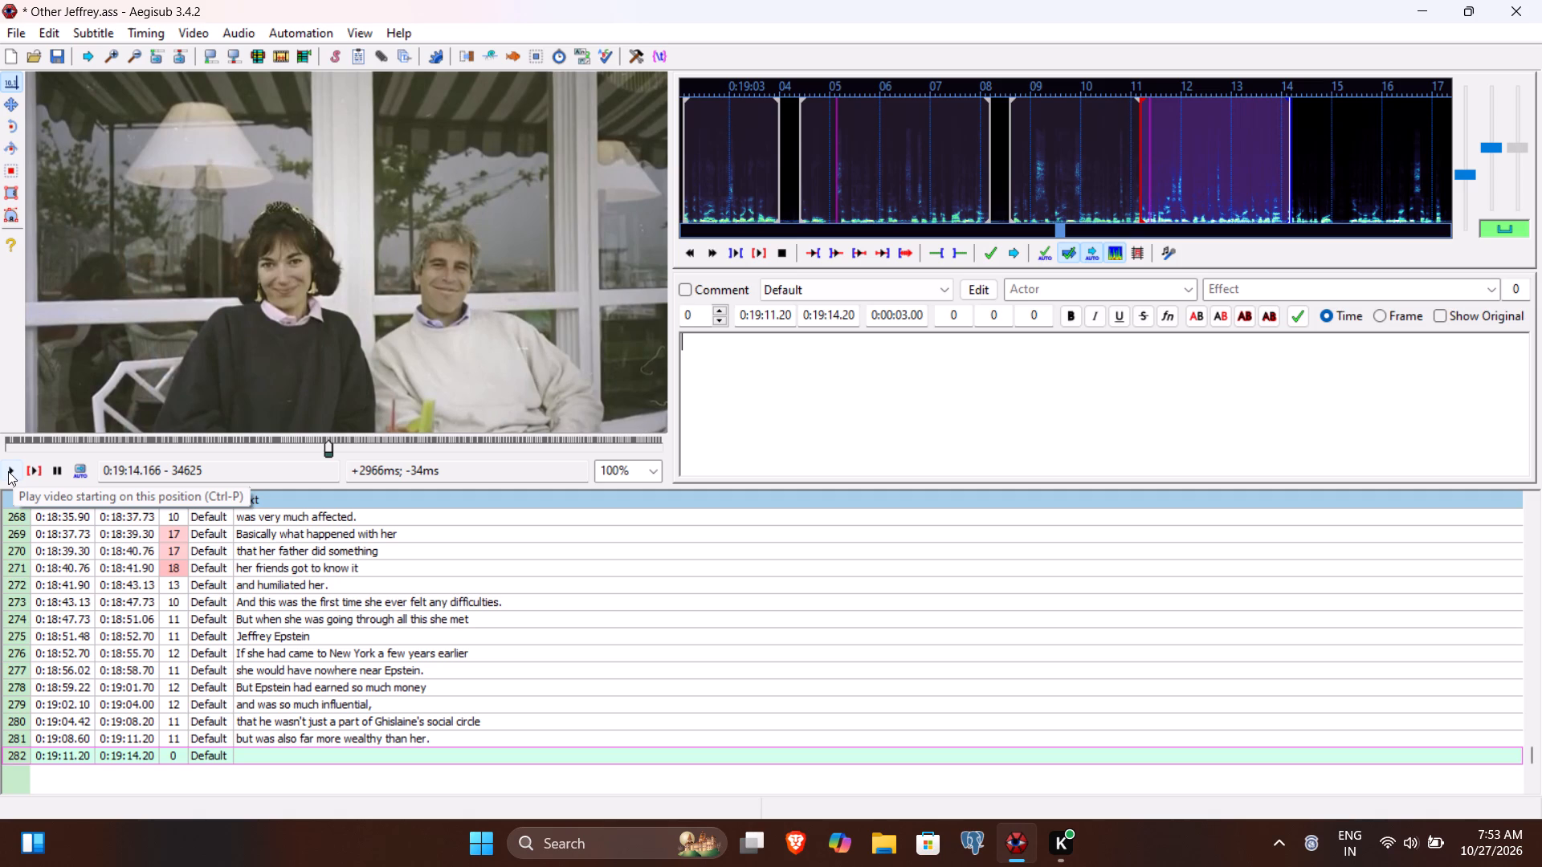
type("Both their")
key("space")
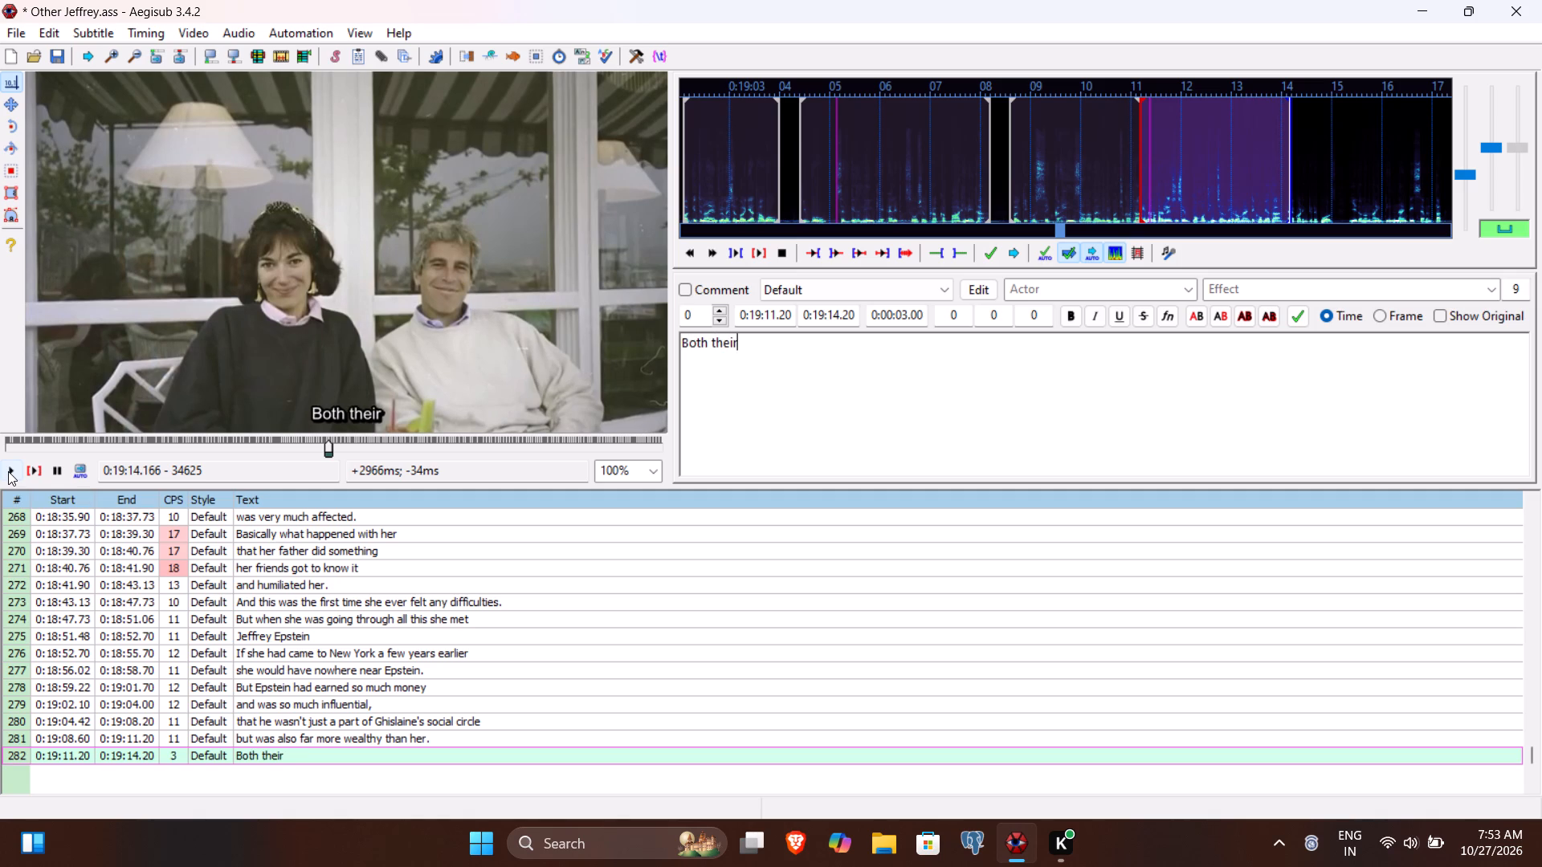
type("relationship became roma")
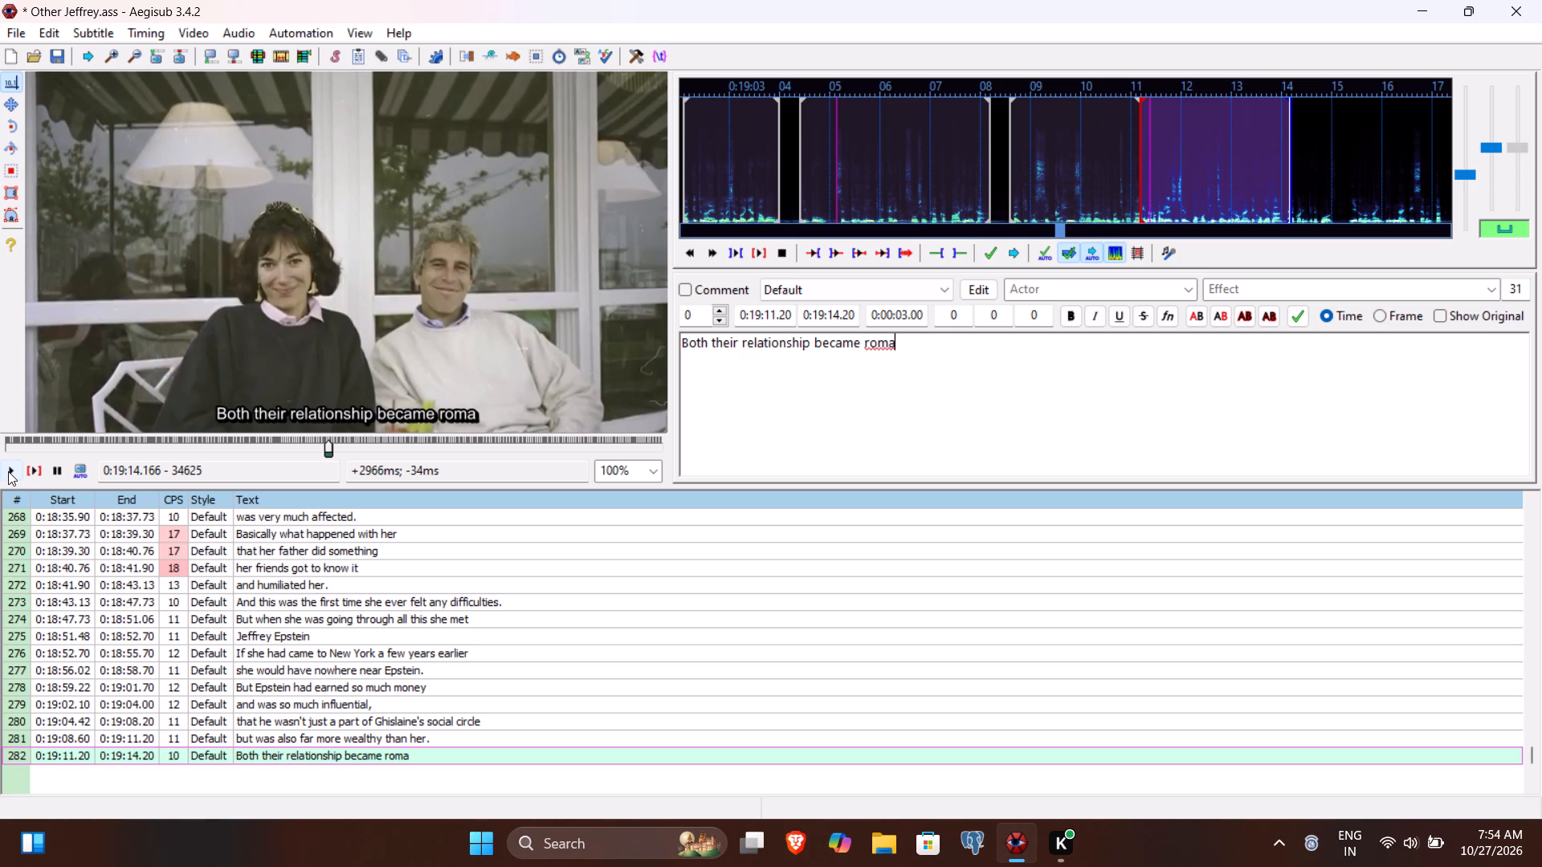
type("ntic pretty soon")
key("period")
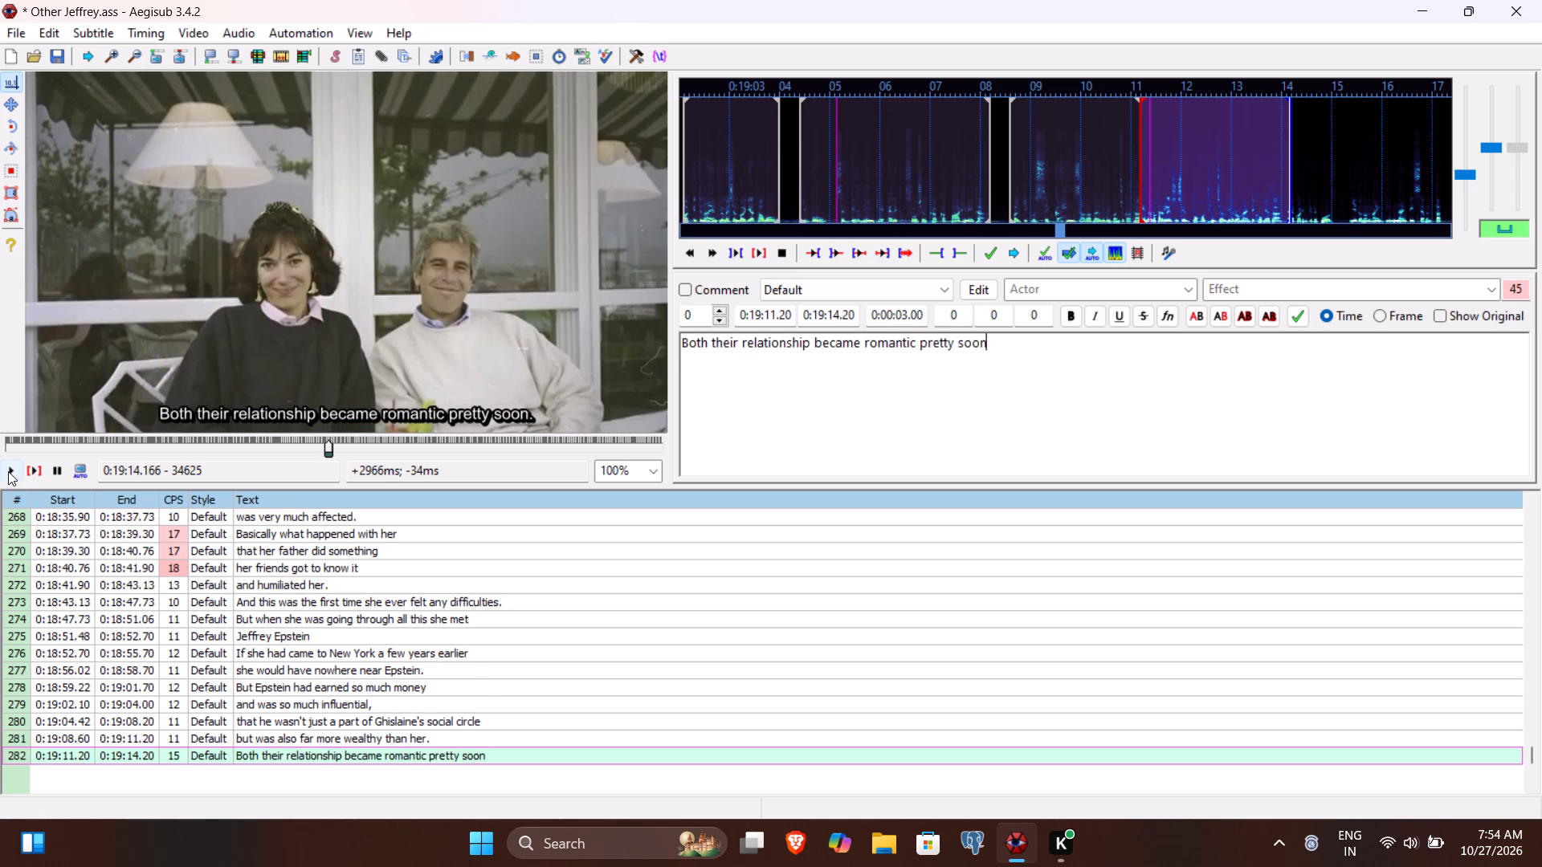
key("Return")
Play line 283 and past its end to find where the phrase finishes, and set its end time to 0:19:20.30.
left_click(28, 471)
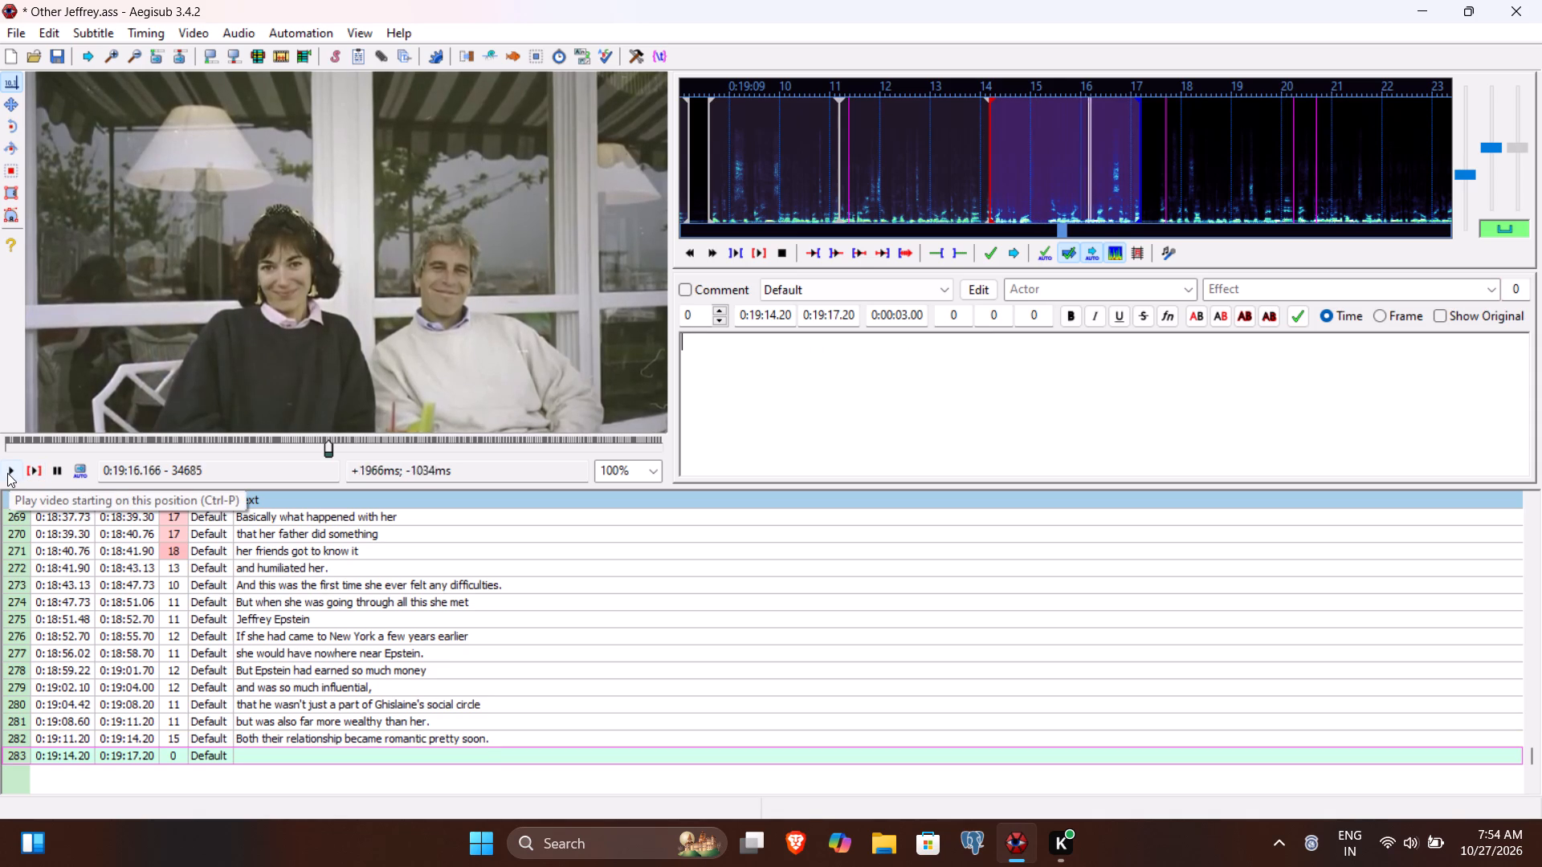
left_click(7, 473)
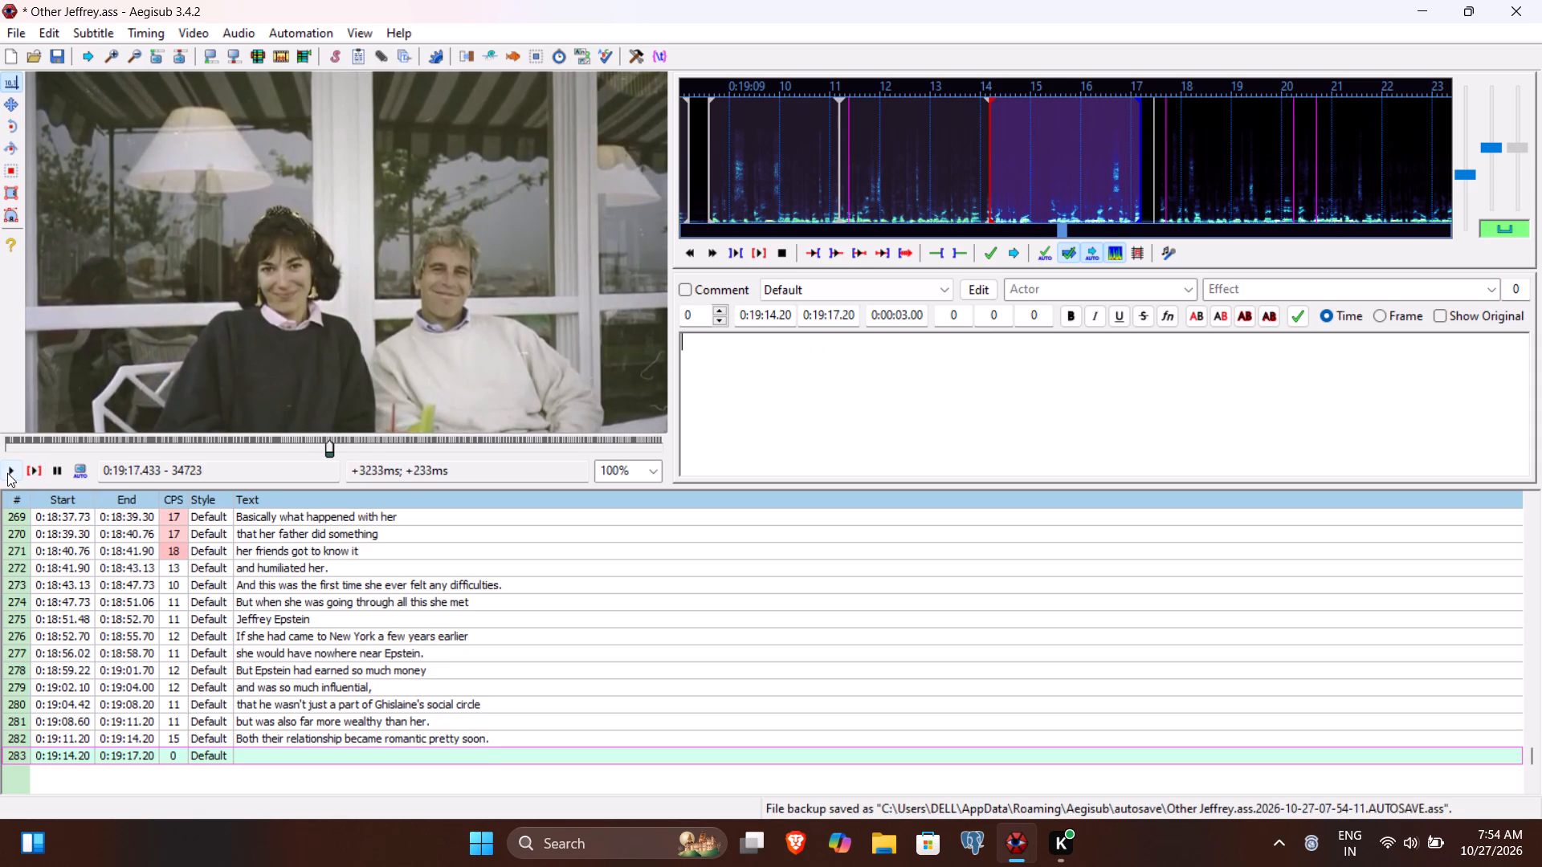
left_click(7, 473)
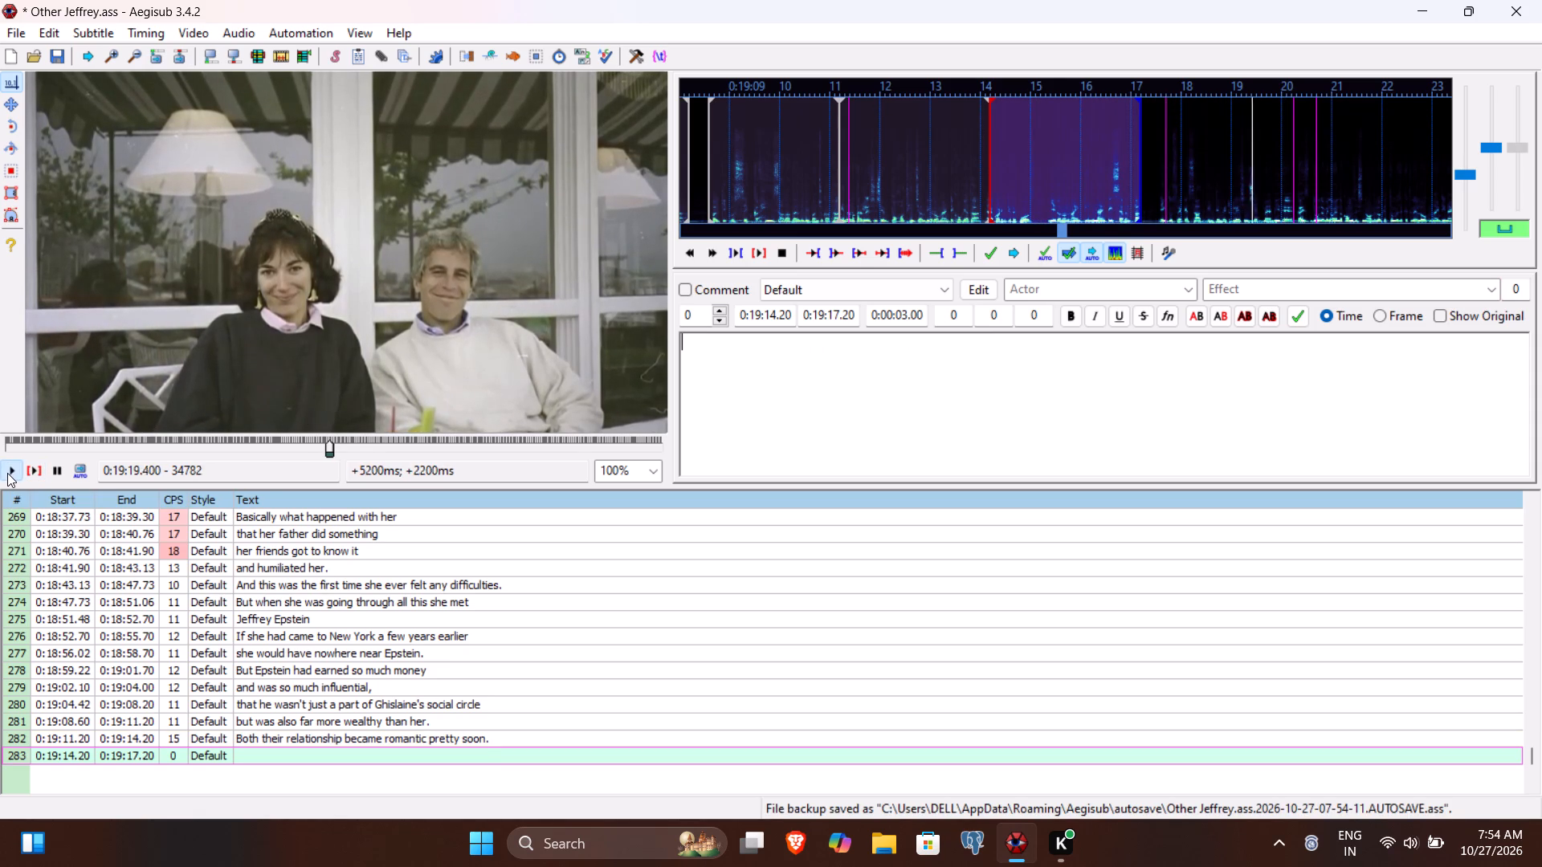
left_click(7, 473)
left_click(7, 473)
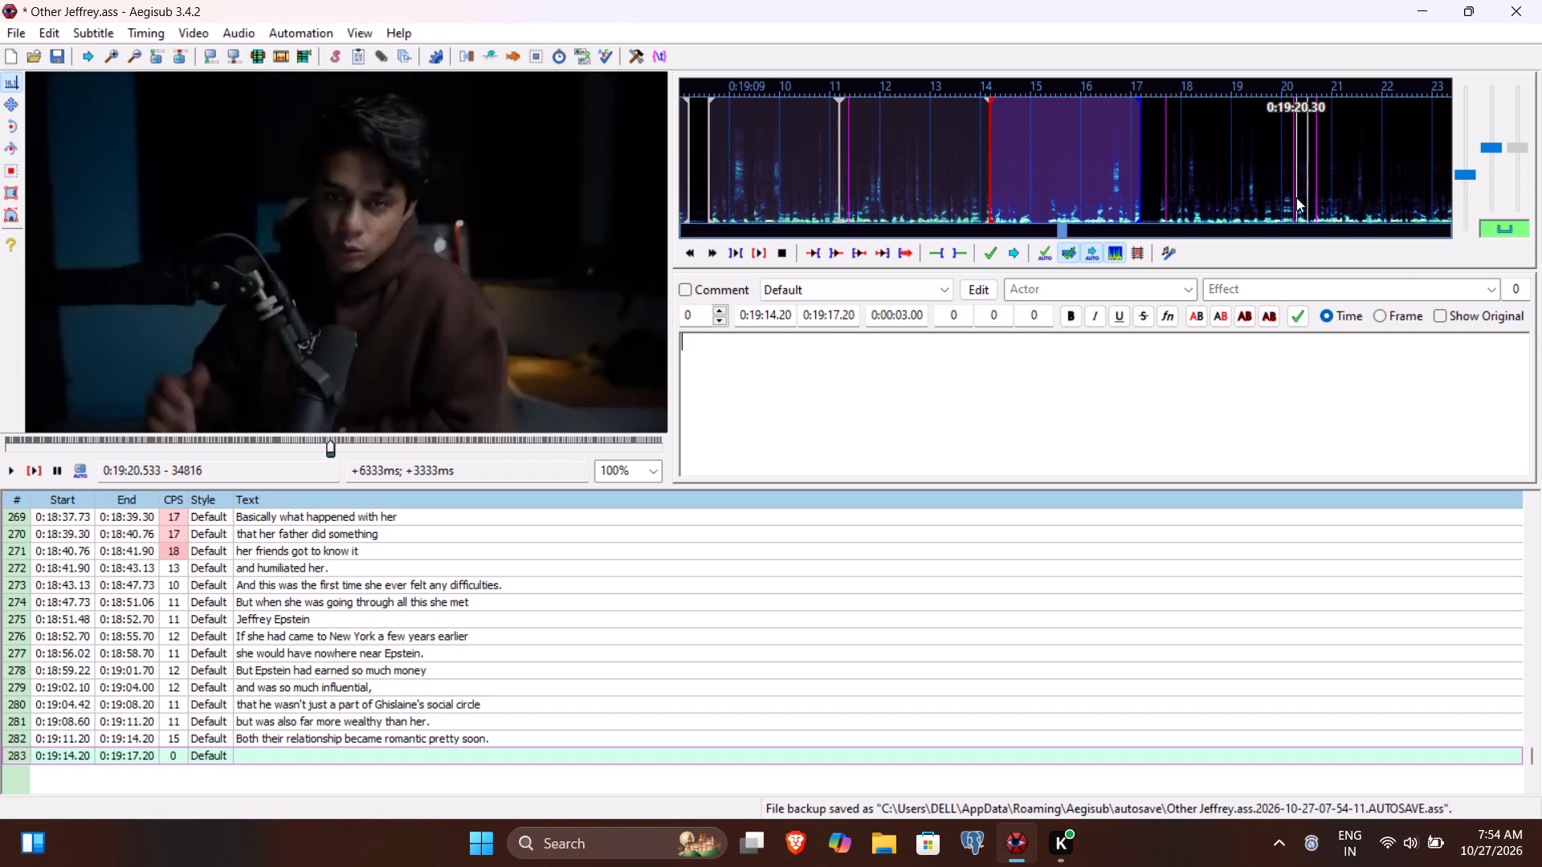
left_click(831, 315)
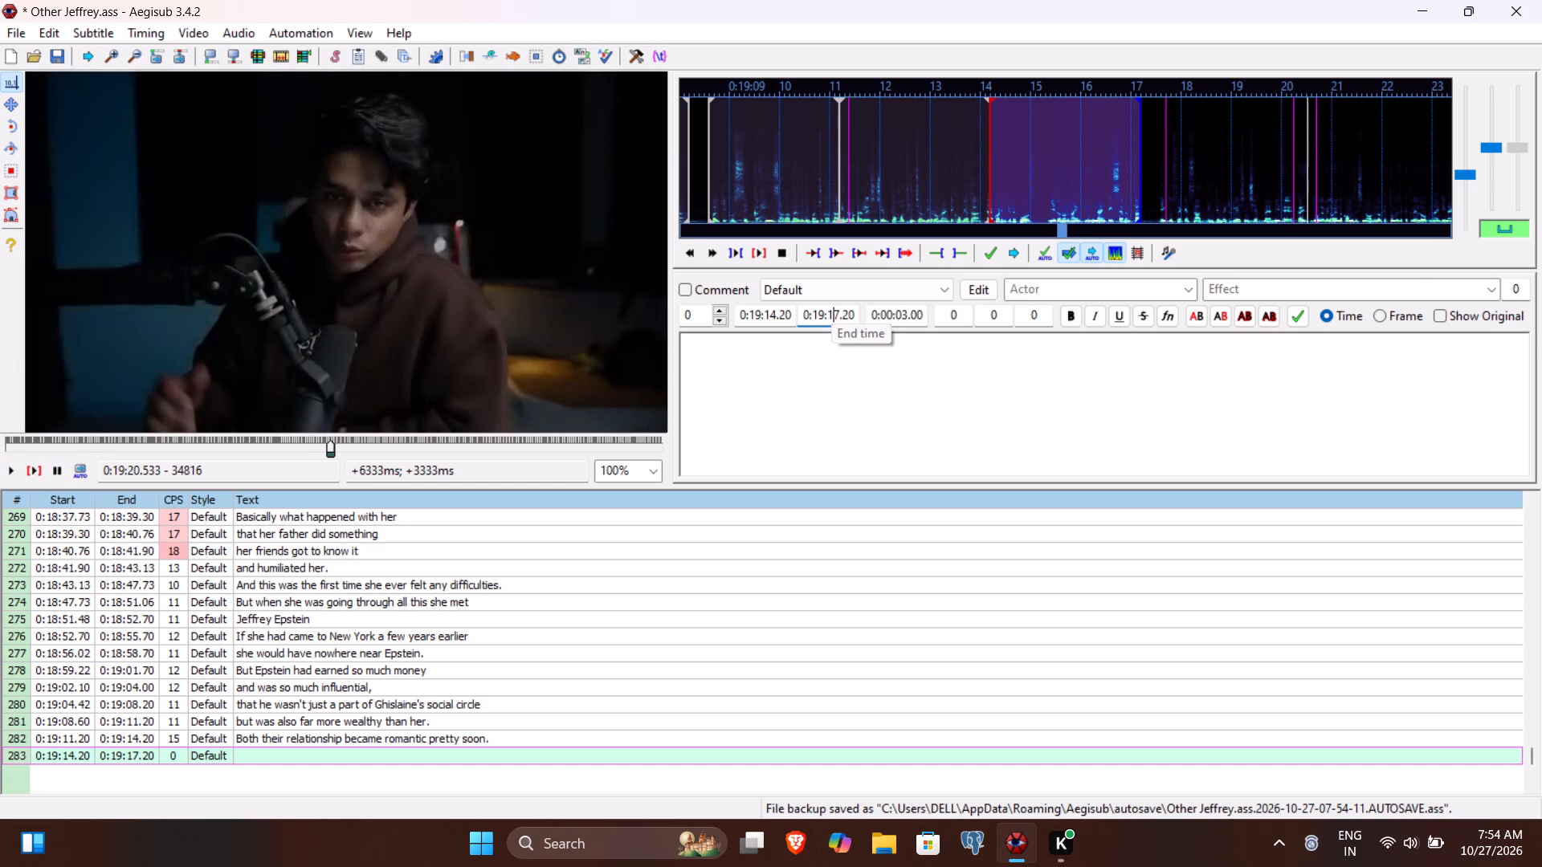
key("BackSpace")
type("2030")
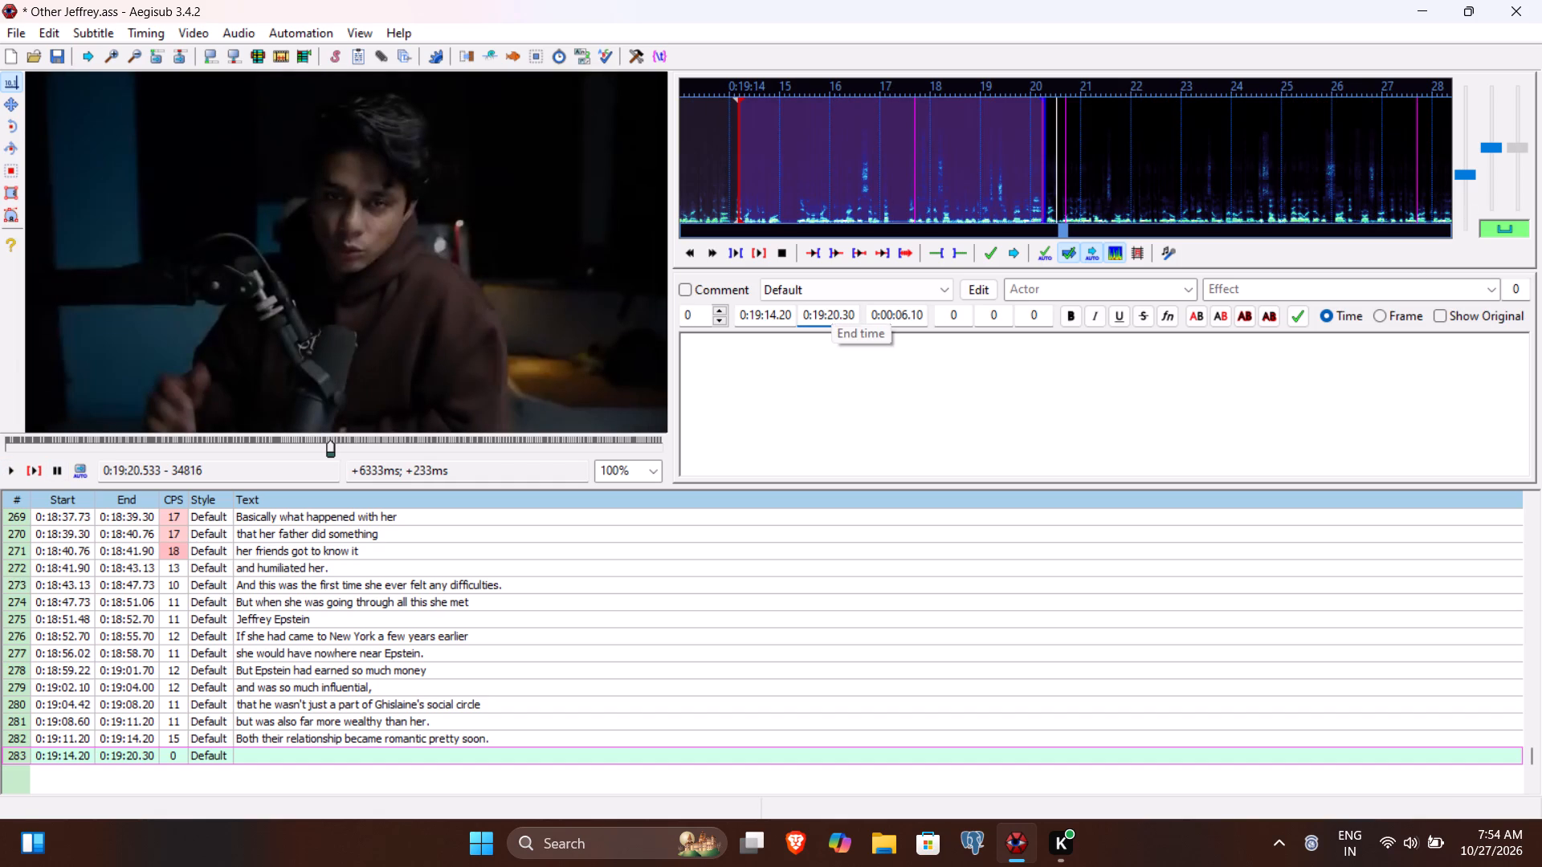
Enter "According to reports until they were also involved in intimate relationships." as the text of line 283.
left_click(793, 413)
key("a")
key("BackSpace")
type("According to report e")
key("BackSpace")
key("BackSpace")
type("s until ther")
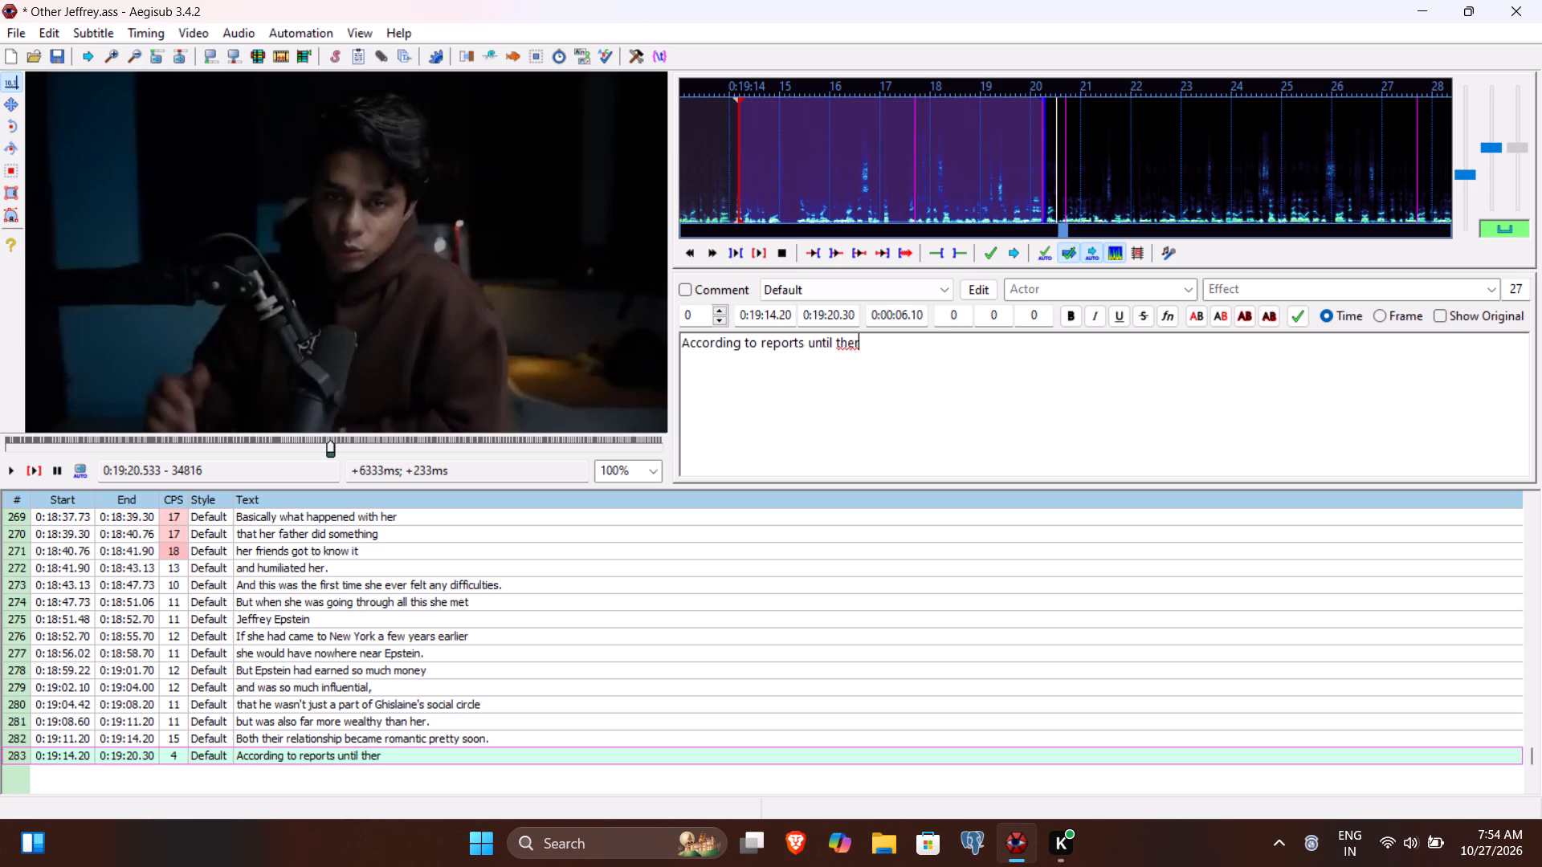
key("BackSpace")
type("y were also")
key("space")
type("involved in intimate relationships.")
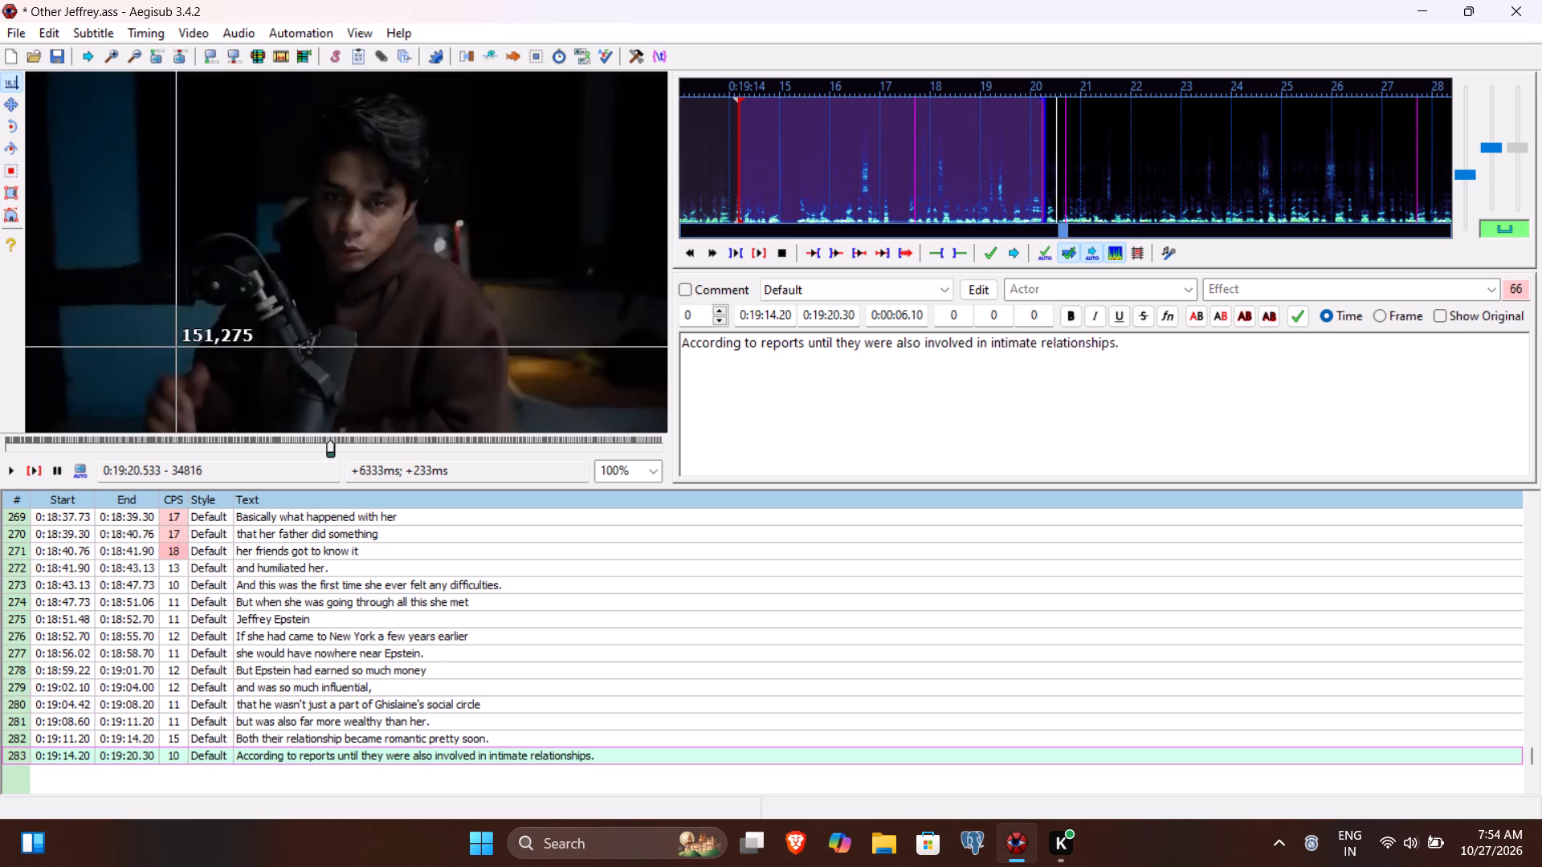
Replay line 283, insert "1997" after "until" in its text and commit the line.
left_click(34, 472)
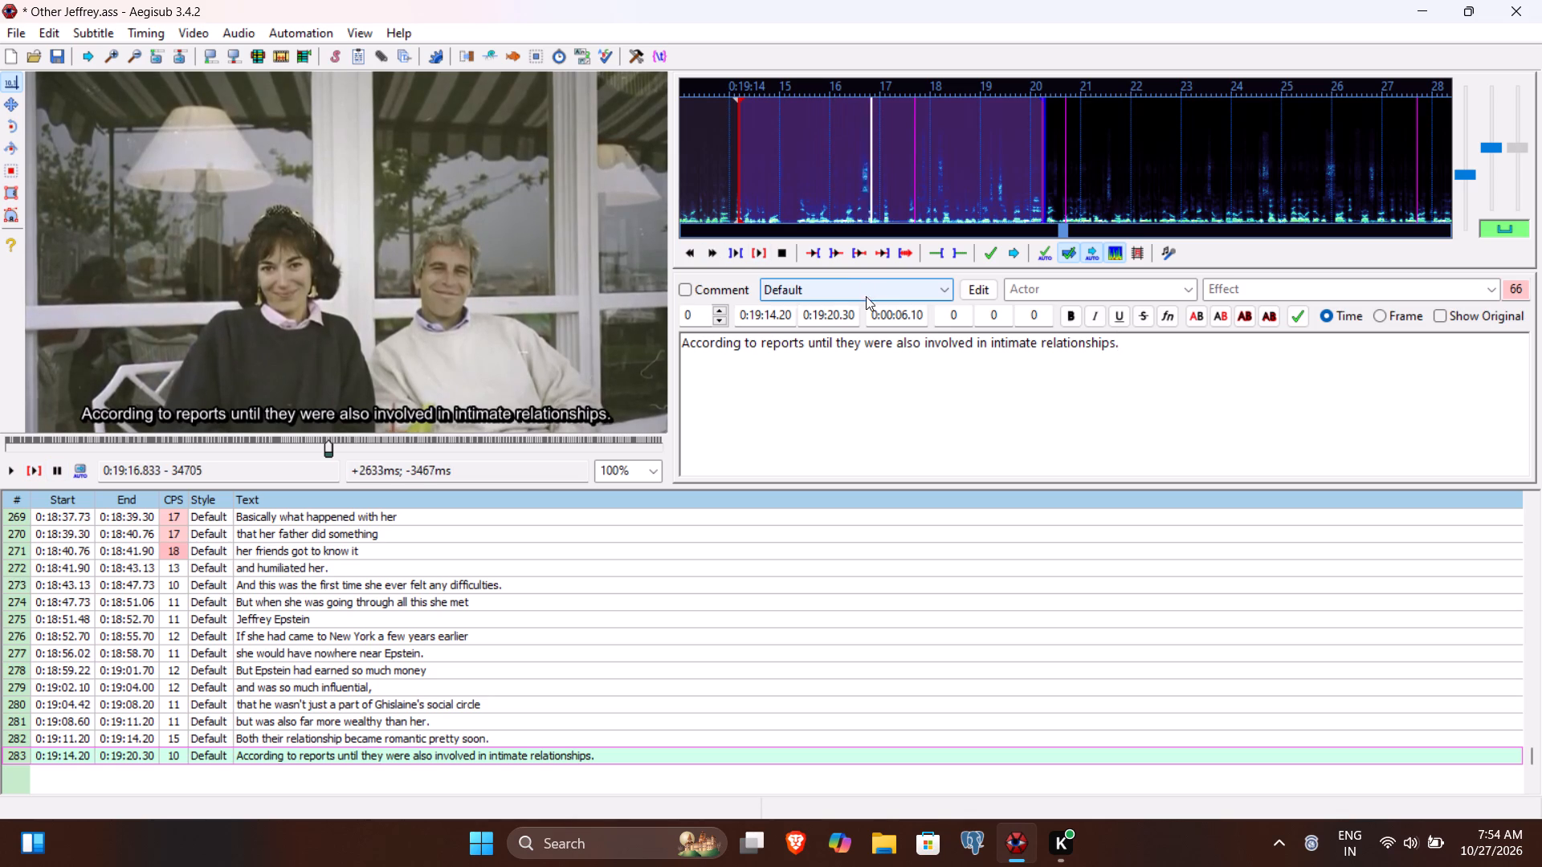
left_click(834, 344)
type("199")
type("7")
key("space")
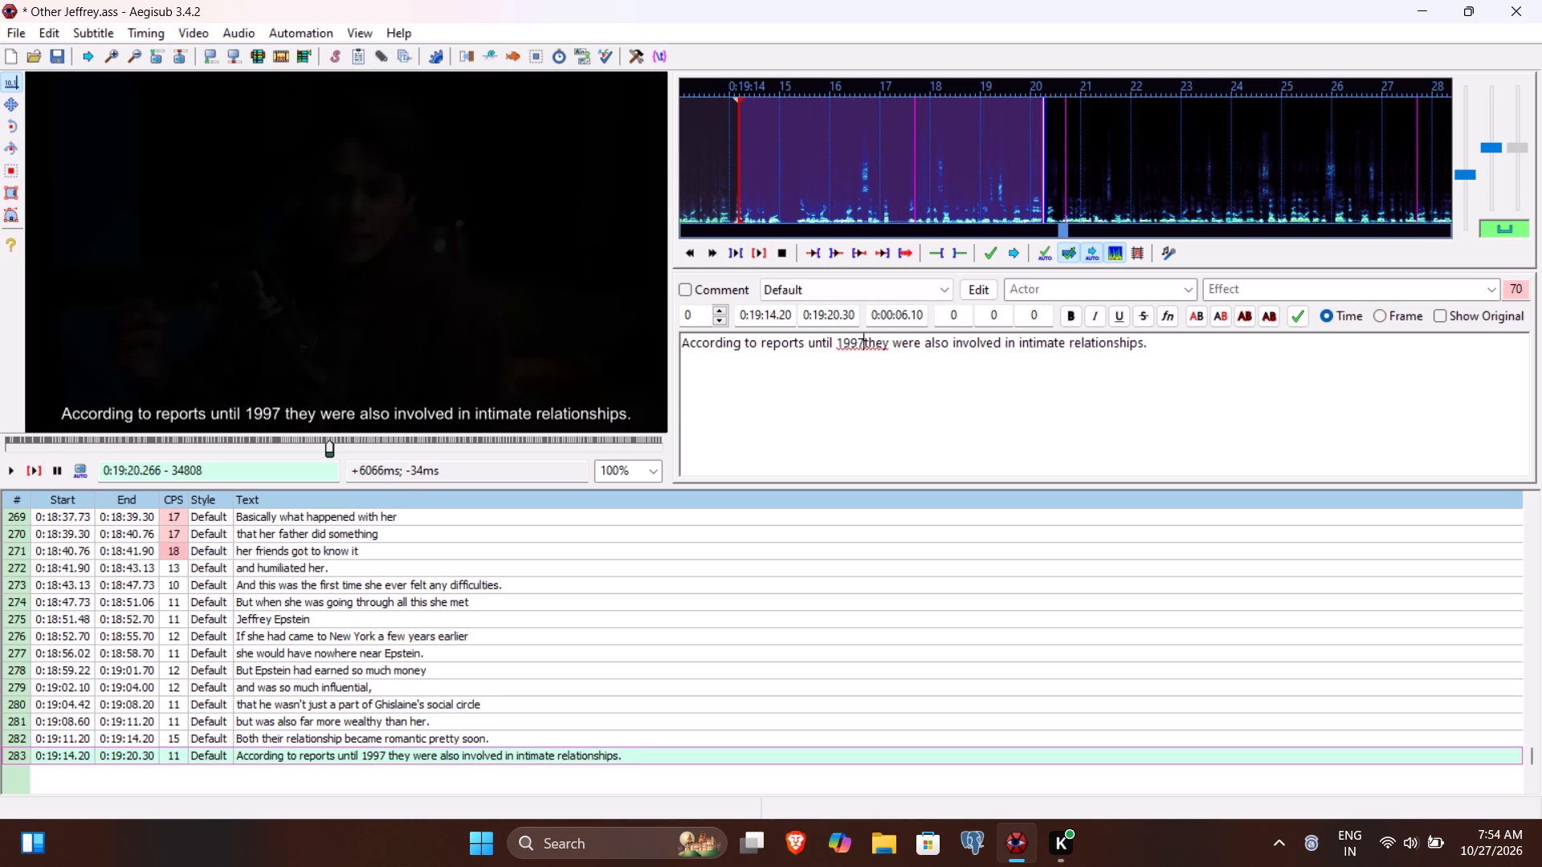
key("Return")
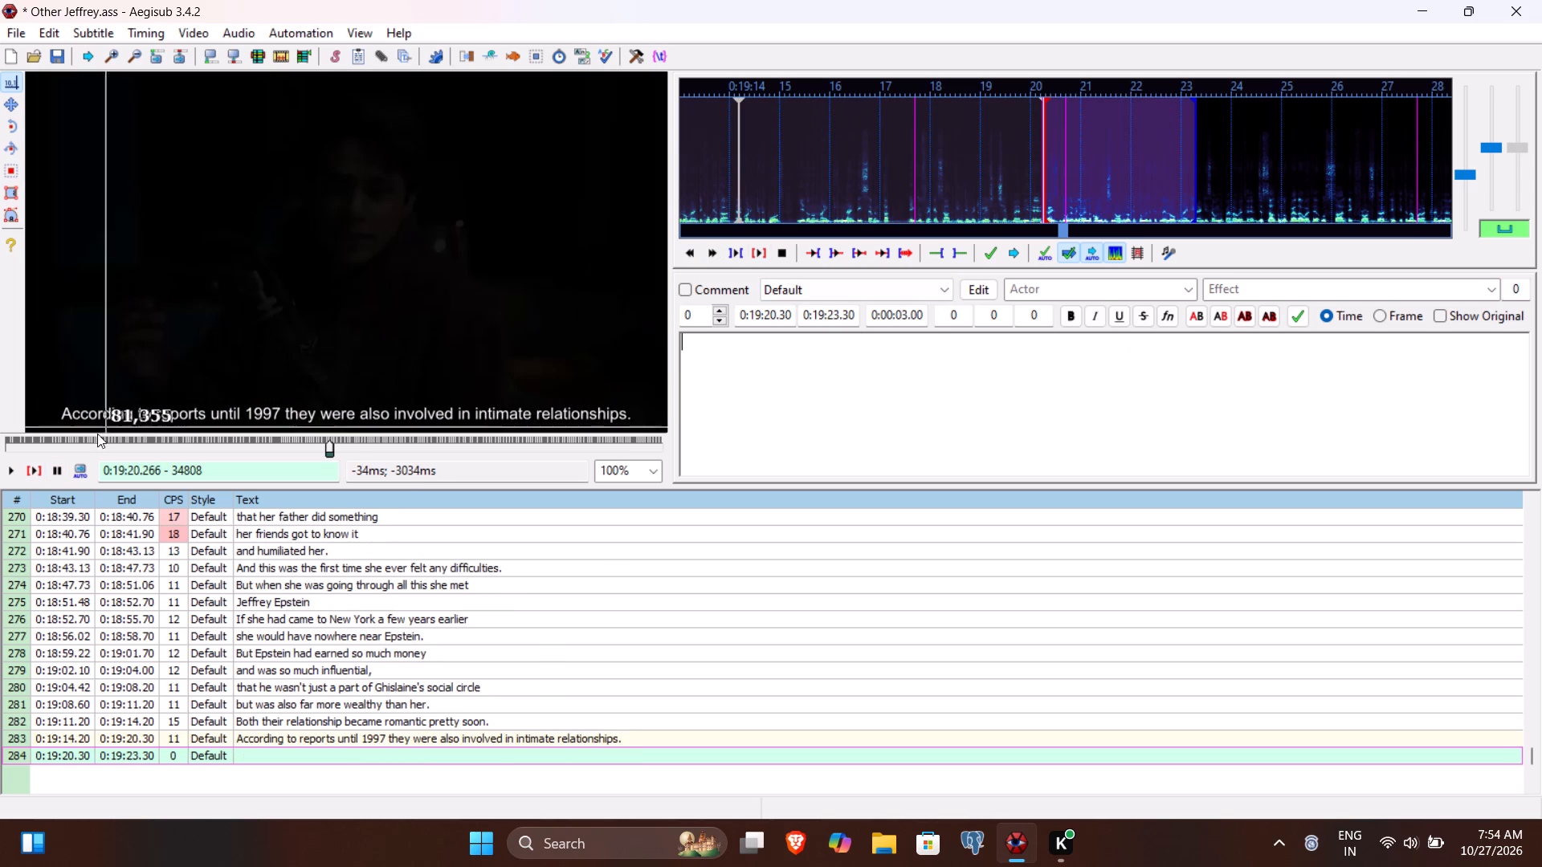
Play line 284 and past its end to find where the phrase finishes, and set its end time to 0:19:24.56.
left_click(36, 469)
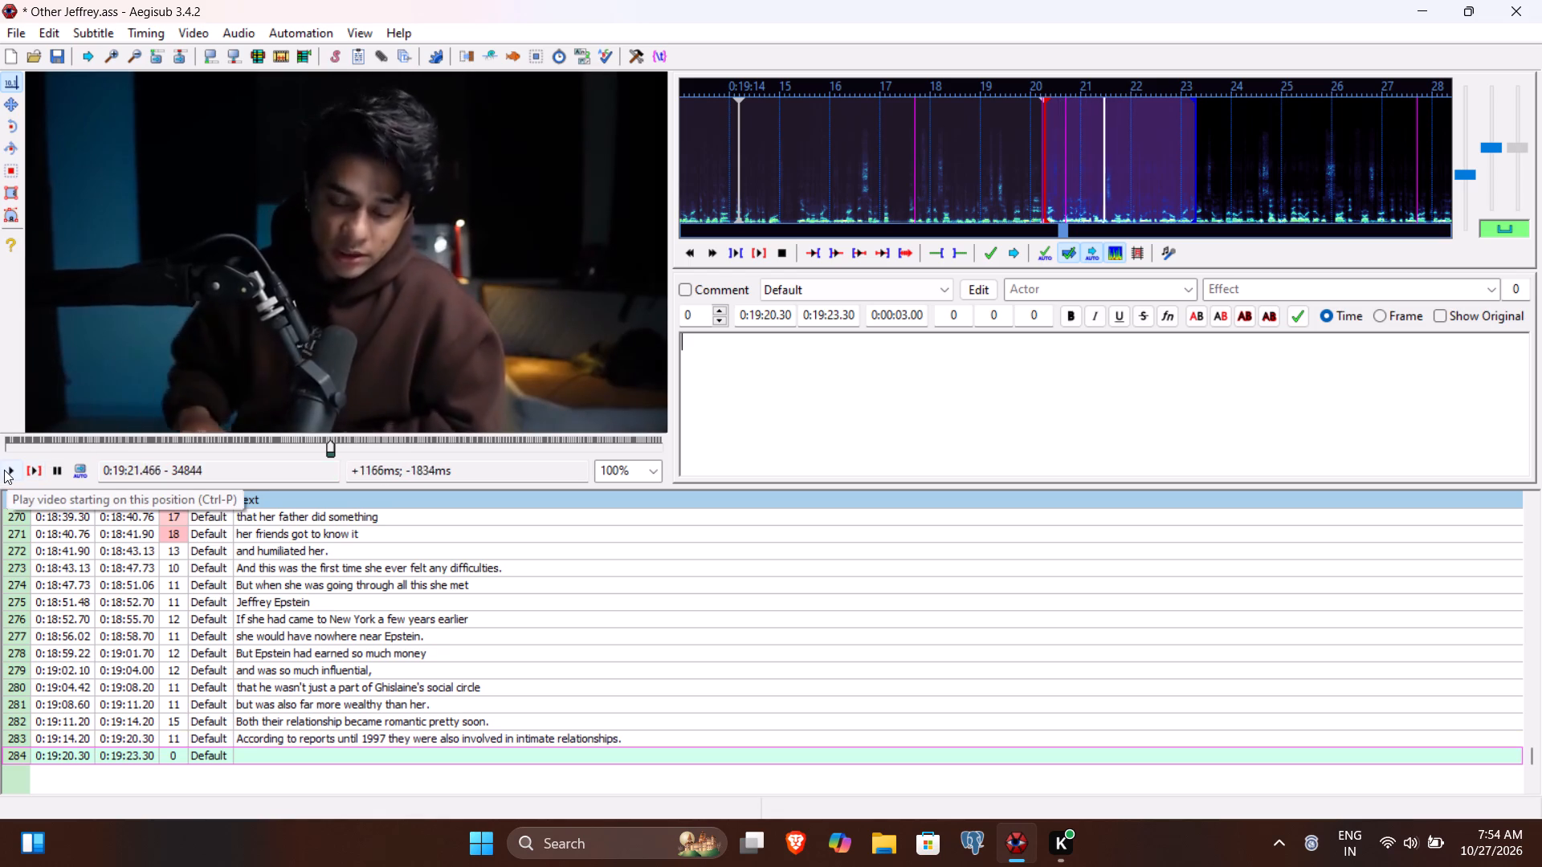
left_click(4, 470)
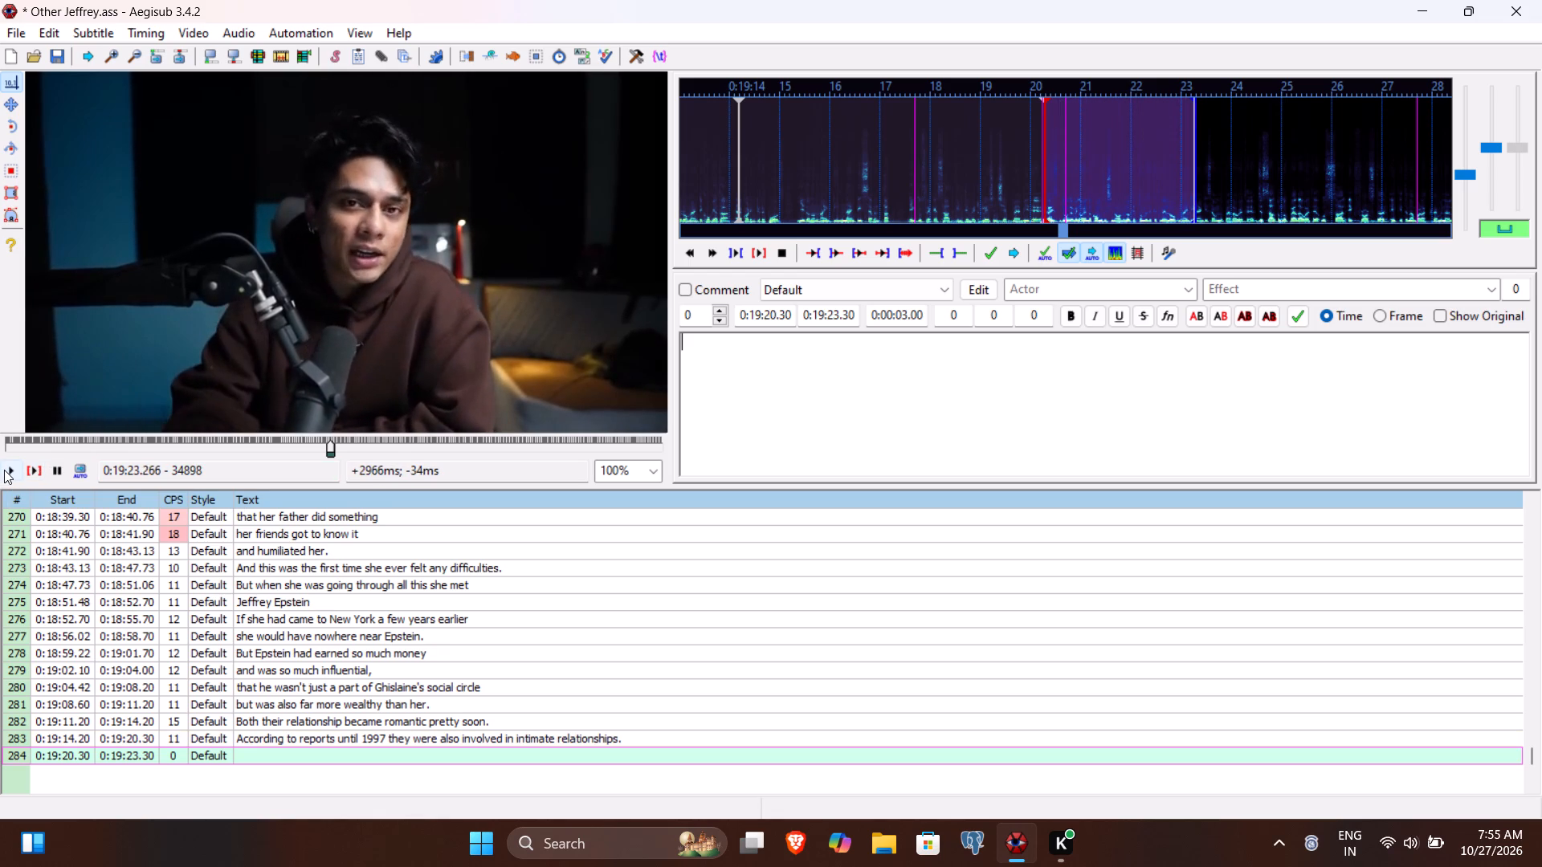
left_click(4, 470)
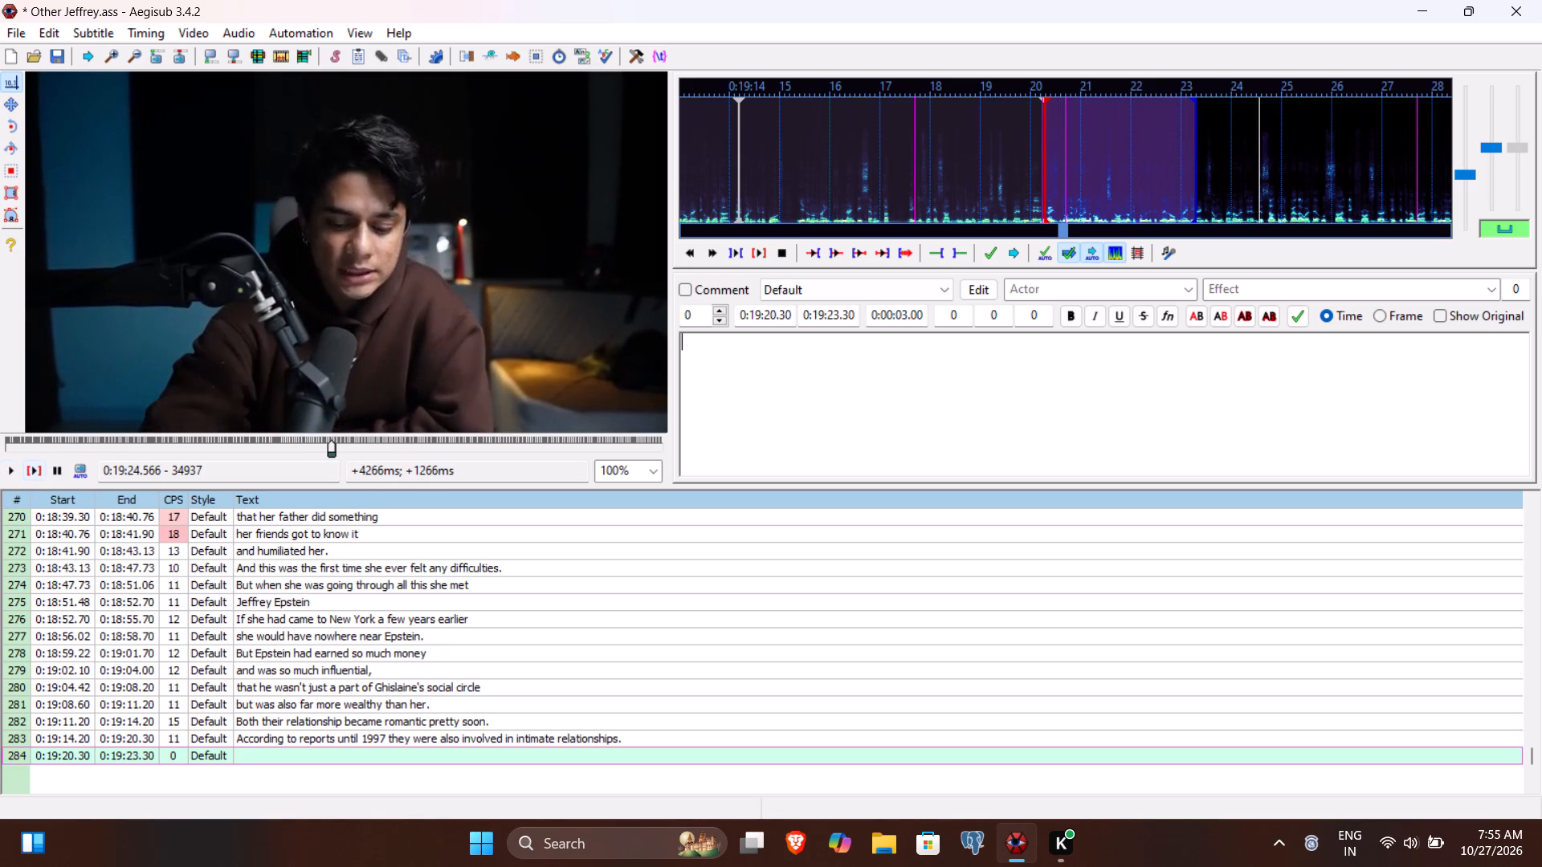
left_click(826, 319)
key("2")
type("456")
Enter "Do let me know how many of you guys were born in 1997." as the text of line 284 and commit it.
left_click(802, 438)
type("Do let me know how many of you guys wer")
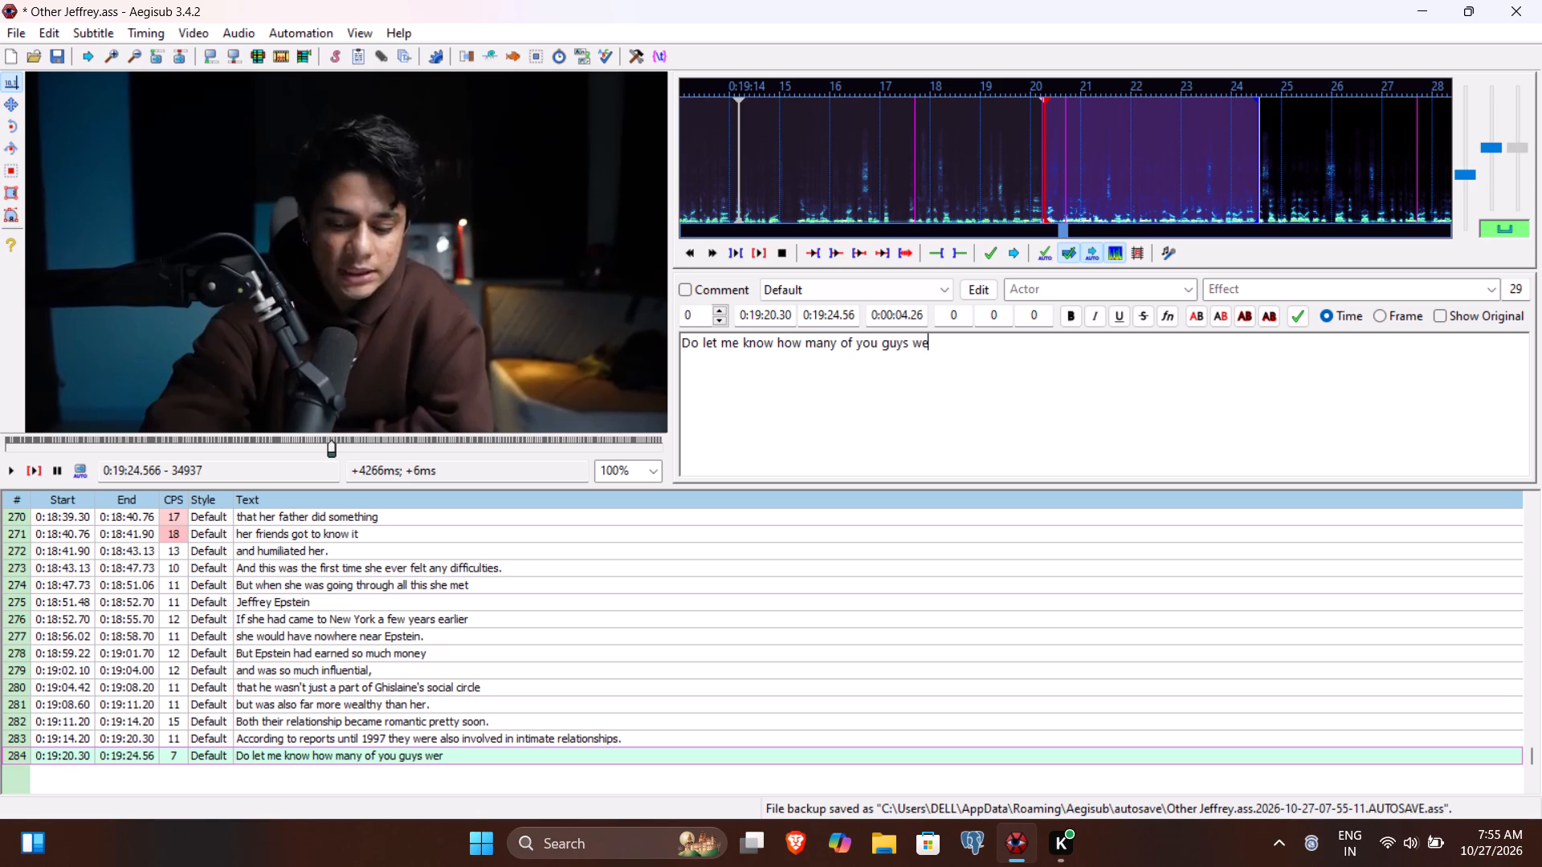
type("e bro")
key("BackSpace")
key("BackSpace")
type("orn iin")
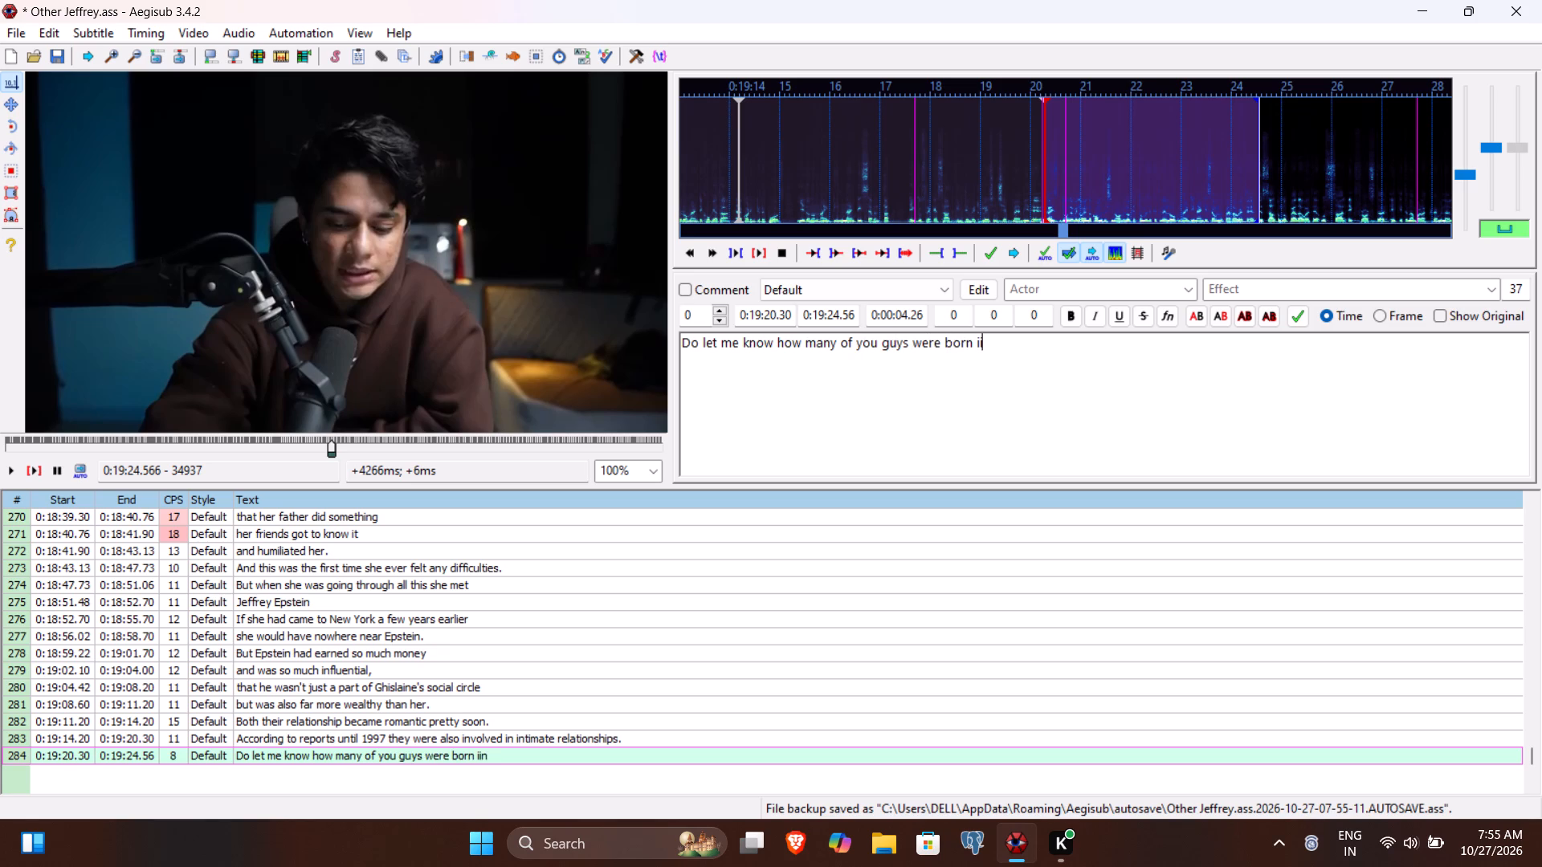
key("BackSpace")
key("BackSpace")
type("n 1997")
key("period")
key("Return")
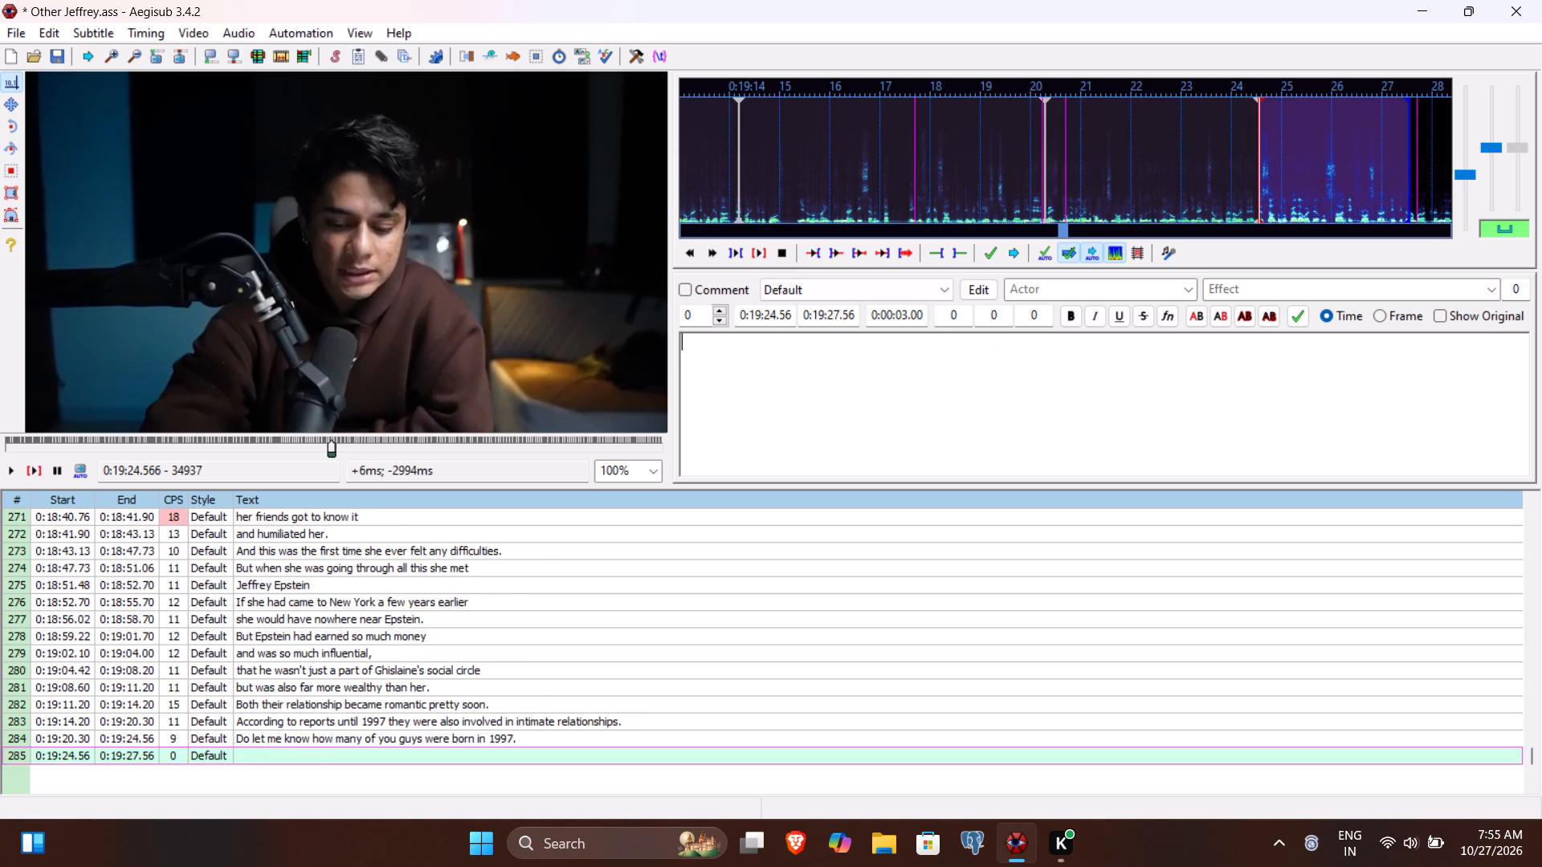
Play line 285 and past its end to find where the phrase finishes, and set its end time to 0:19:30.76.
left_click(42, 470)
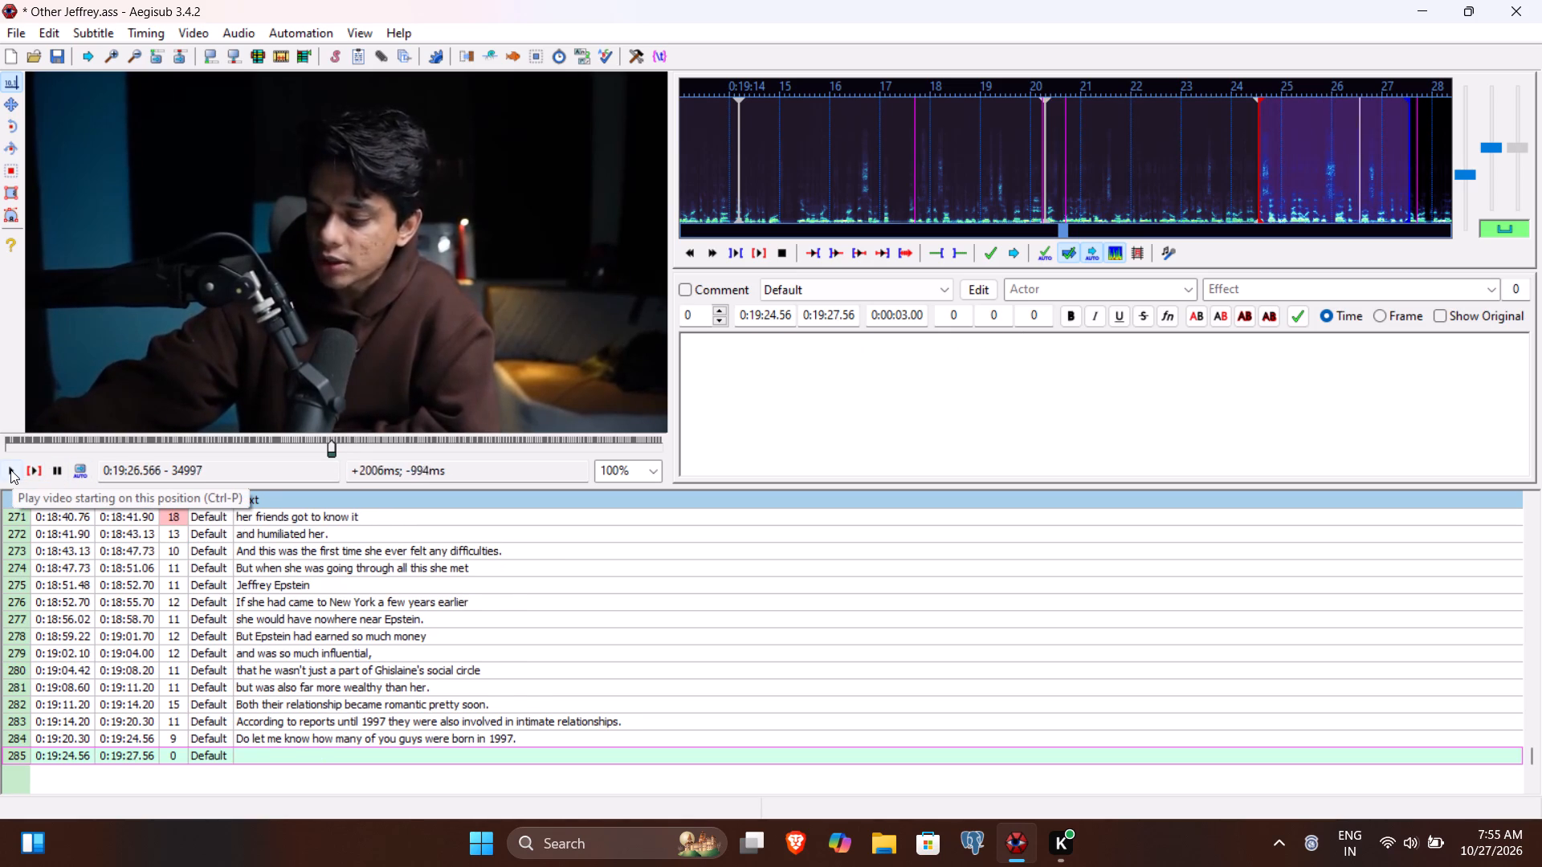
left_click(10, 470)
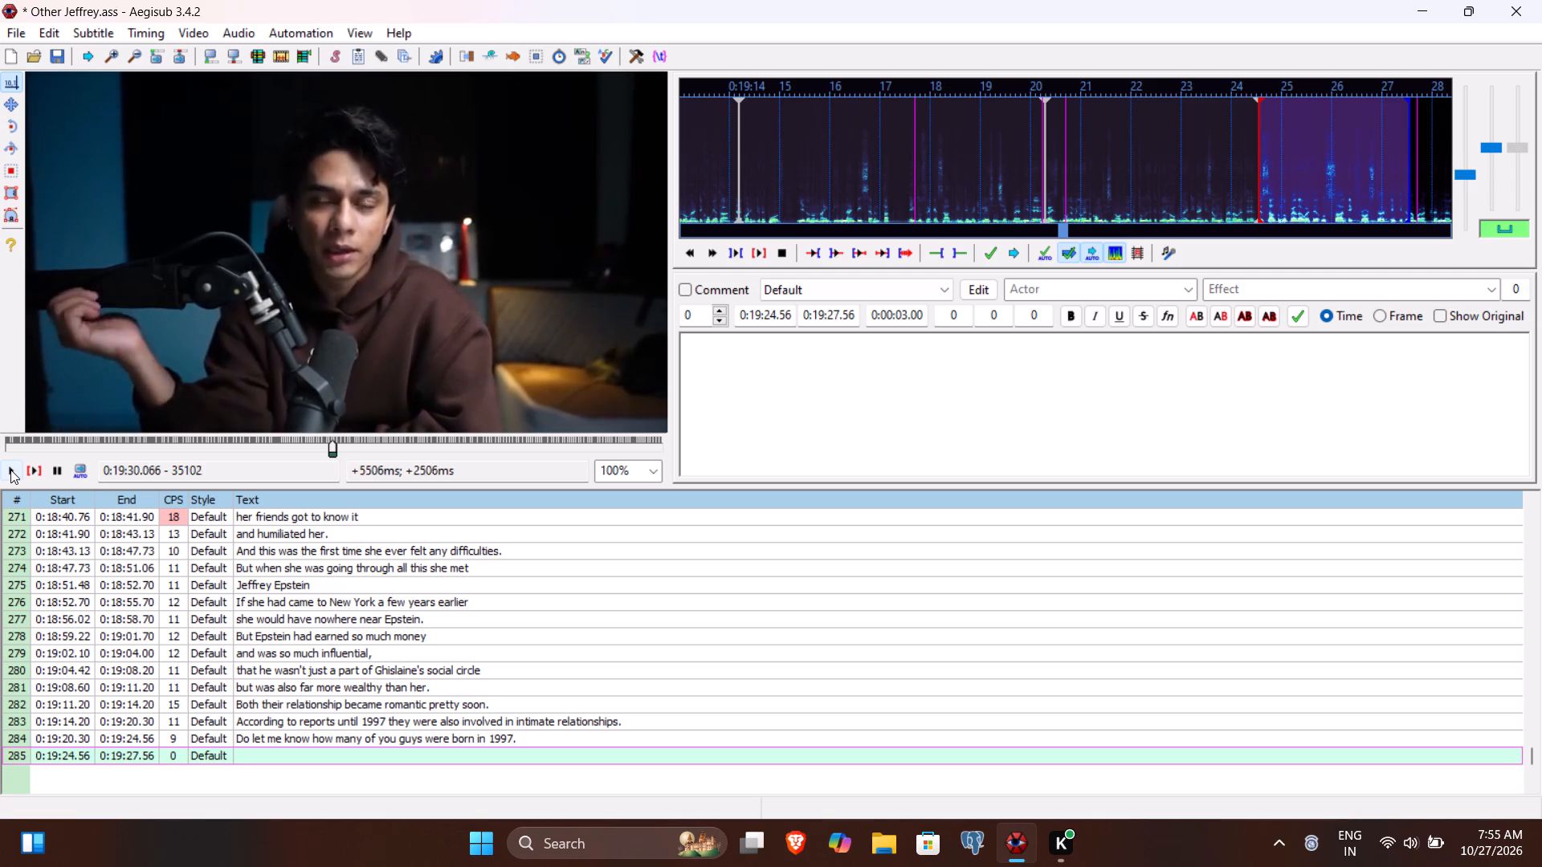
left_click(10, 470)
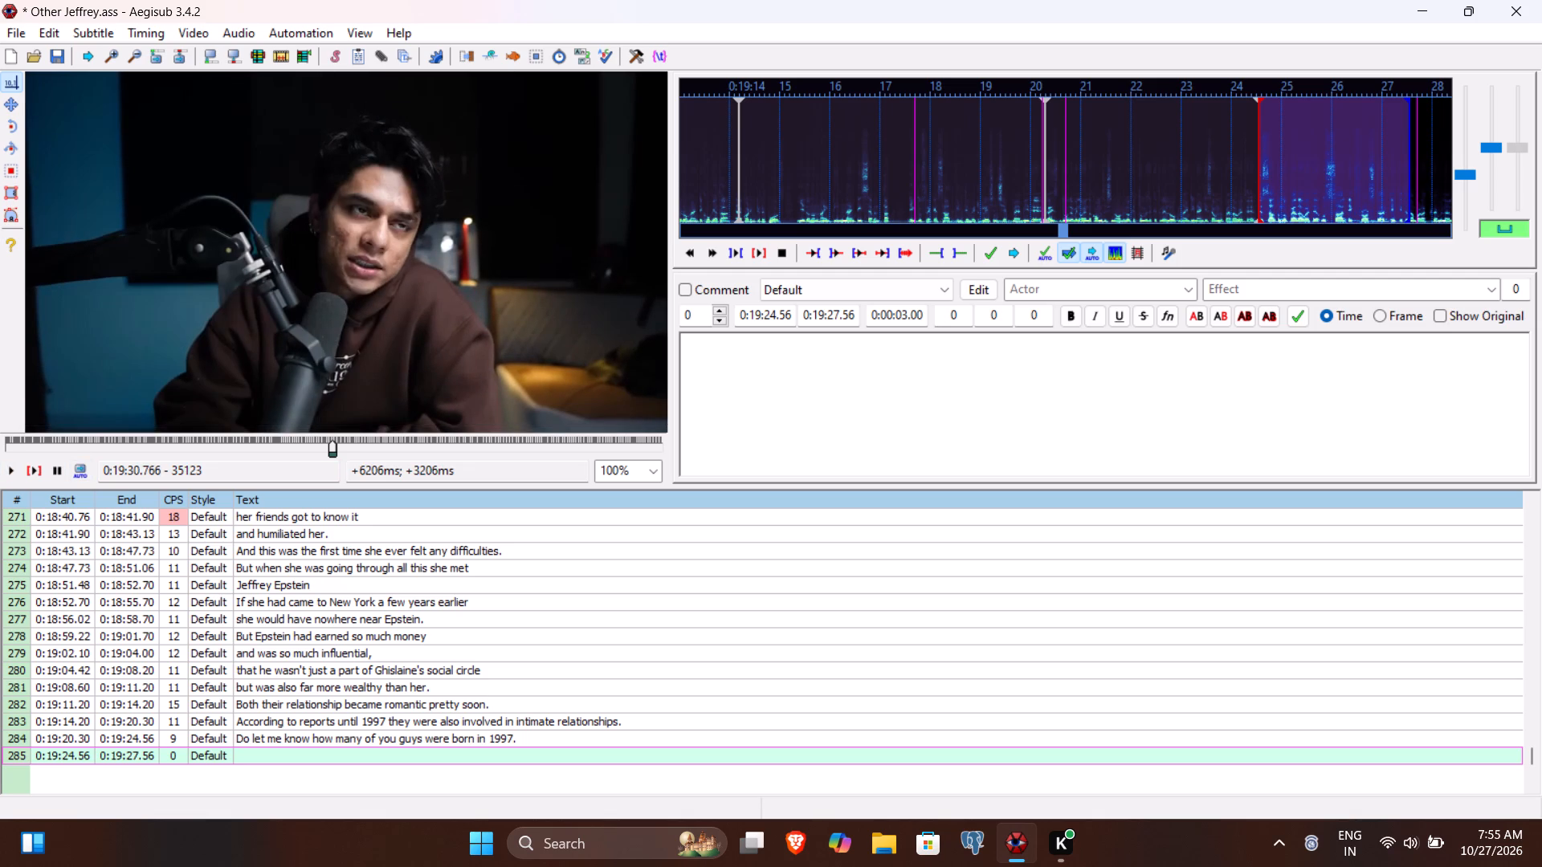
left_click(826, 323)
type("30")
type("76")
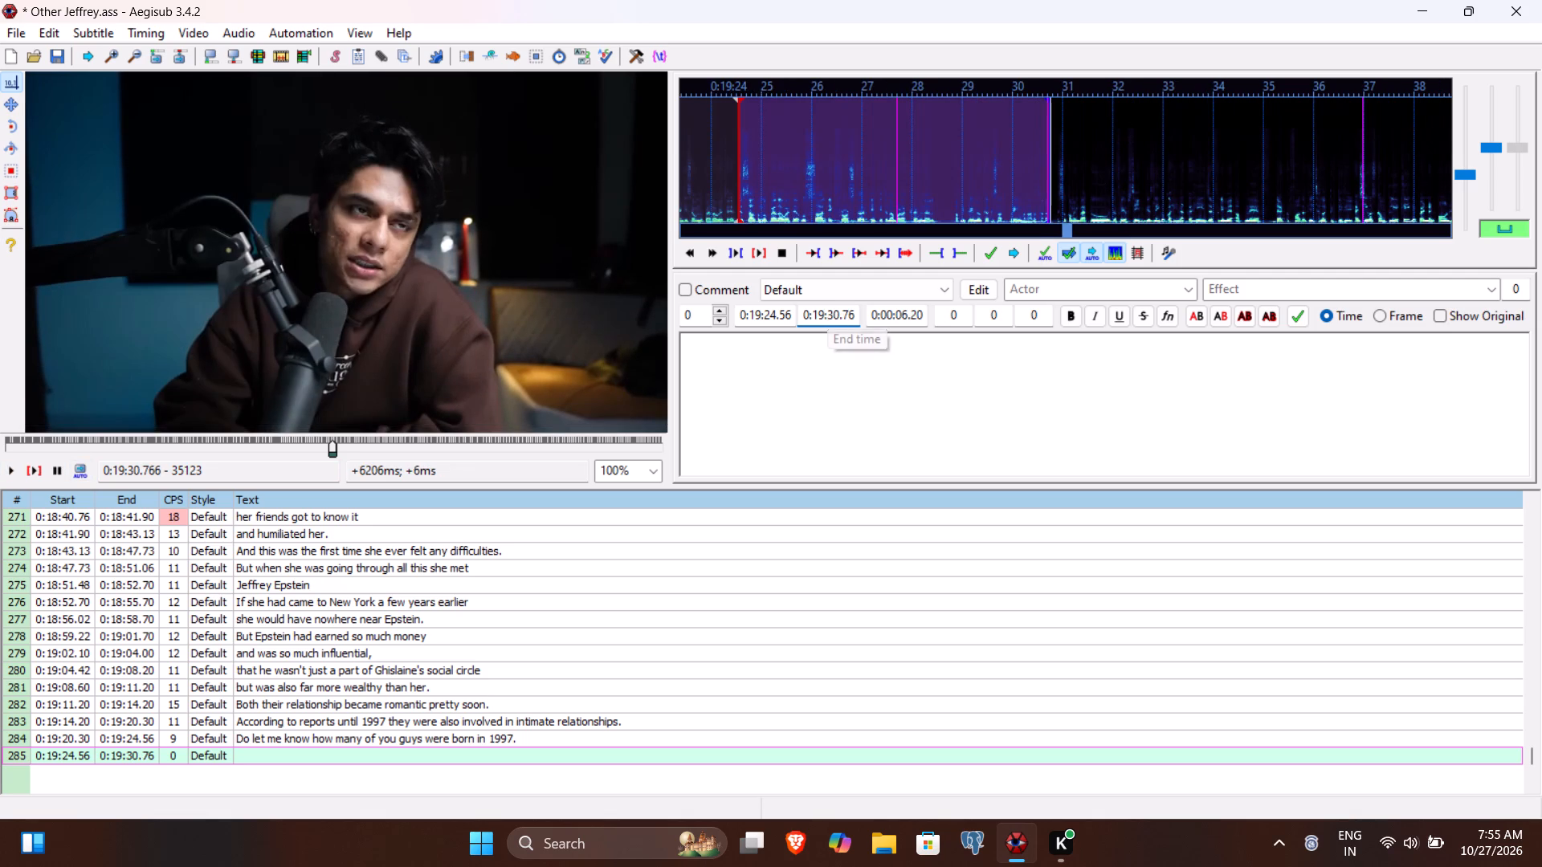
Enter "The year you were born a fraudster was making love with his love." as the text of line 285 and commit it.
left_click(824, 365)
type("The year you were bron")
key("BackSpace")
key("BackSpace")
key("BackSpace")
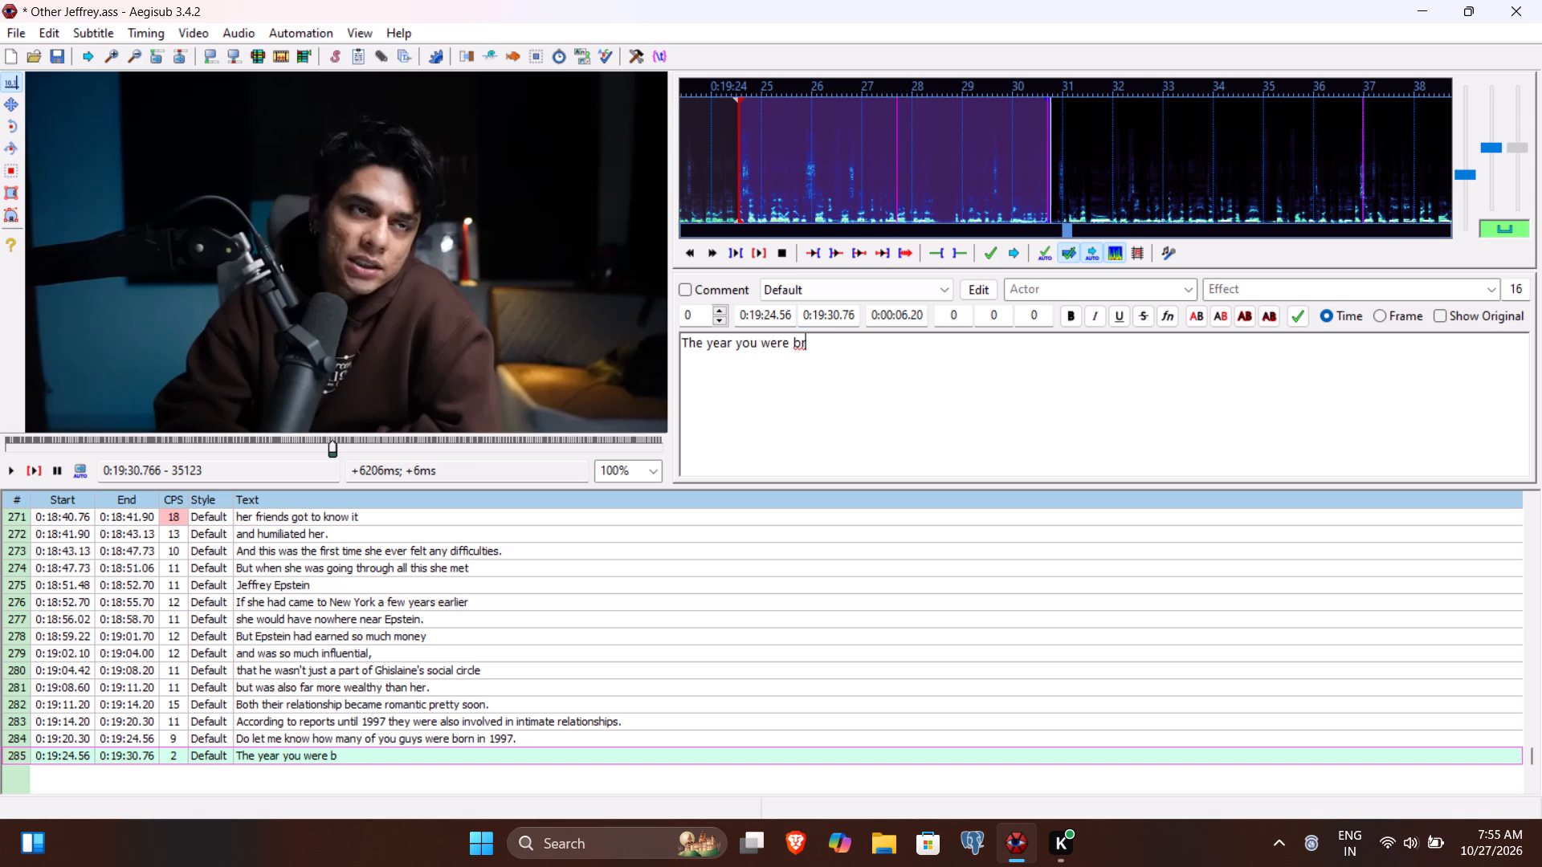
type("orn a fraudster was")
key("space")
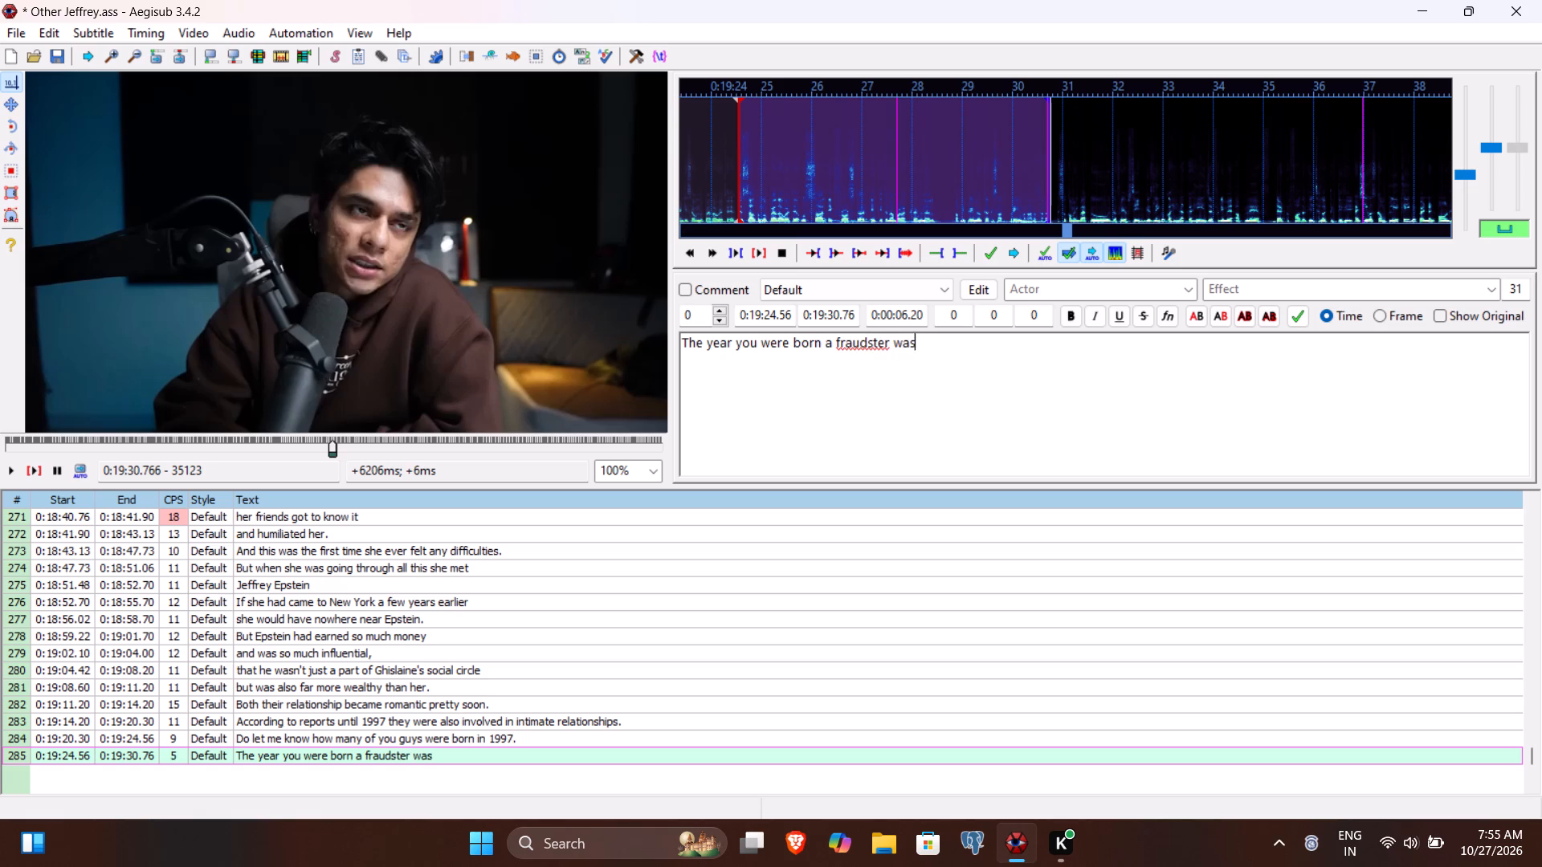
type("making")
key("space")
type("love i")
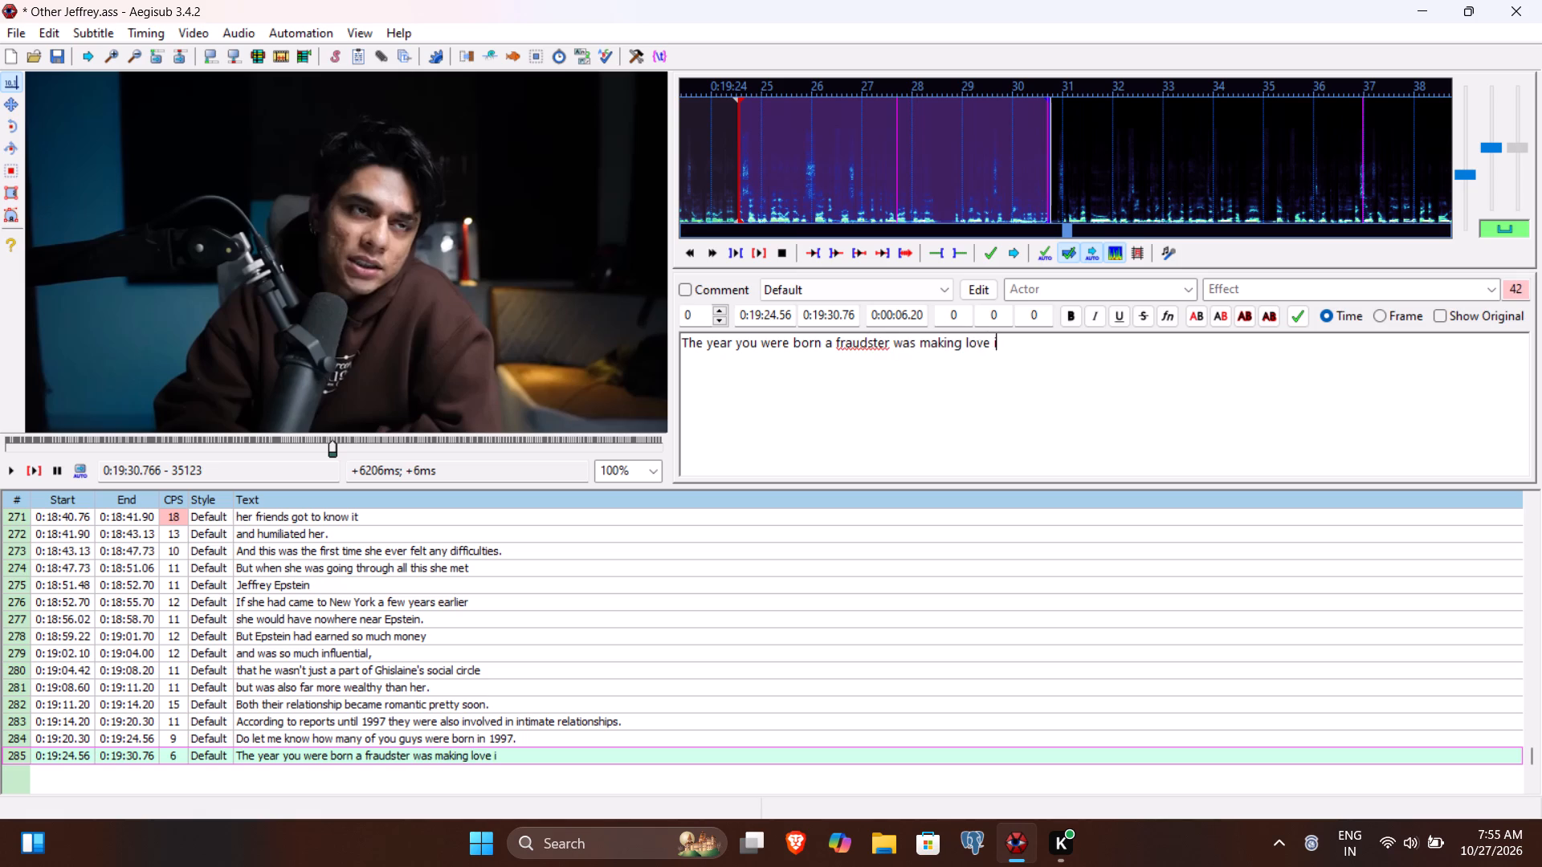
key("BackSpace")
type("with his love")
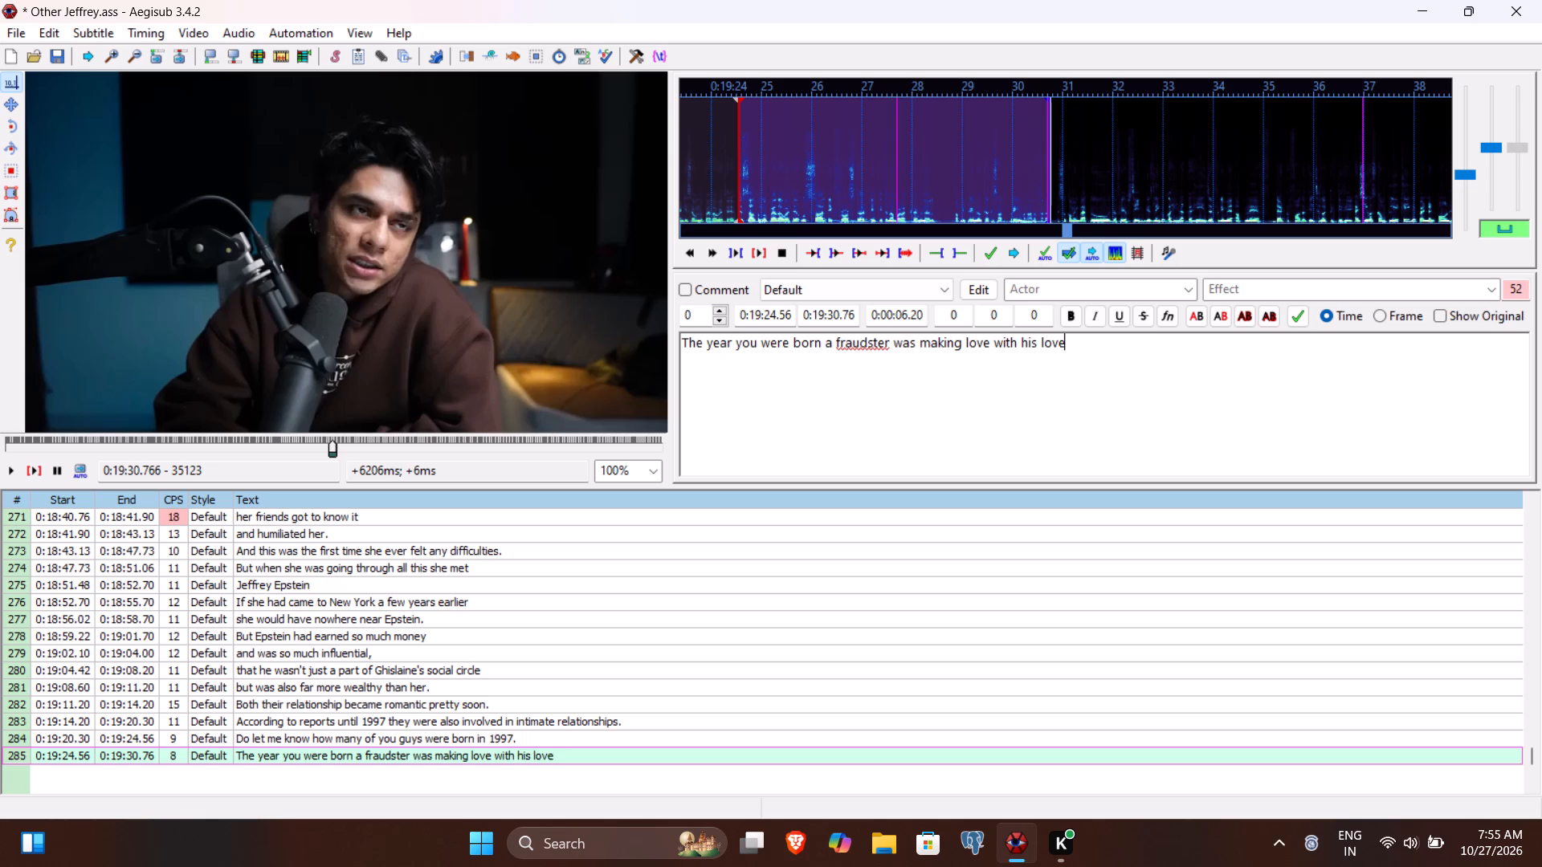
key("period")
key("Return")
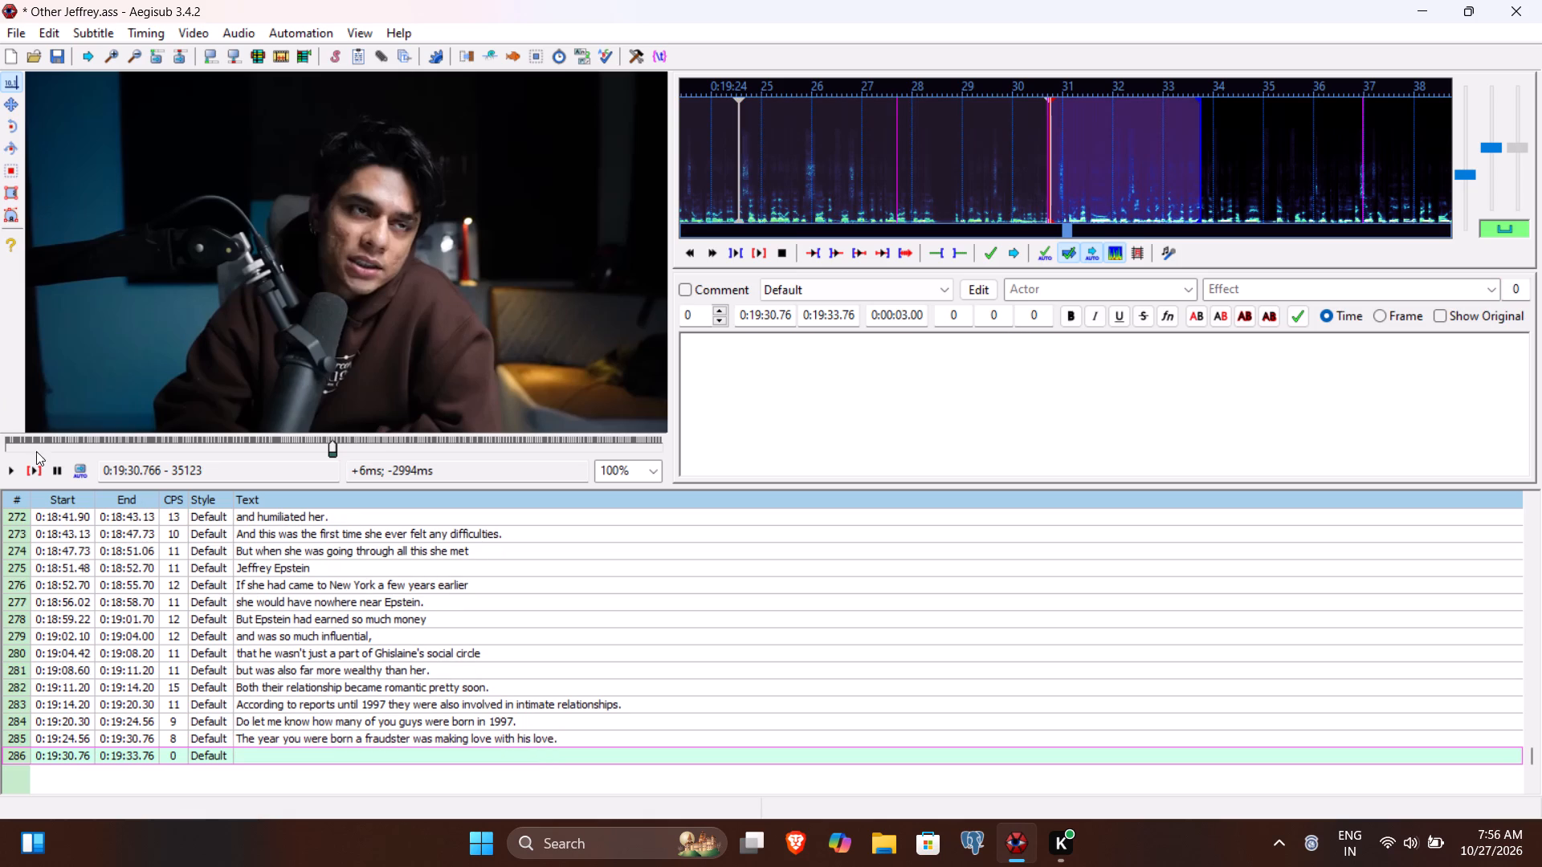
Play line 286 to locate the phrase, and set its end time to 0:19:32.56 and its start time to 0:19:30.96.
left_click(31, 471)
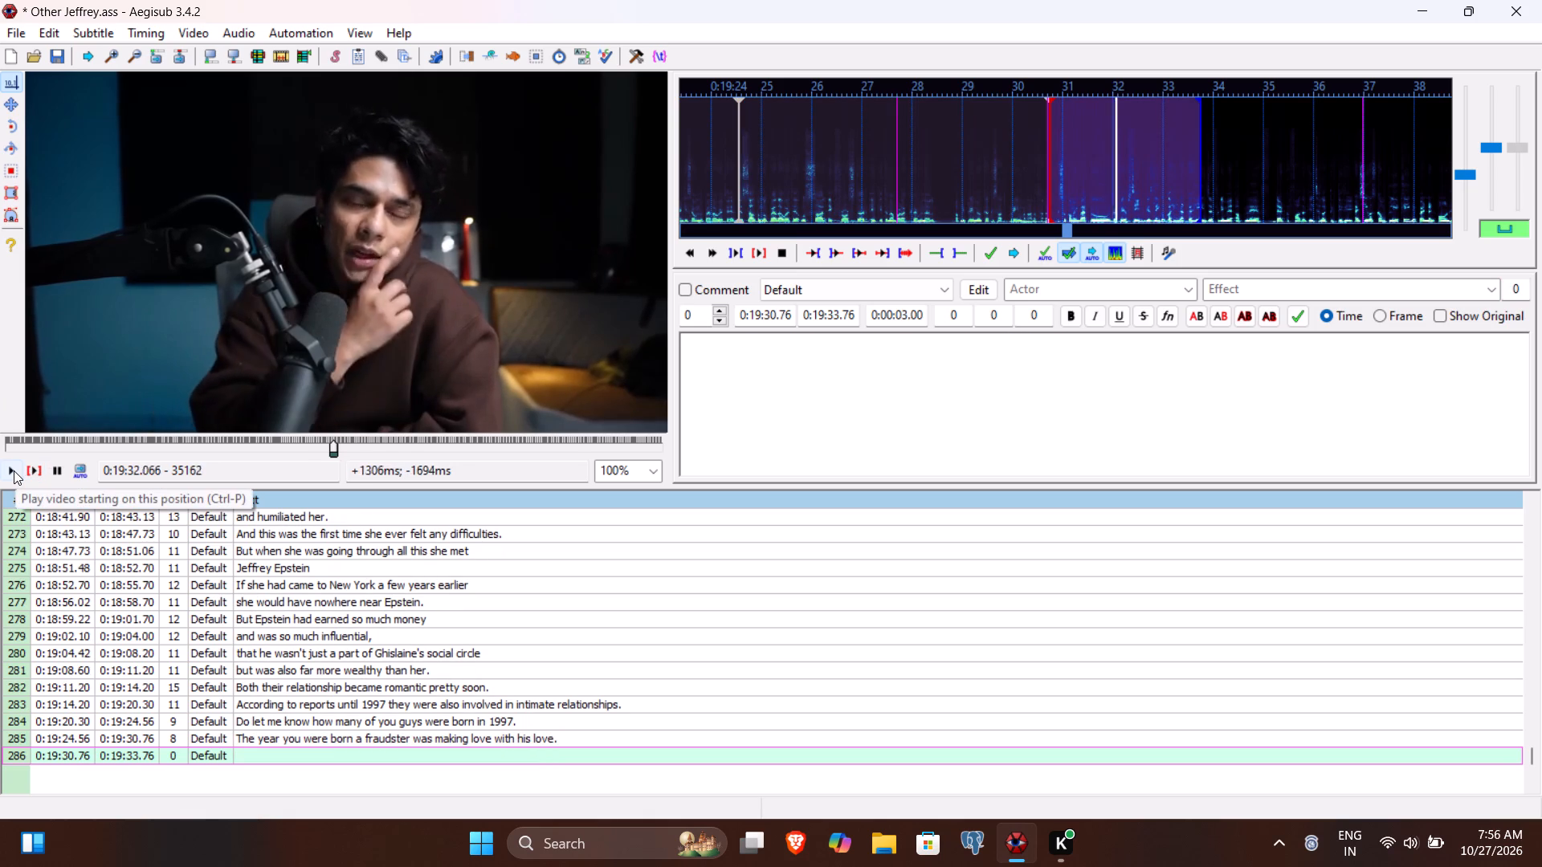
left_click(39, 467)
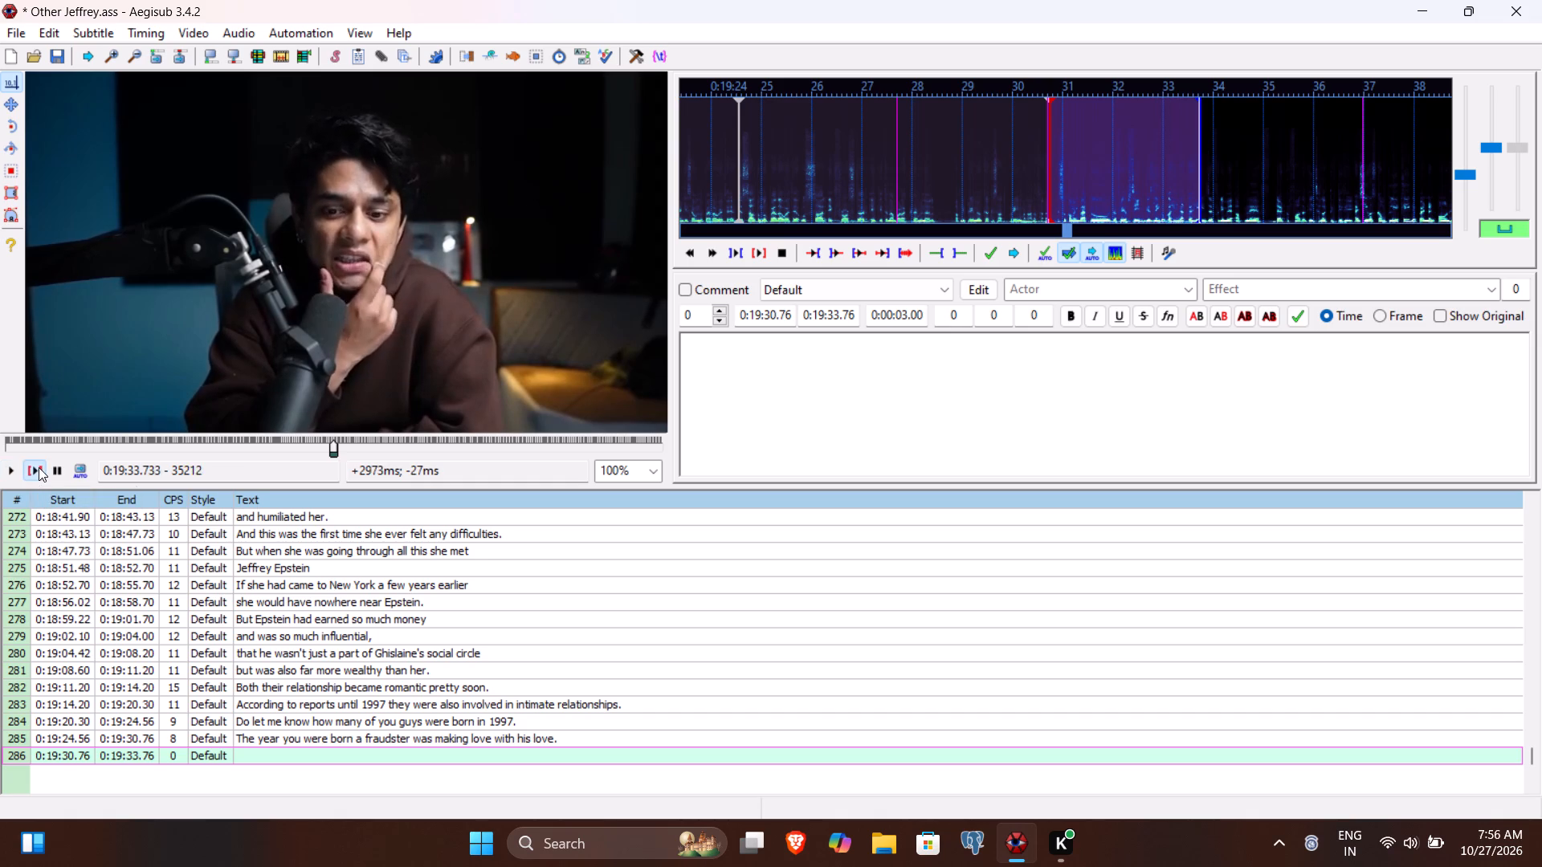
left_click(9, 473)
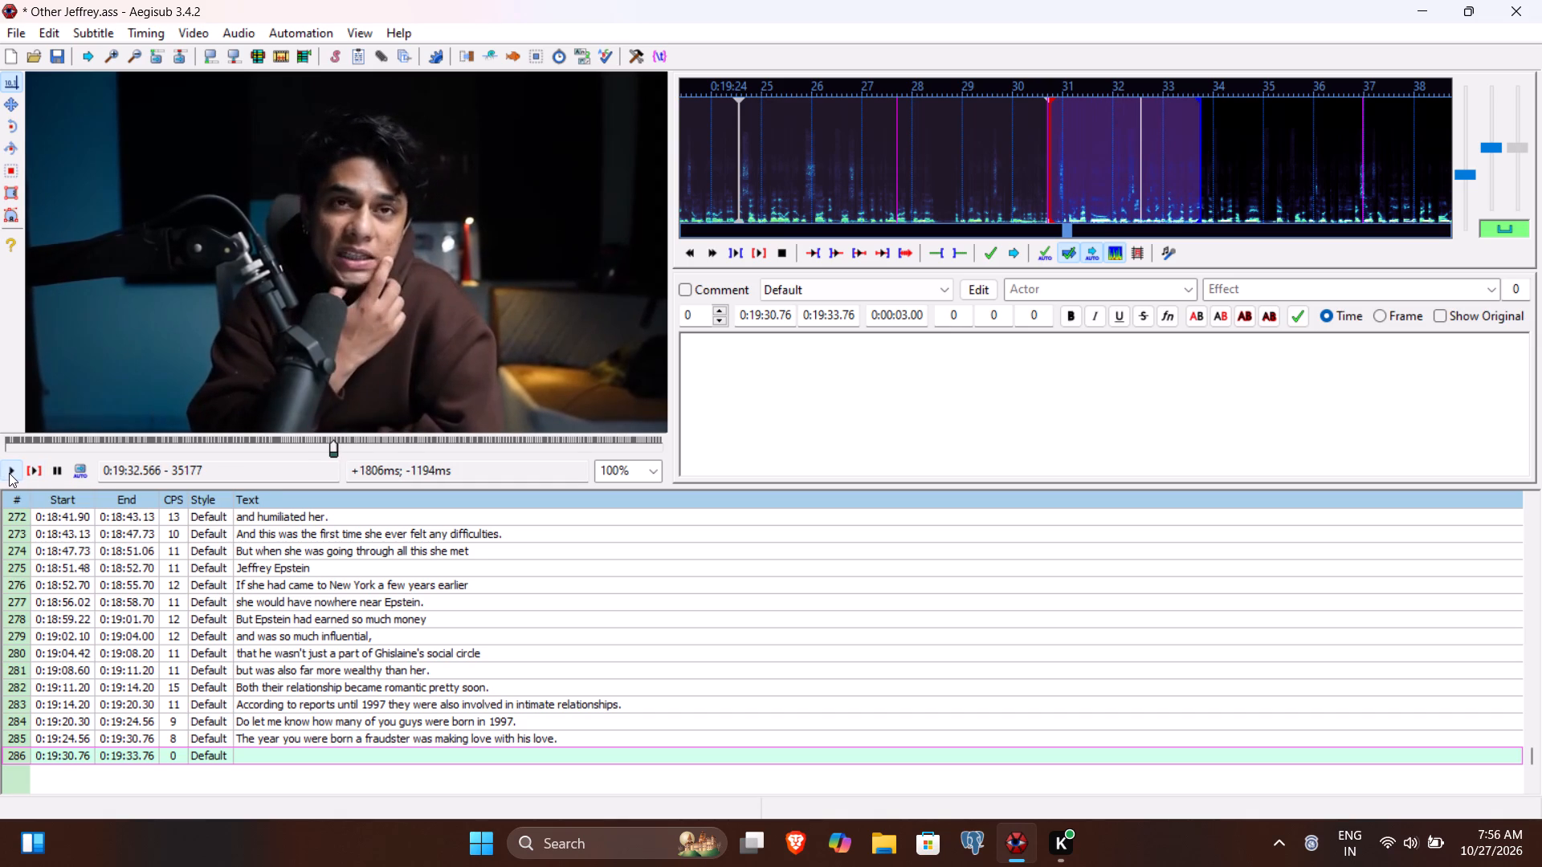
left_click(834, 315)
key("2")
type("56")
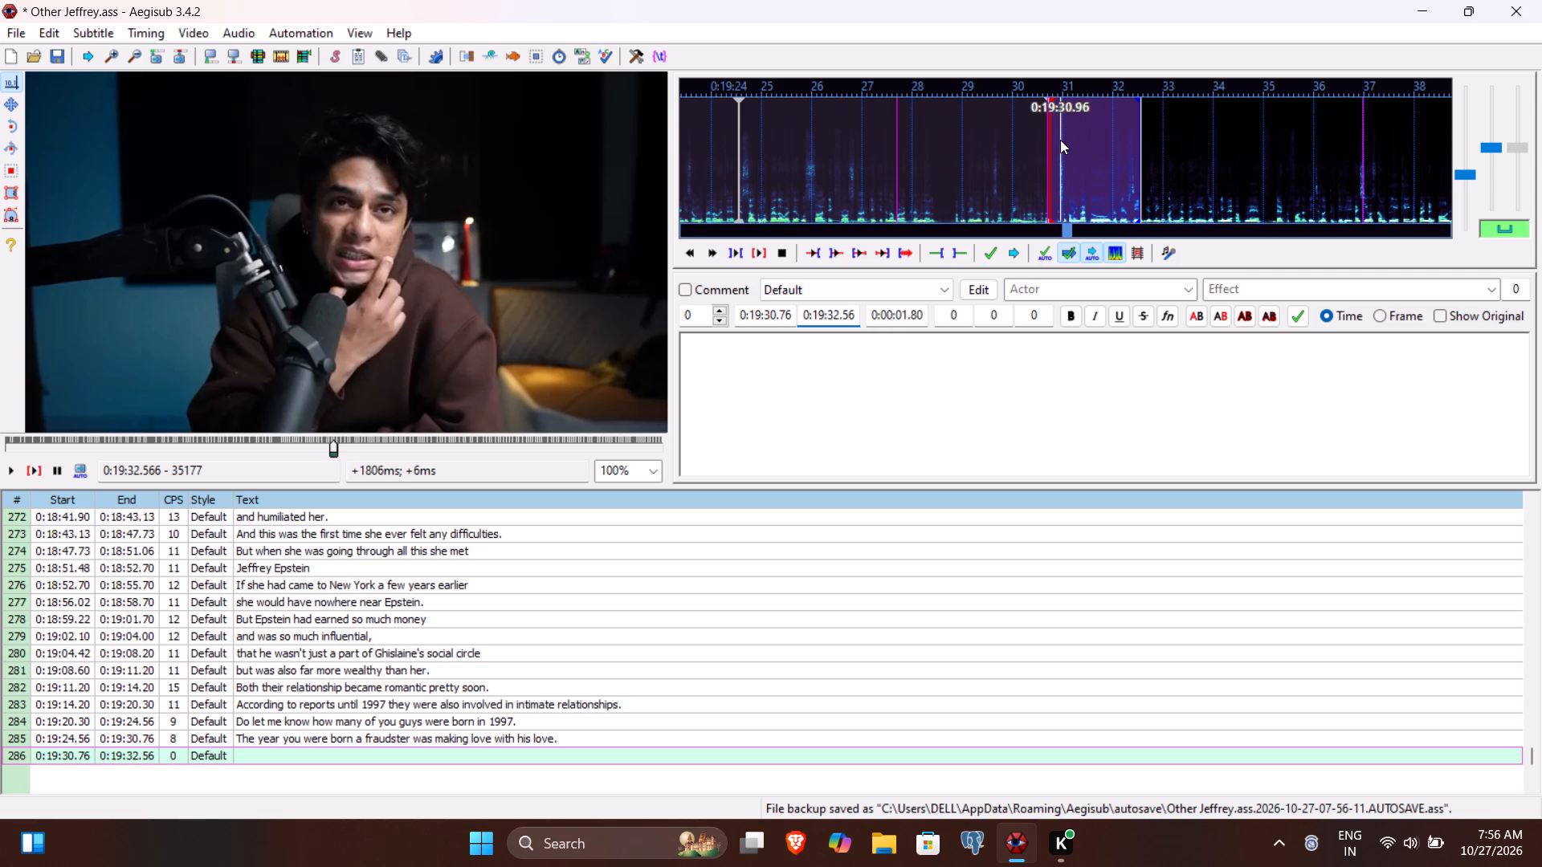
left_click(778, 321)
key("9")
Enter "Coming back to Jeffrey Epstein." as the text of line 286 and commit it.
left_click(773, 385)
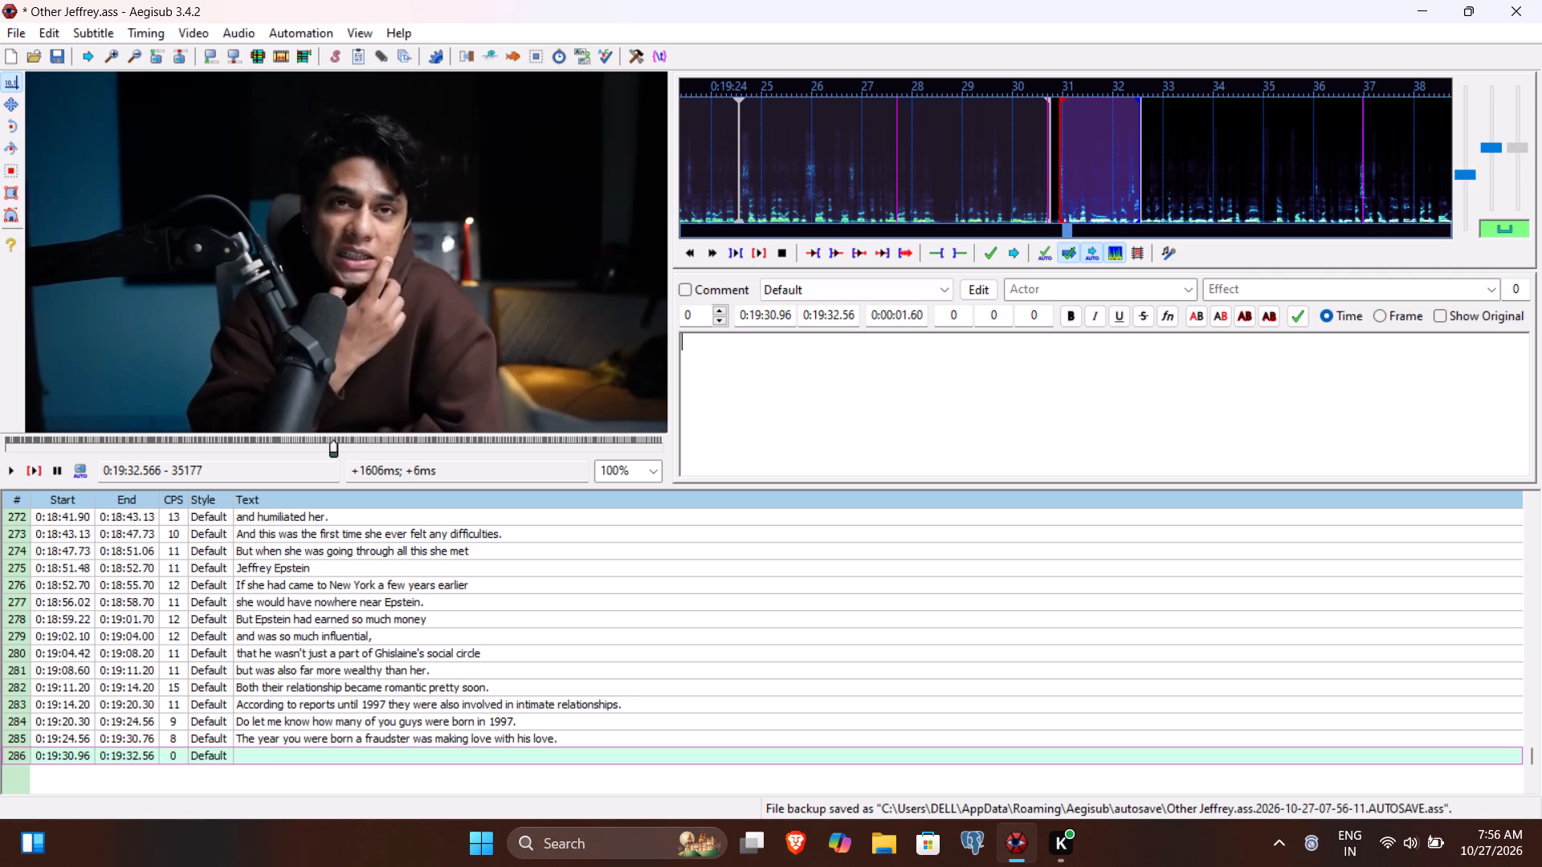
type("Coming back to Jeffrey Epstein.")
key("Return")
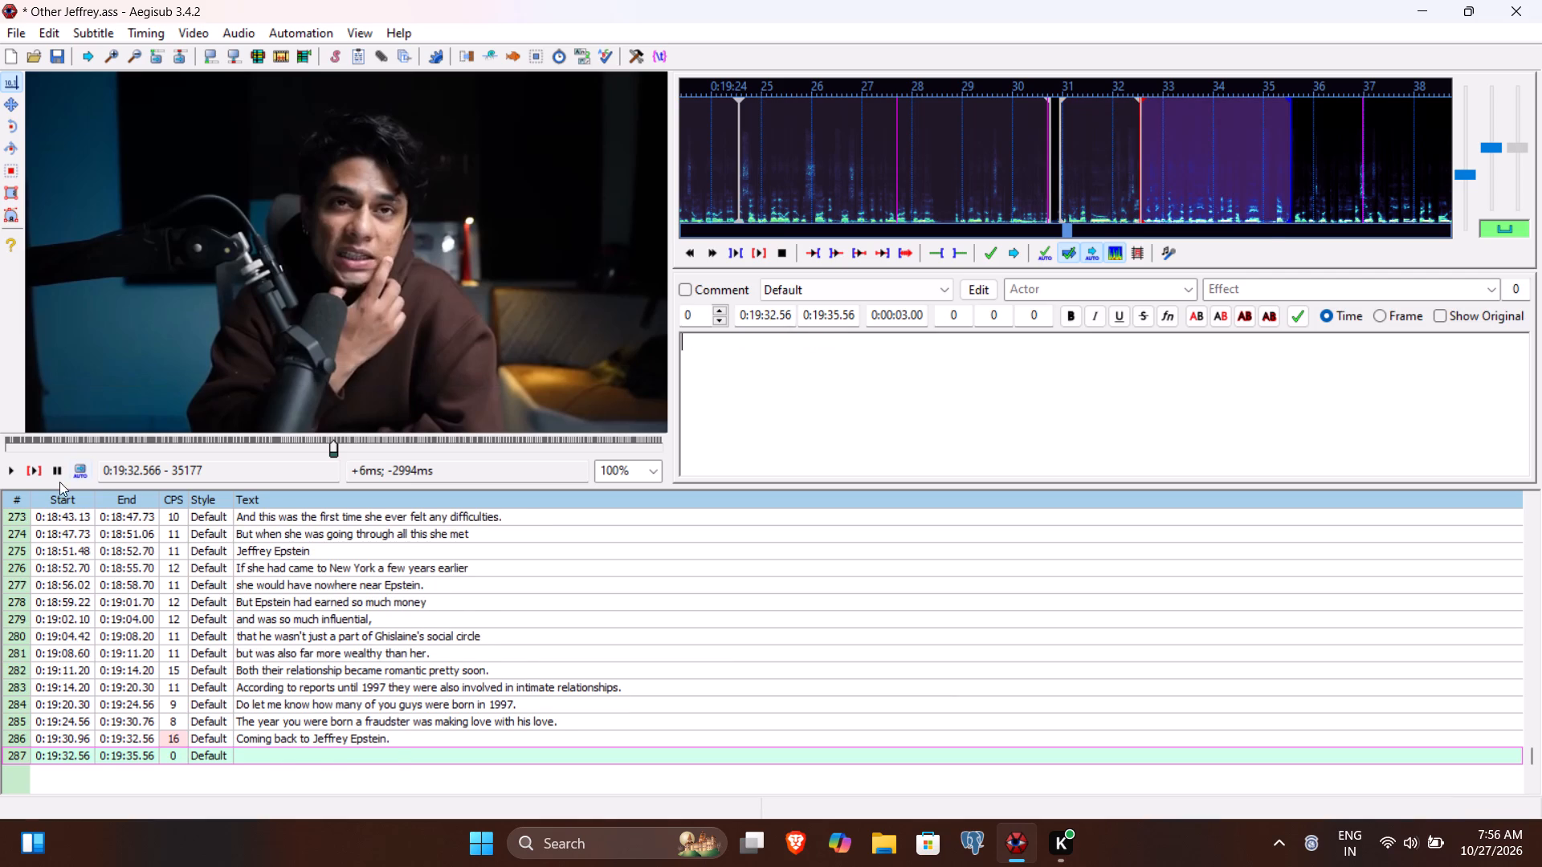
Play line 287 and past its end to find where the phrase finishes, and set its end time to 0:19:36.83.
left_click(37, 470)
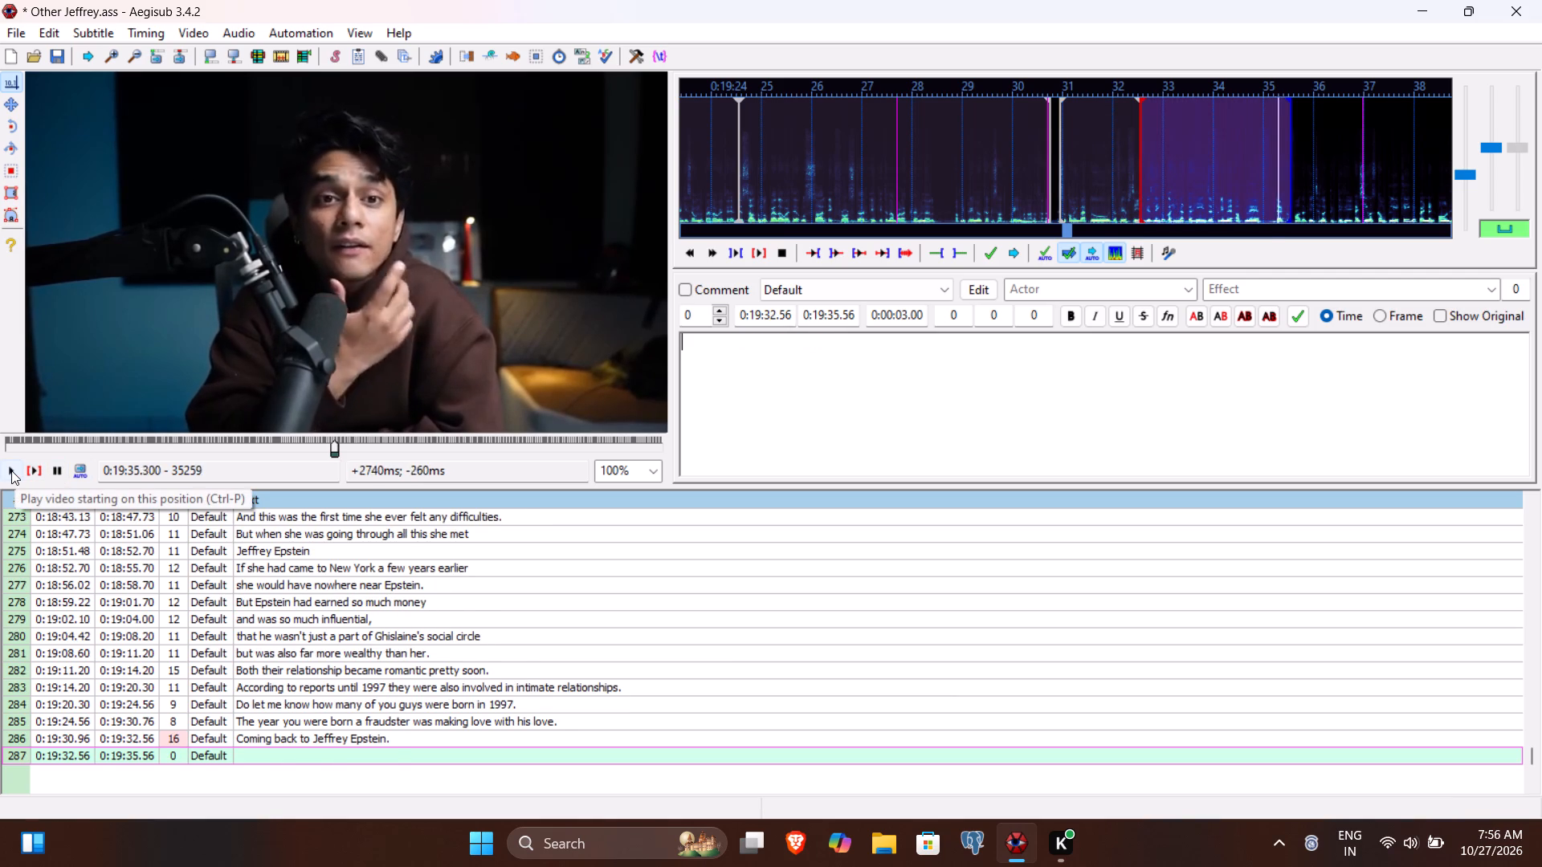
left_click(11, 470)
left_click(11, 470)
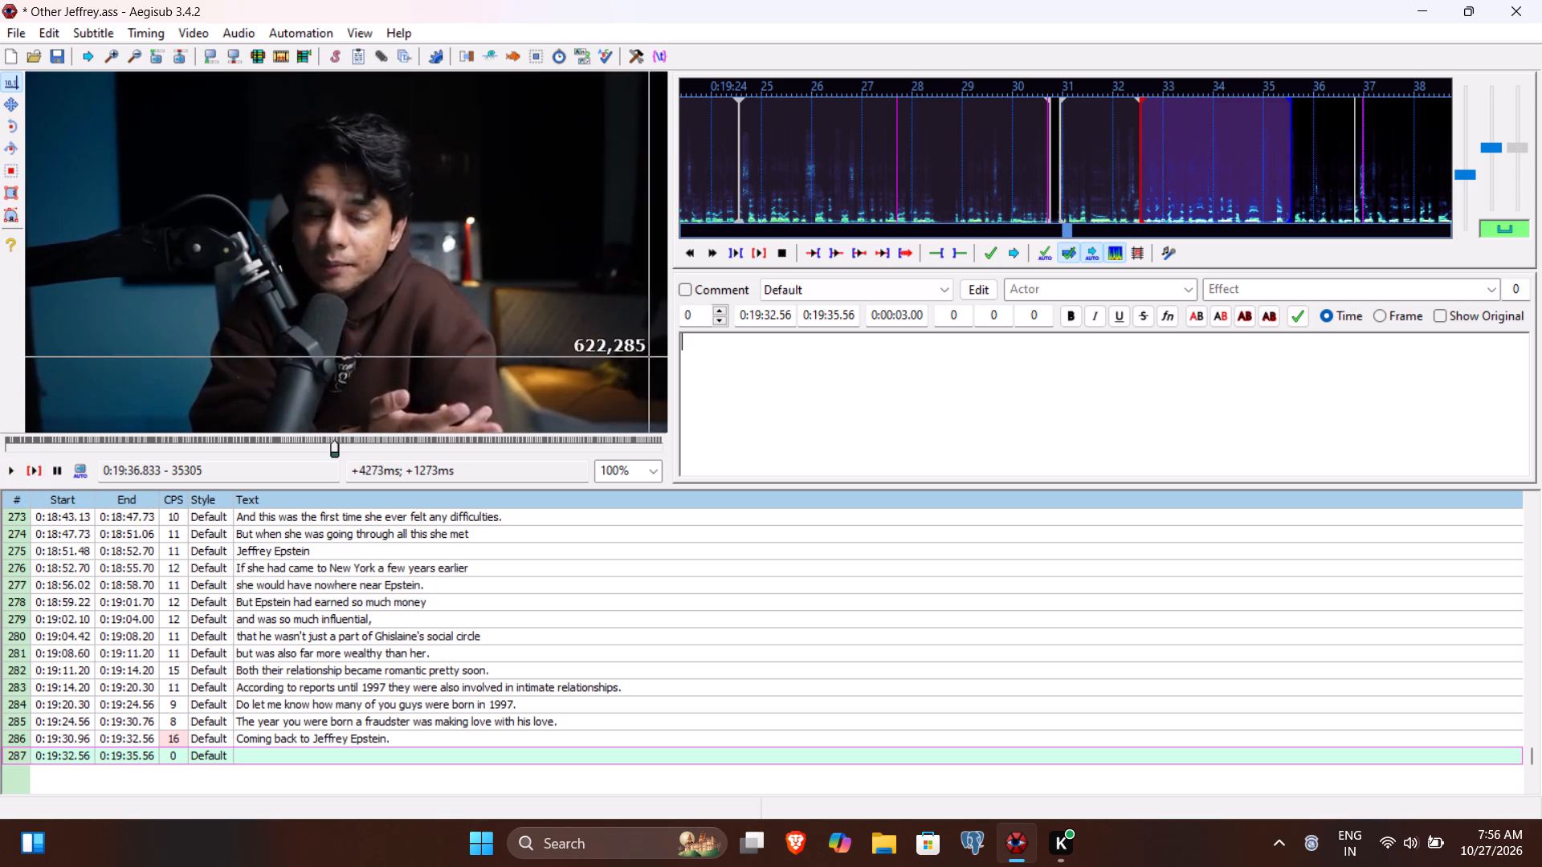
left_click(834, 317)
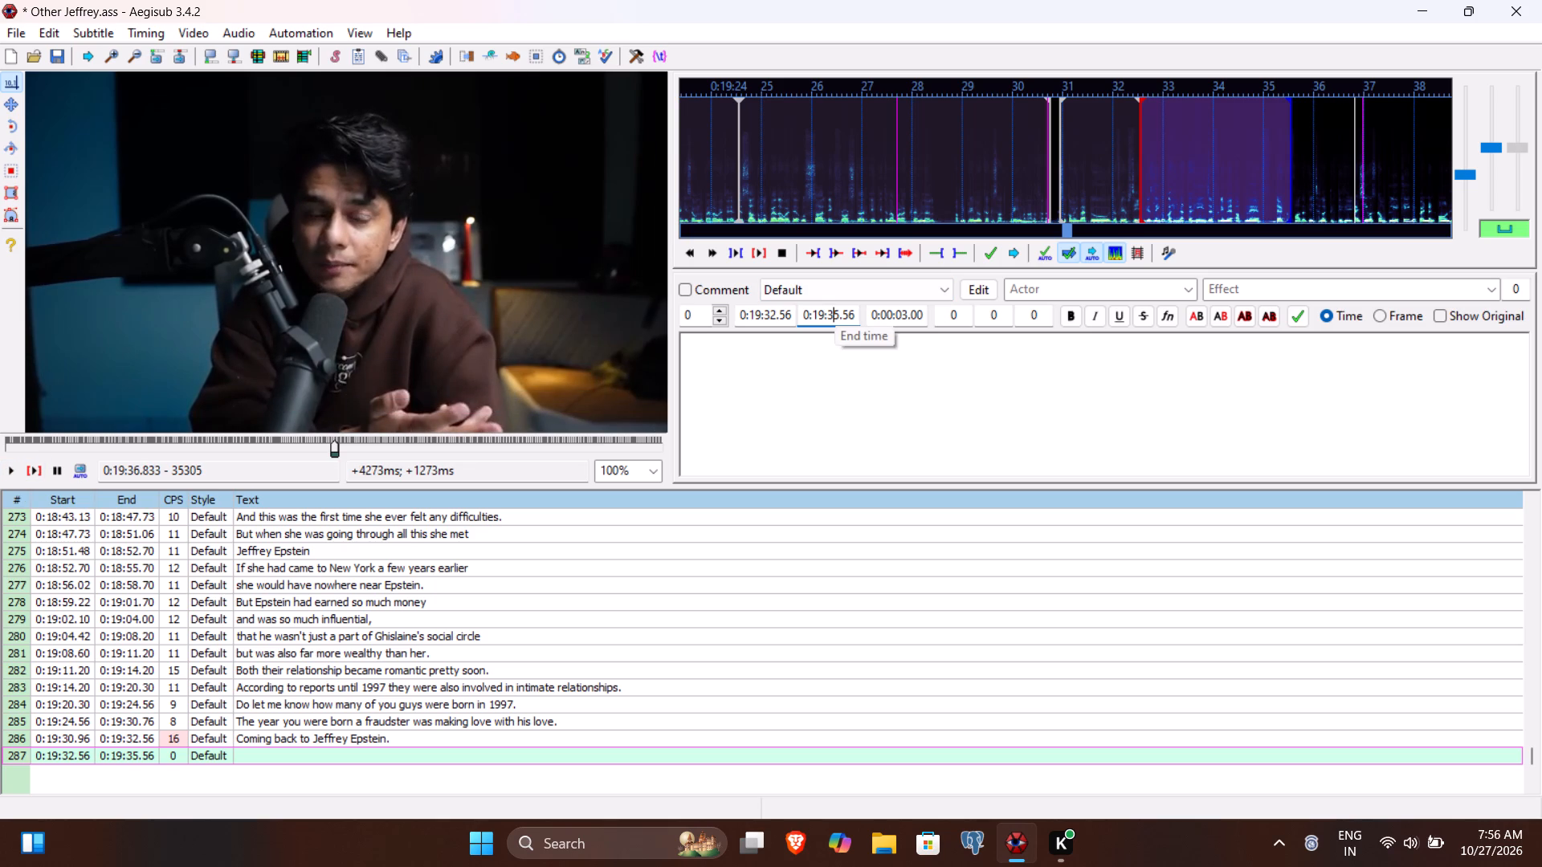
type("683")
Enter "Ghislaine used to see glimpses of her dead father in Epstein." as the text of line 287 and commit it.
left_click(815, 359)
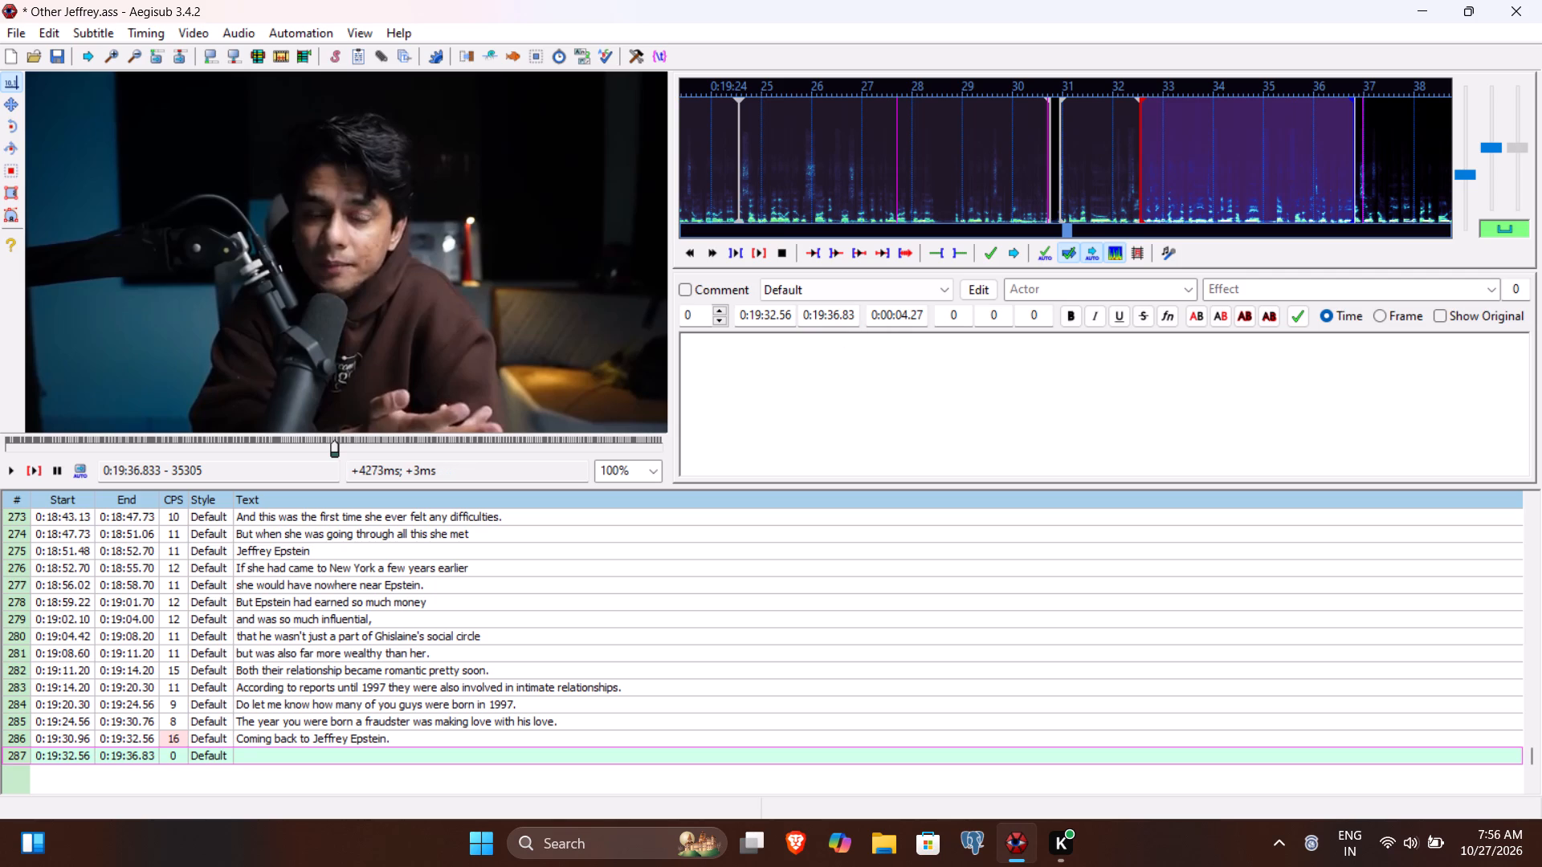
type("Gh")
type("islaine used to see glimpses of her de")
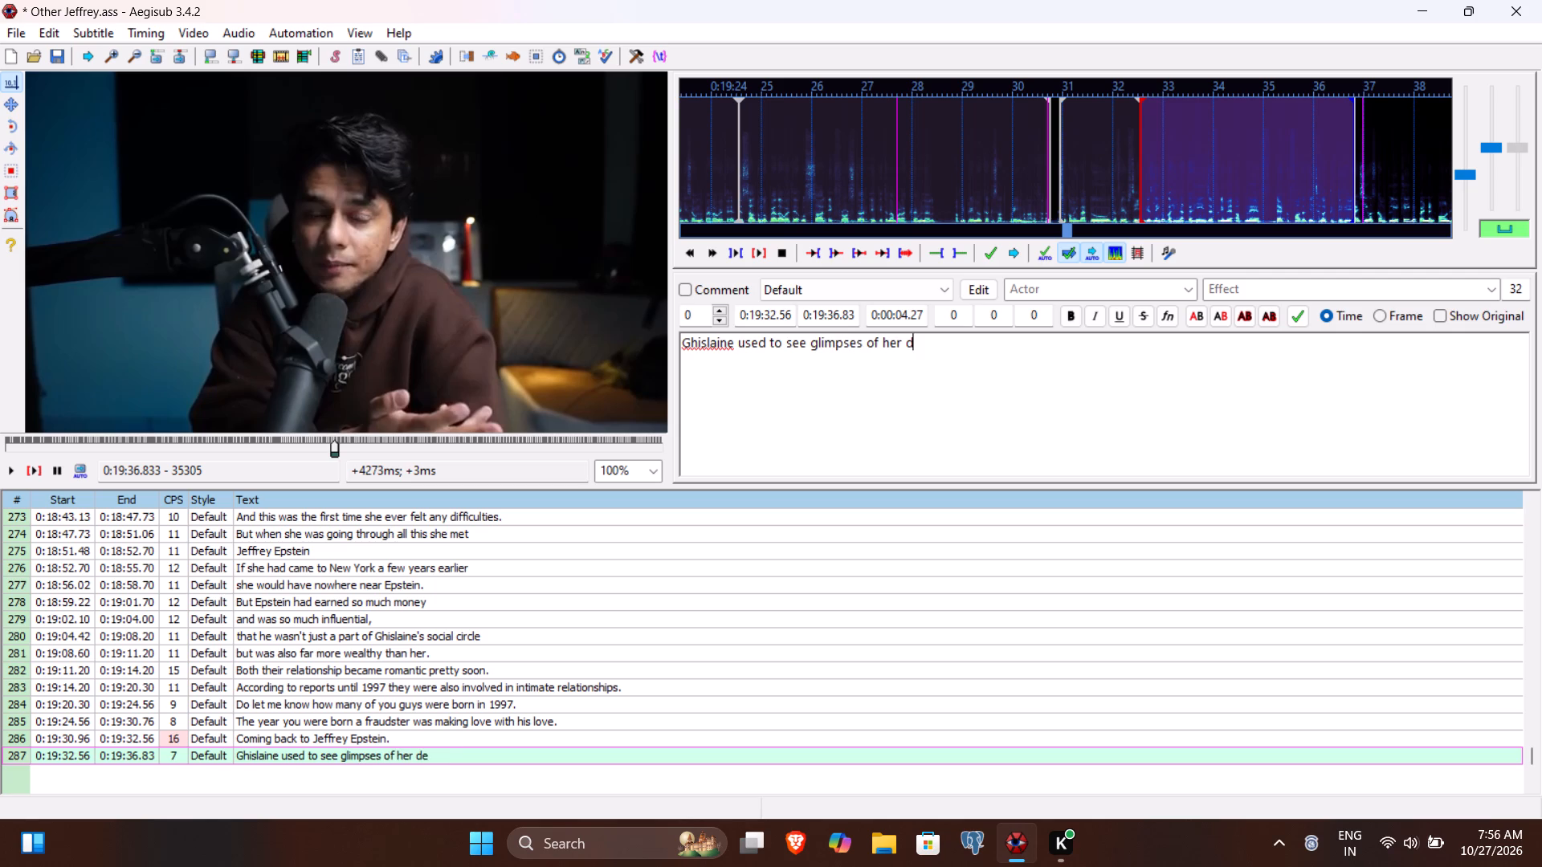
type("ad father in Epstein")
key("period")
key("Return")
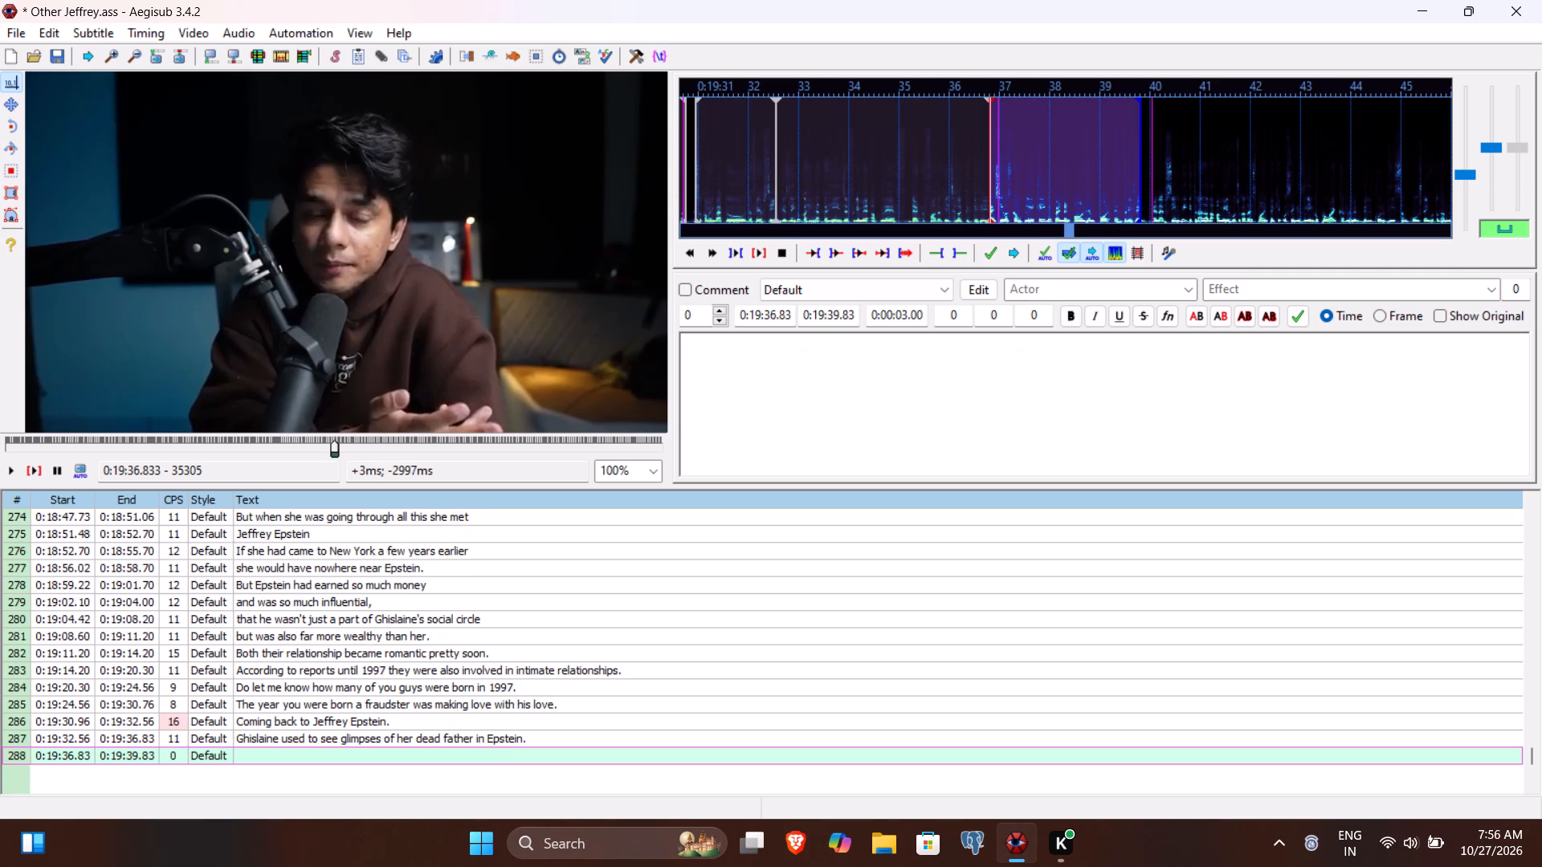
Play line 288, enter "Actually she was completely dependent on him for everything." as its text, and commit it.
left_click(33, 470)
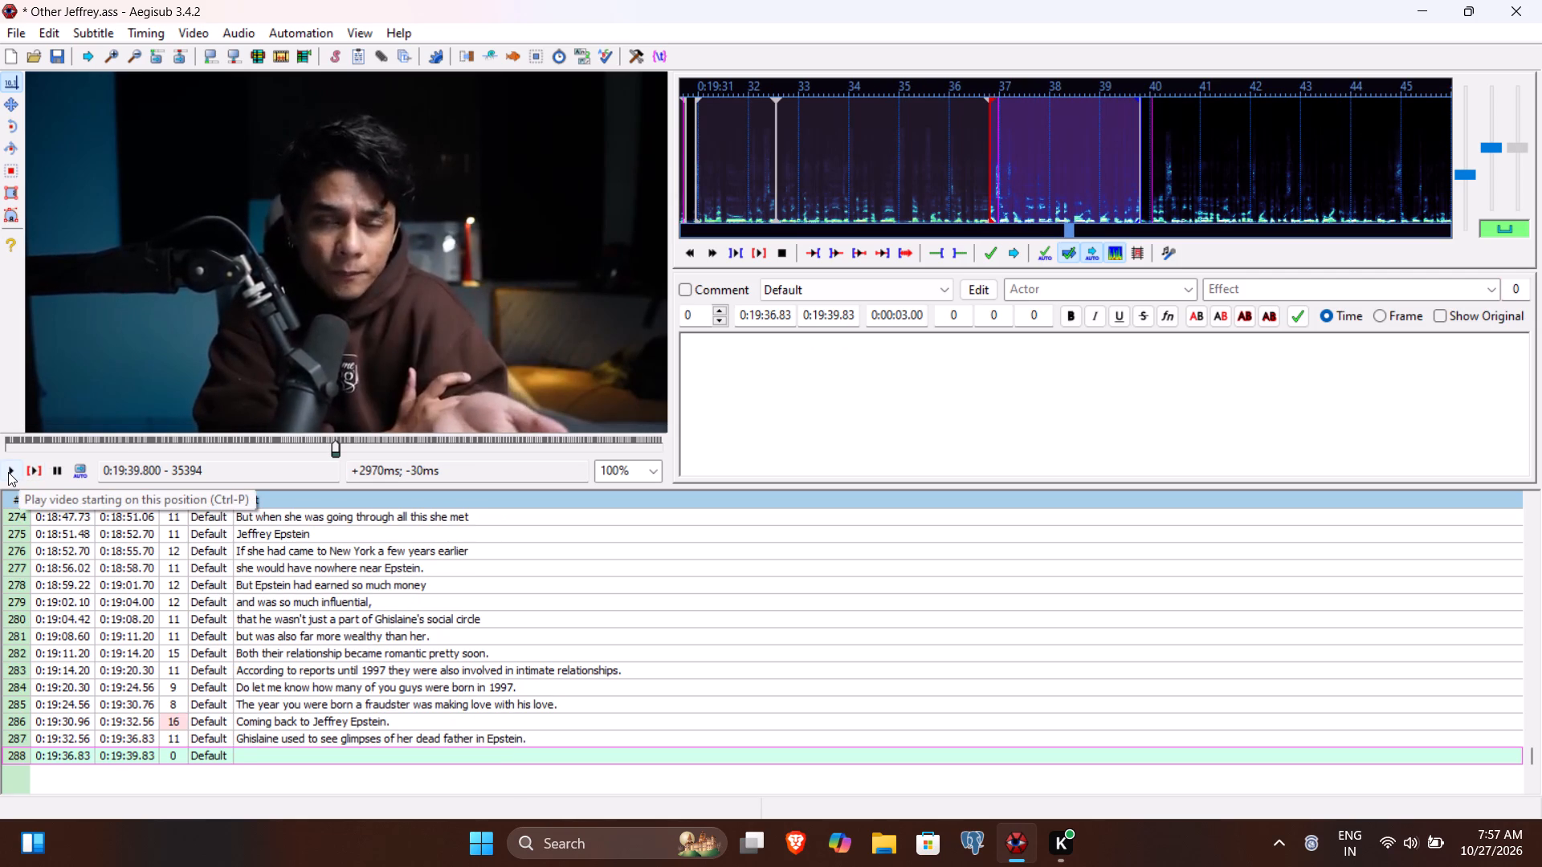
type("Actually she was completely depended")
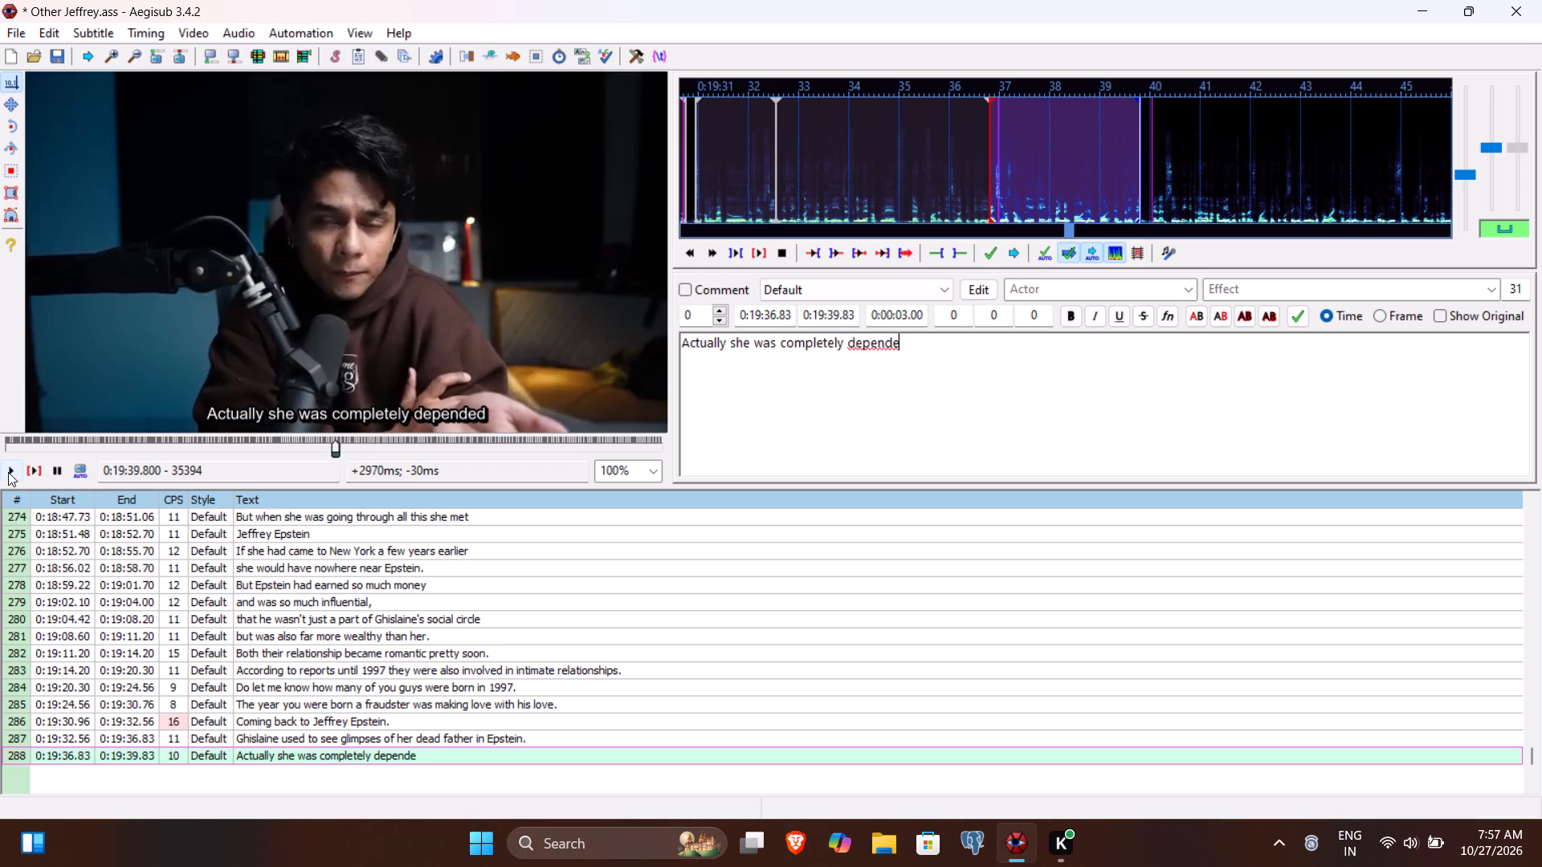
key("space")
key("BackSpace")
key("BackSpace")
type("nt on him for evert")
key("BackSpace")
type("ything")
key("period")
key("Return")
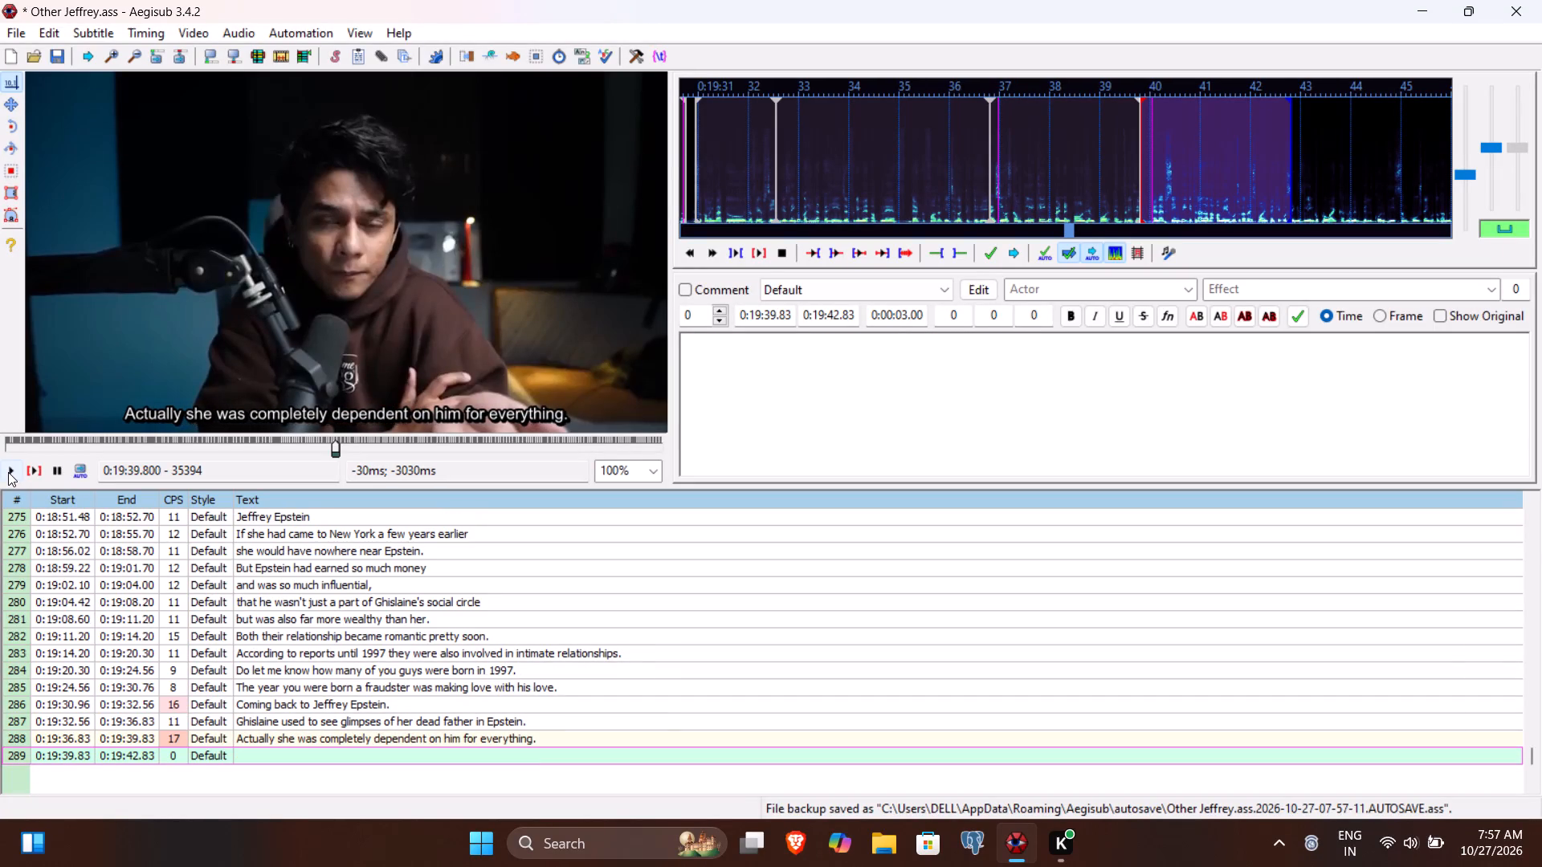
Play line 289 and past its end to find where the phrase finishes, and set its end time to 0:19:47.26.
left_click(27, 472)
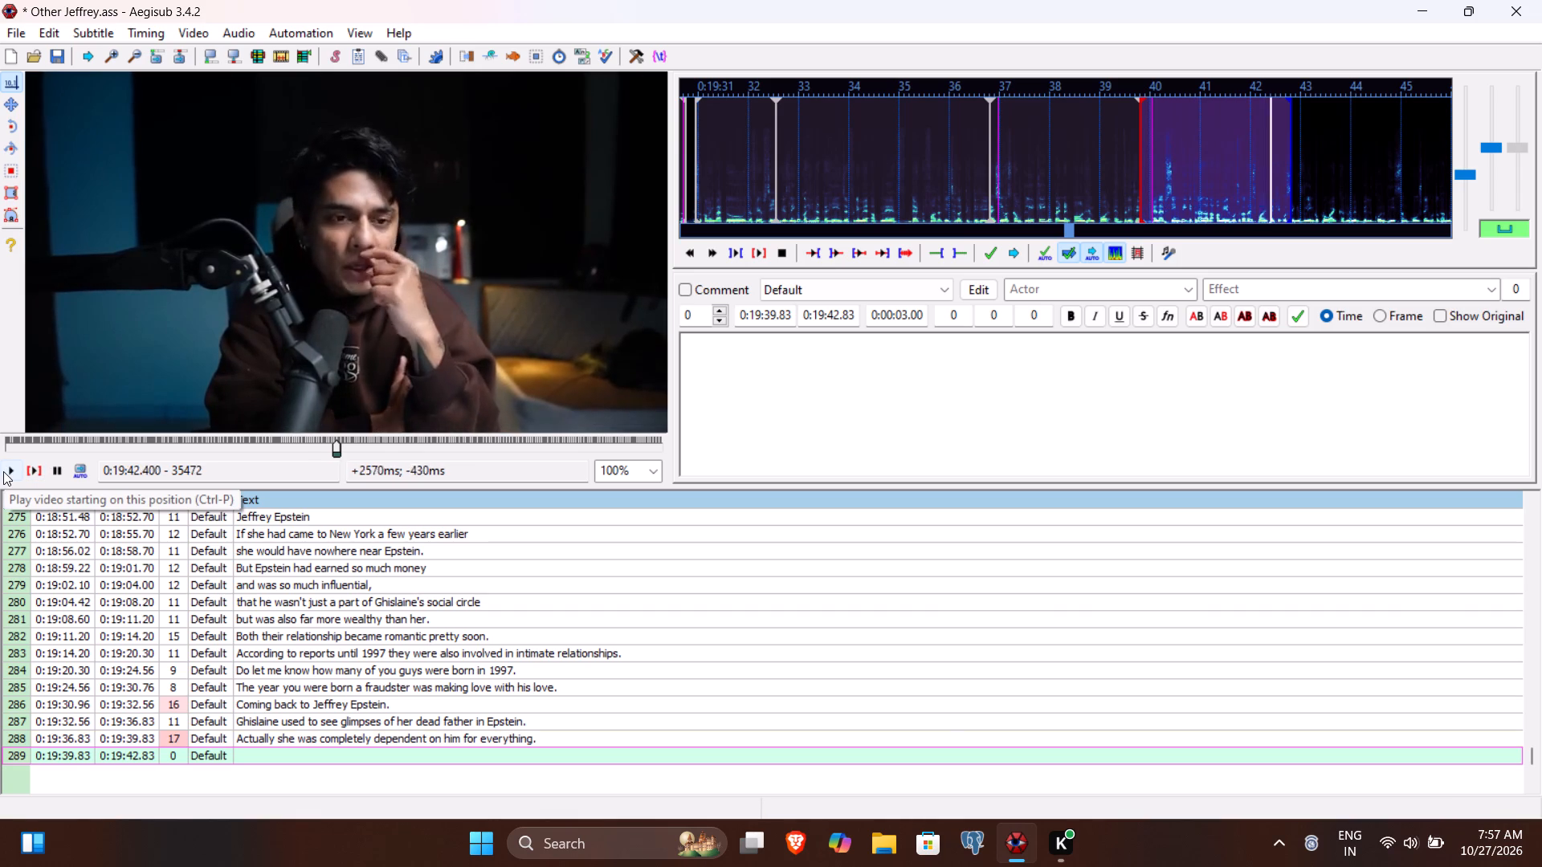
left_click(3, 471)
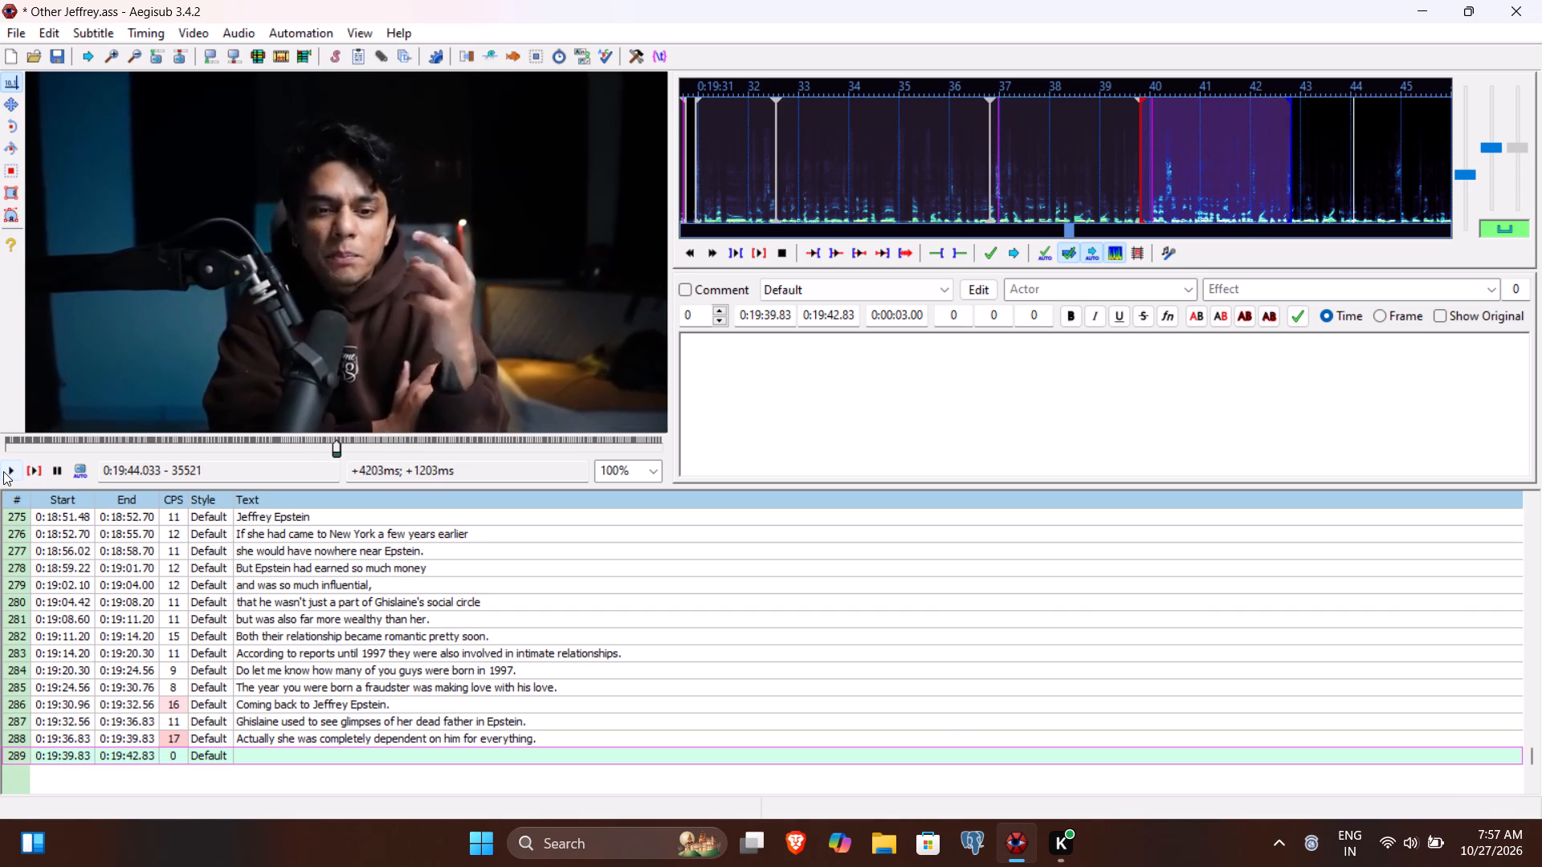
left_click(3, 471)
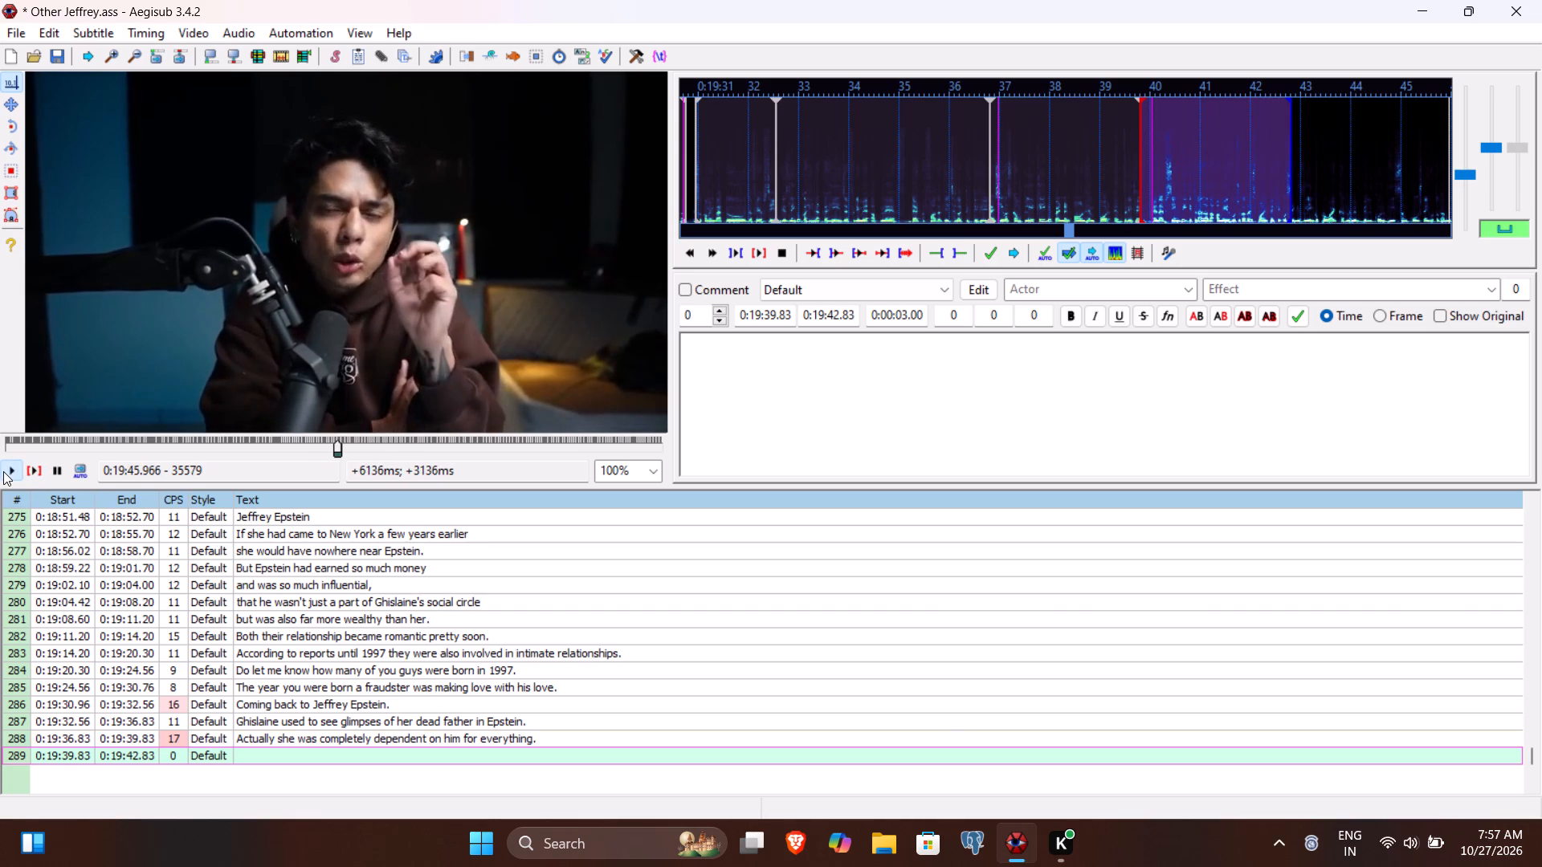
left_click(3, 471)
left_click(3, 471)
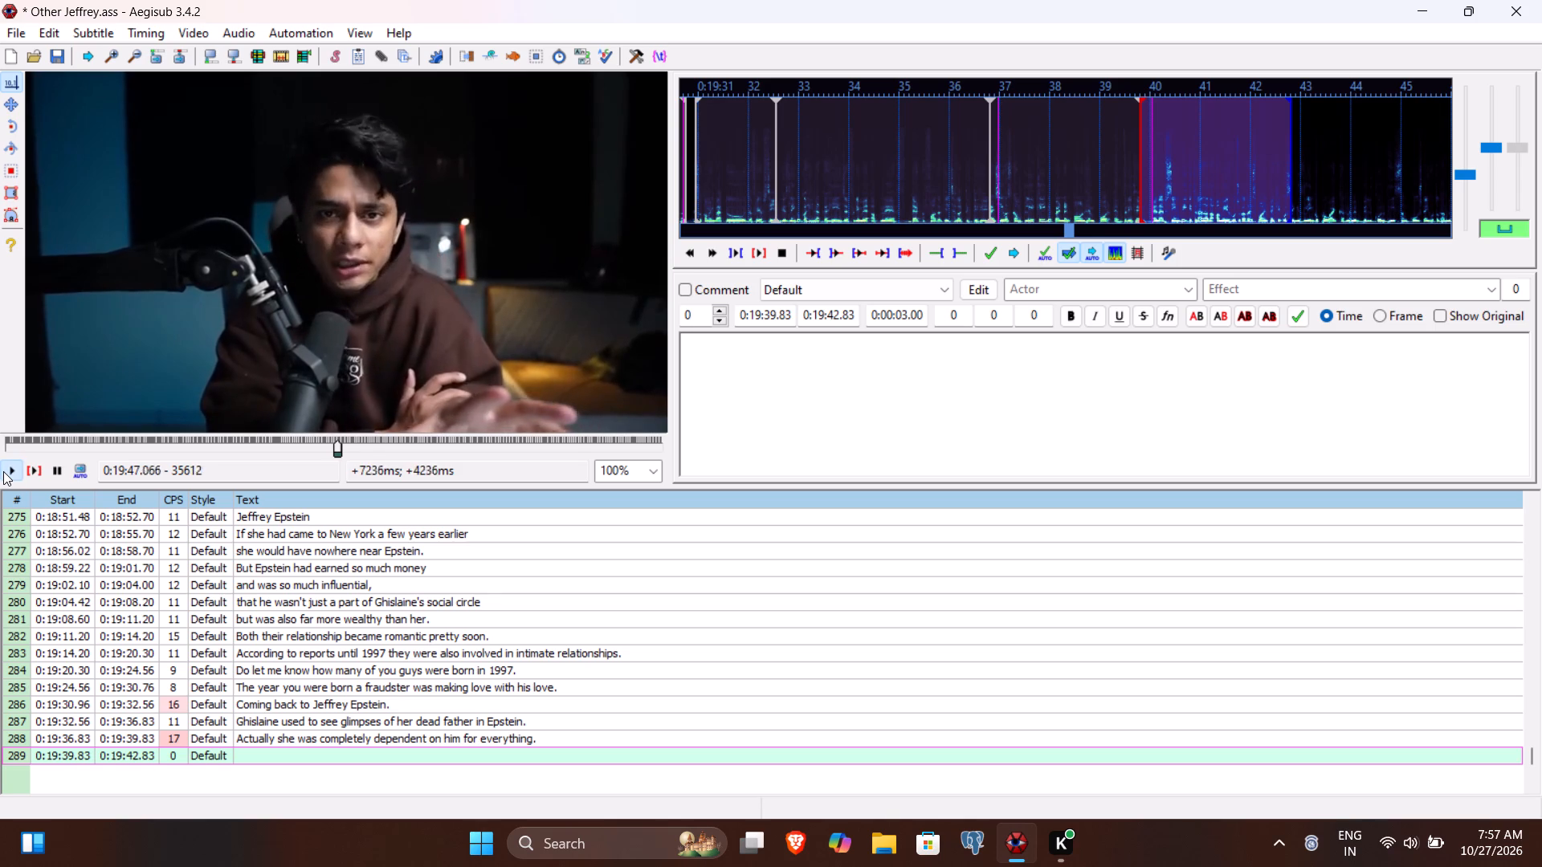
left_click(834, 314)
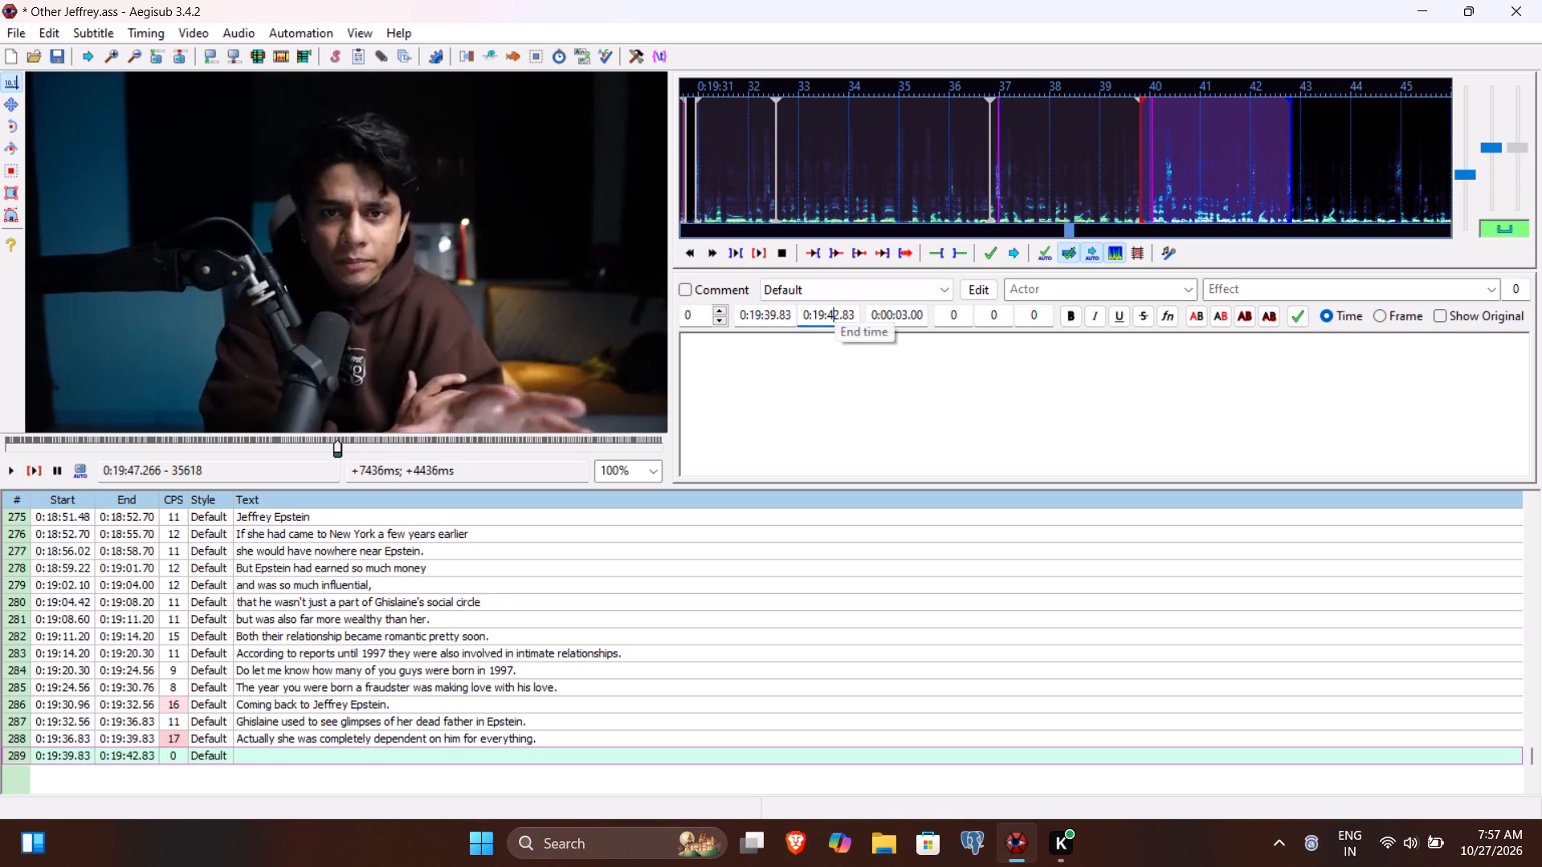
type("72")
key("6")
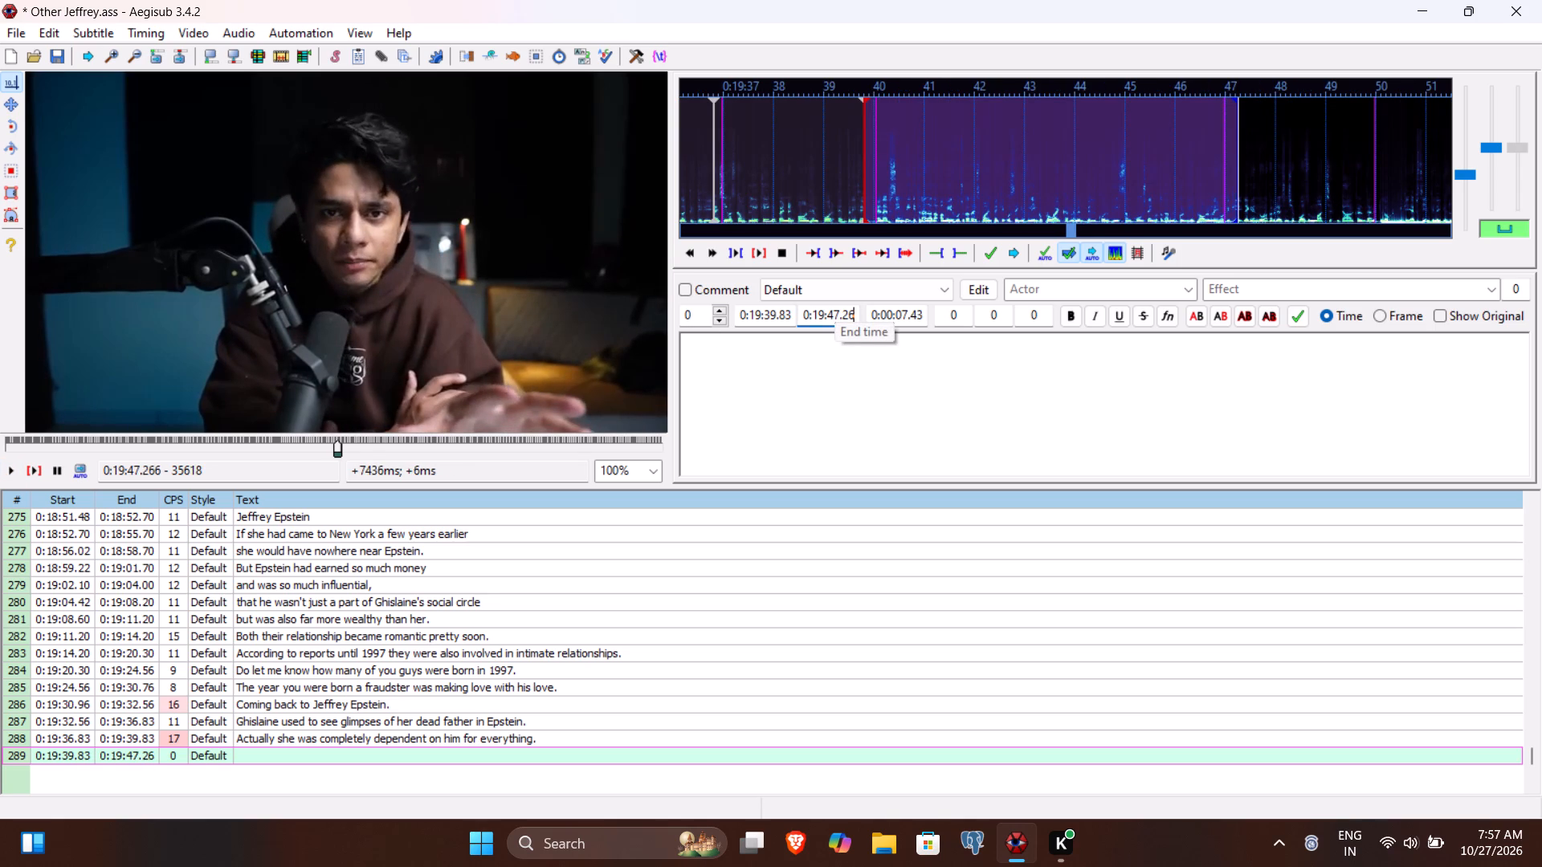
Enter "And Epstein was so rich at this point he had no problem or objections to provide for her." as the text of line 289 and commit it.
left_click(835, 360)
type("And Epstein was so rich at this p")
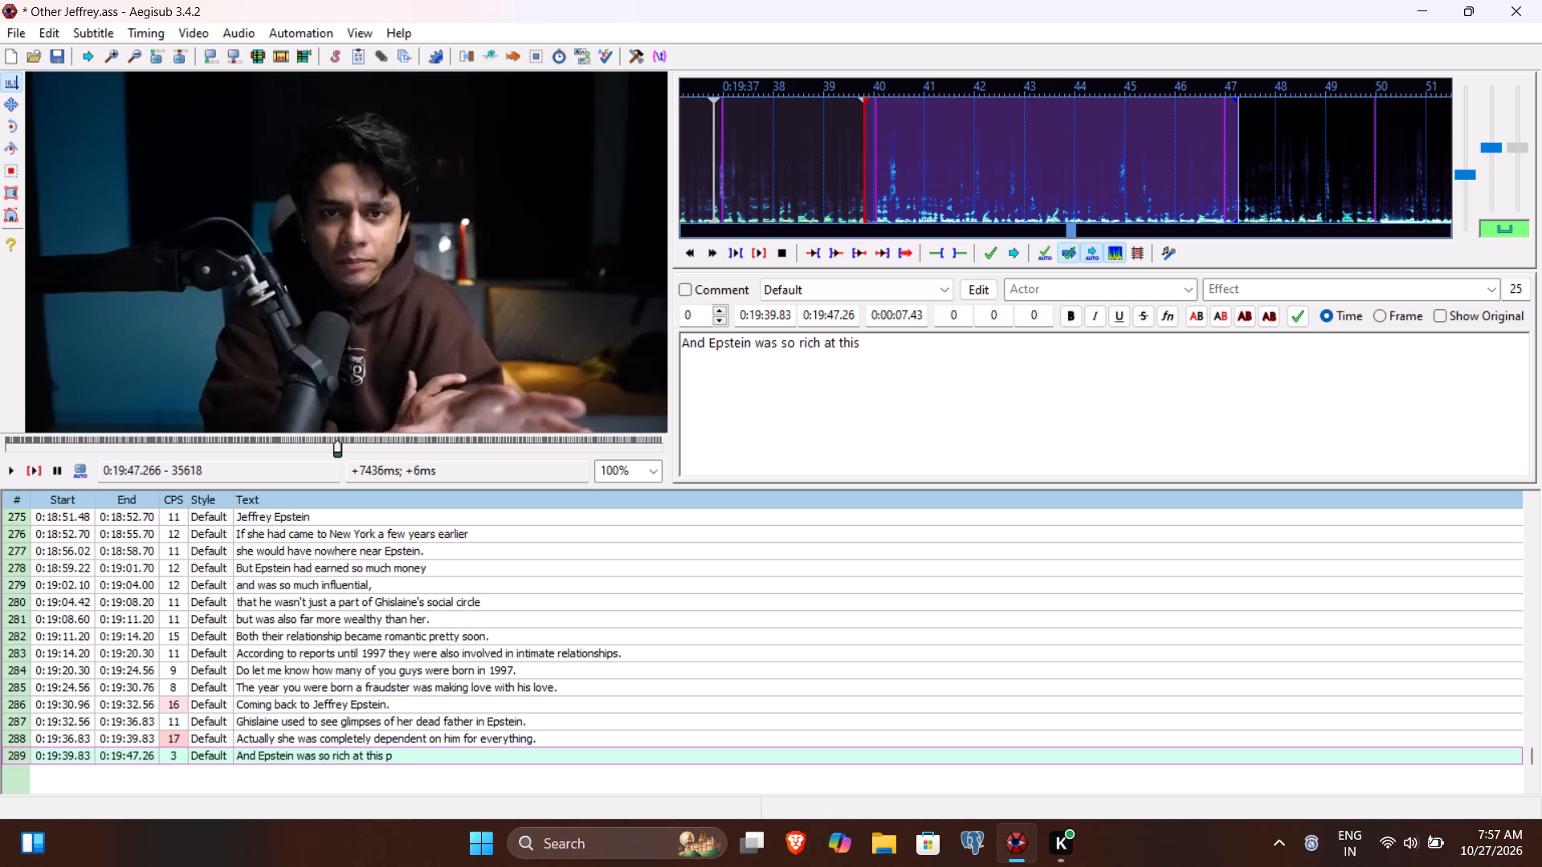
type("oint")
key("space")
type("he had s")
key("BackSpace")
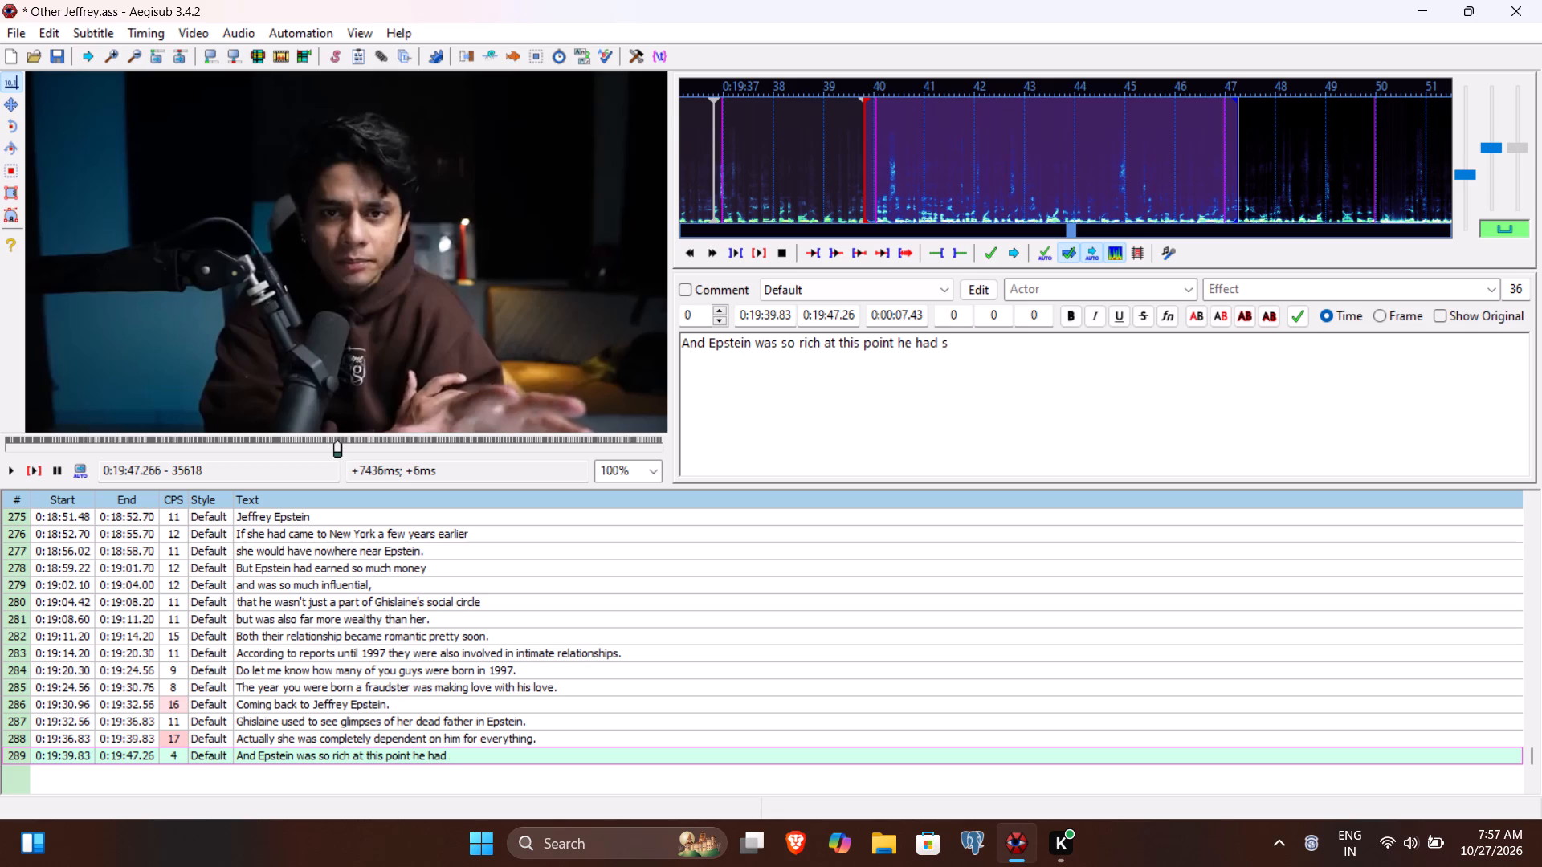
type("no problem or")
key("space")
type("ob")
type("jections")
key("space")
type("to provide for her")
key("period")
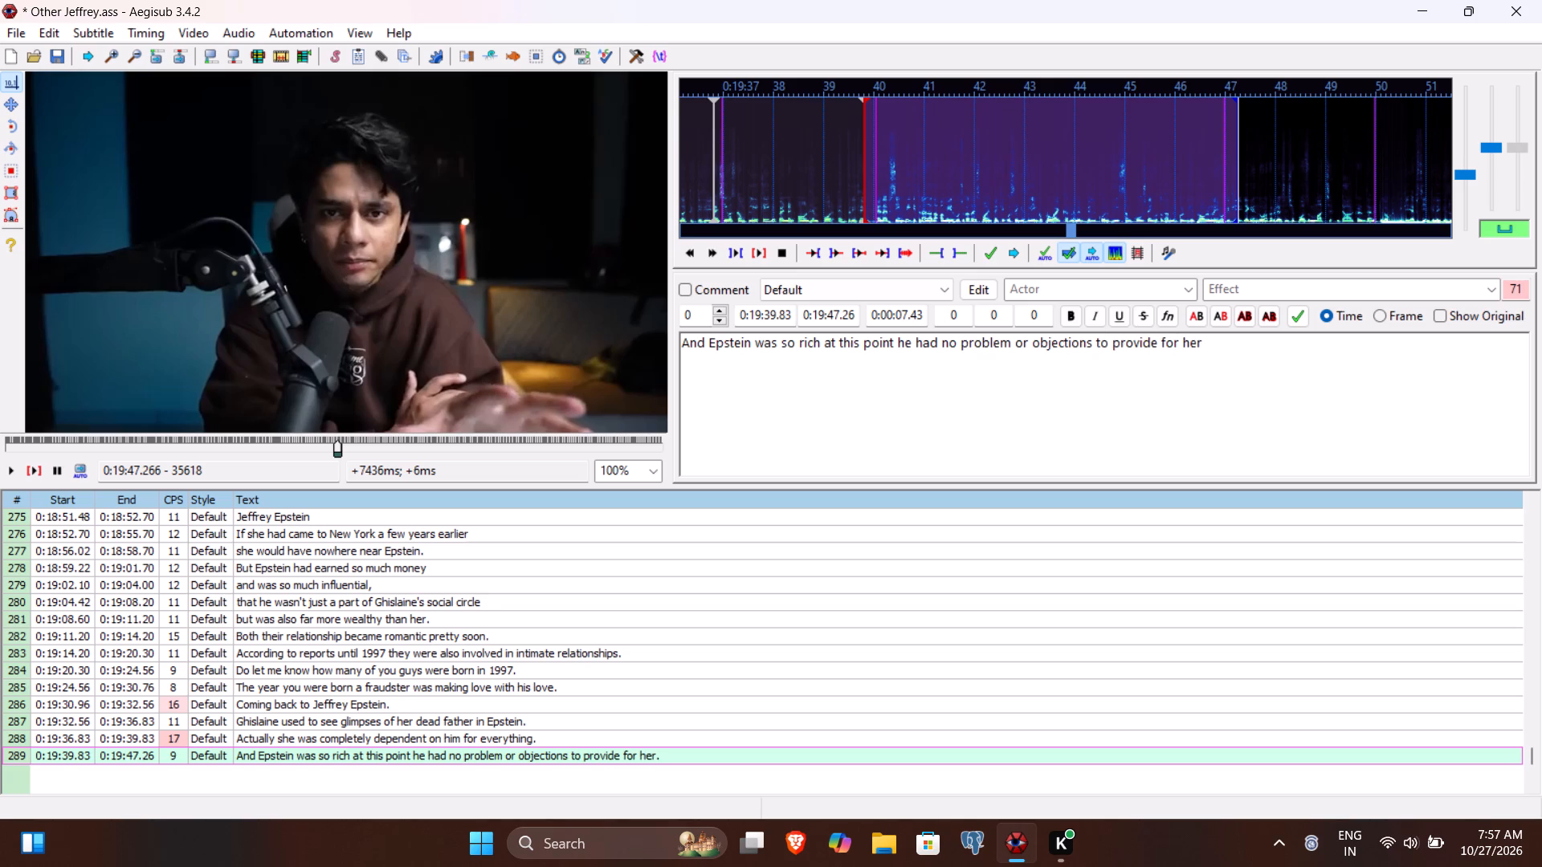
key("Return")
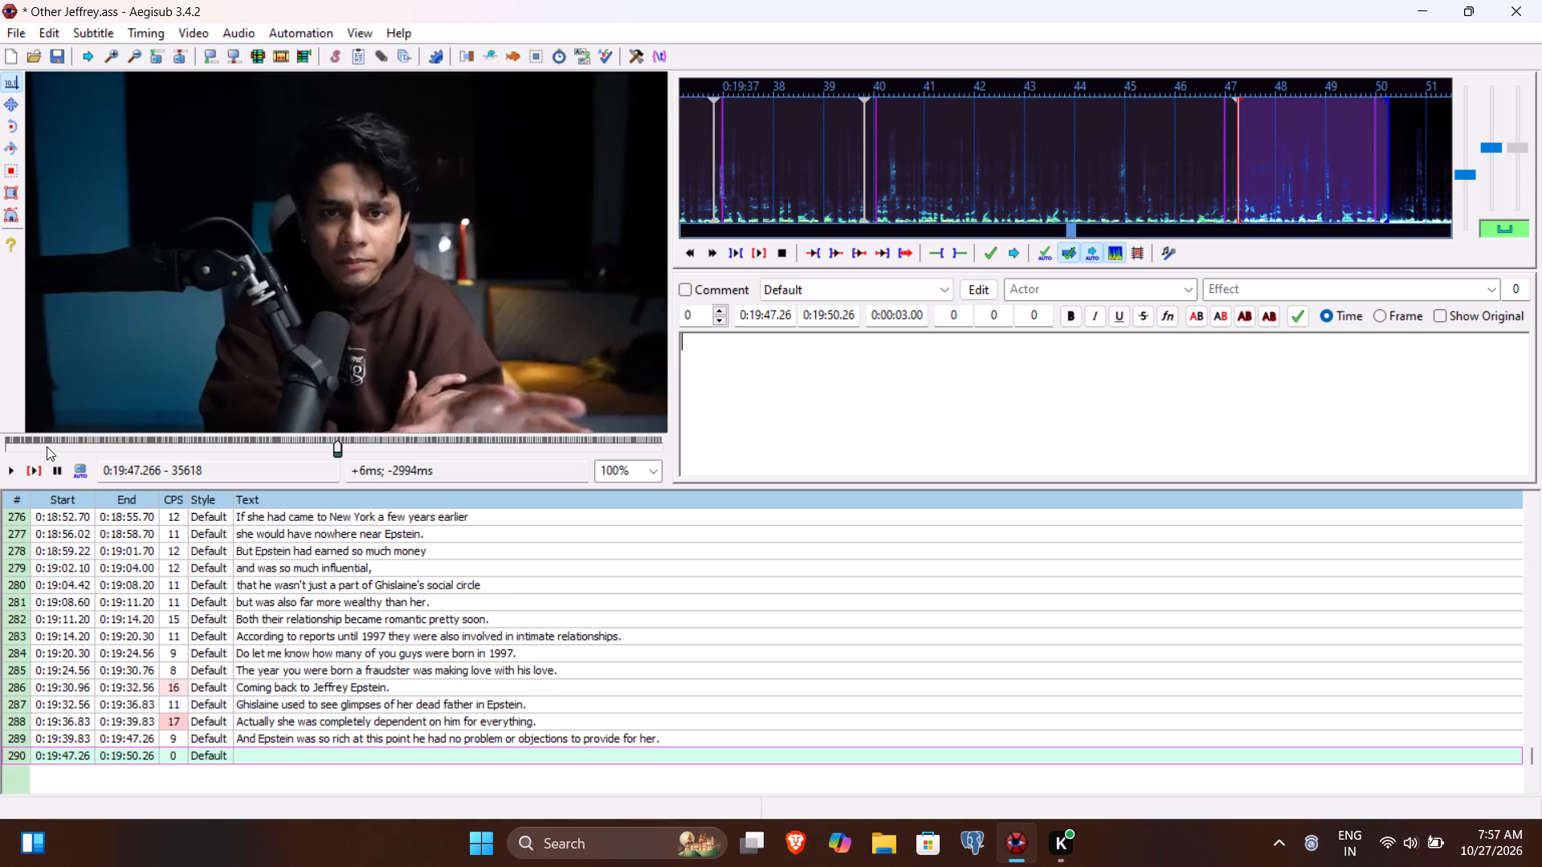
Play line 290, enter "But there relationship was more darker than it looks." as its text, and commit it.
left_click(36, 466)
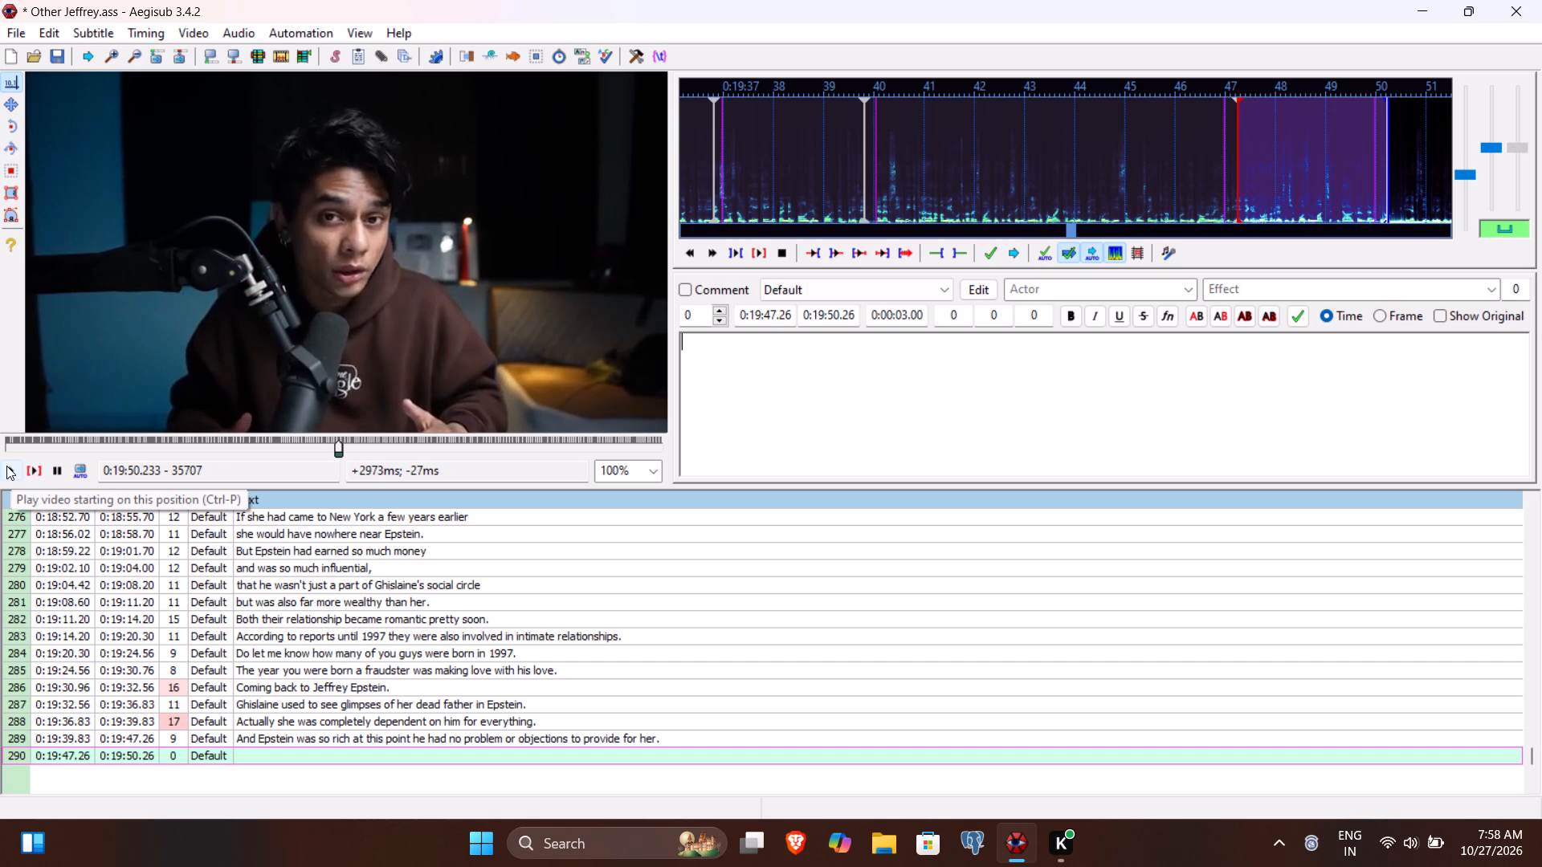
key("shift+a")
key("BackSpace")
type("But there relait")
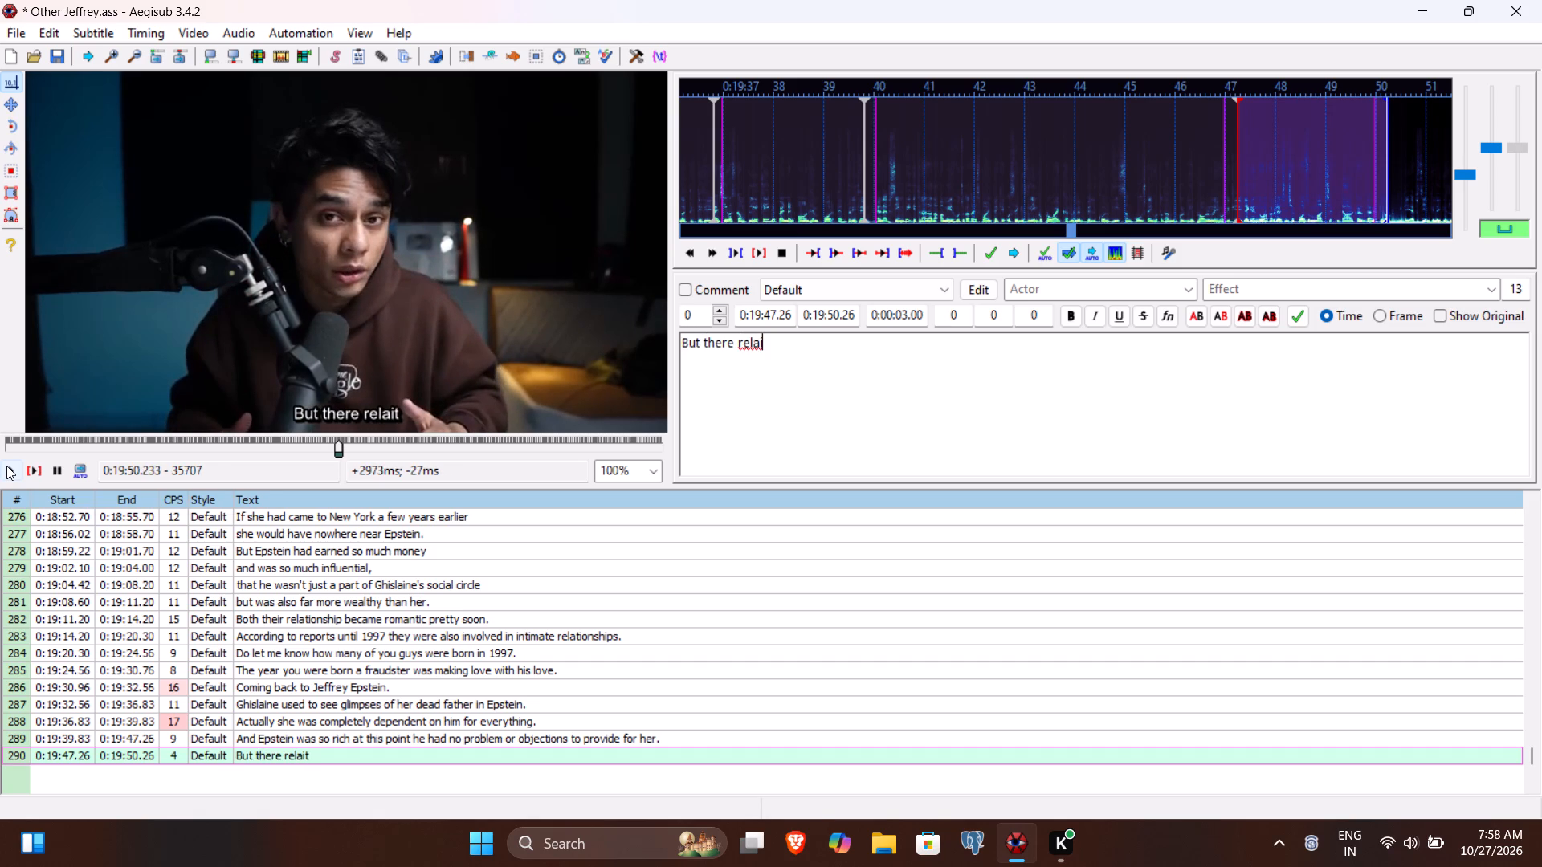
key("BackSpace")
key("BackSpace")
type("tionship was more darker than it looks")
key("slash")
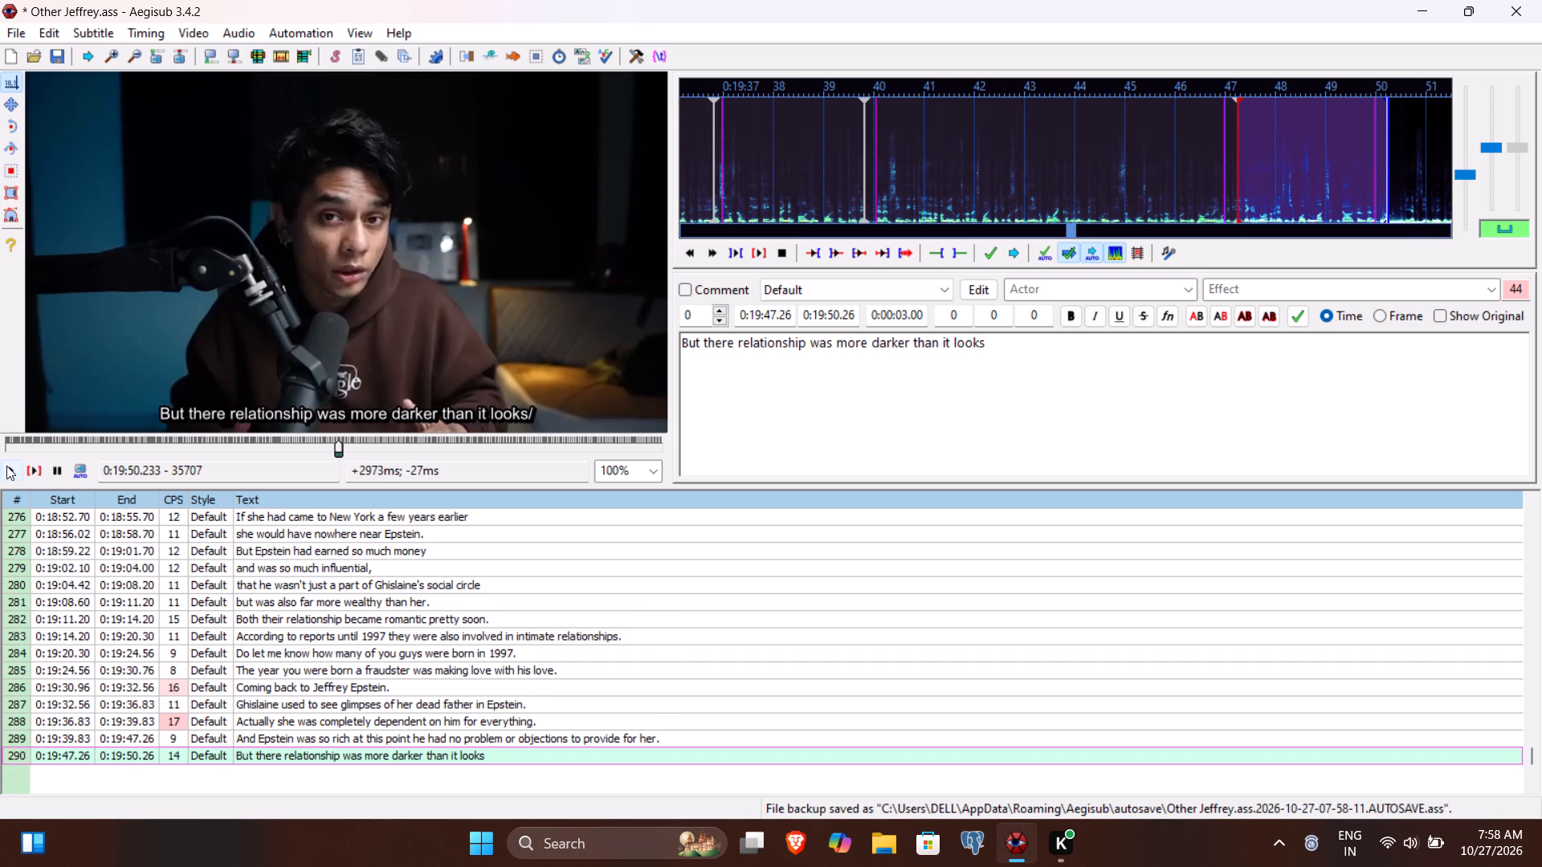
key("Return")
key("ctrl+Delete")
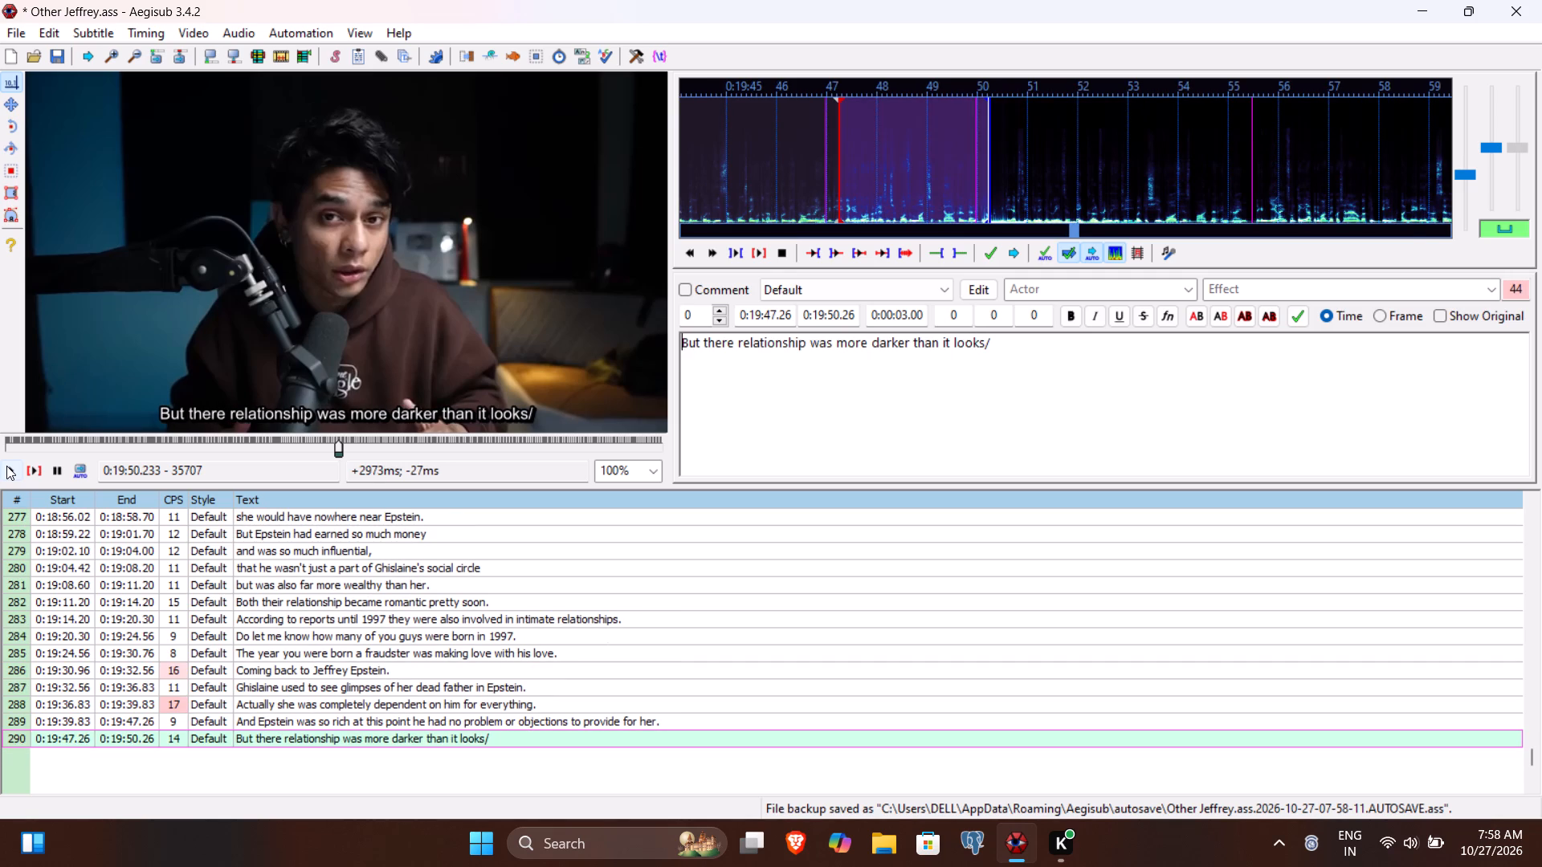
key("Down")
key("BackSpace")
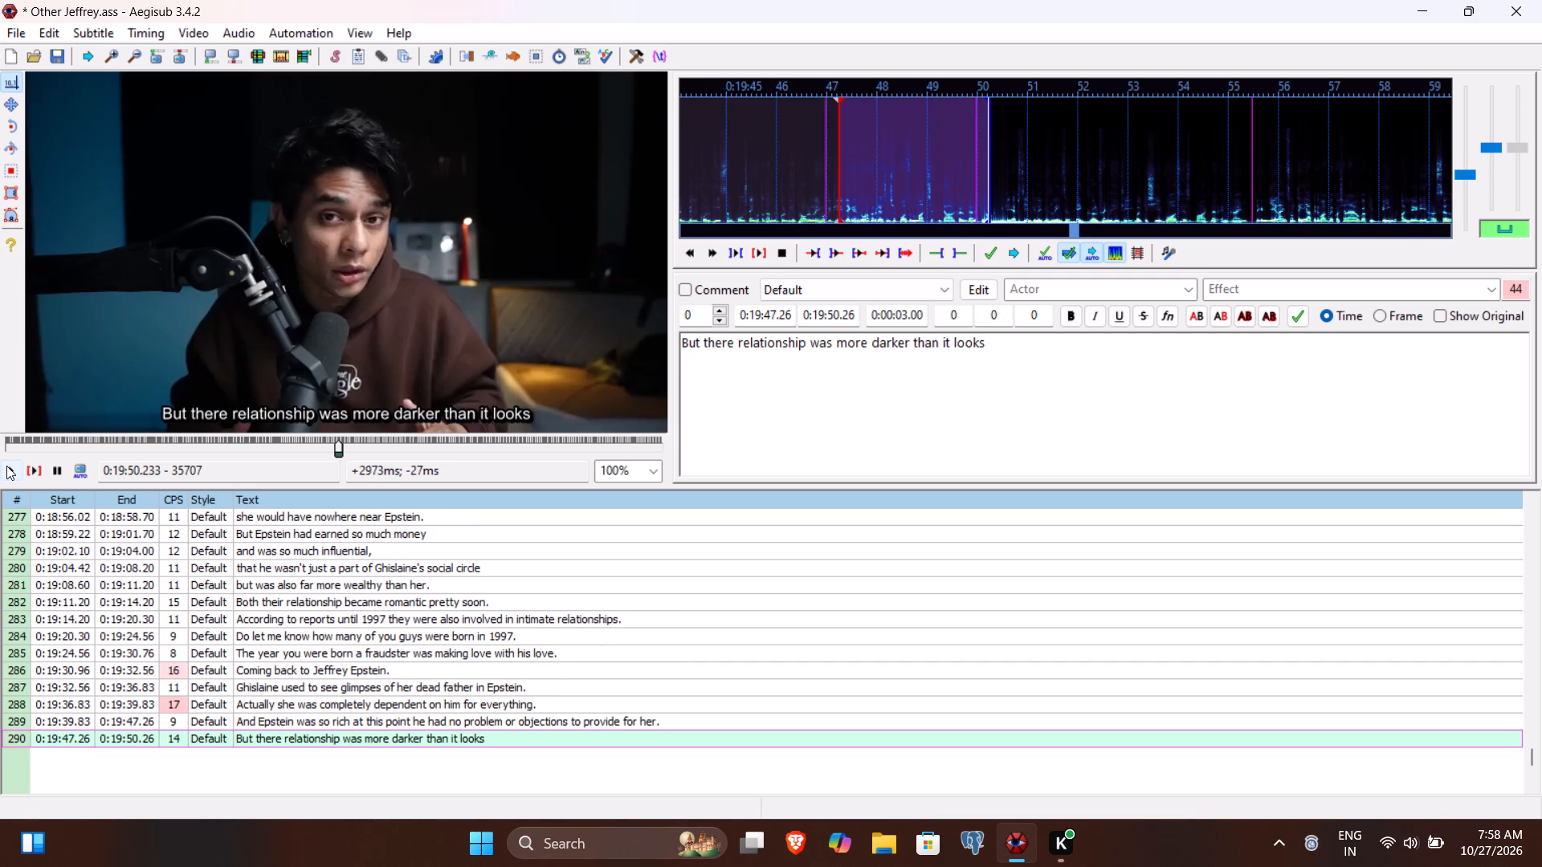
key("period")
key("Return")
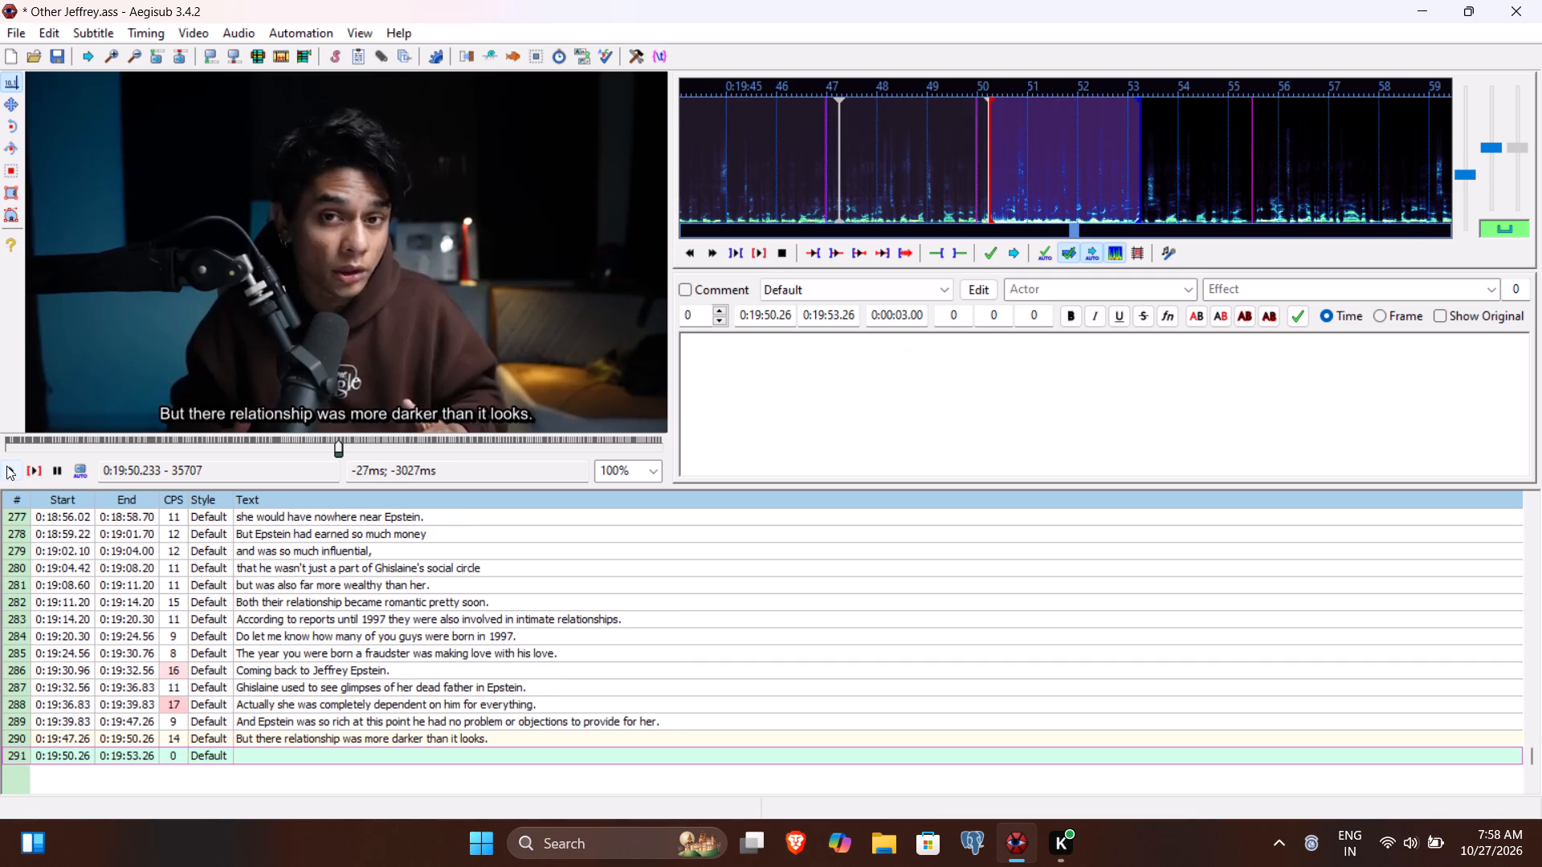
Play line 291, enter "Because for Epstein Ghislaine wasn't just girlfriend." as its text, and commit it.
left_click(30, 465)
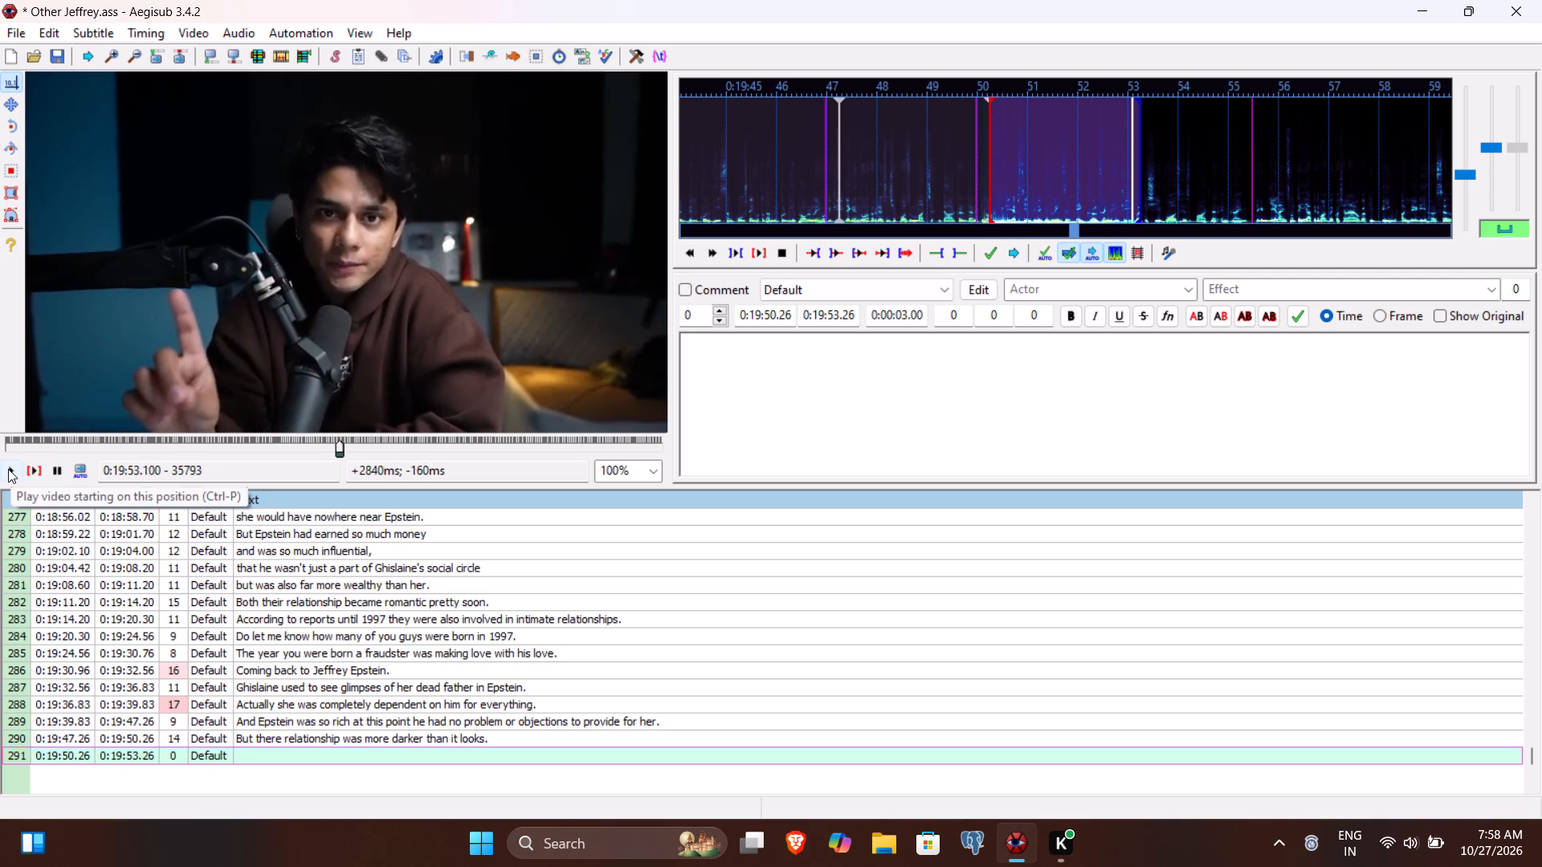
type("Because for Epstein Ghislaine wasn't just")
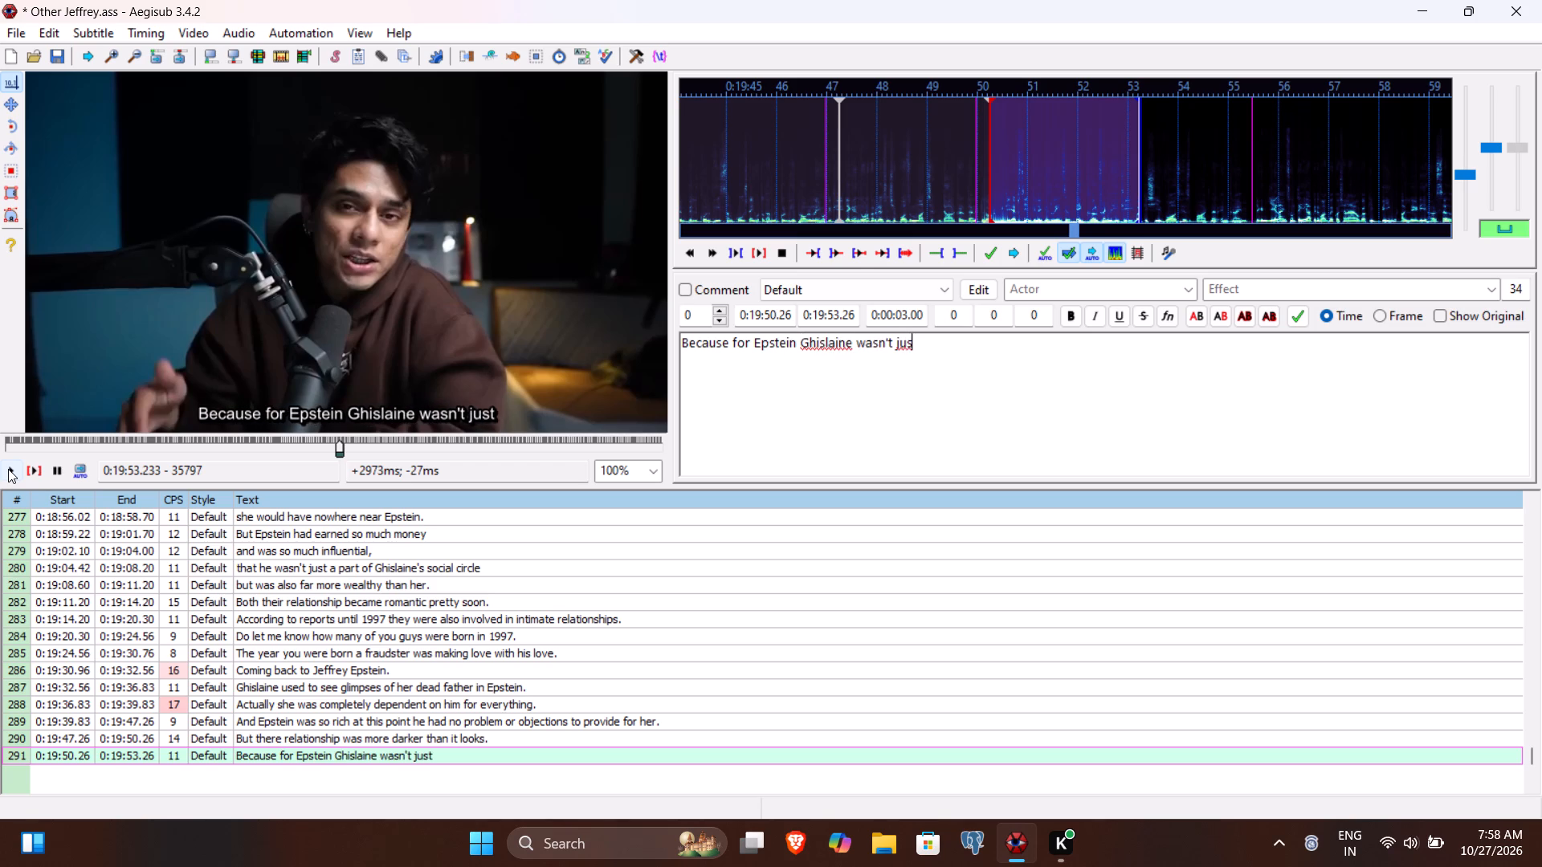
key("space")
left_click(48, 463)
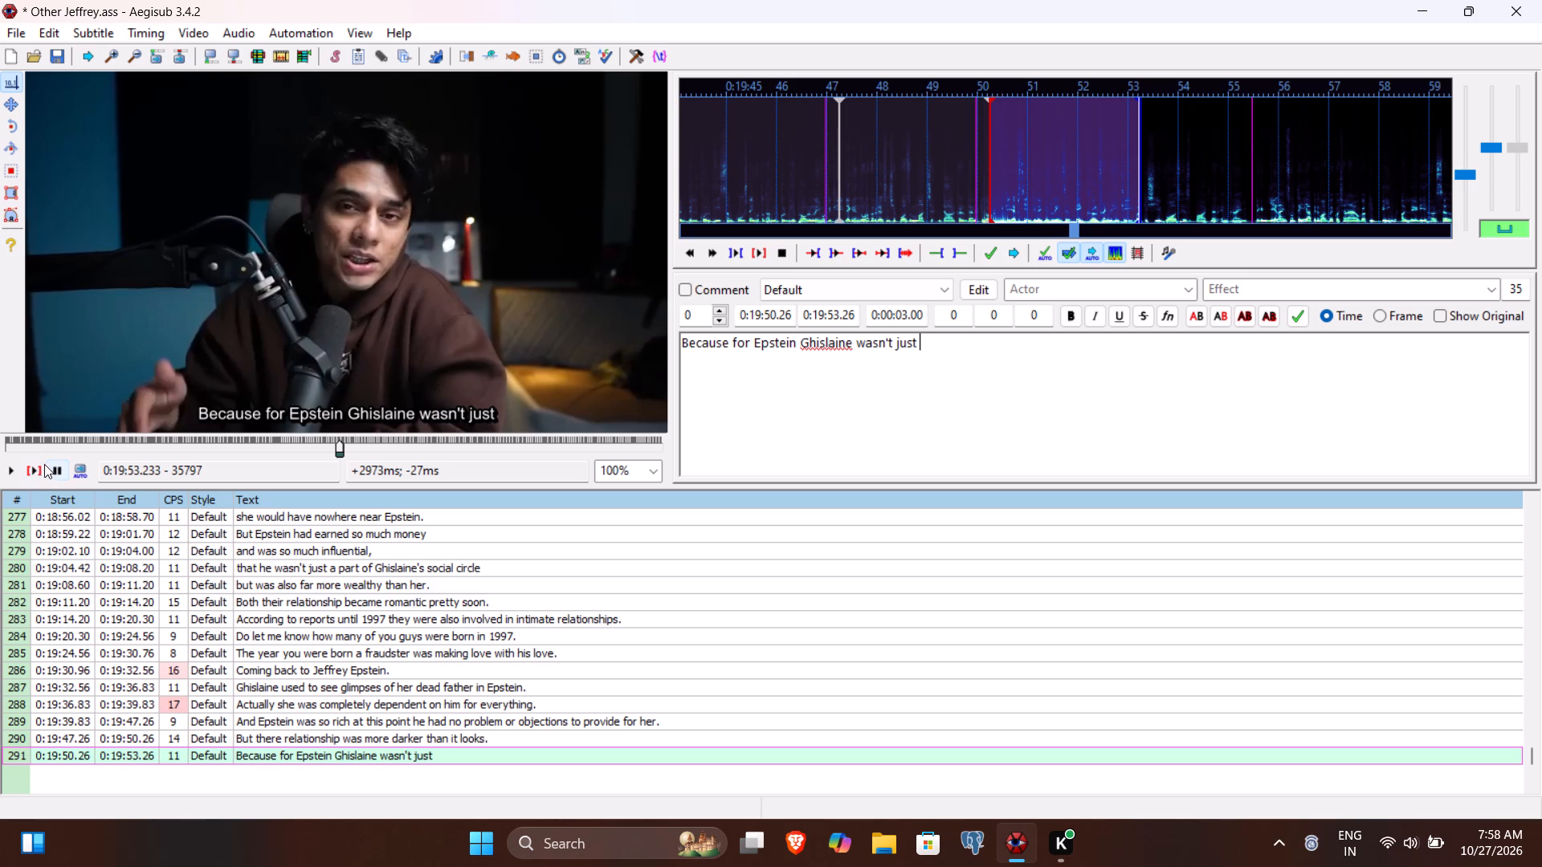
left_click(37, 470)
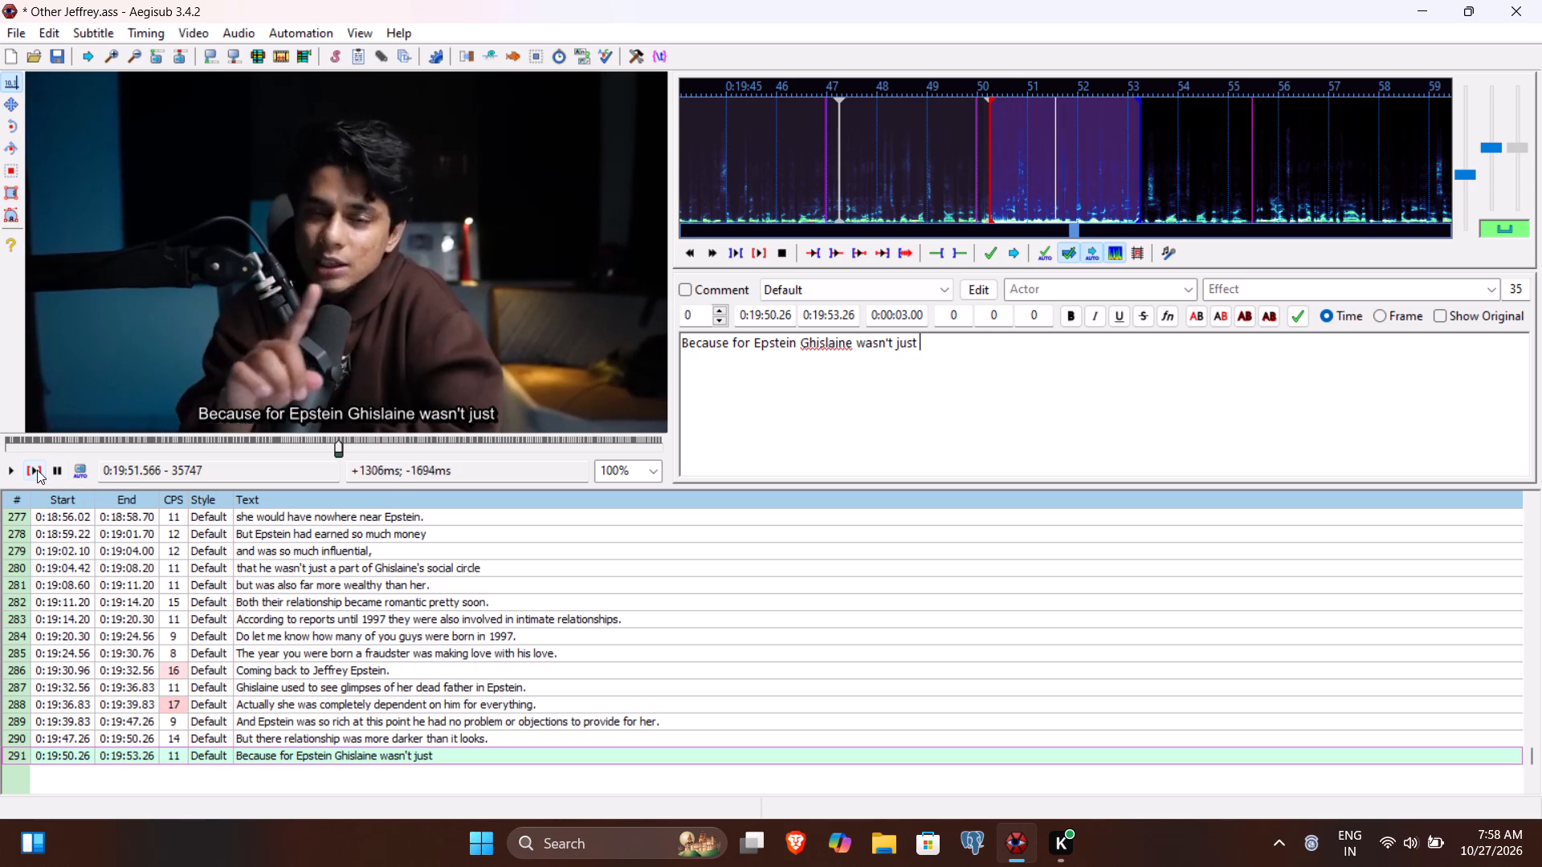
type("girlfi")
key("BackSpace")
type("riend")
key("period")
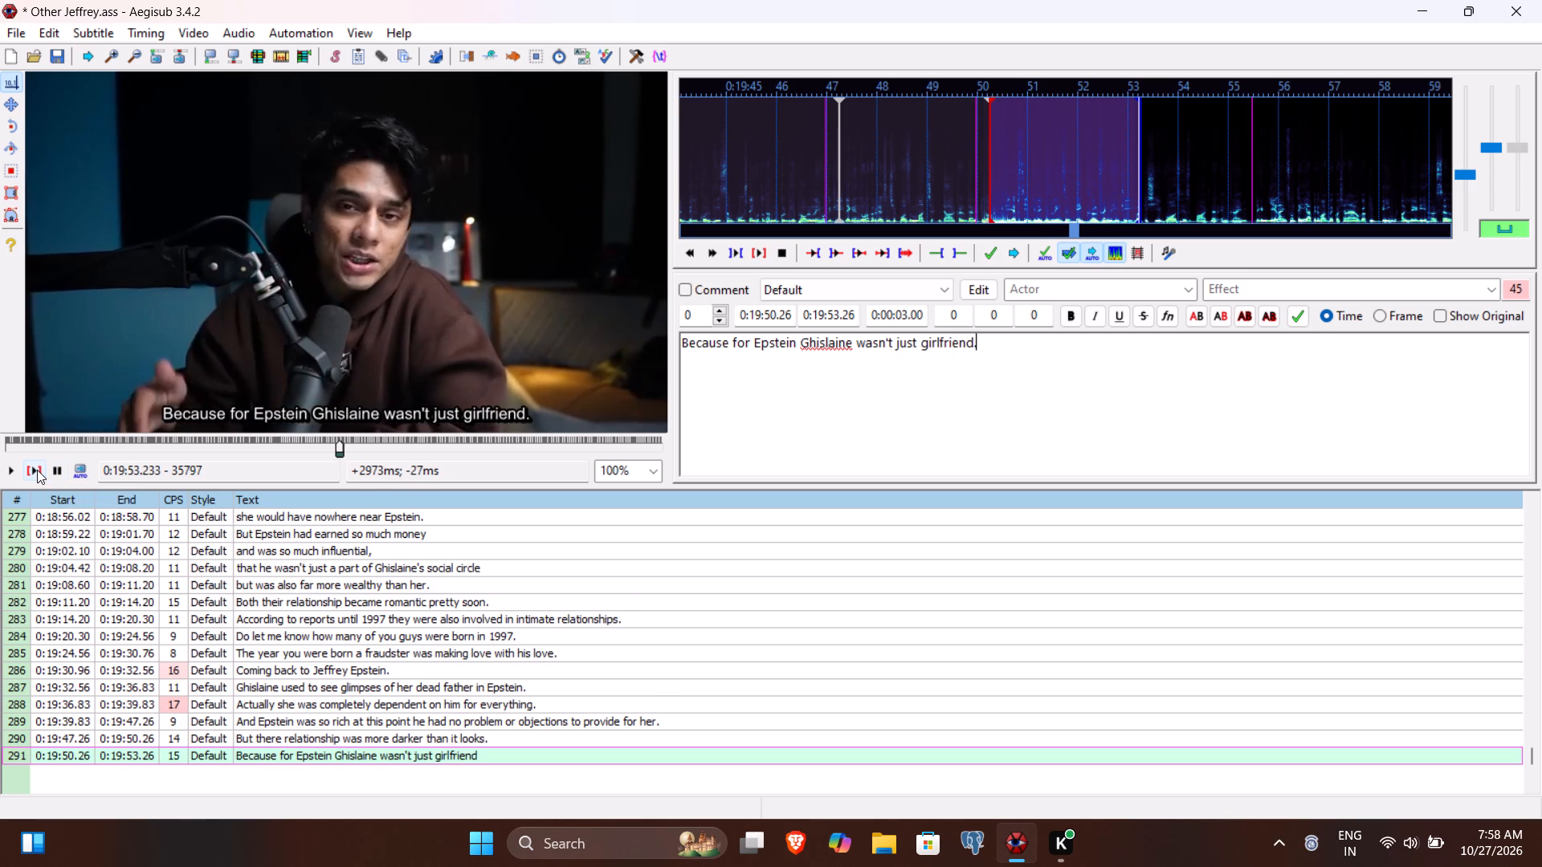
key("Return")
Play line 292 to find where the phrase finishes, and set its end time to 0:19:55.46.
left_click(37, 470)
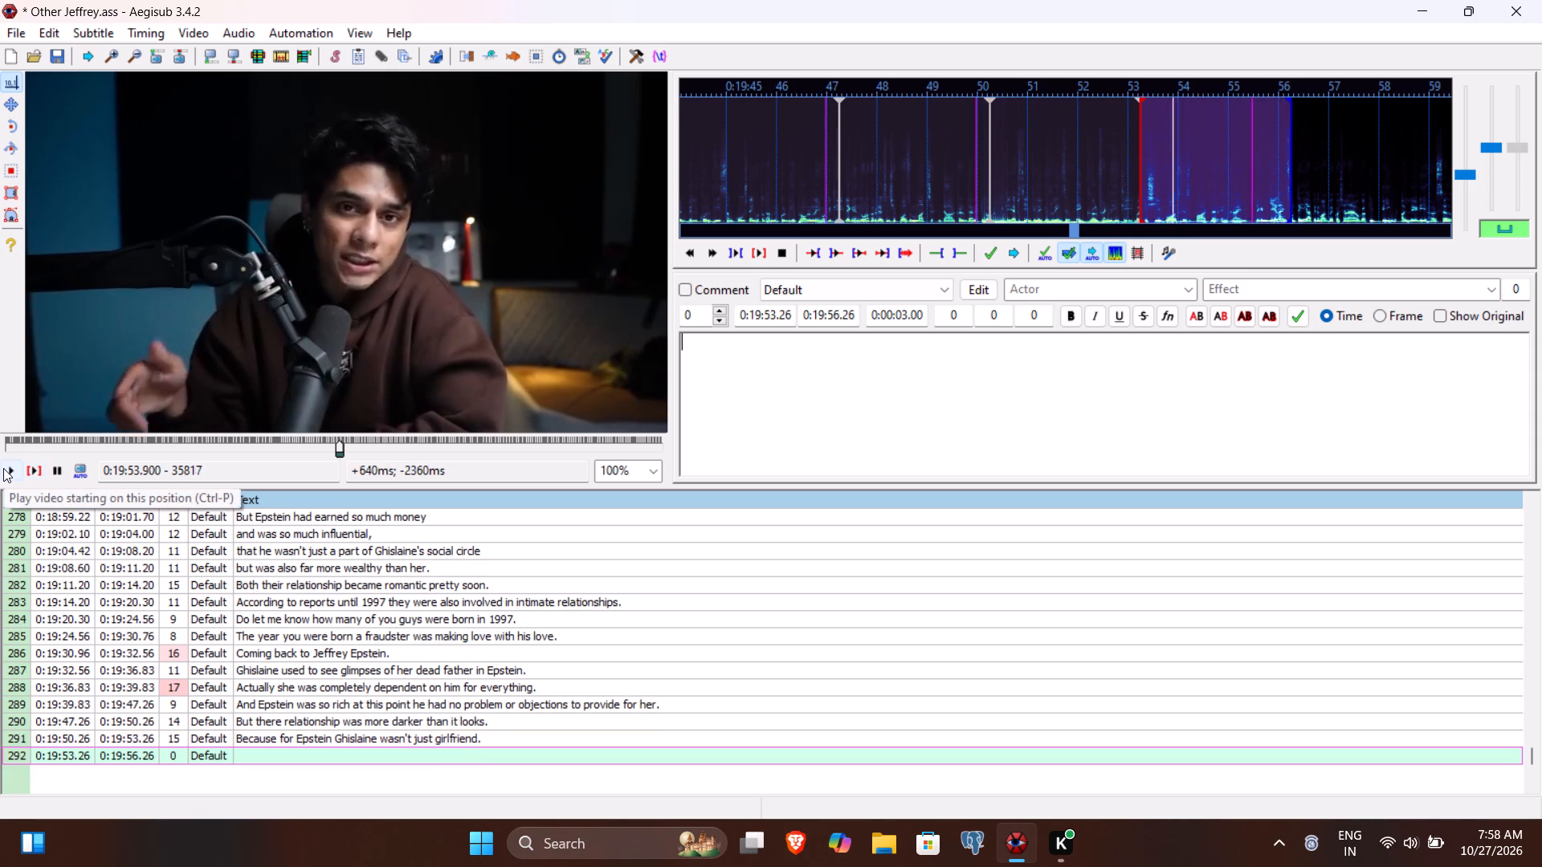
left_click(3, 468)
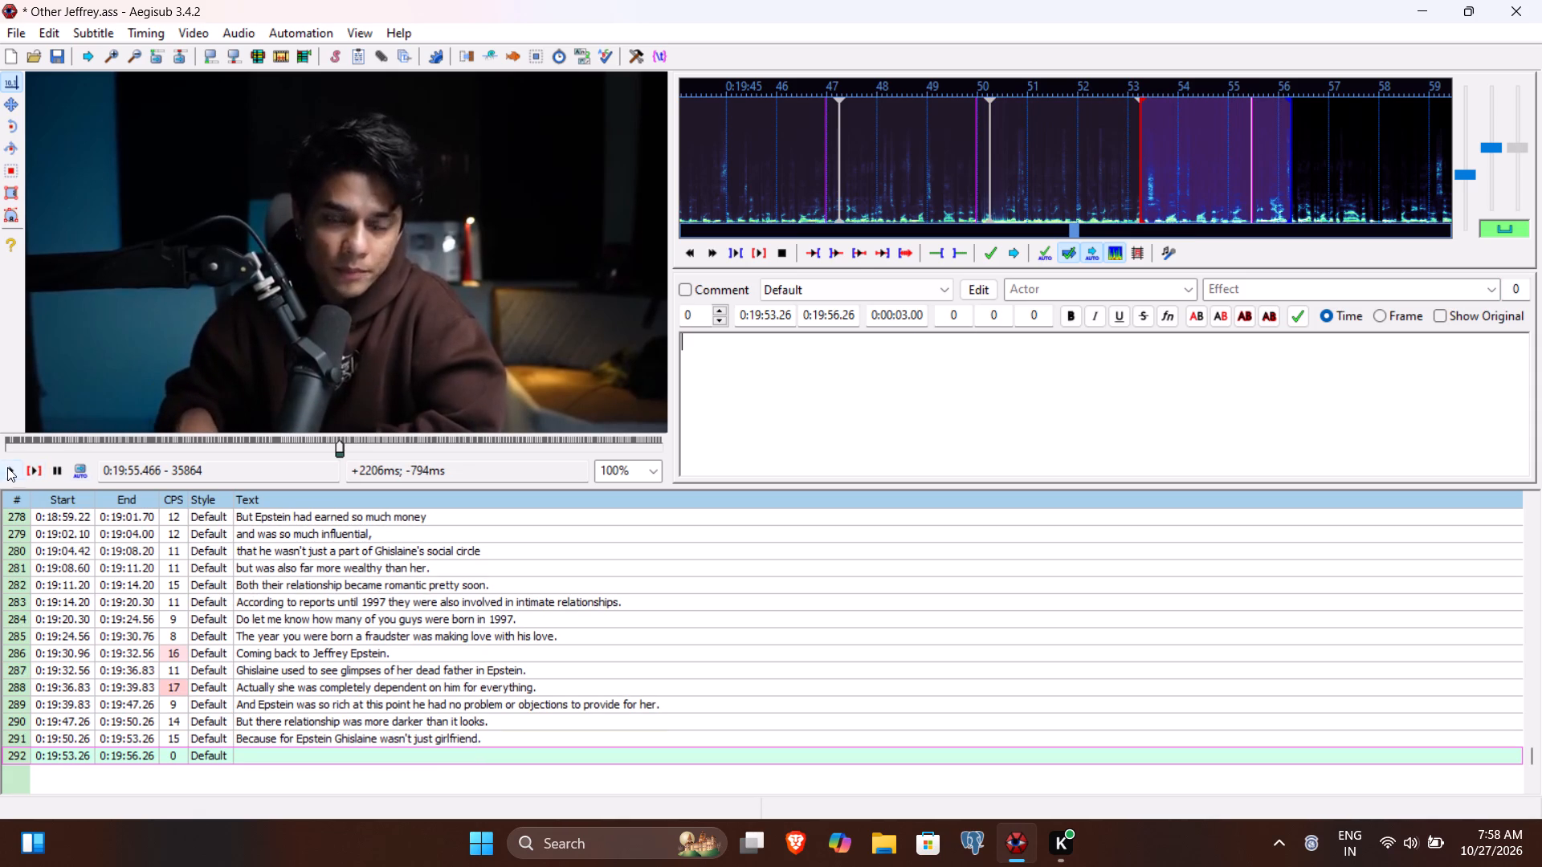
left_click(832, 320)
key("5")
type("46")
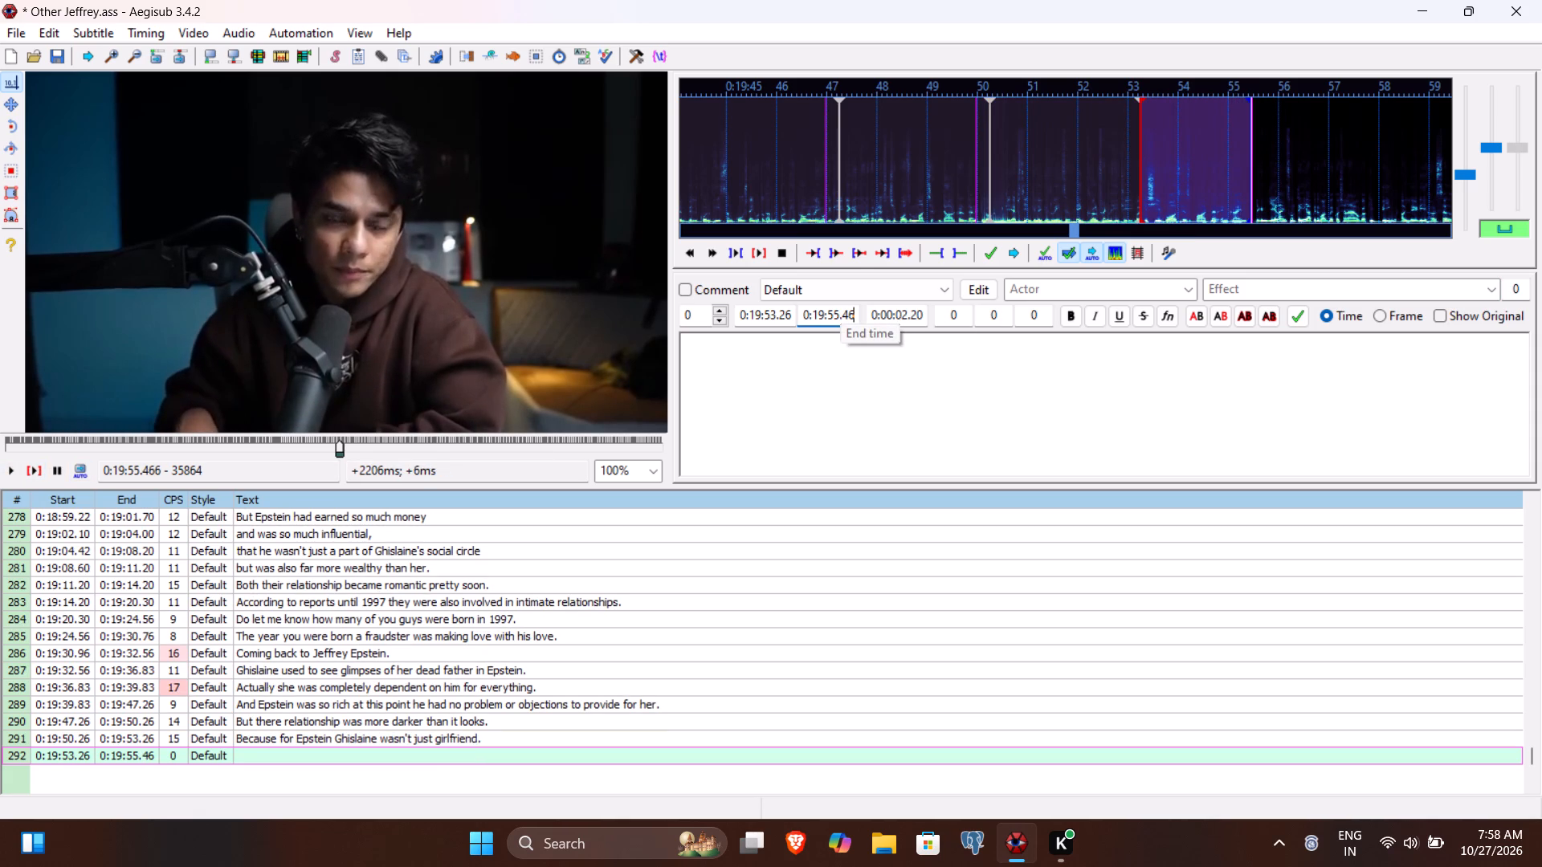
Enter "She was his partner in his crimes." as the text of line 292 and commit it.
left_click(934, 425)
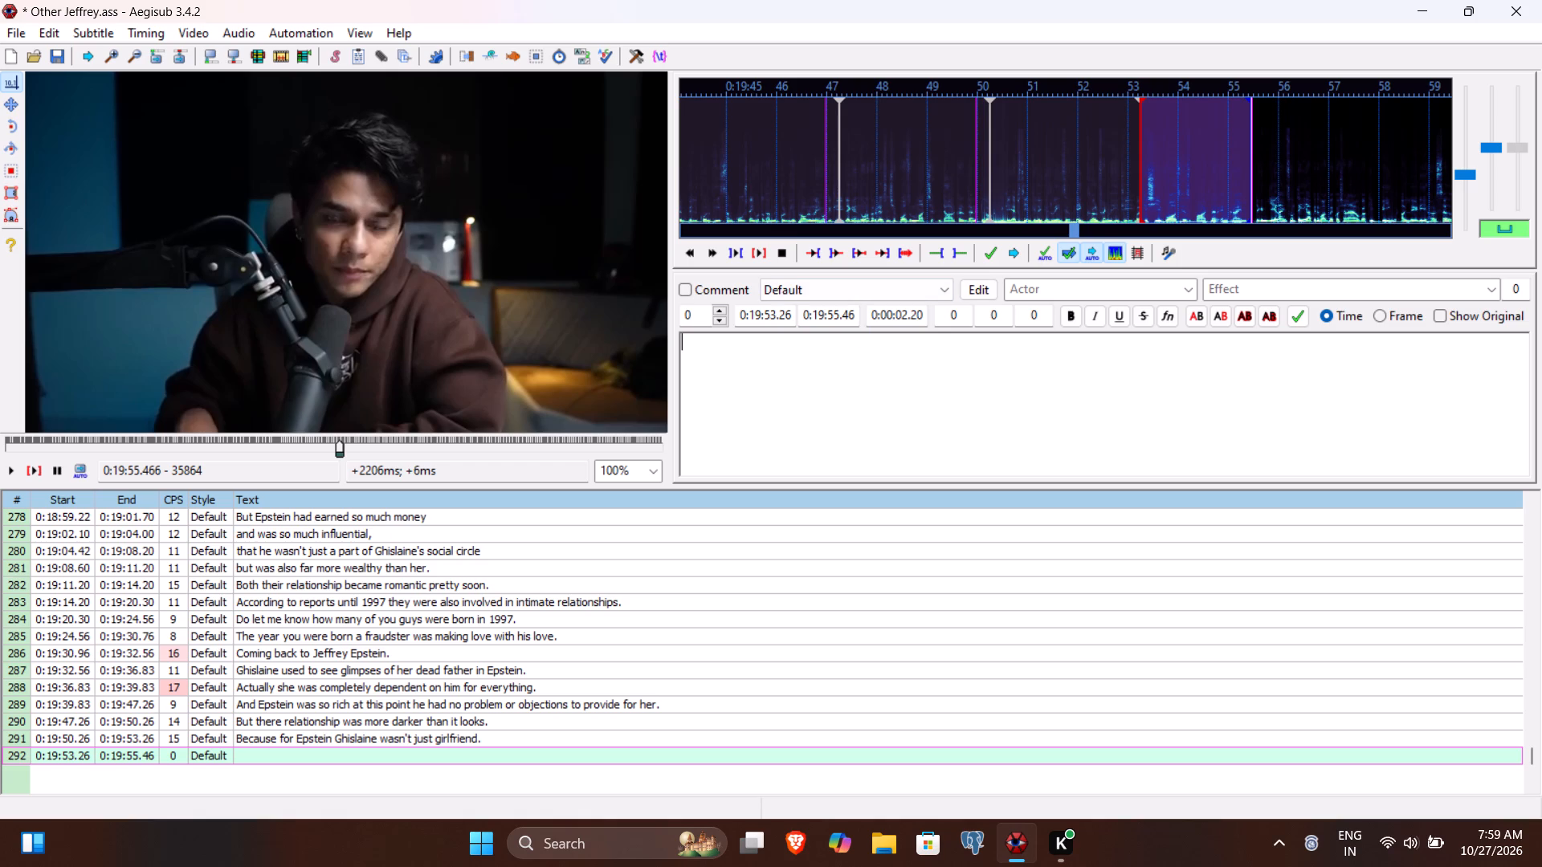
type("She was his partner in his")
key("space")
type("crimes")
key("period")
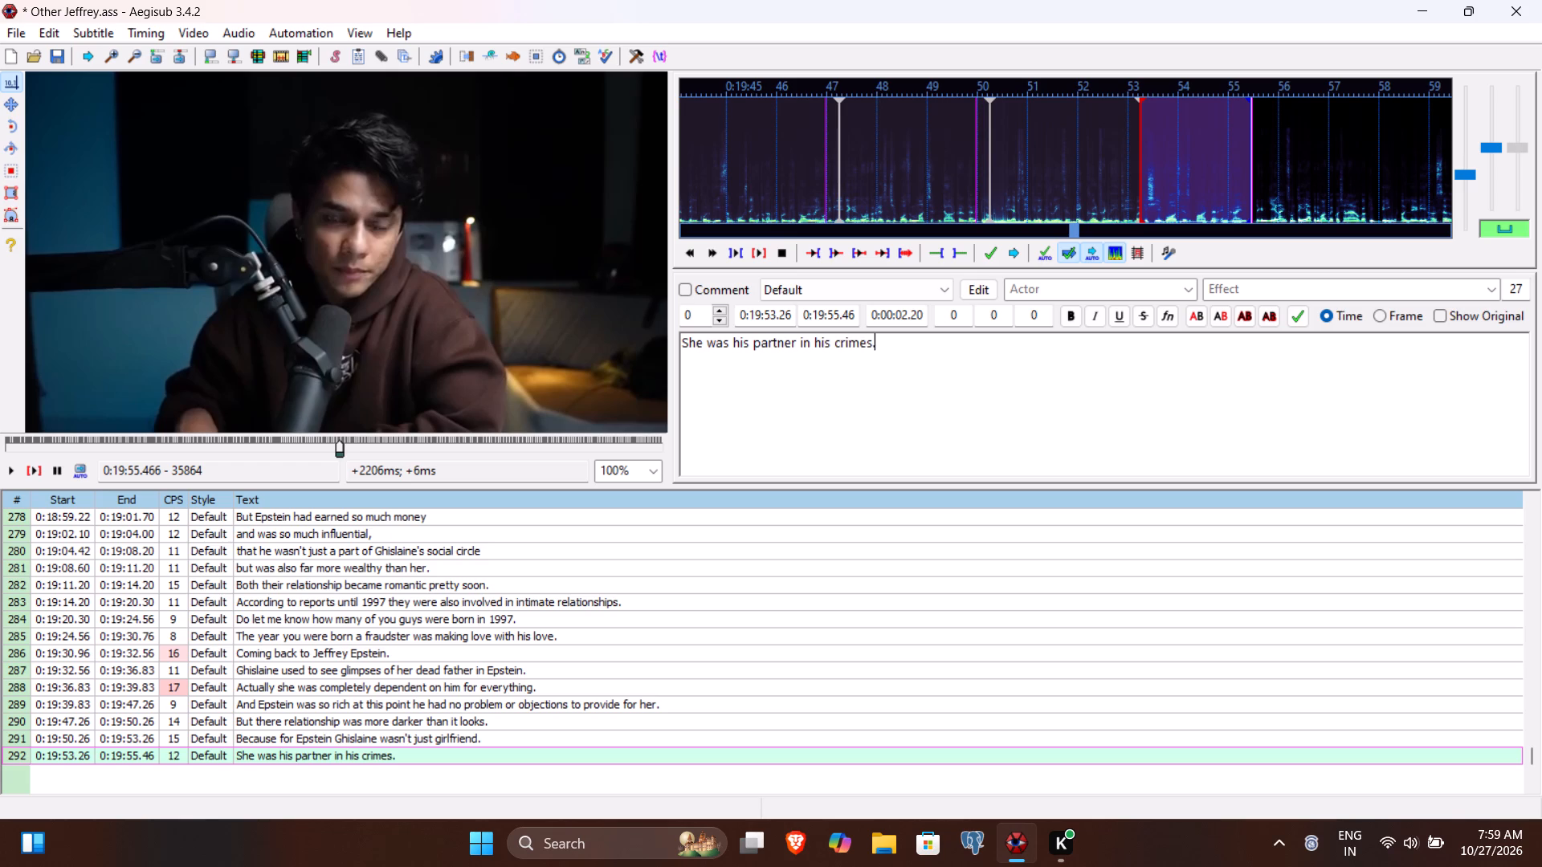
key("Return")
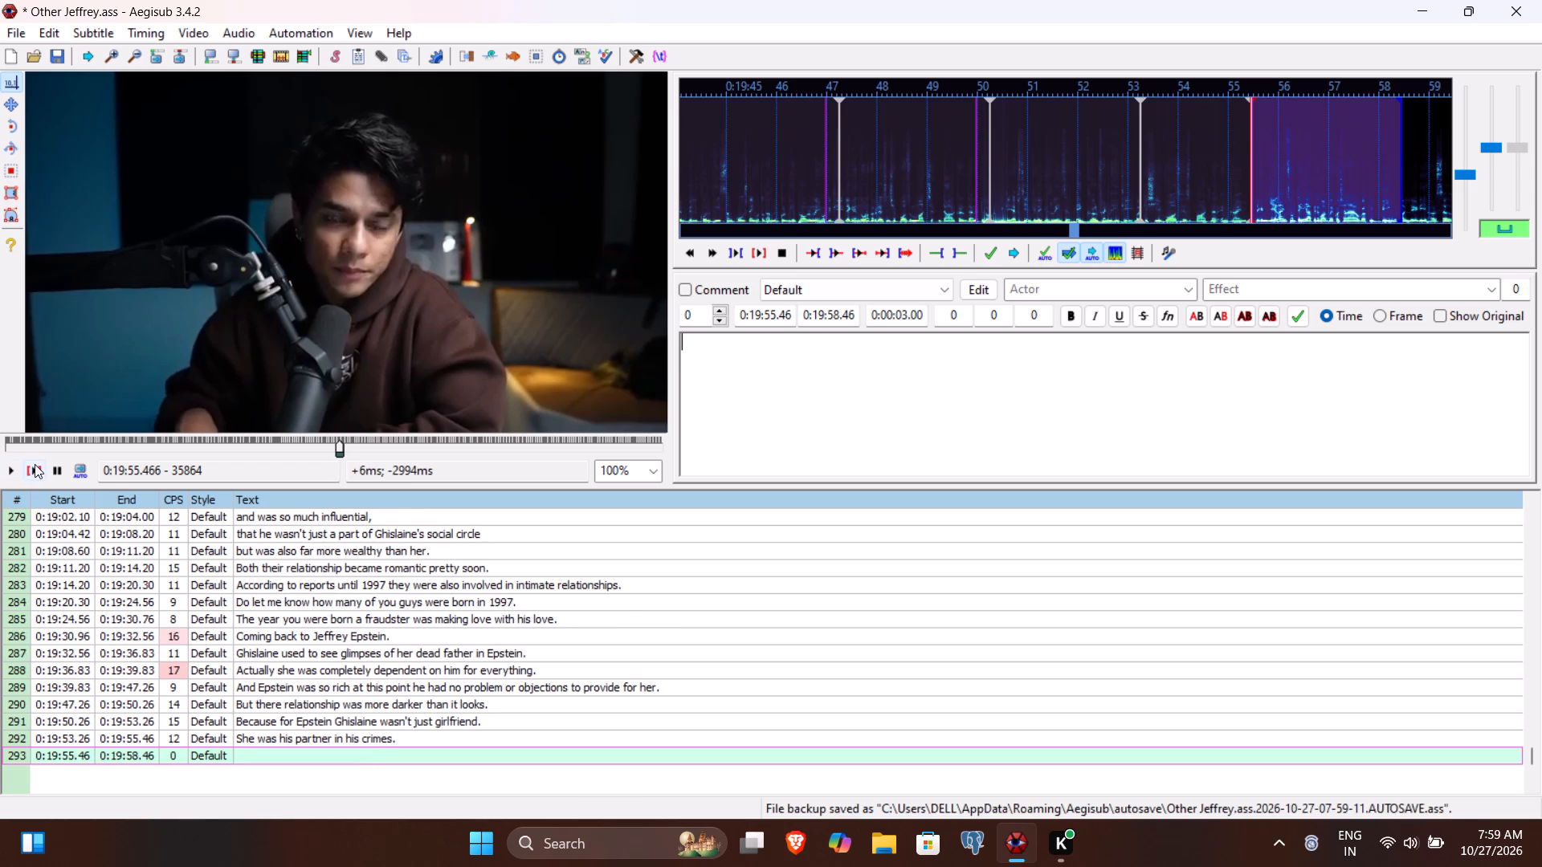
Play line 293 and a little beyond to find where the phrase finishes, and set its end time to 0:19:59.60.
left_click(35, 464)
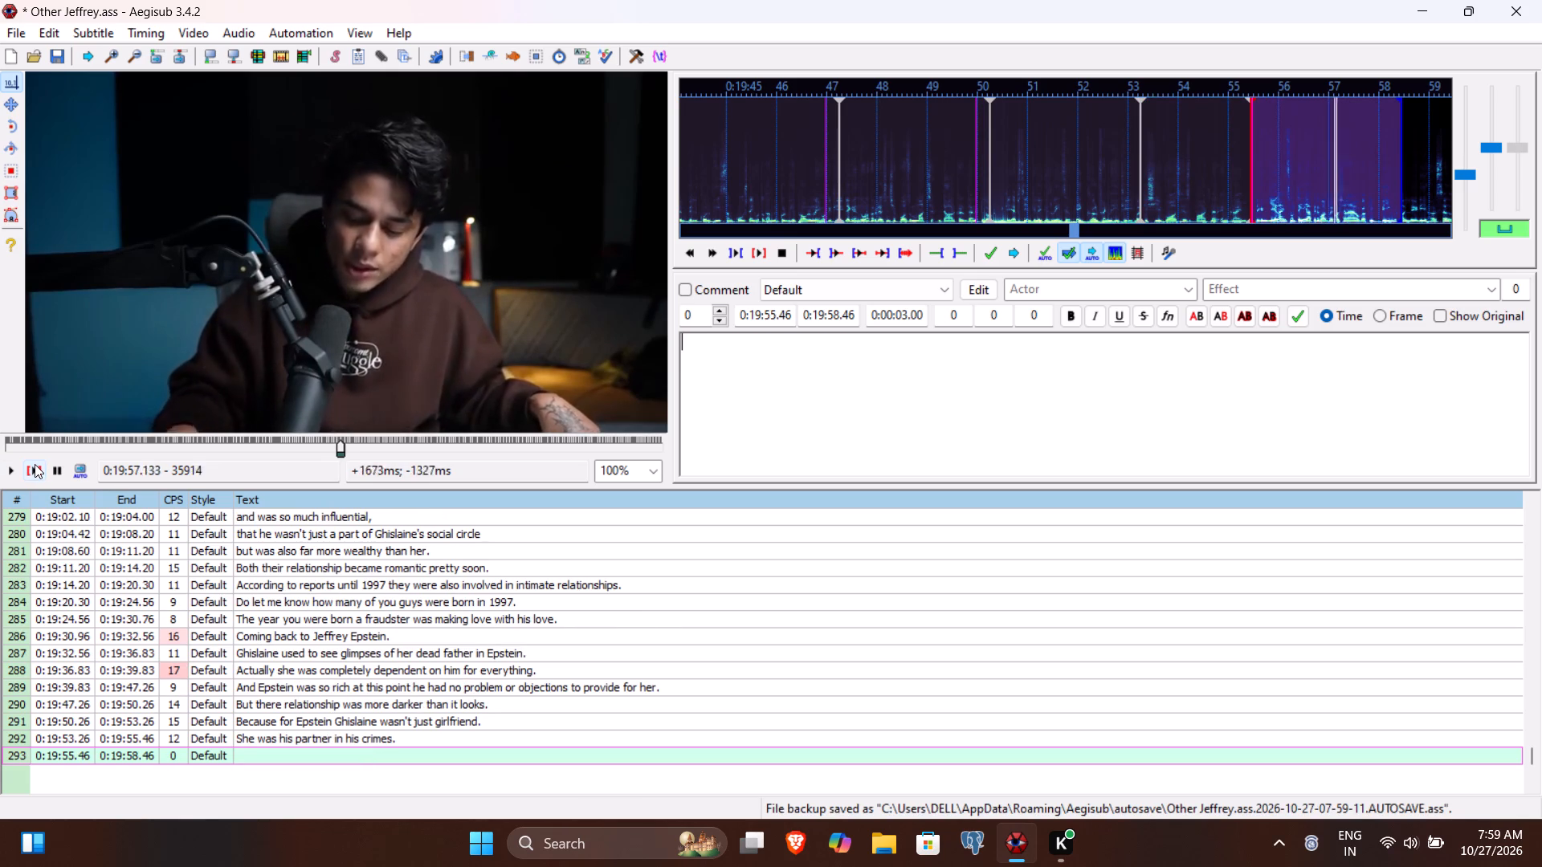
left_click(14, 466)
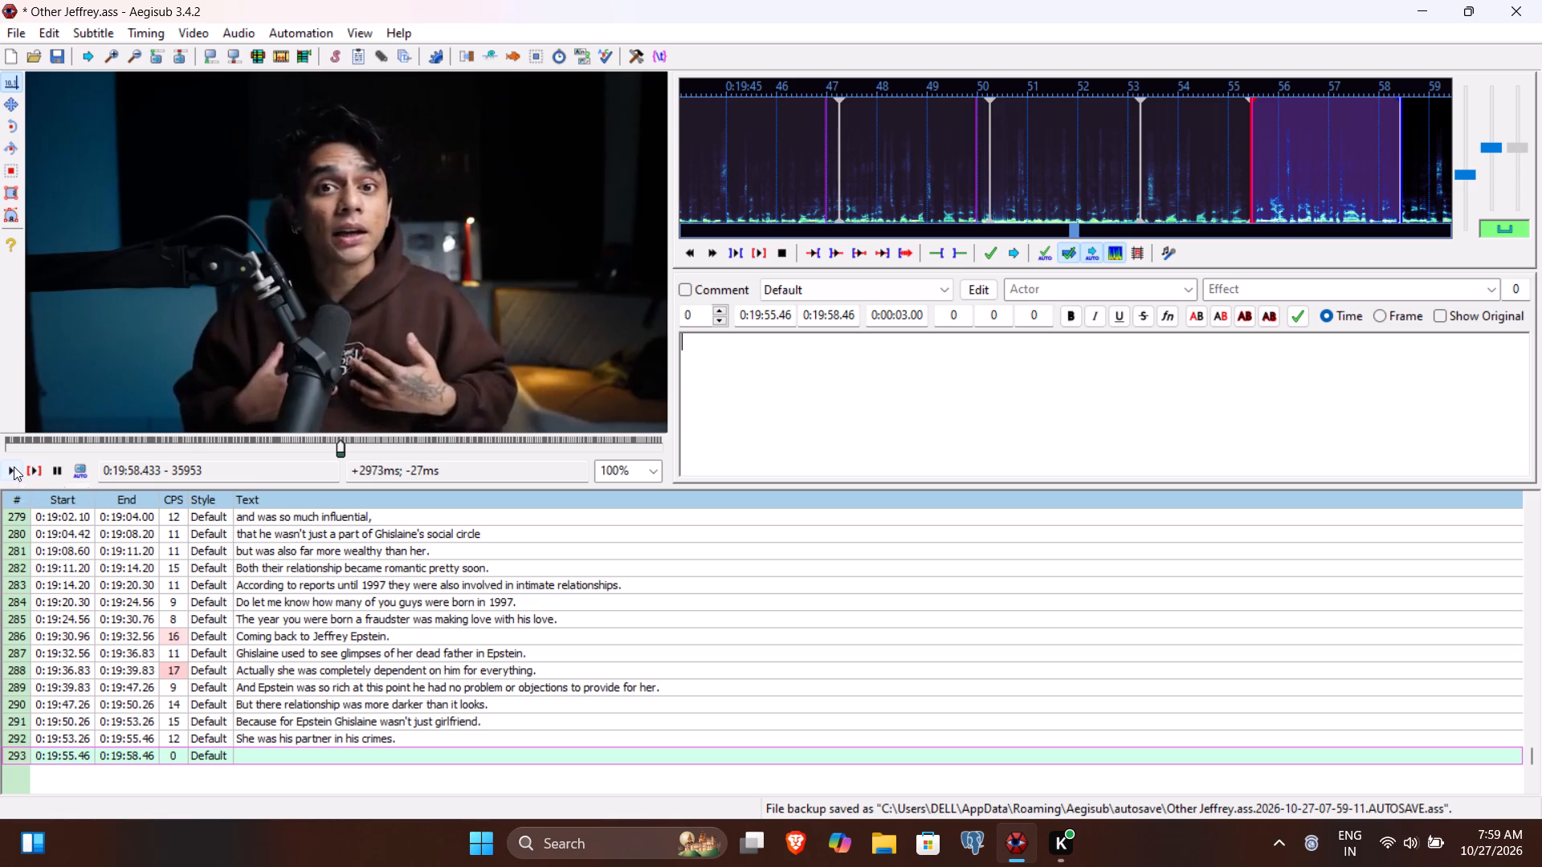
left_click(14, 466)
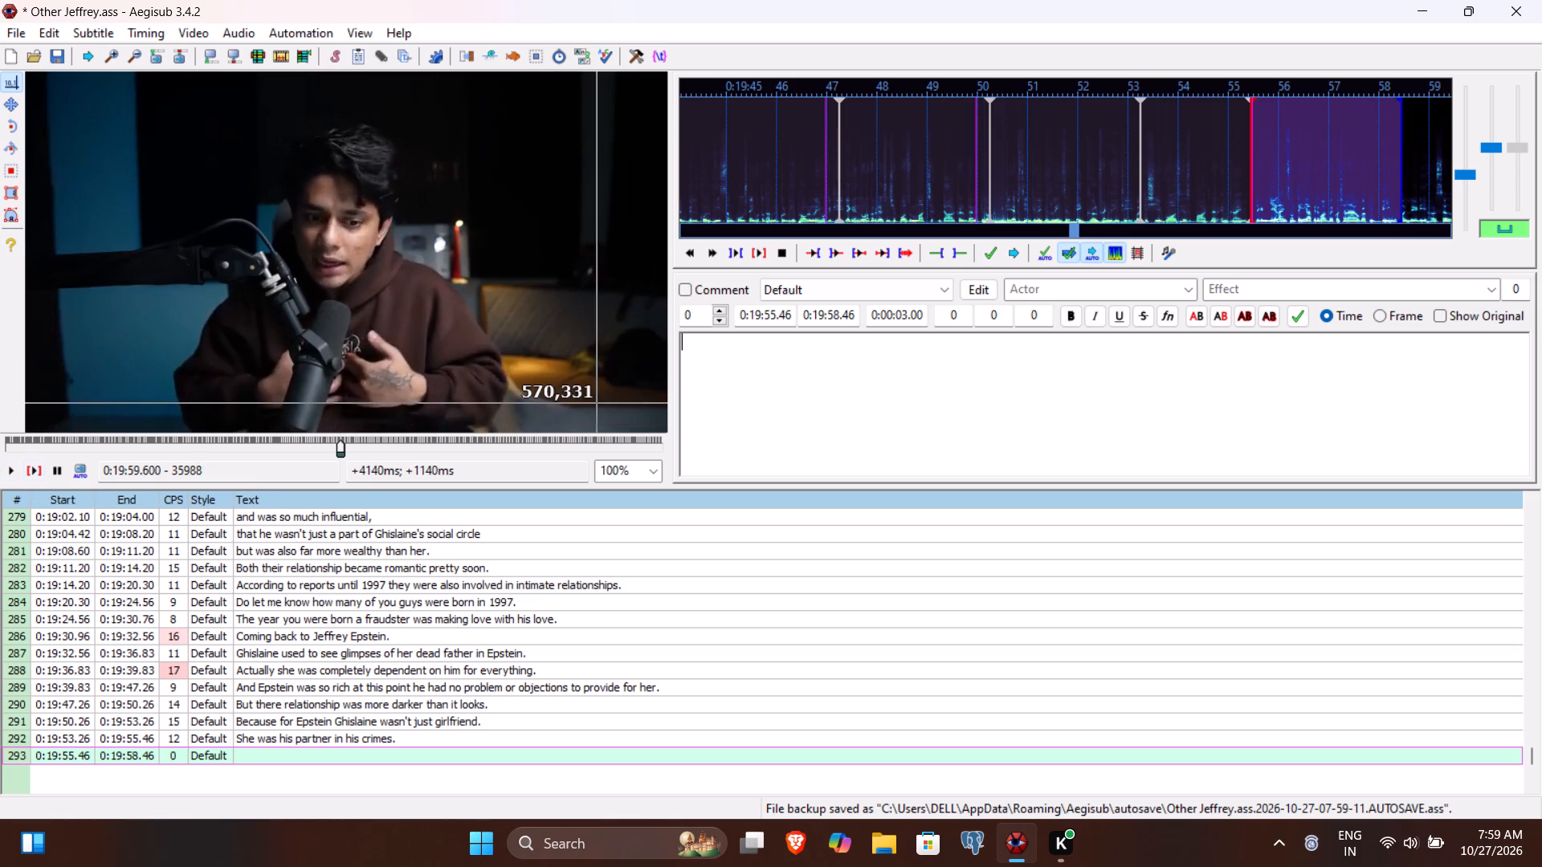
left_click(834, 312)
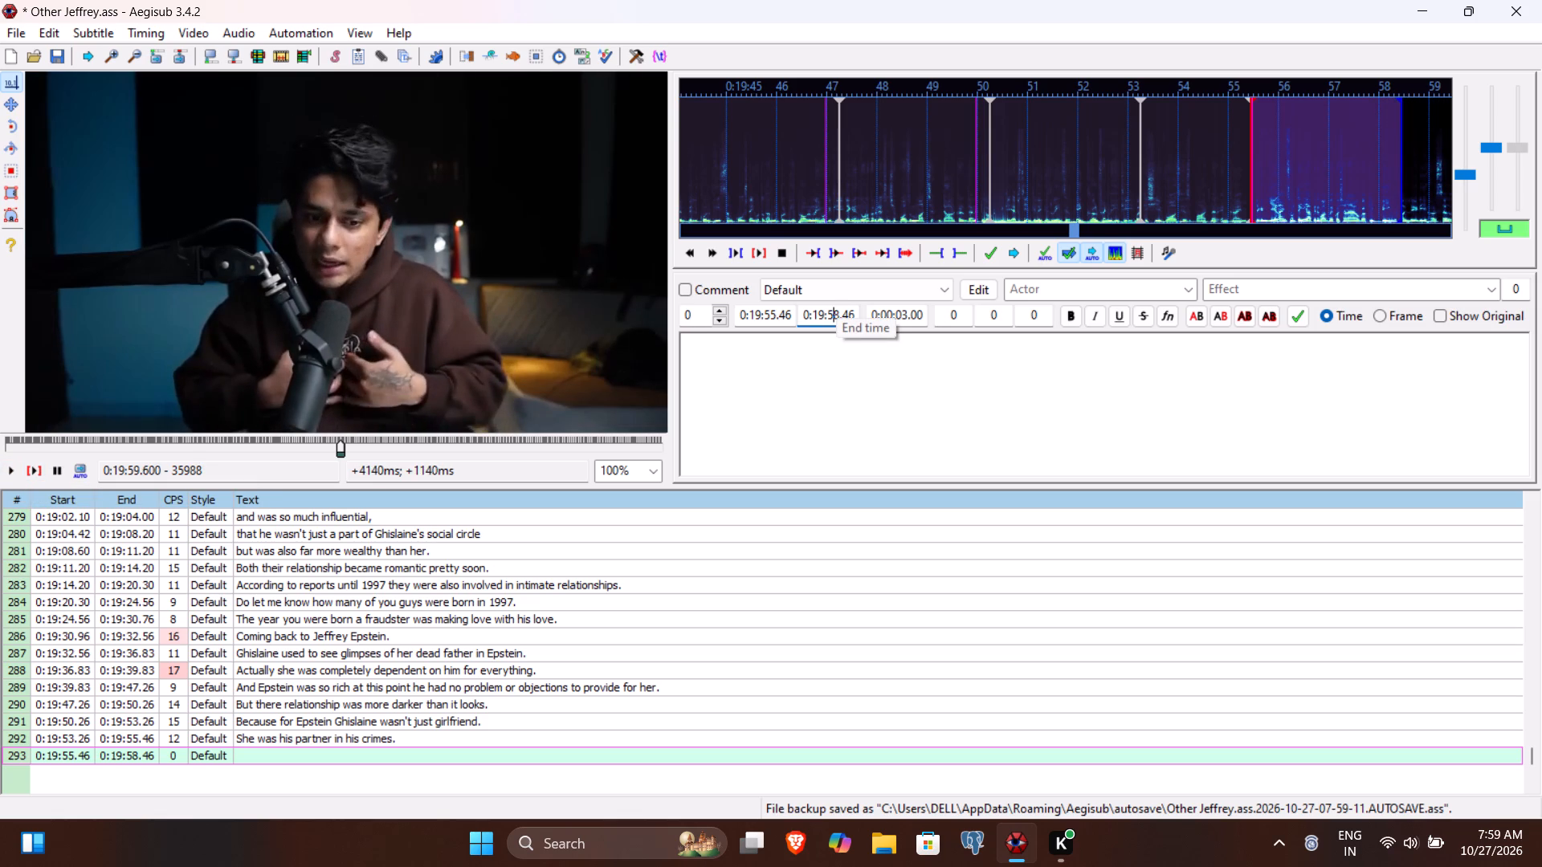
key("9")
type("60")
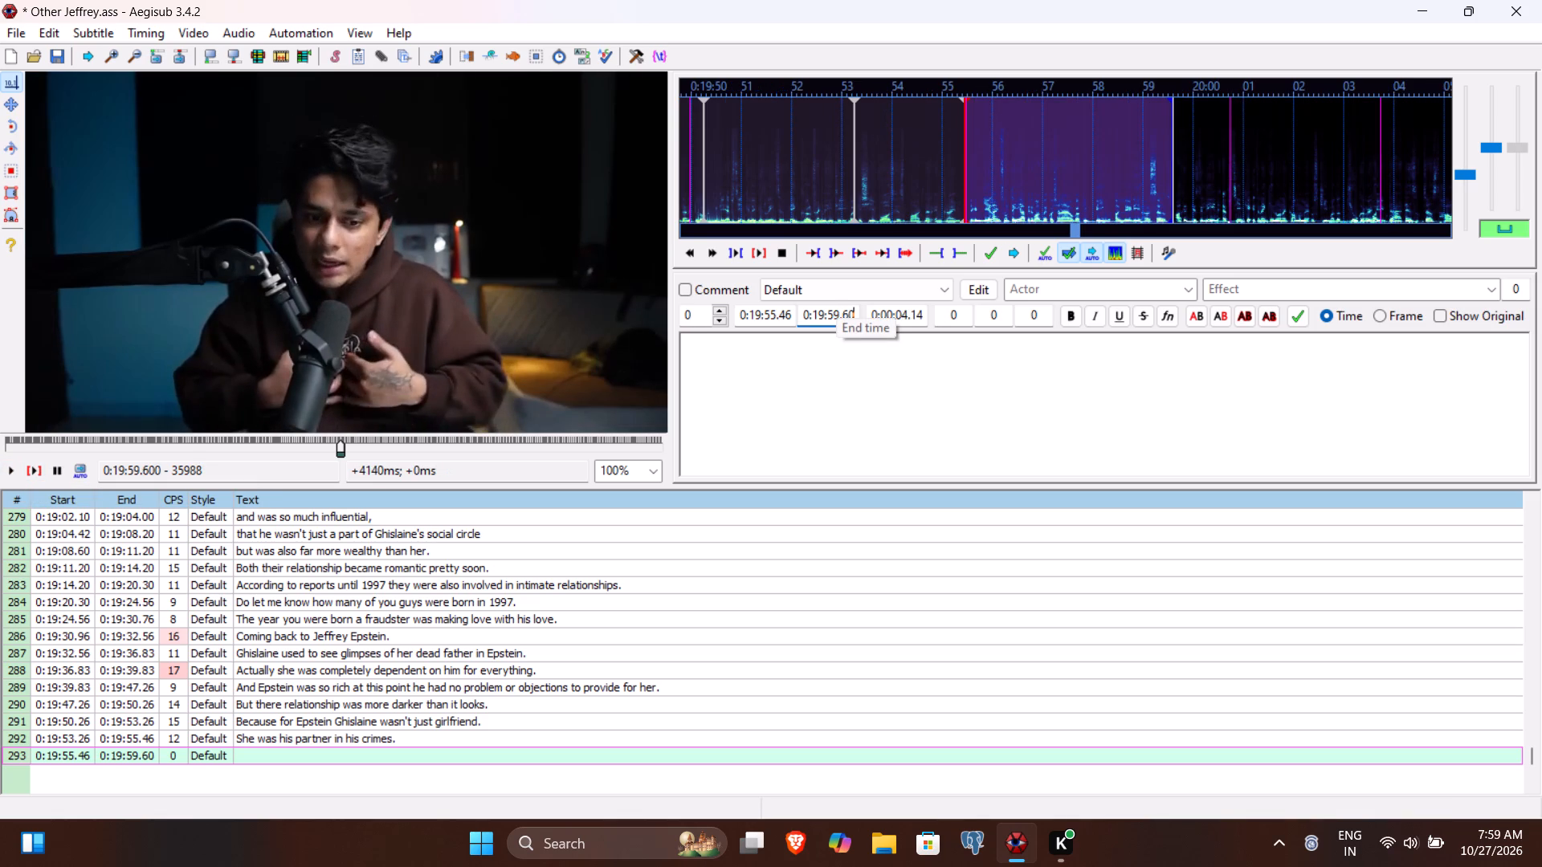
Enter "Listening to this you might think, being a lady herself" as the text of line 293 and commit it.
left_click(827, 399)
type("Listening to this you might think, bein")
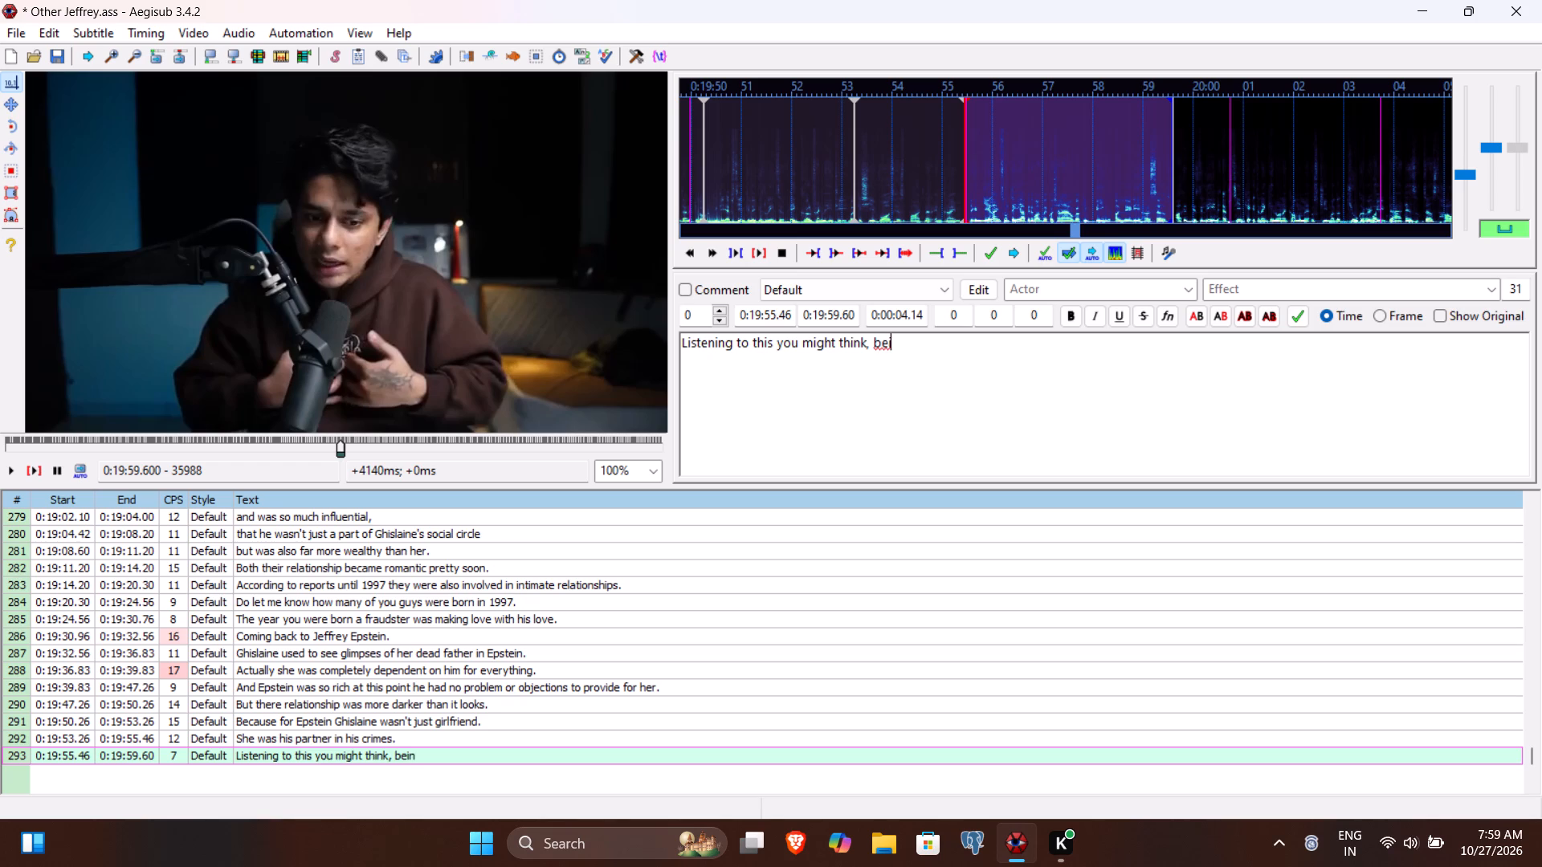
key("space")
key("BackSpace")
type("g a lady herself")
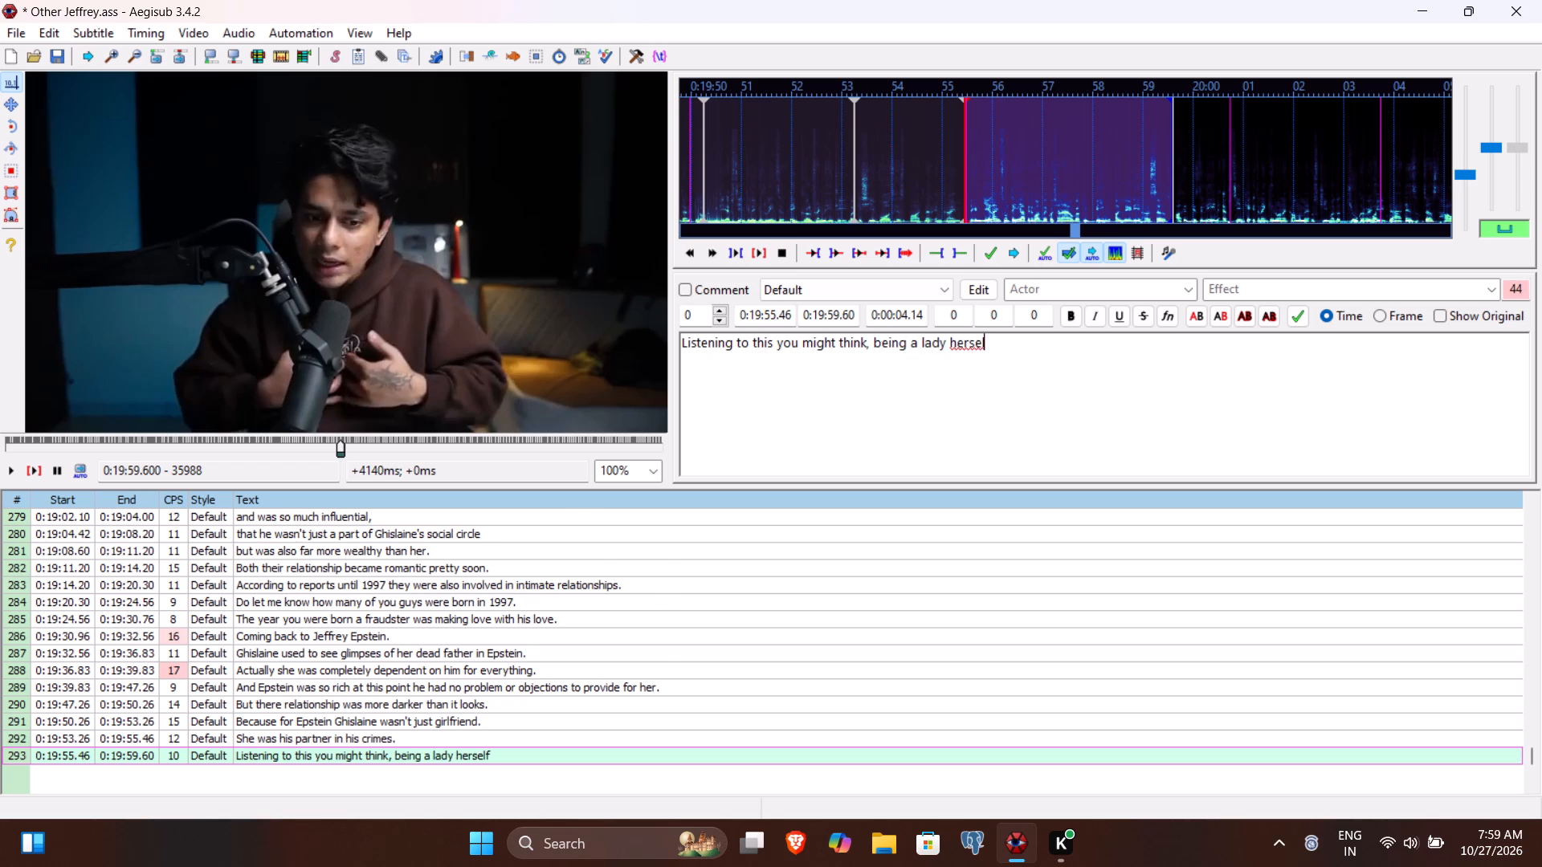
key("Return")
Play line 294 and a little beyond to find where the phrase finishes, and set its end time to 0:20:03.80.
left_click(37, 470)
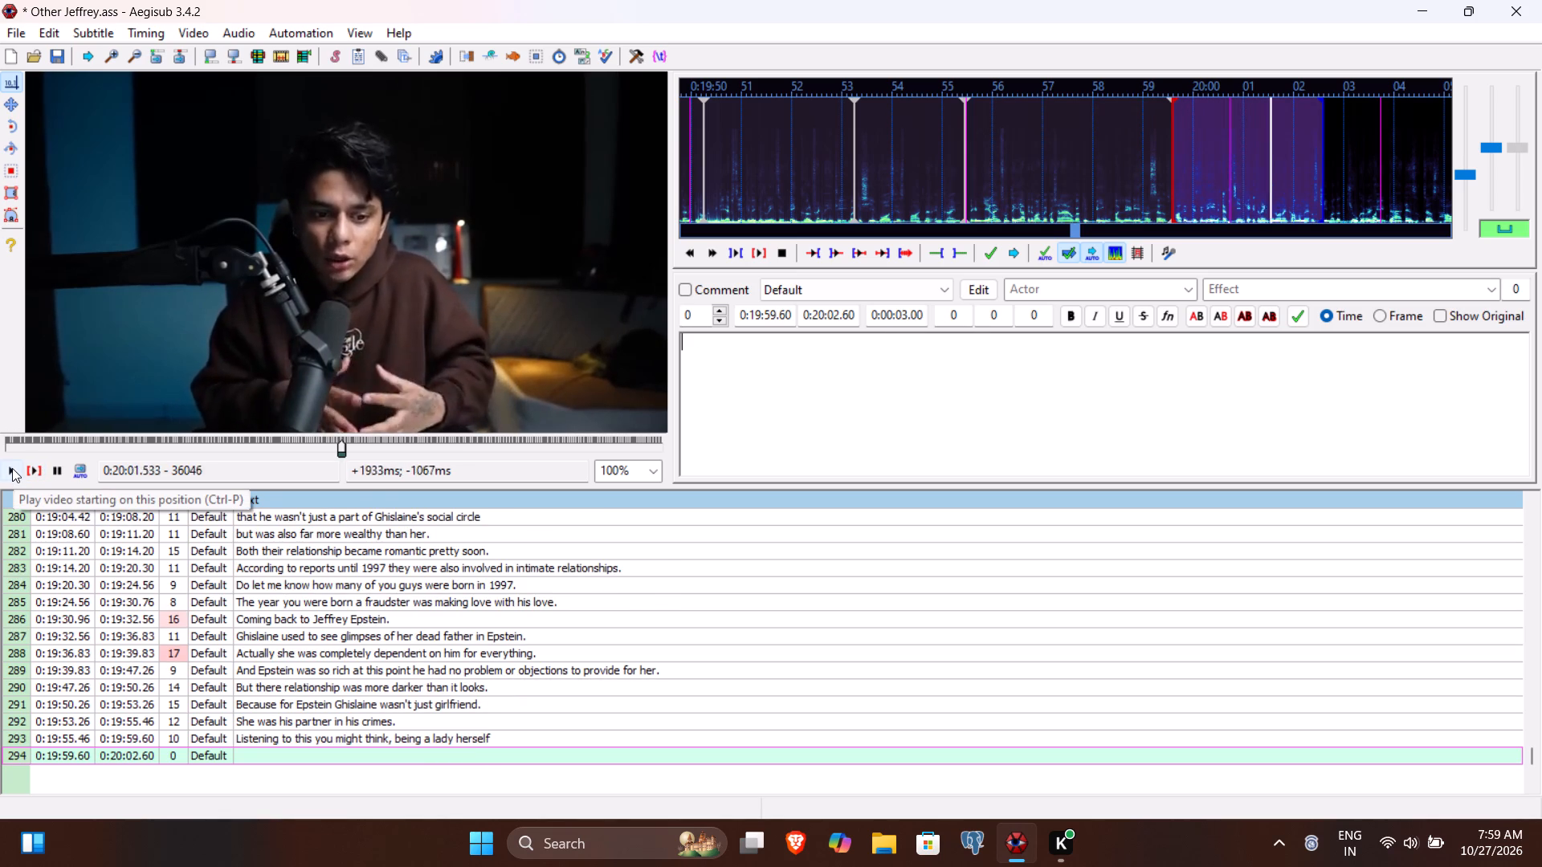
left_click(12, 468)
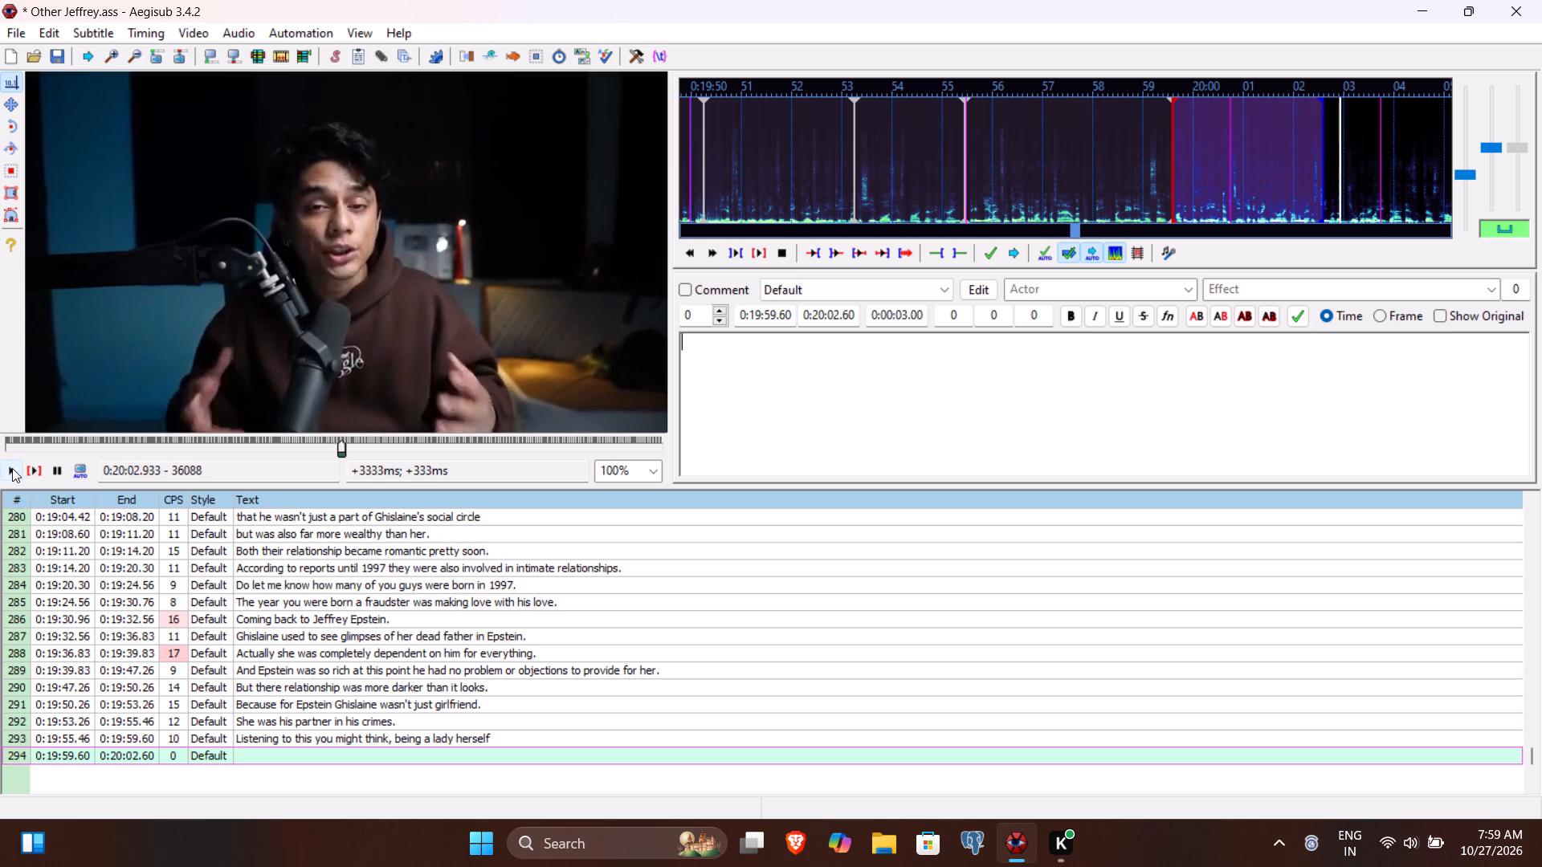
left_click(12, 468)
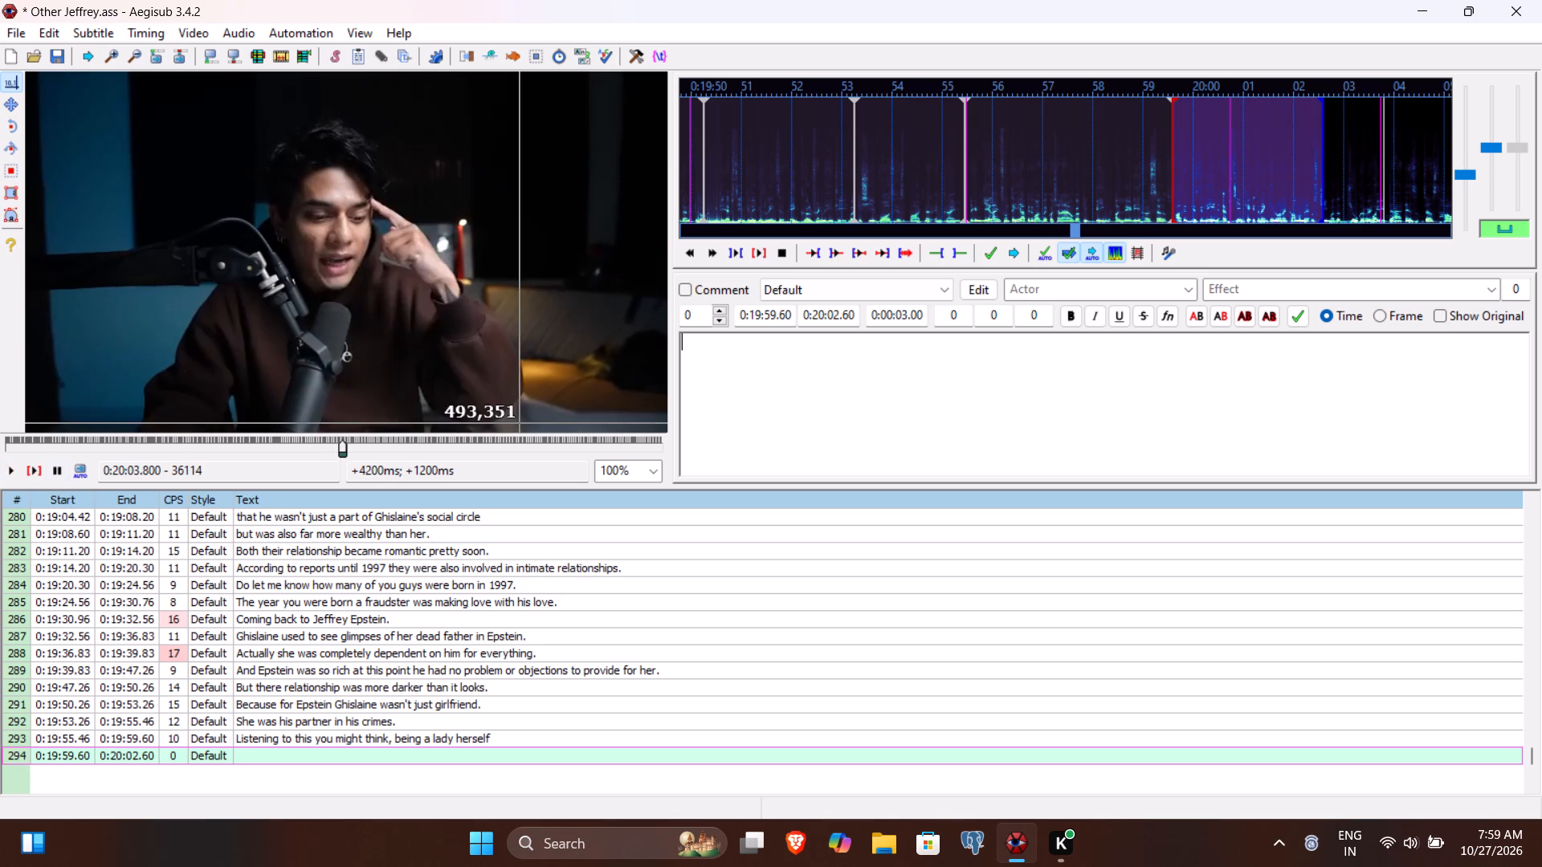
left_click(833, 318)
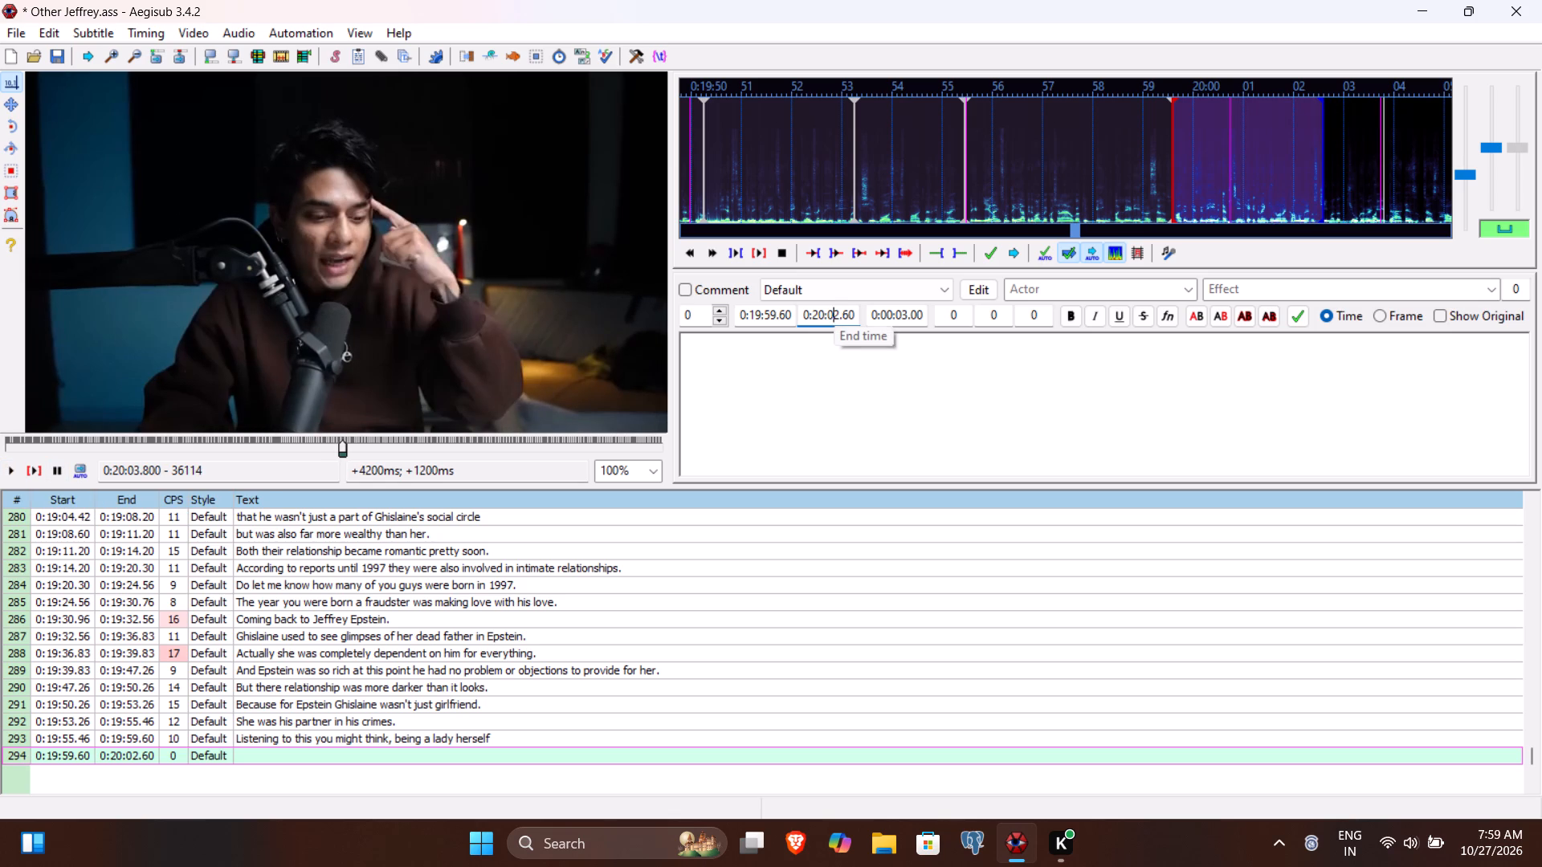
key("3")
type("80")
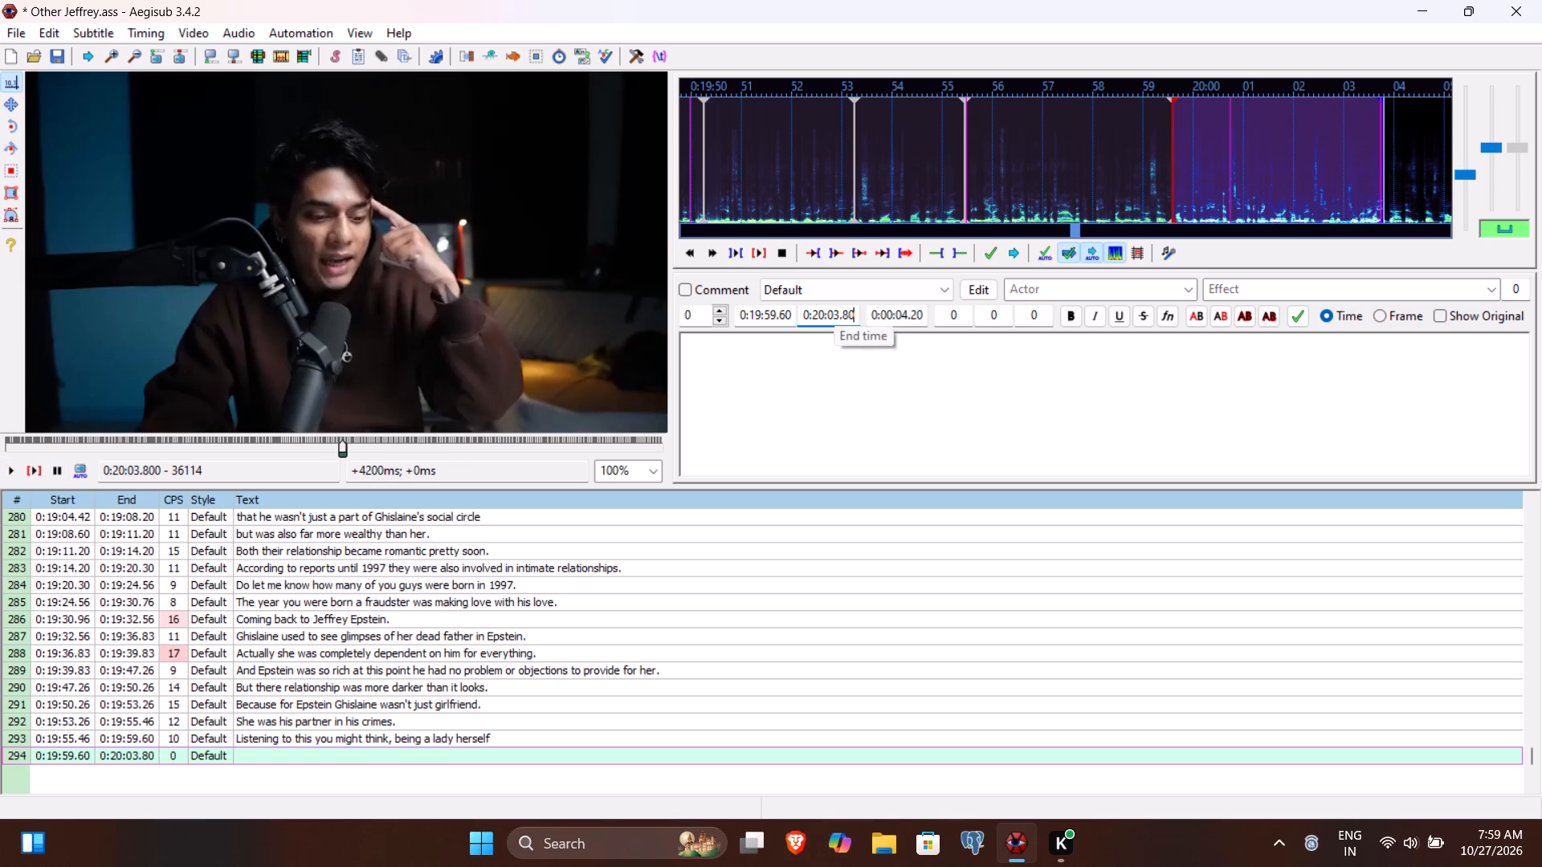
Enter "why was she helping Epstein in such hernious acts." as the text of line 294.
left_click(813, 401)
type("why was she e")
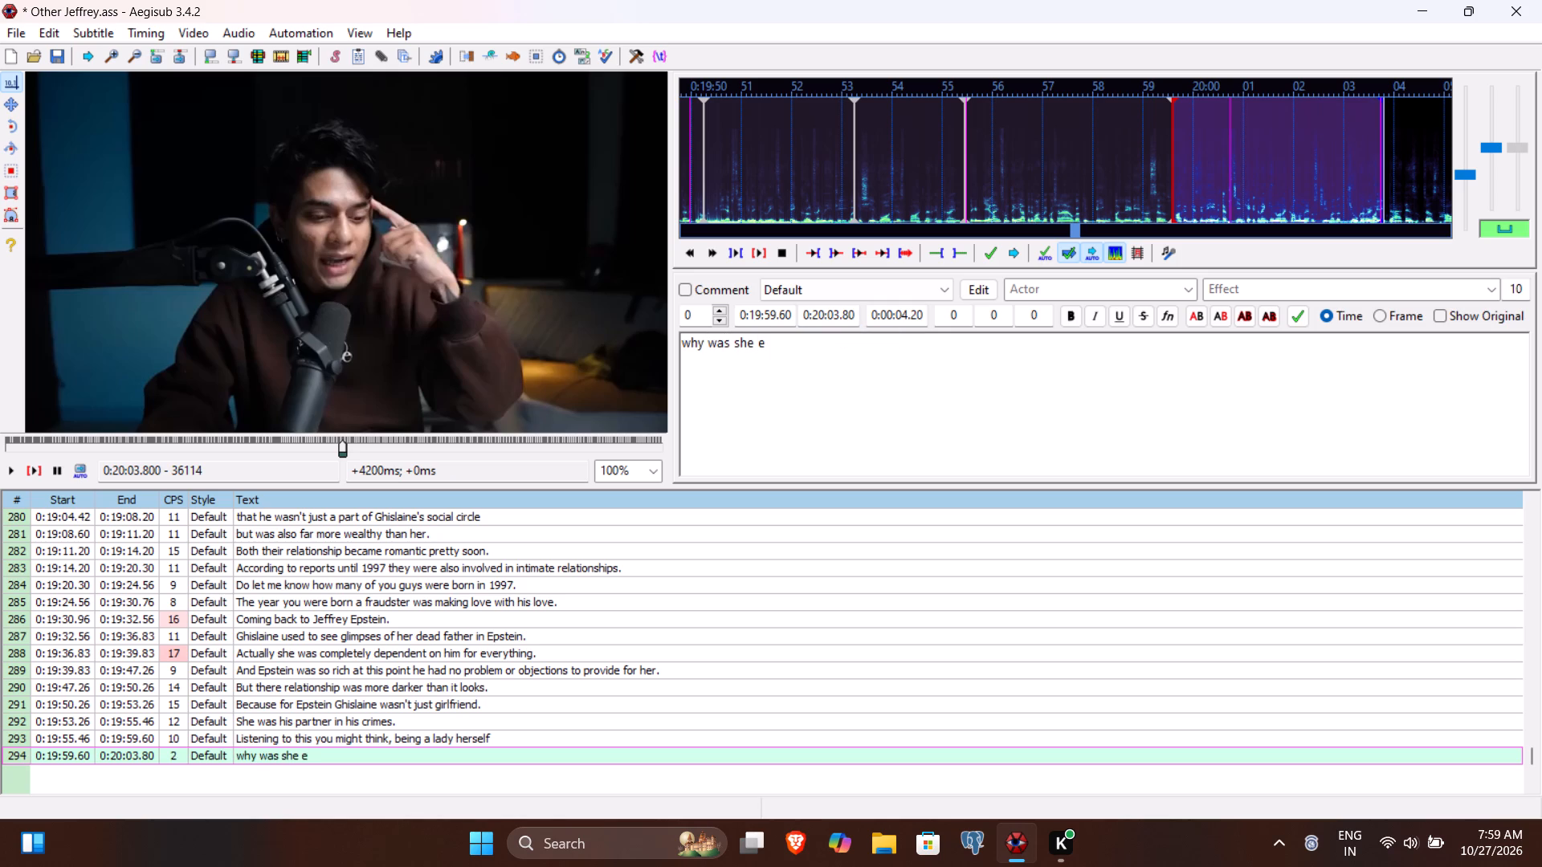
key("BackSpace")
type("help")
type("ing Epstein n")
key("BackSpace")
type("in such hern")
type("iou")
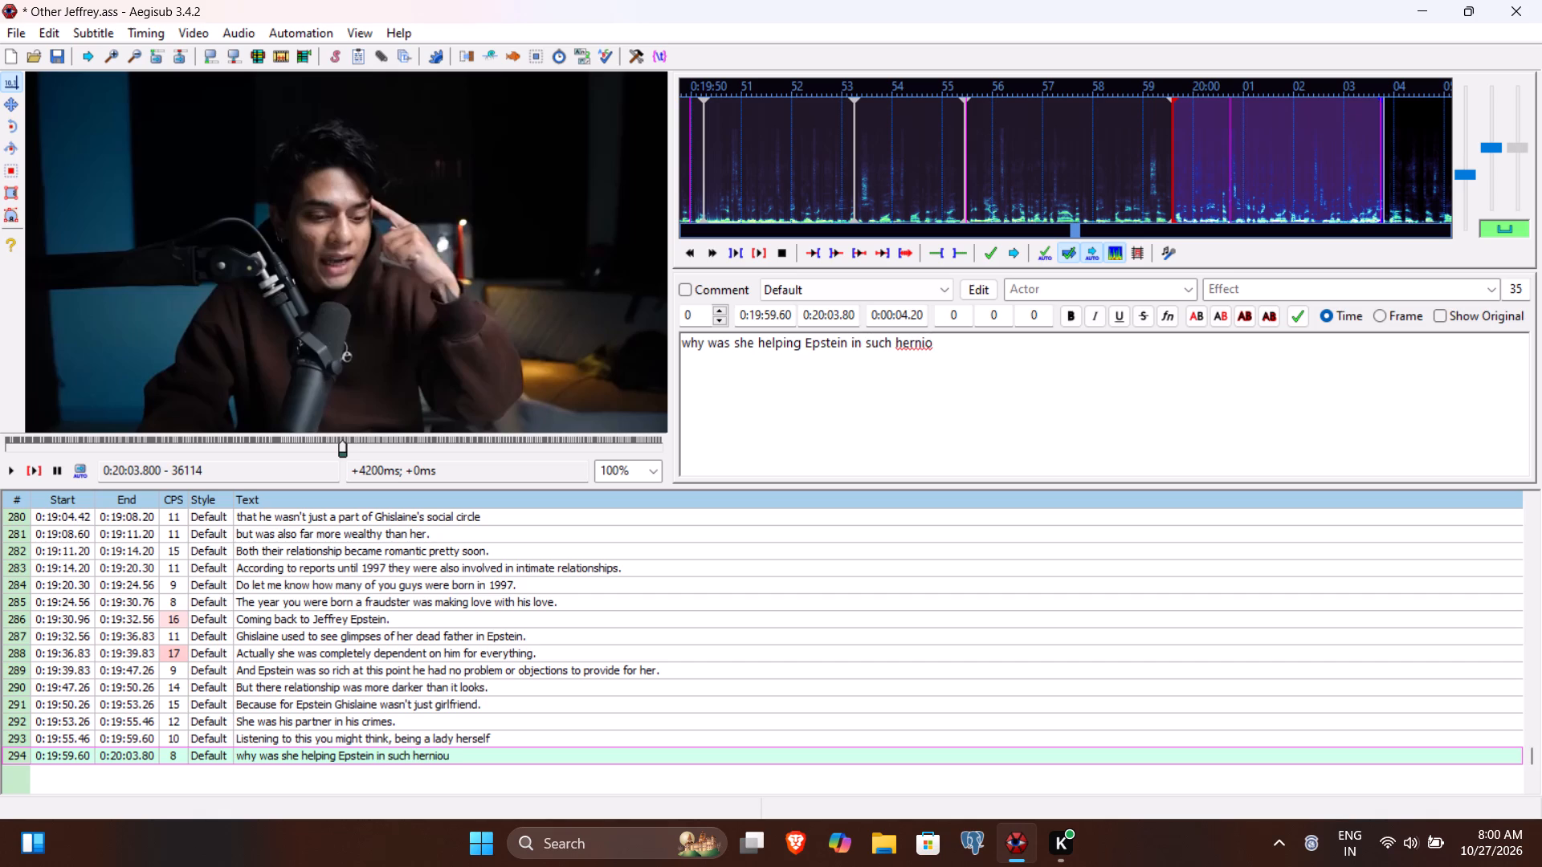
type("s acts.")
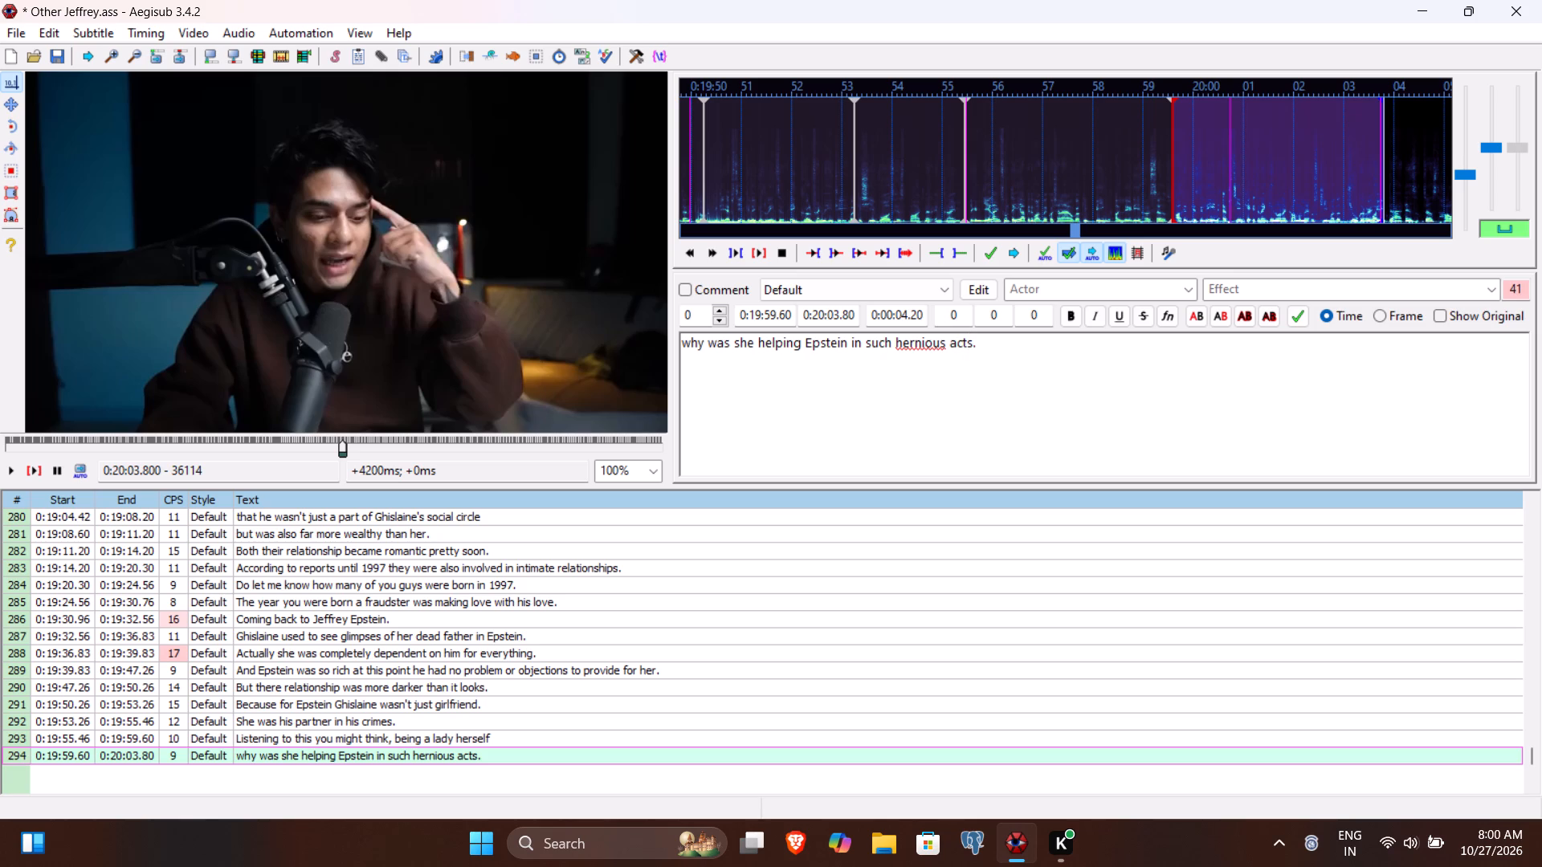
Correct the misspelled word before "acts" in line 294 to "heinous" and commit the line.
left_click(914, 348)
key("BackSpace")
key("i")
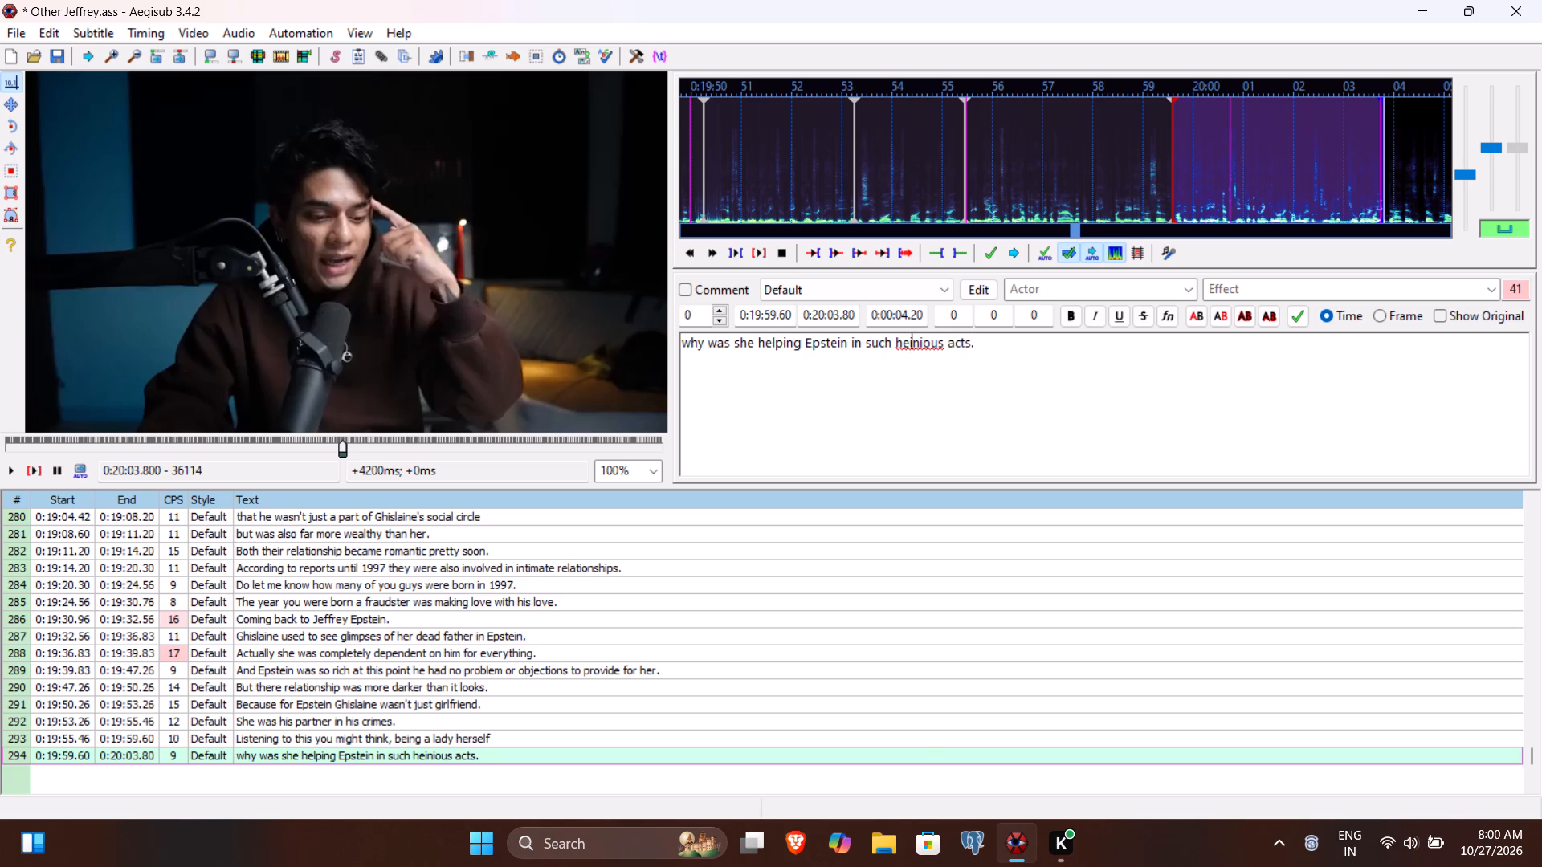
key("BackSpace")
key("BackSpace")
key("Delete")
key("Delete")
key("Delete")
key("Delete")
key("Delete")
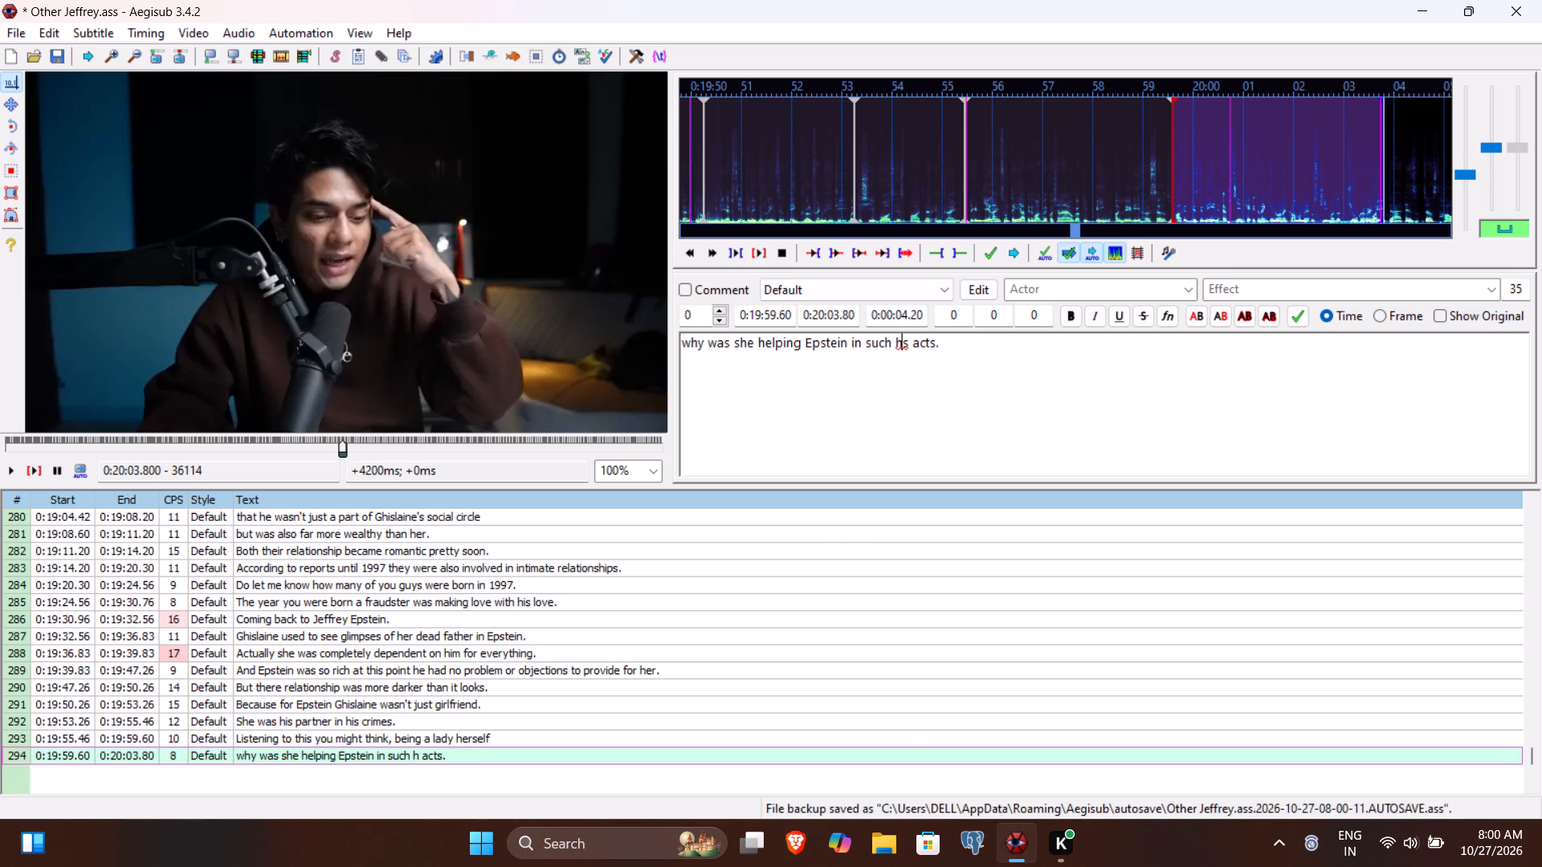
type("einous")
key("Return")
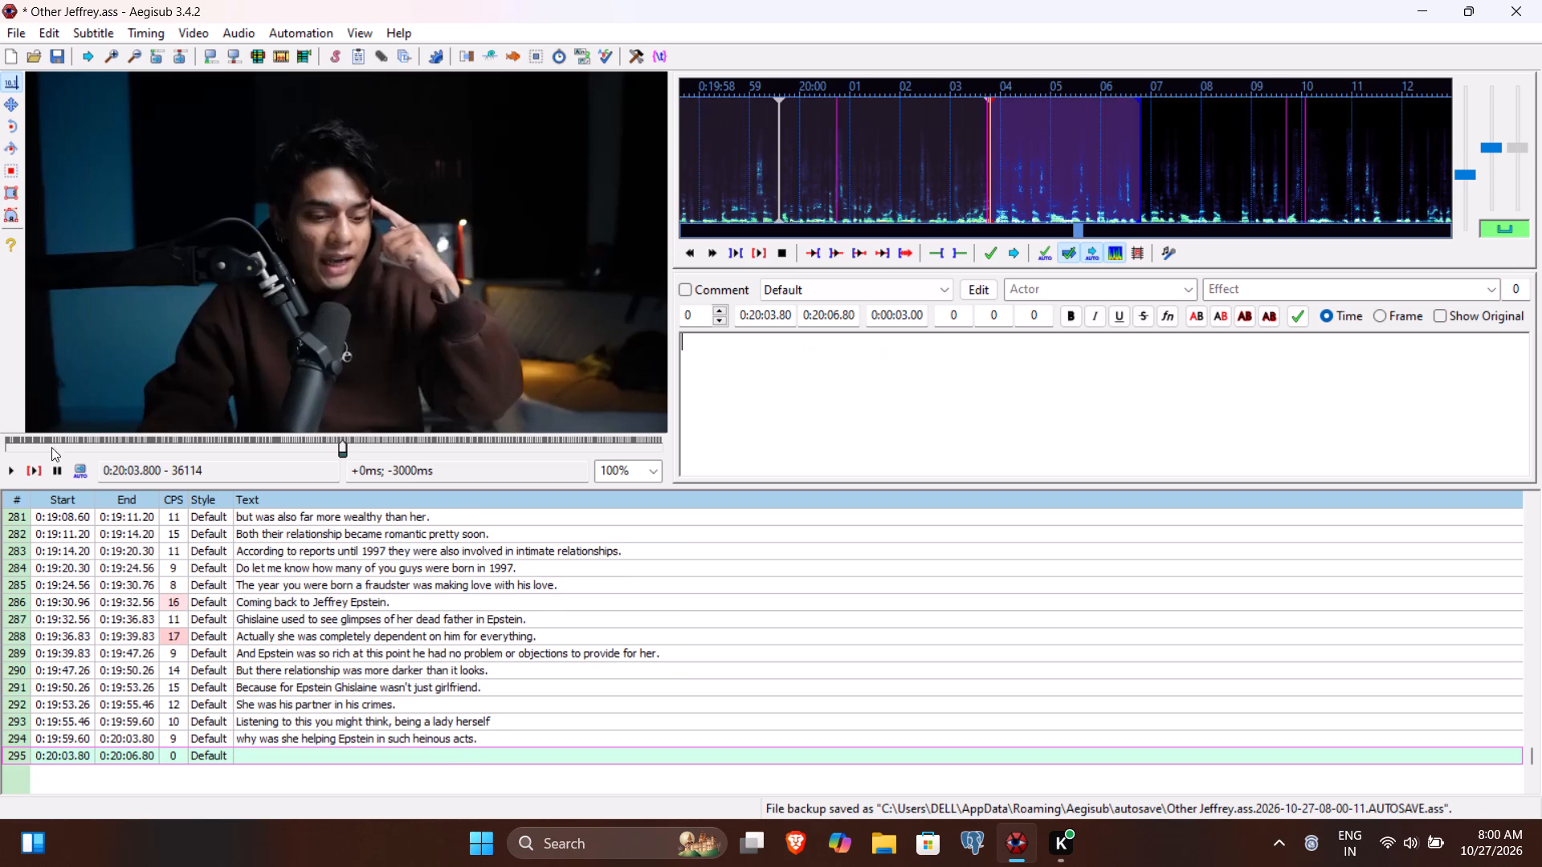
Play line 295 and on past its end to find where the phrase finishes, and set its end time to 0:20:10.10.
left_click(21, 475)
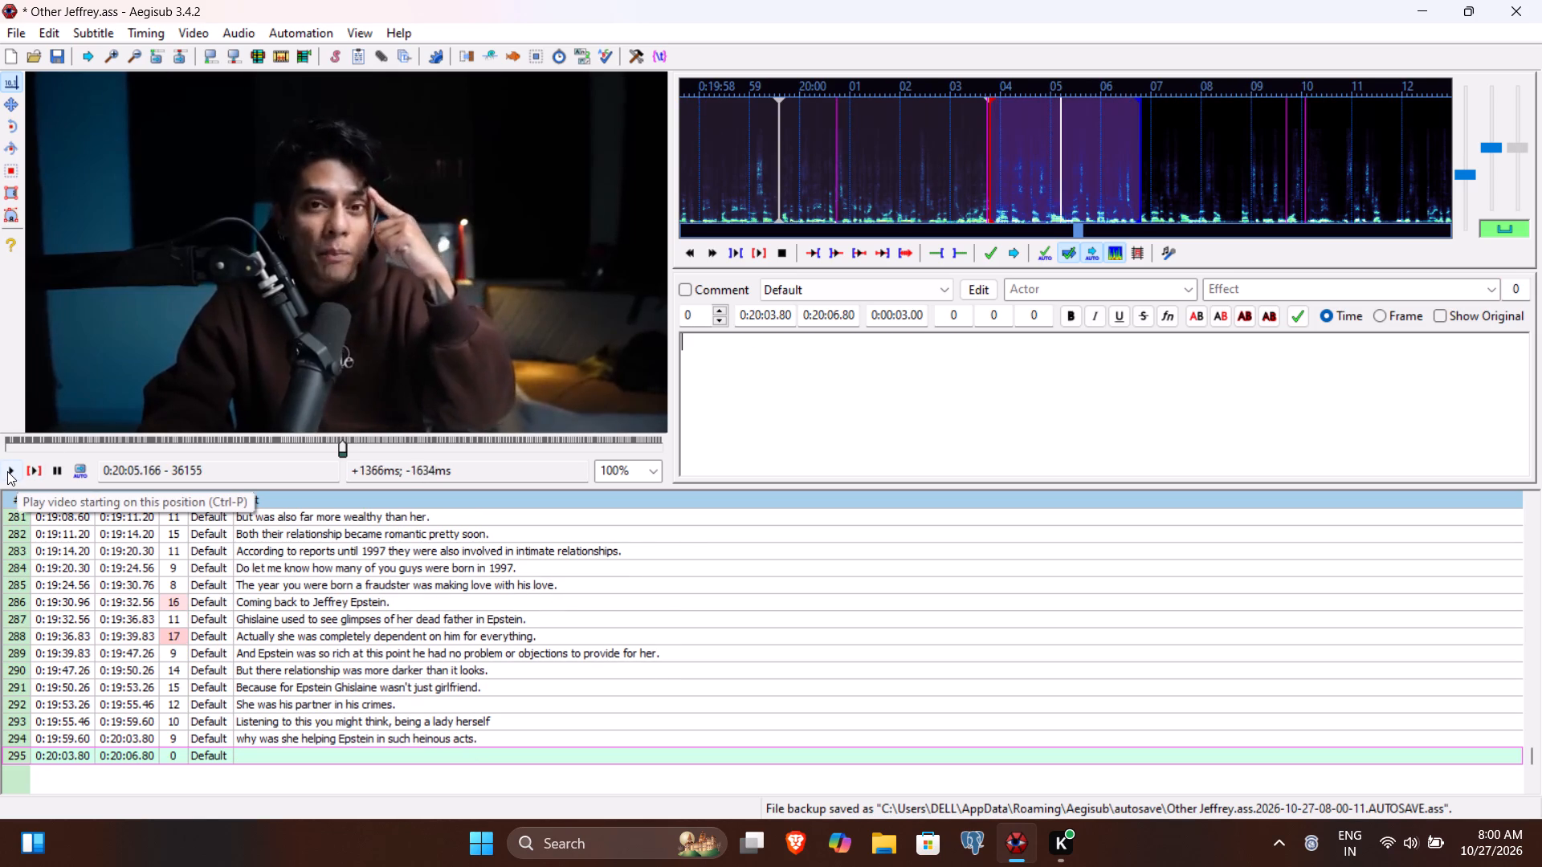
left_click(7, 471)
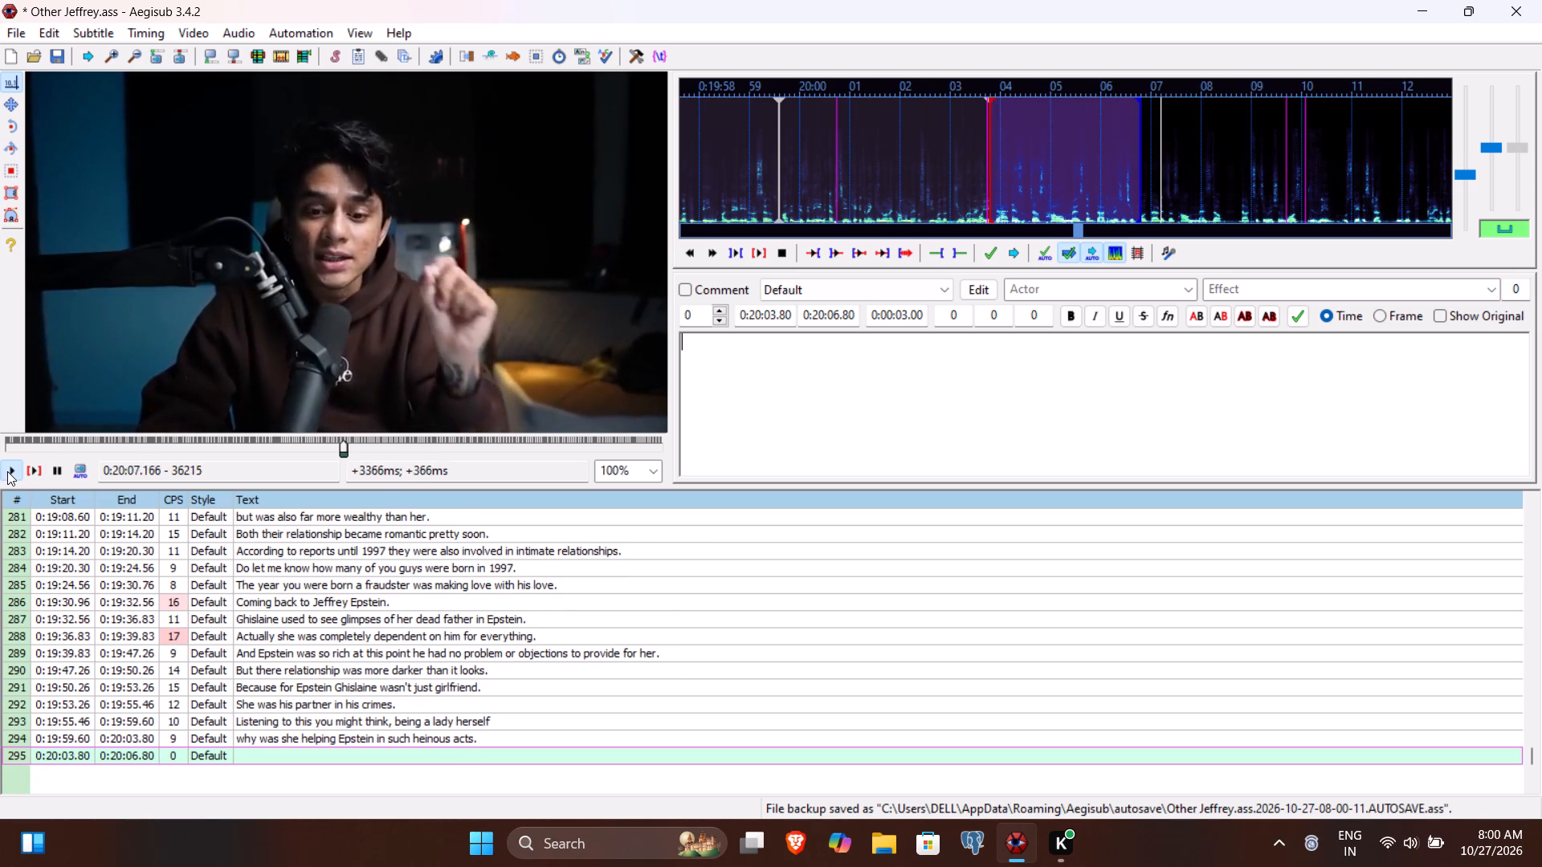
double_click(7, 471)
left_click(7, 471)
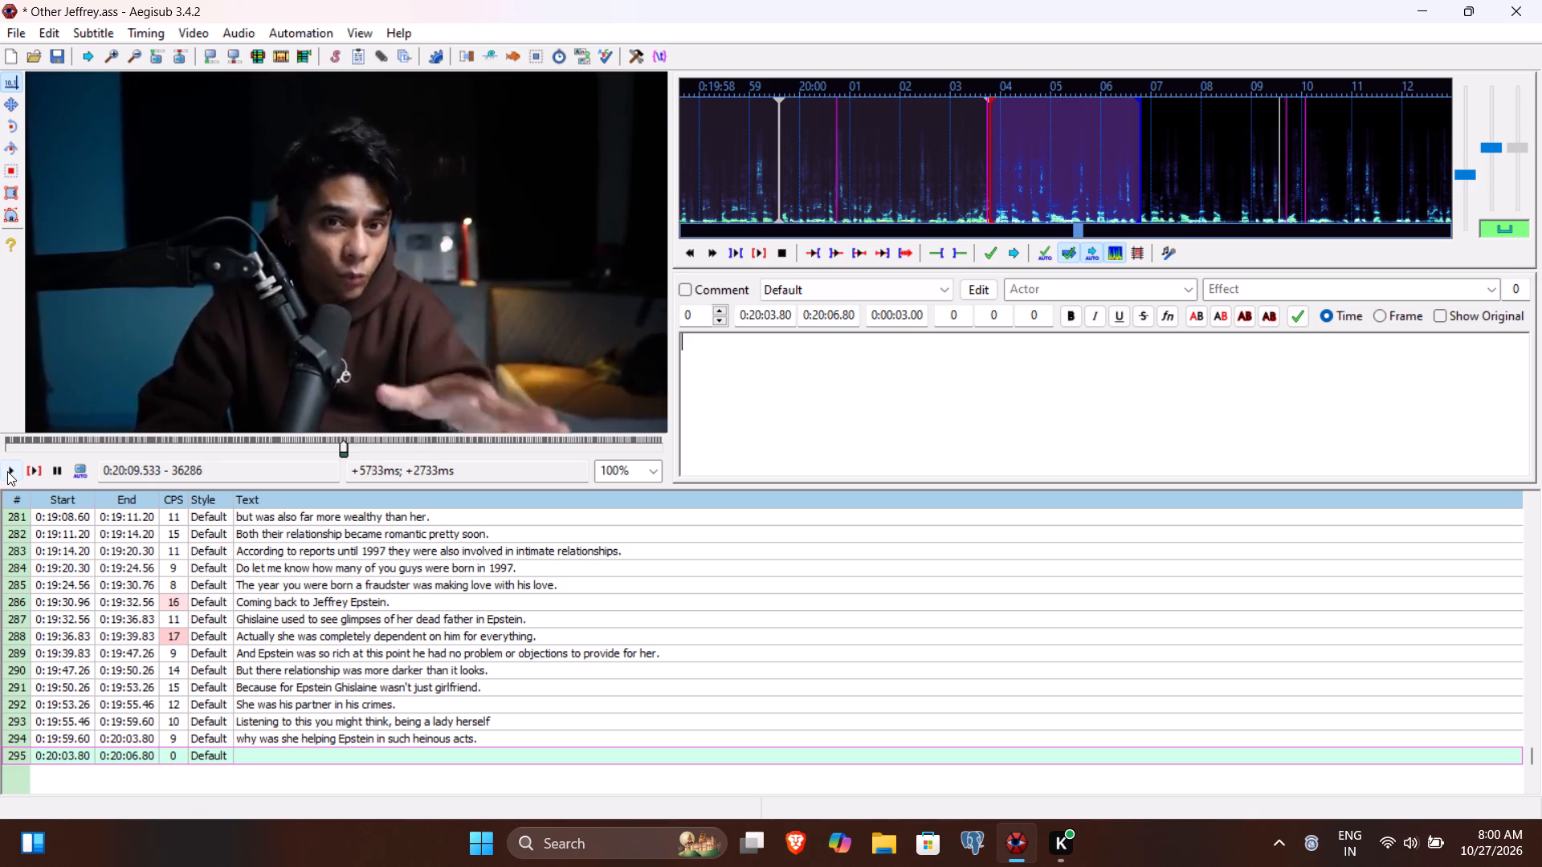
left_click(7, 471)
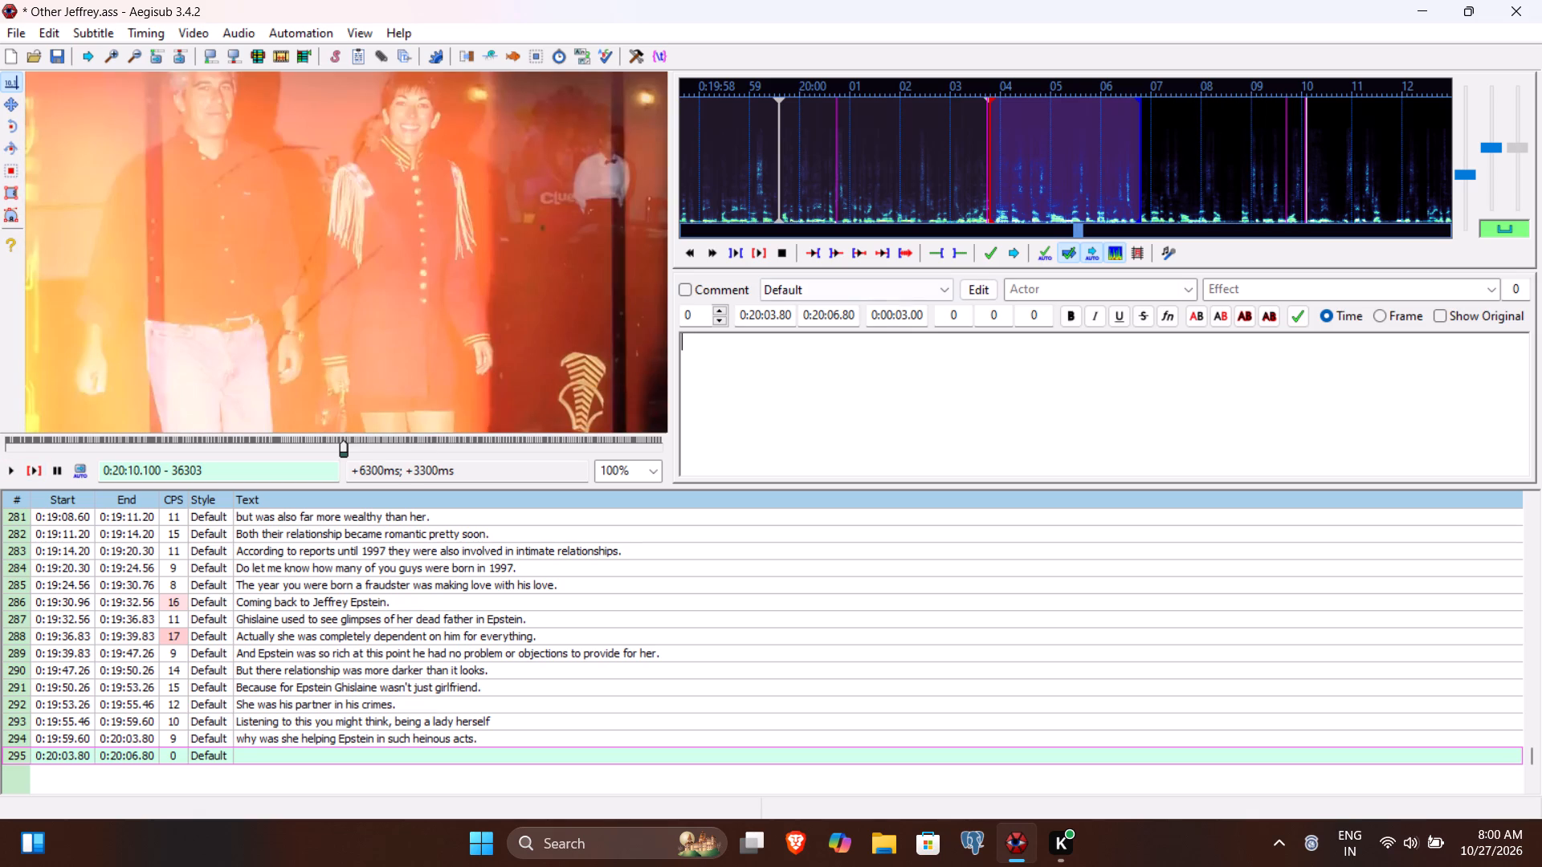
left_click(828, 314)
type("1010")
Enter "That's how messed up their relationship was, how messed up the situation was." as the text of line 295 and commit it.
left_click(798, 393)
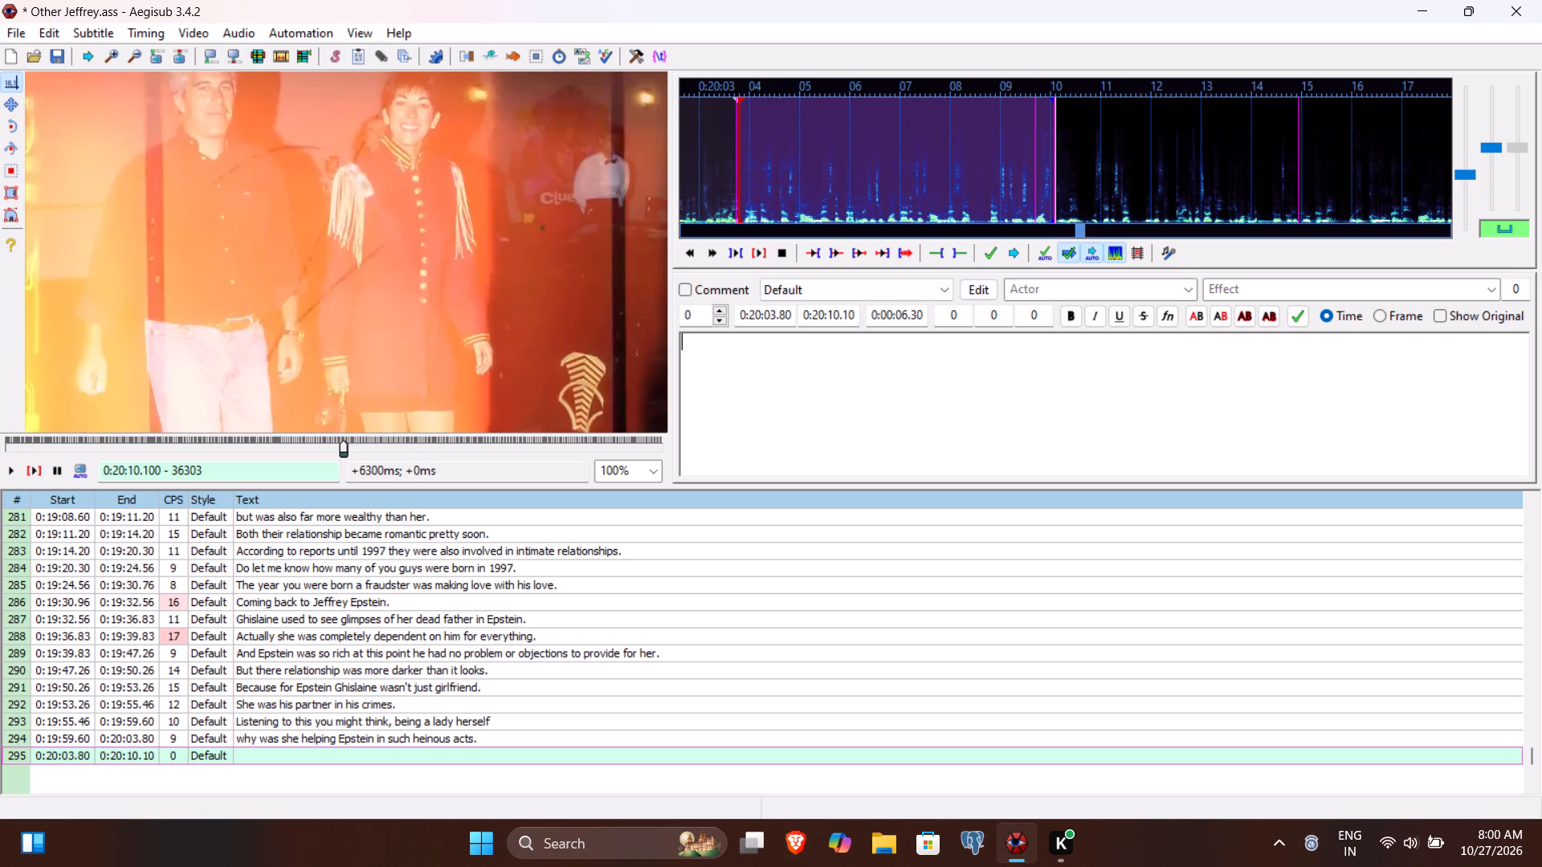
type("Tha")
type("t'")
type("s how messed up their relationship w")
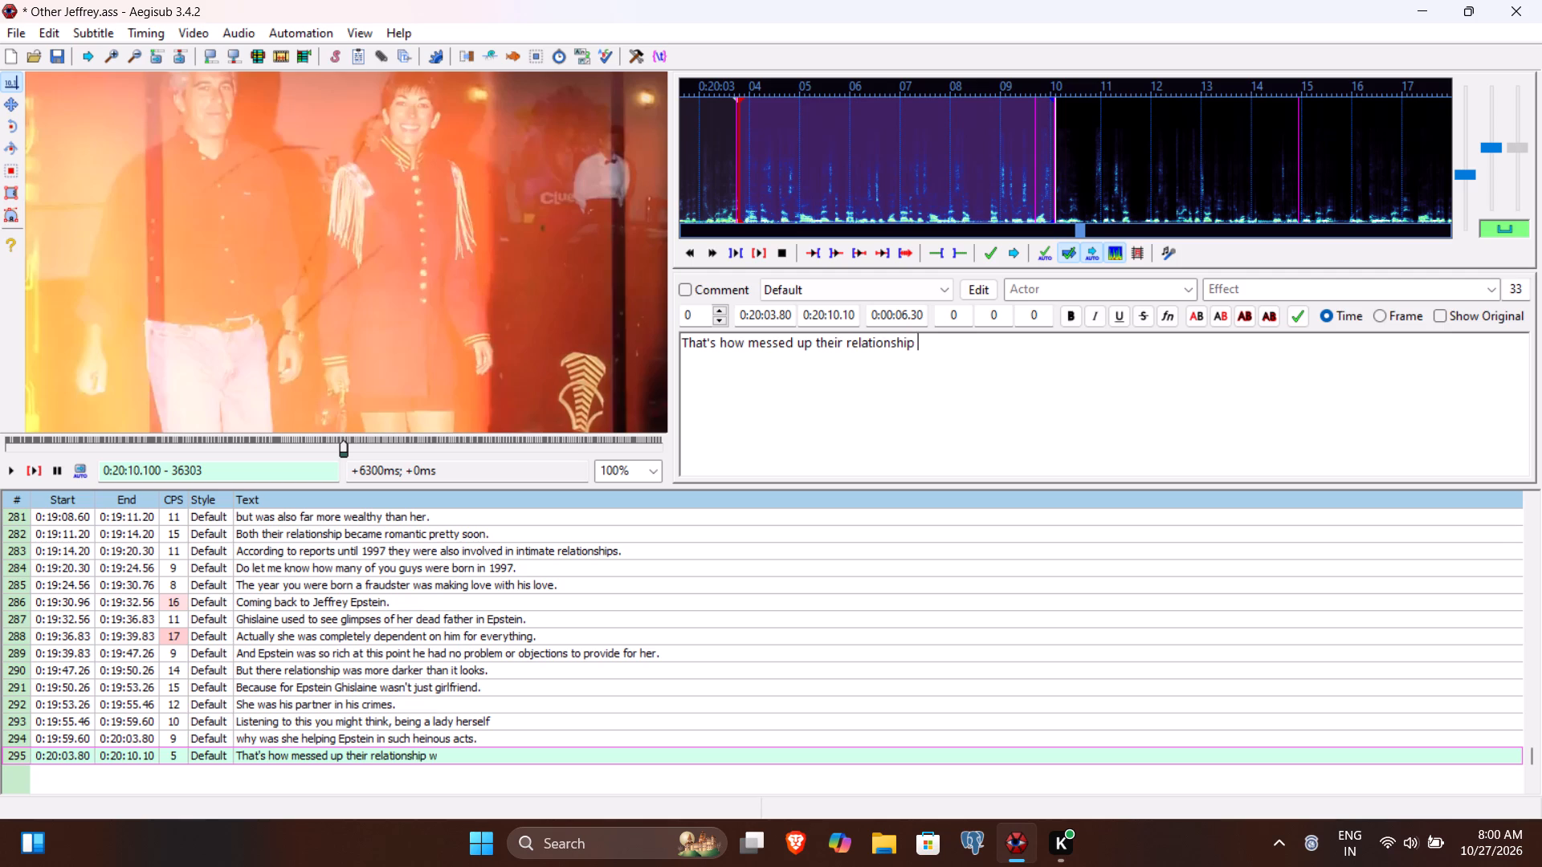
type("as")
type(", how")
key("space")
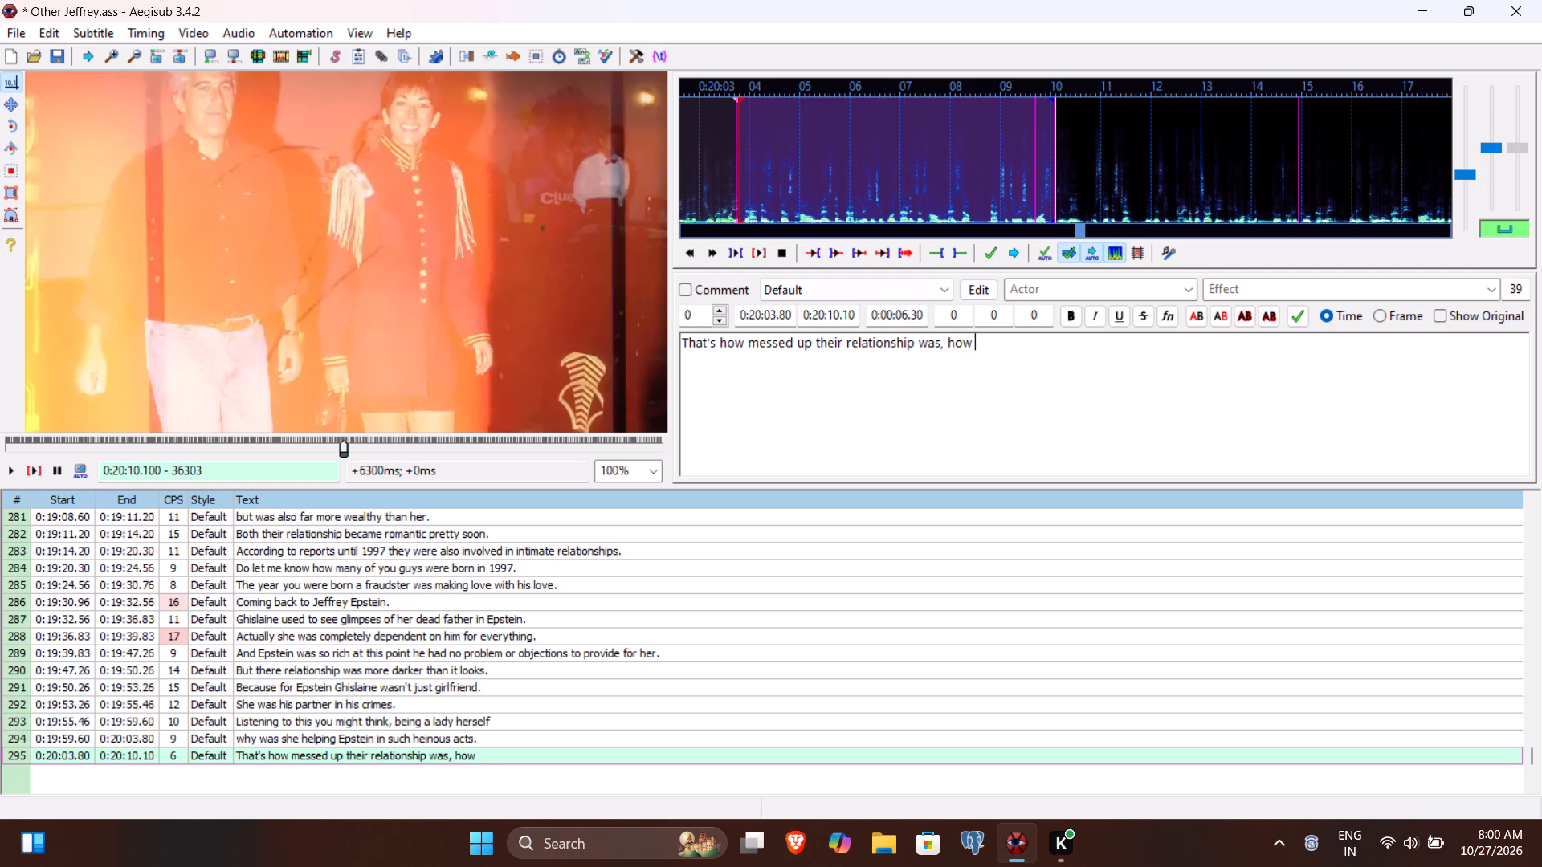
type("messed up the situation was.")
key("Return")
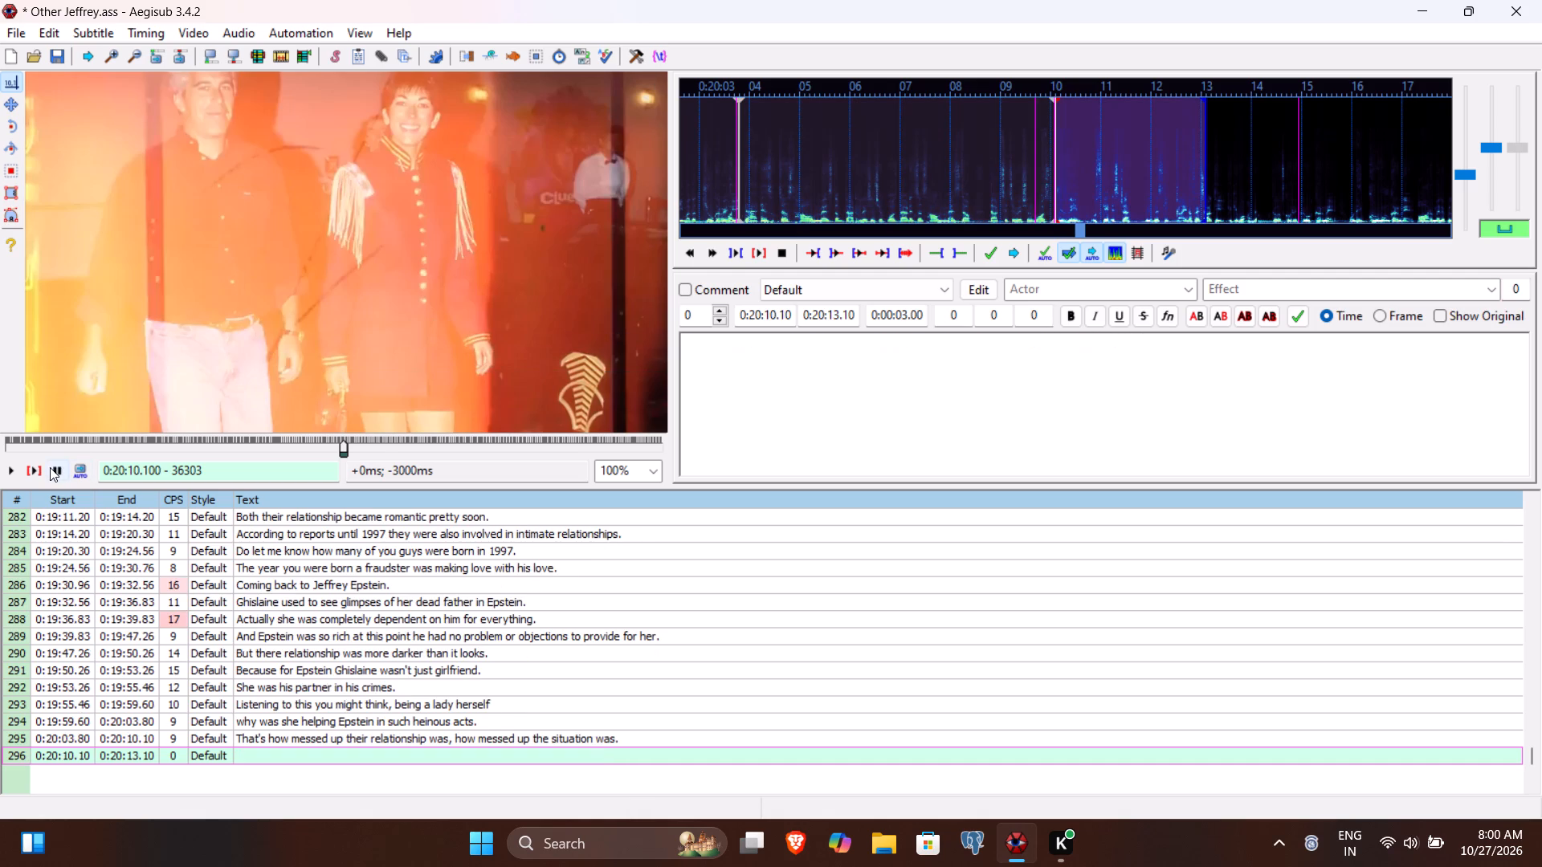
Play line 296 and a little beyond to find where the phrase finishes, and set its end time to 0:20:13.40.
left_click(39, 467)
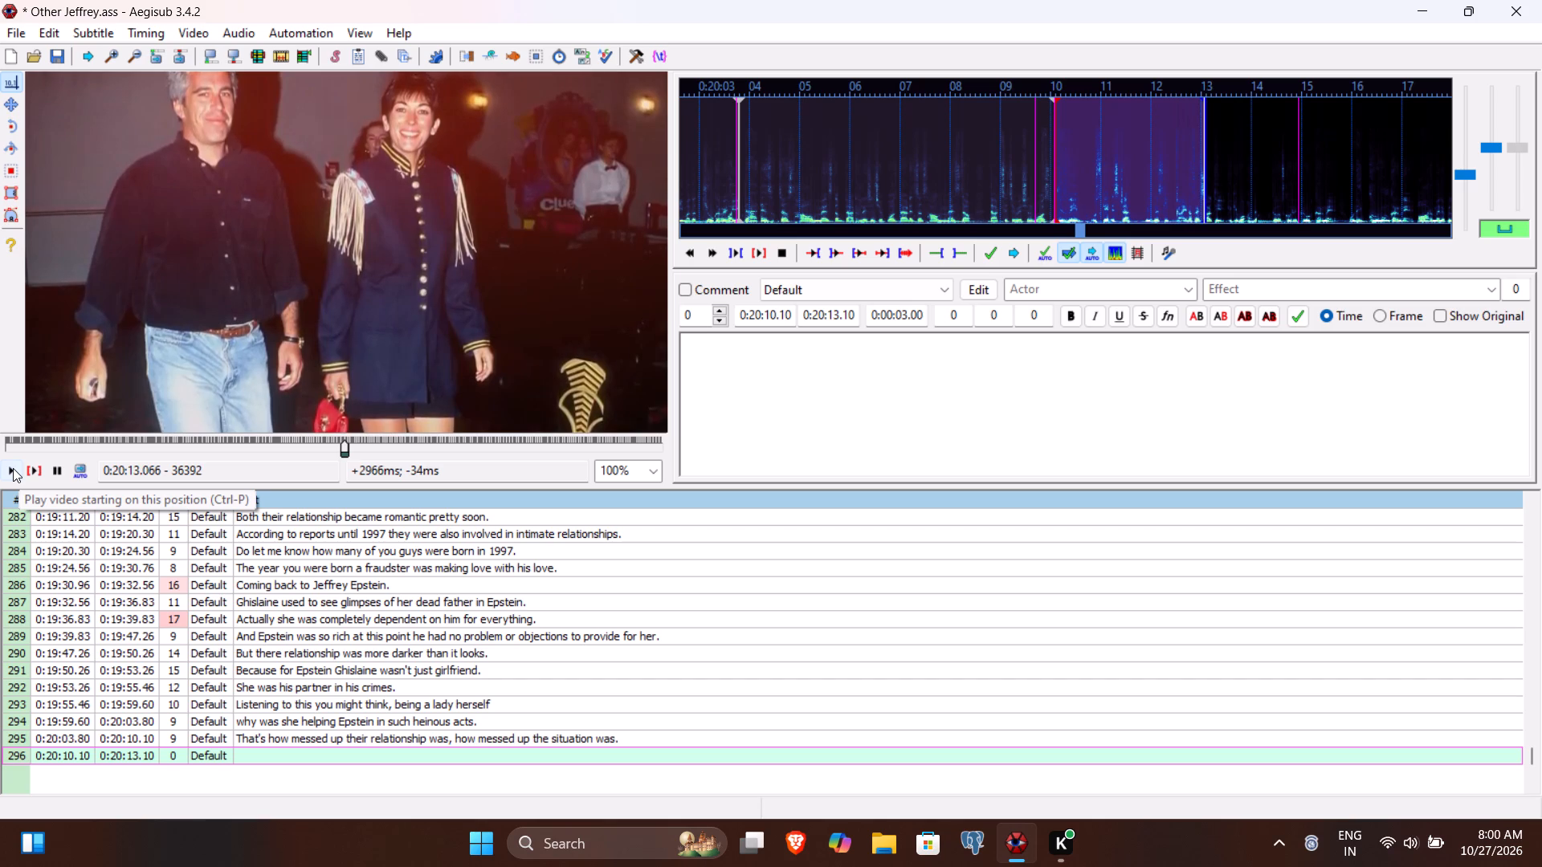
double_click(14, 468)
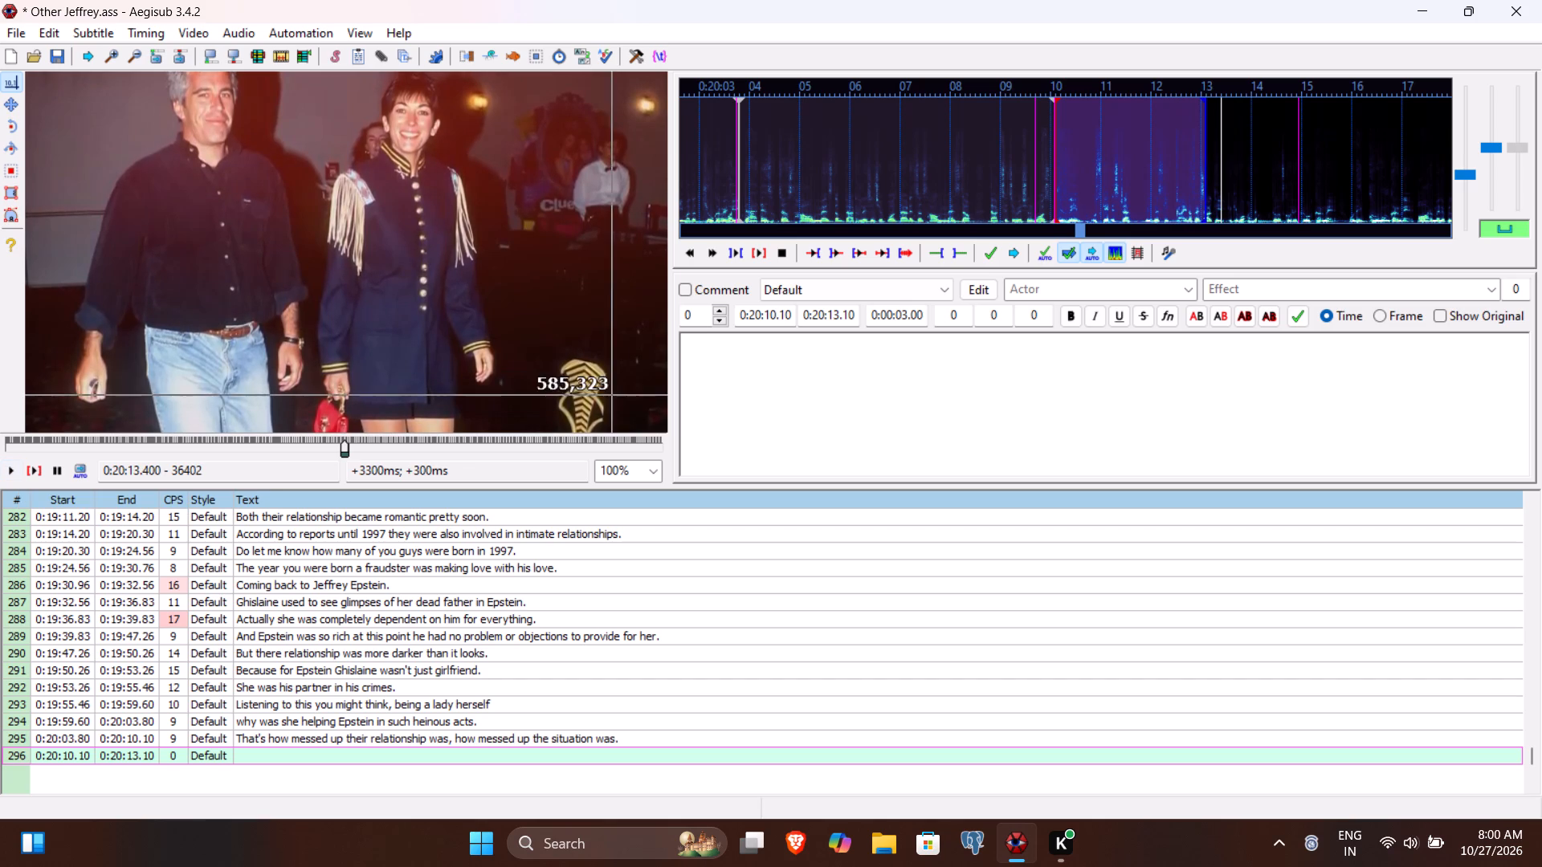
left_click(844, 317)
key("4")
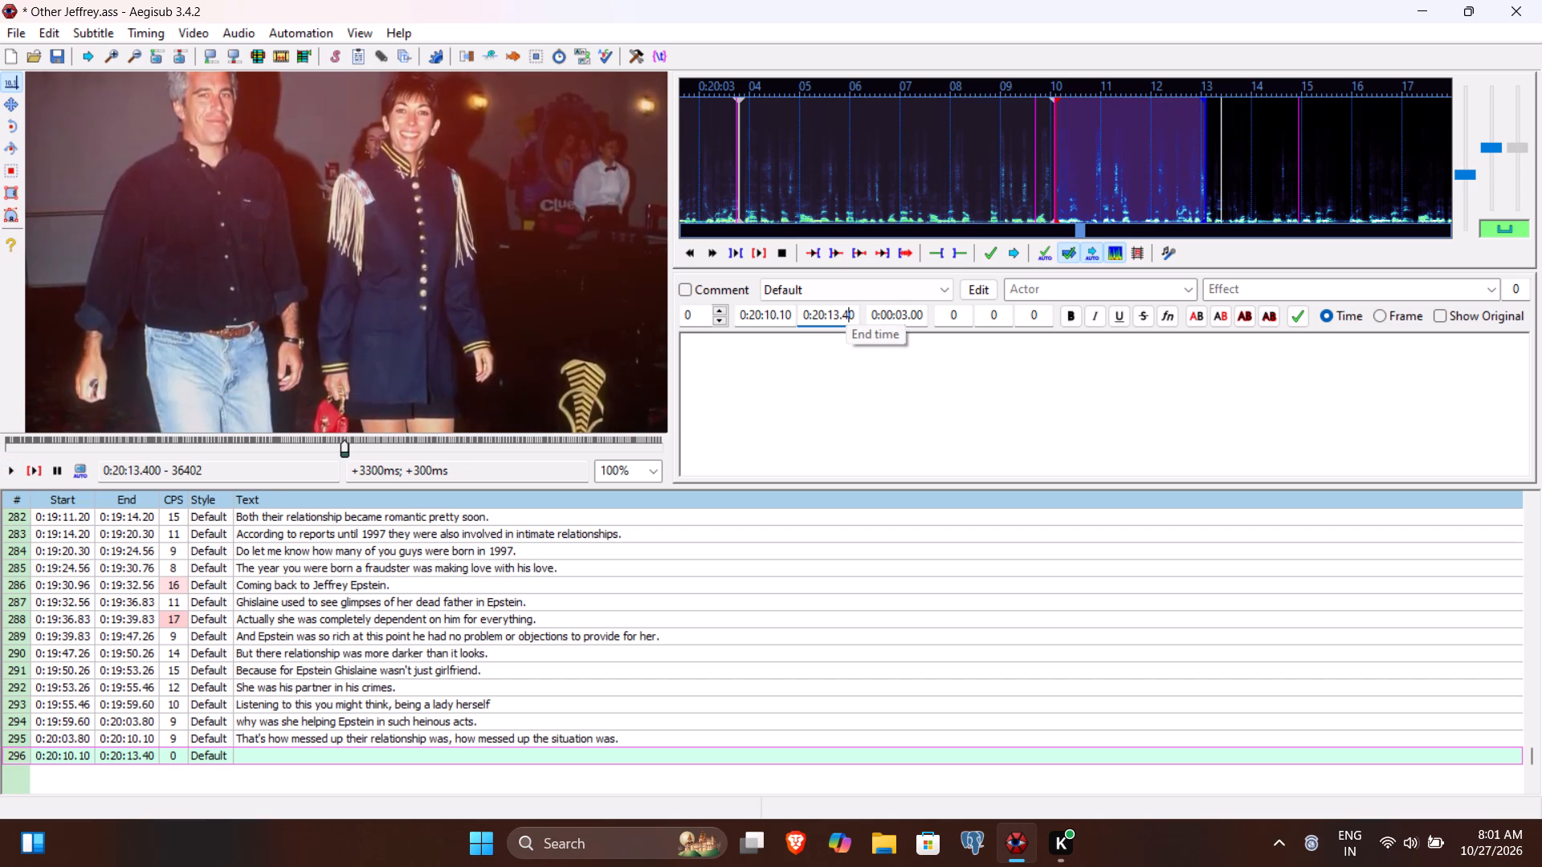
Enter "Ghislaine was kind of the HR of his trafficking business." as the text of line 296 and commit it.
left_click(813, 405)
type("Ghislaine wa")
key("space")
key("BackSpace")
type("s kind of the HR of his")
key("space")
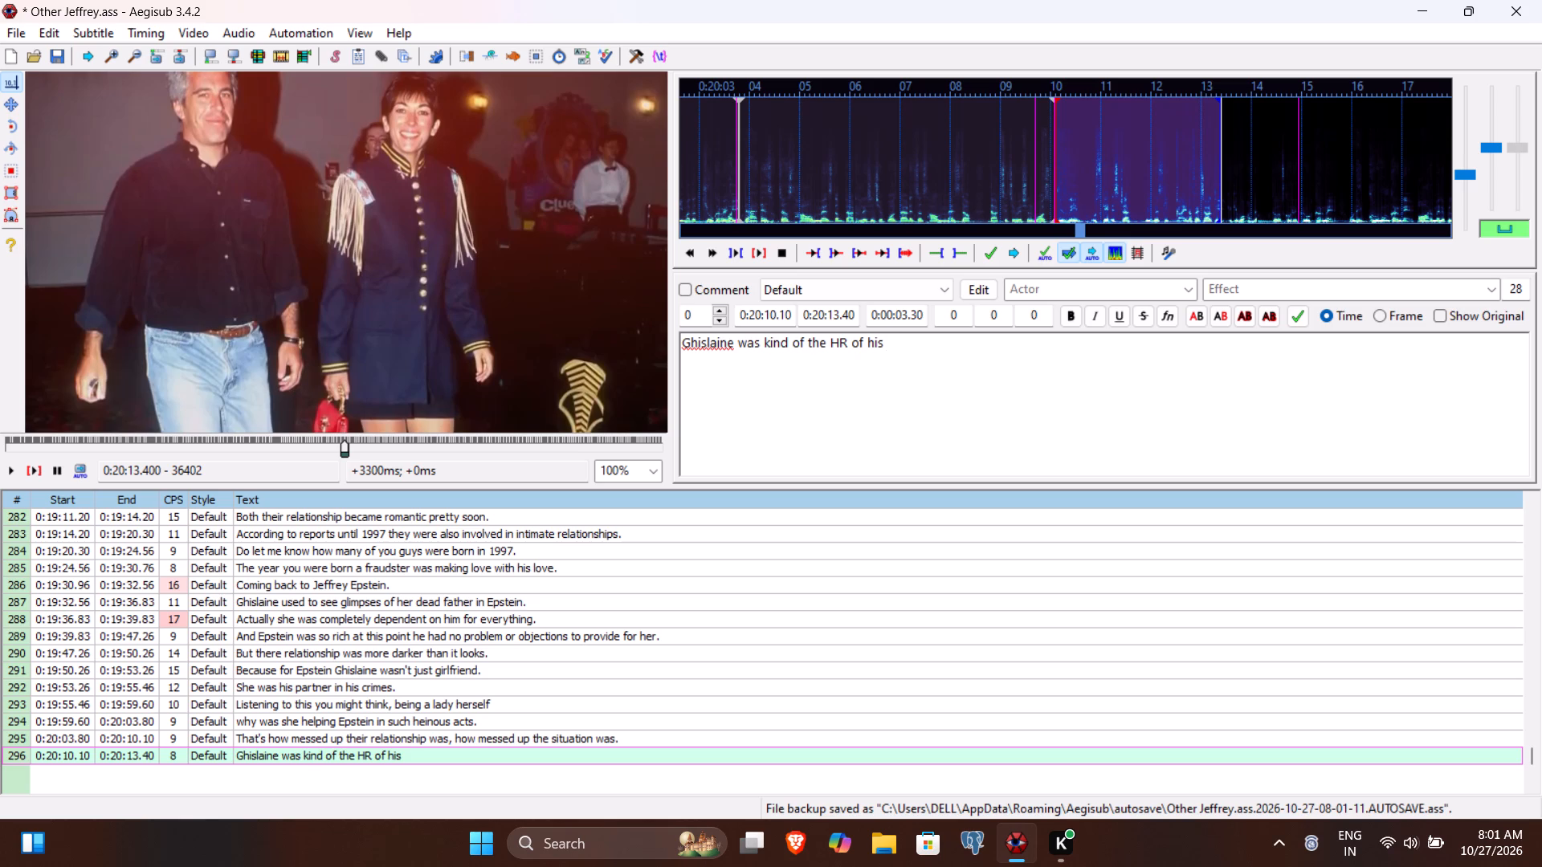
type("traffickin b")
key("BackSpace")
key("BackSpace")
key("BackSpace")
key("g")
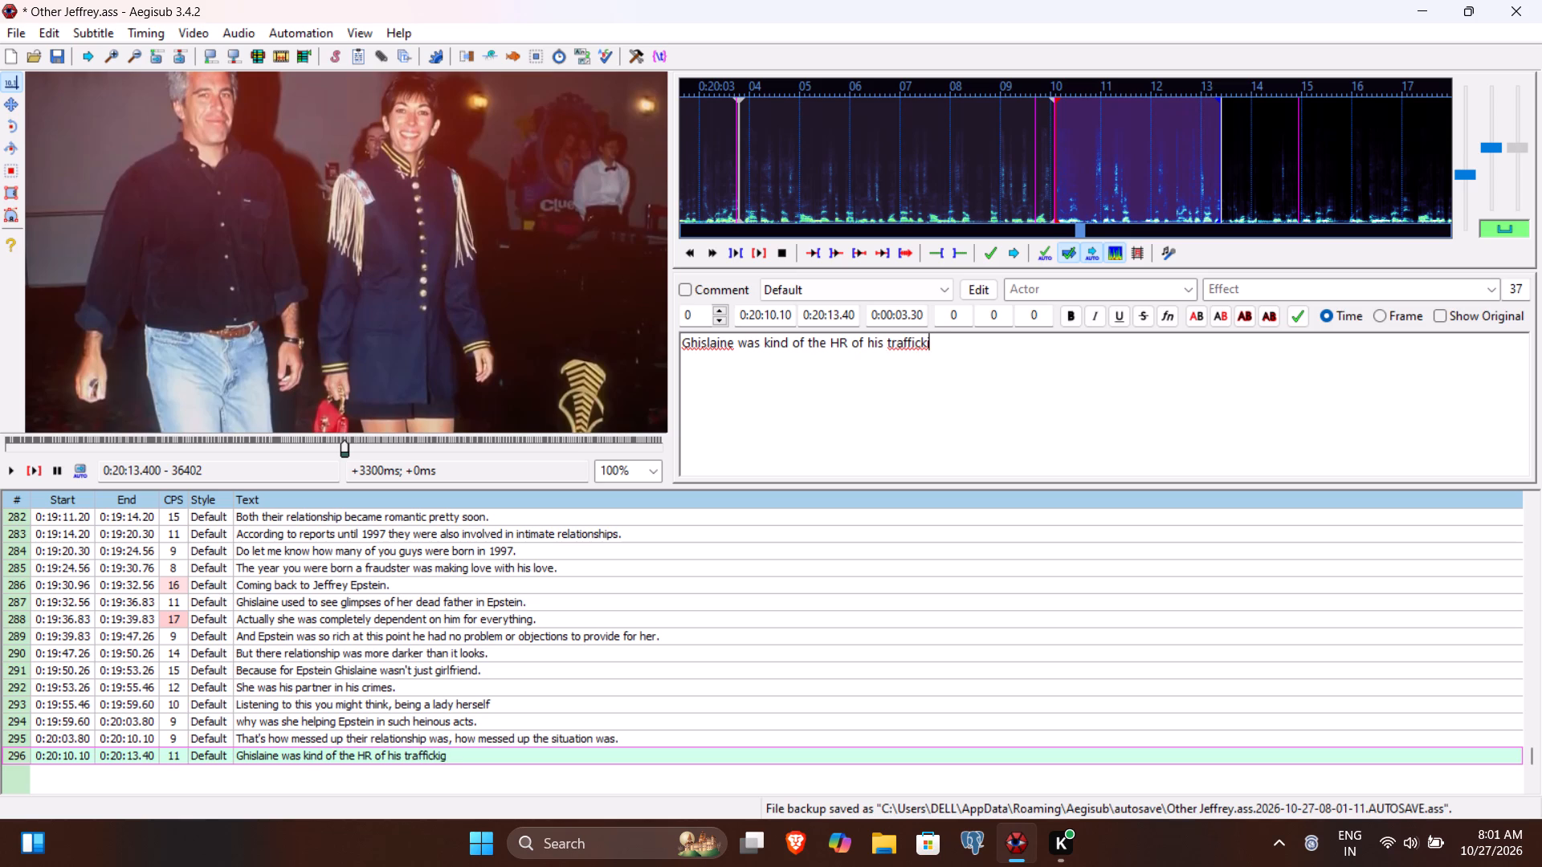
key("BackSpace")
type("ng business.")
key("Return")
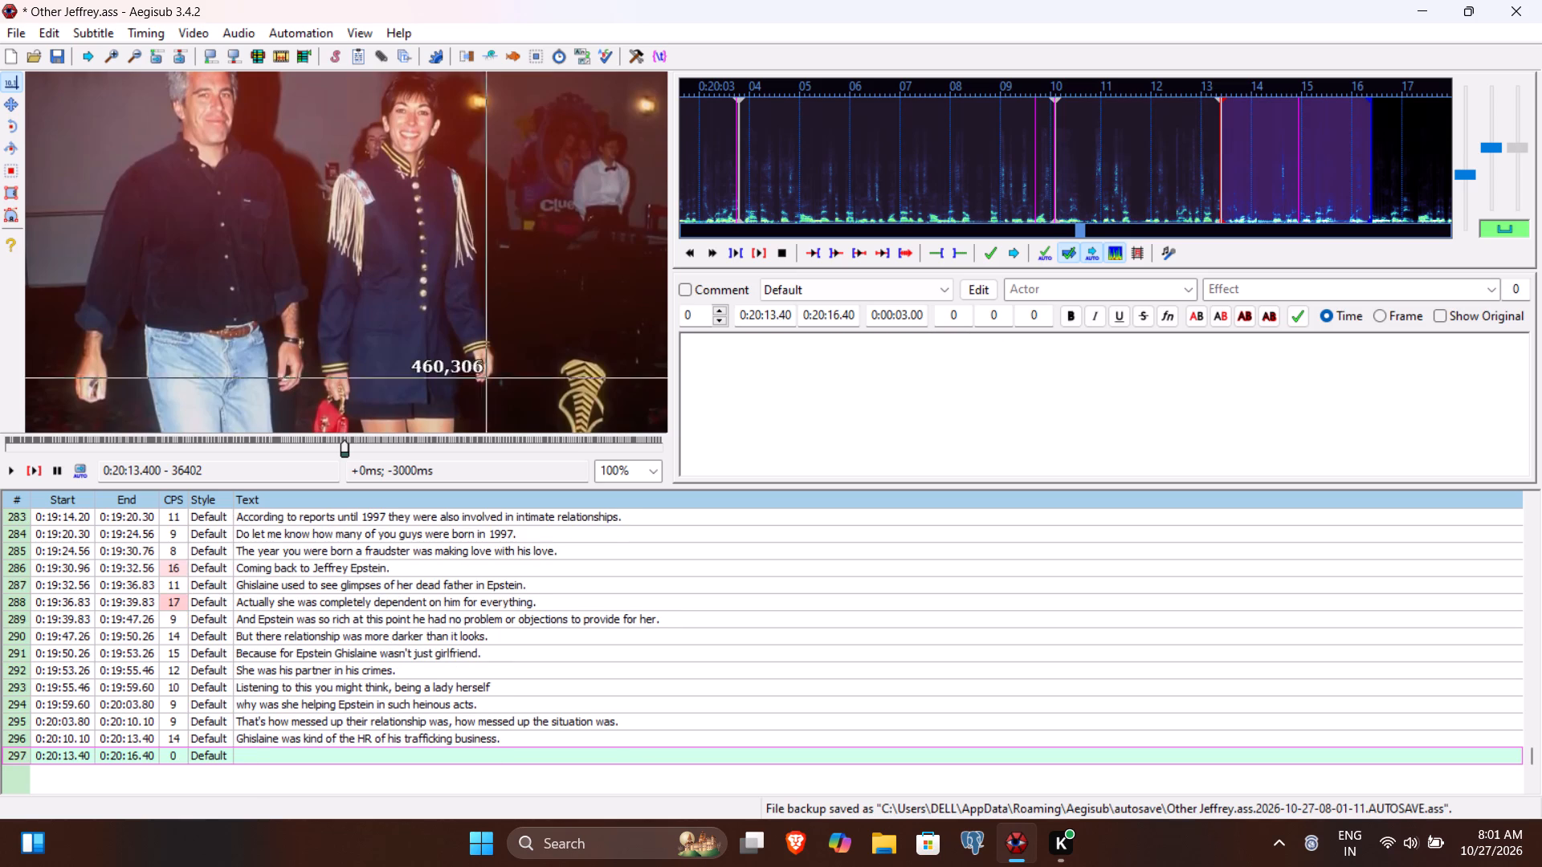
Play line 297 to find where the phrase finishes, and set its end time to 0:20:15.66.
left_click(31, 478)
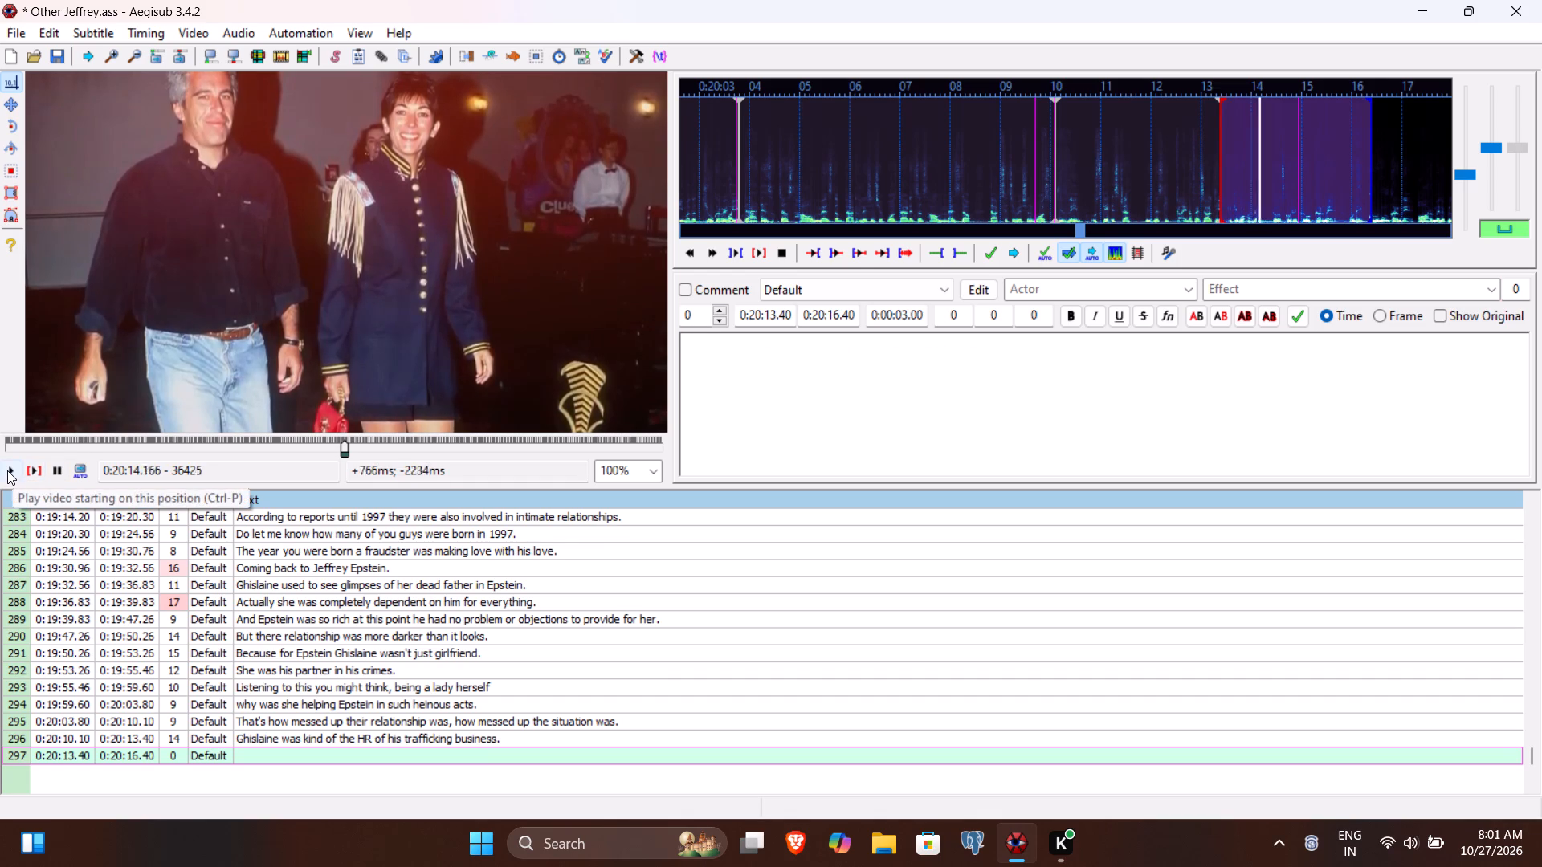
left_click(7, 470)
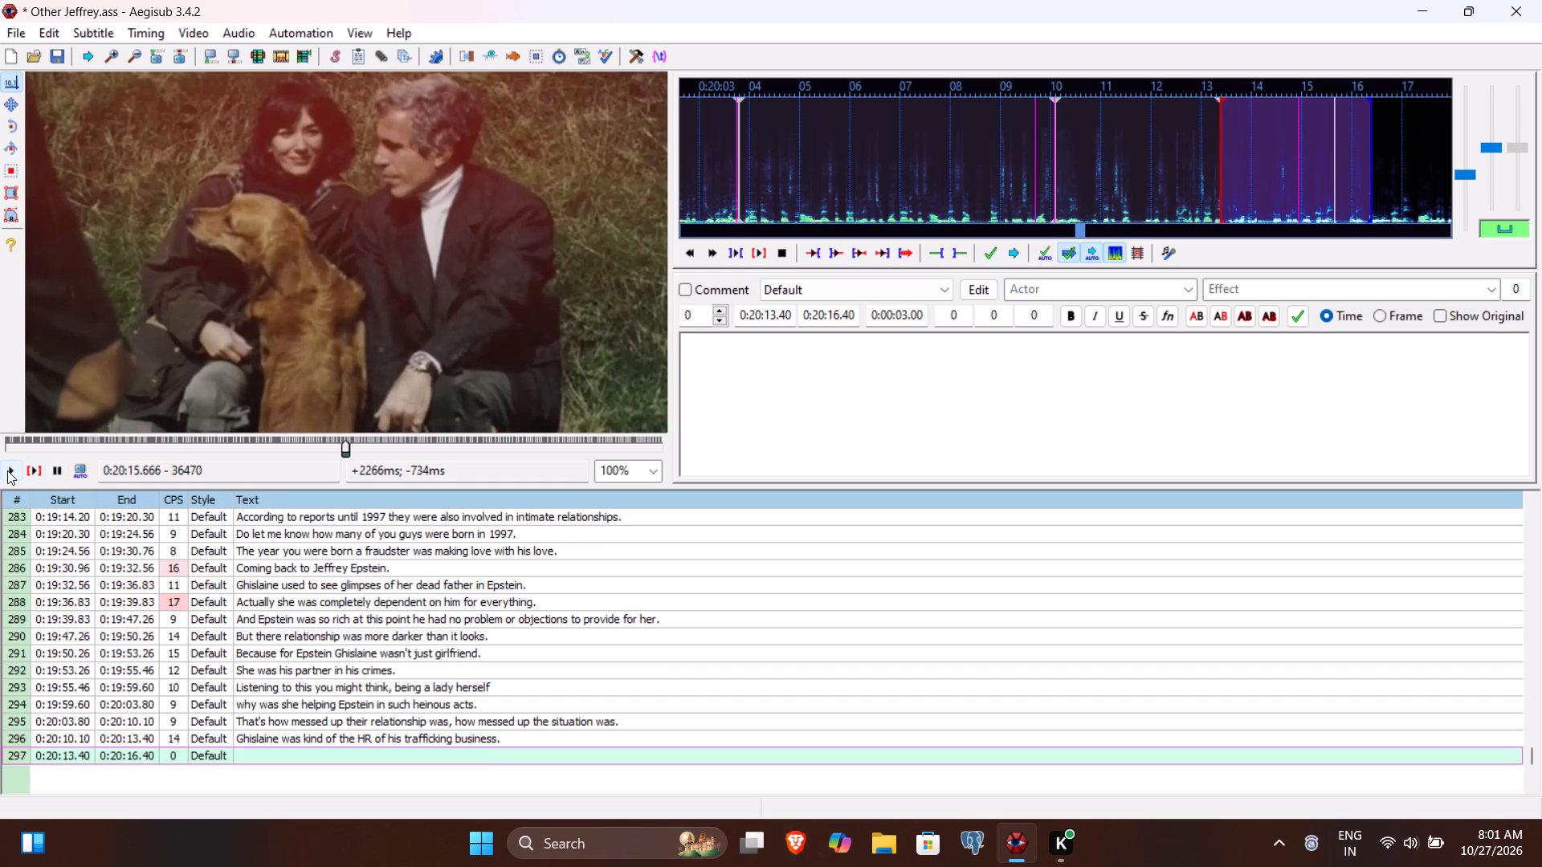
left_click(830, 315)
type("566")
Enter "Because she was in charge of recruiting underage girls" as the text of line 297 and commit it.
left_click(817, 399)
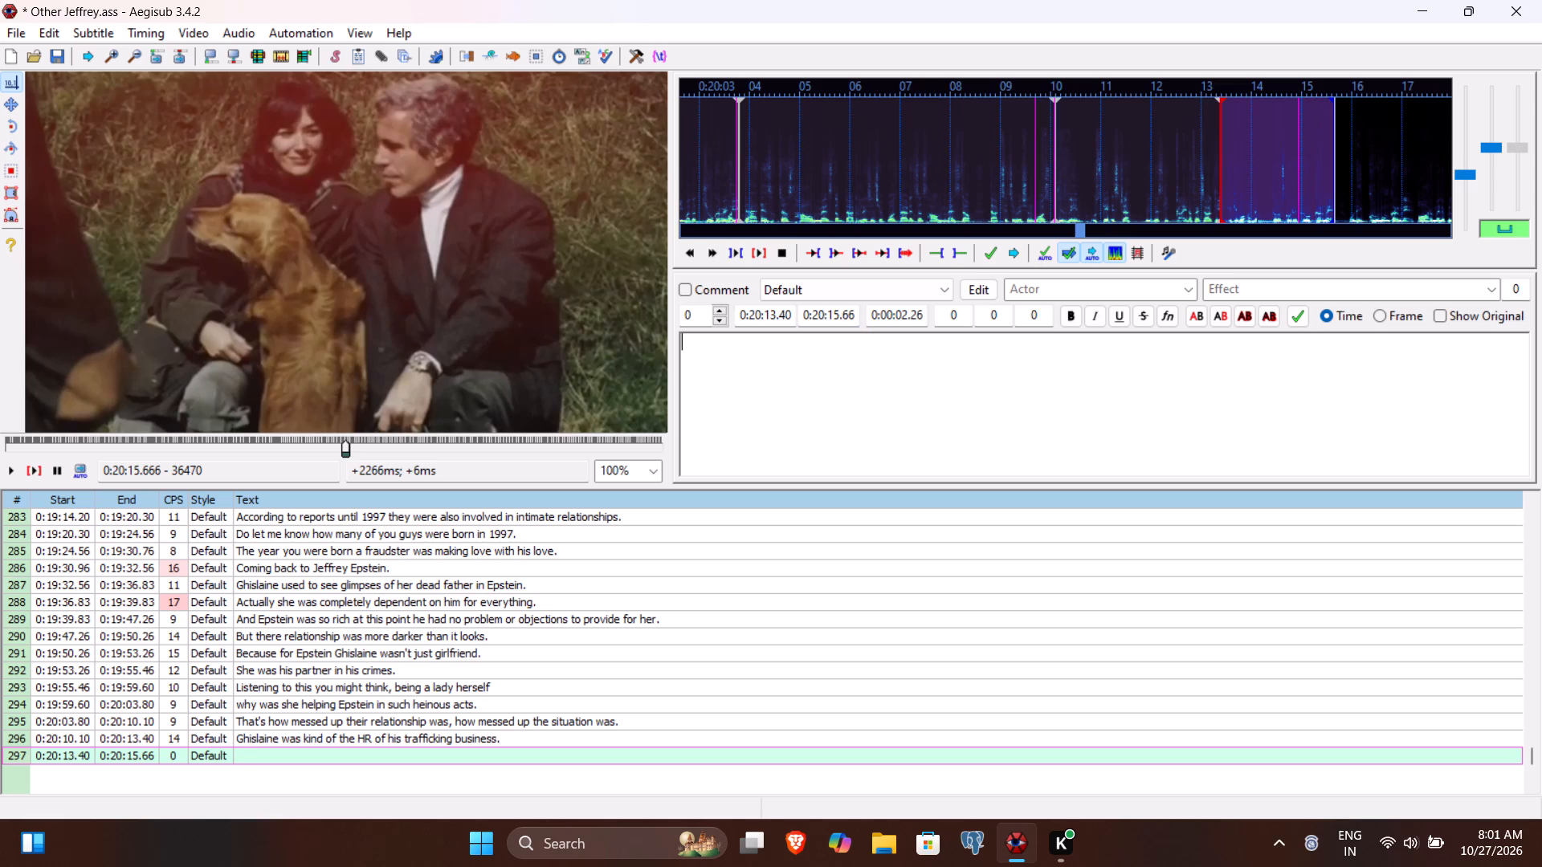
type("Because sh")
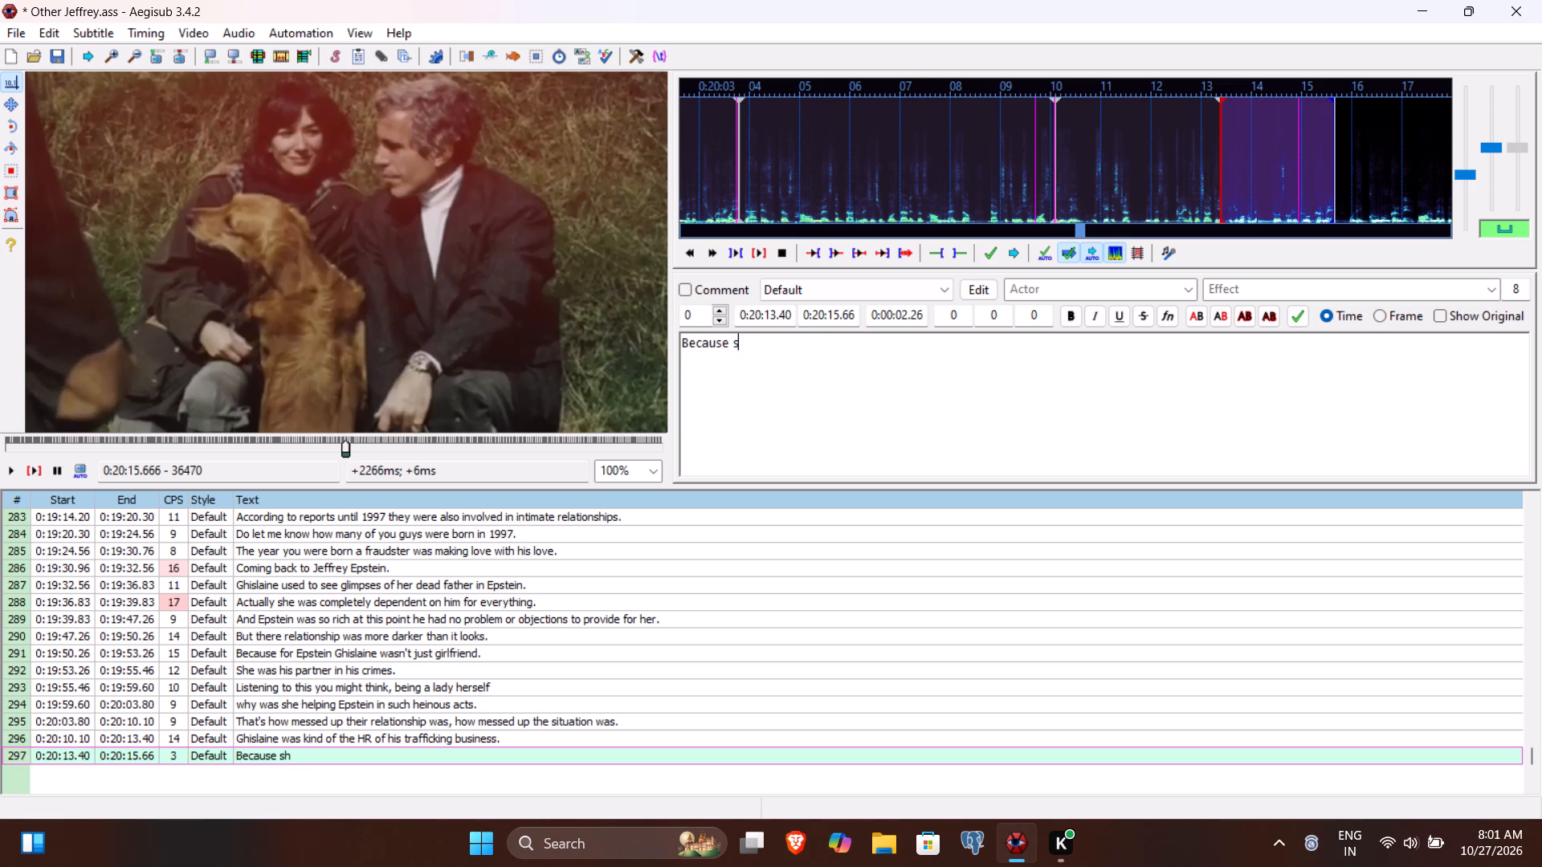
key("space")
key("BackSpace")
type("e was in charge of recrut")
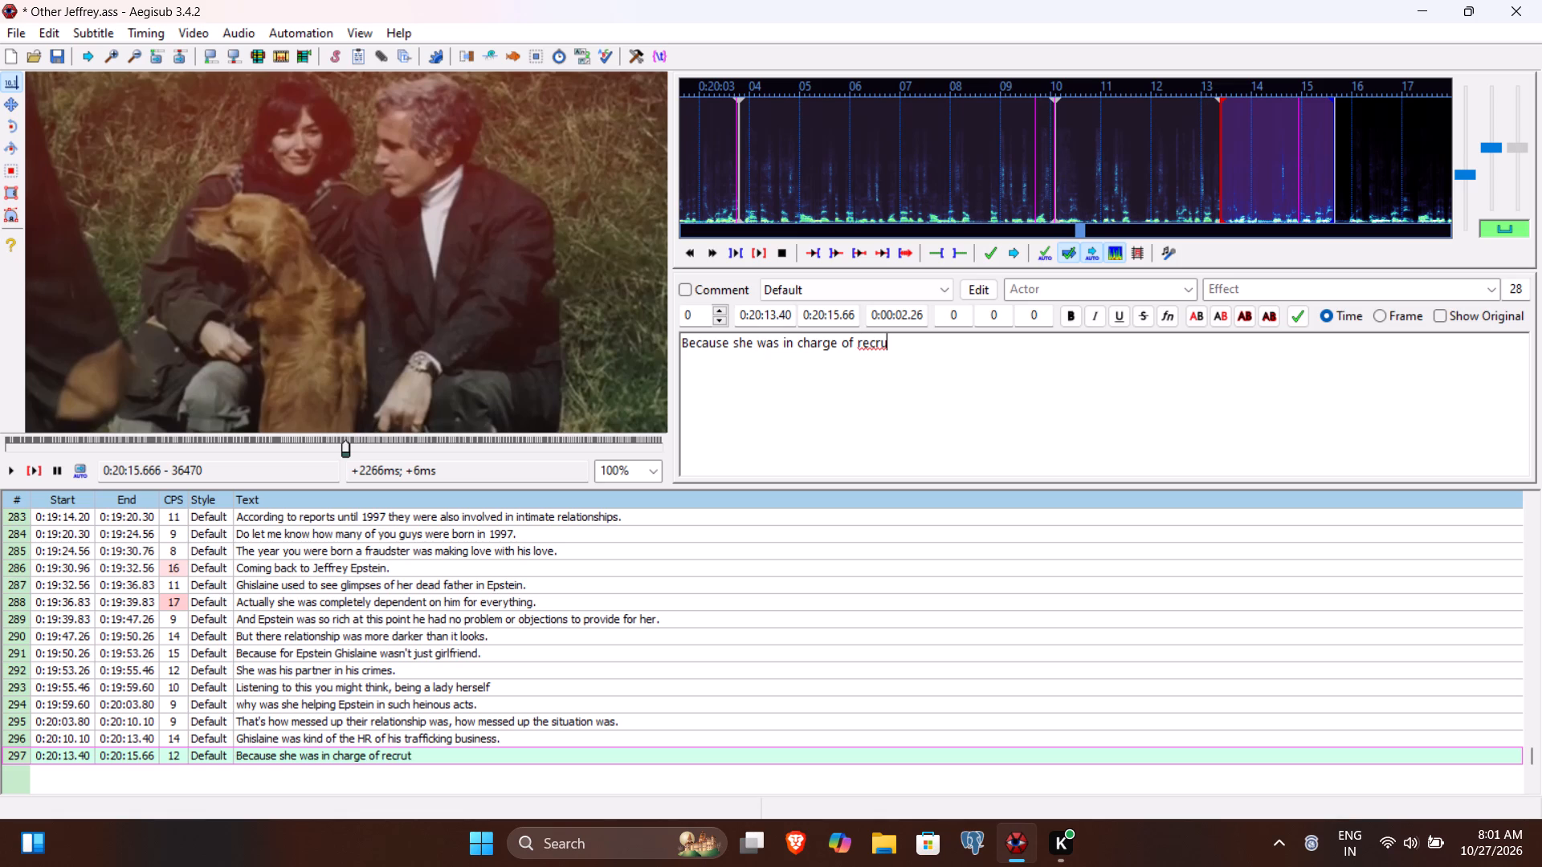
key("BackSpace")
type("iting")
key("space")
type("underage girls")
key("Return")
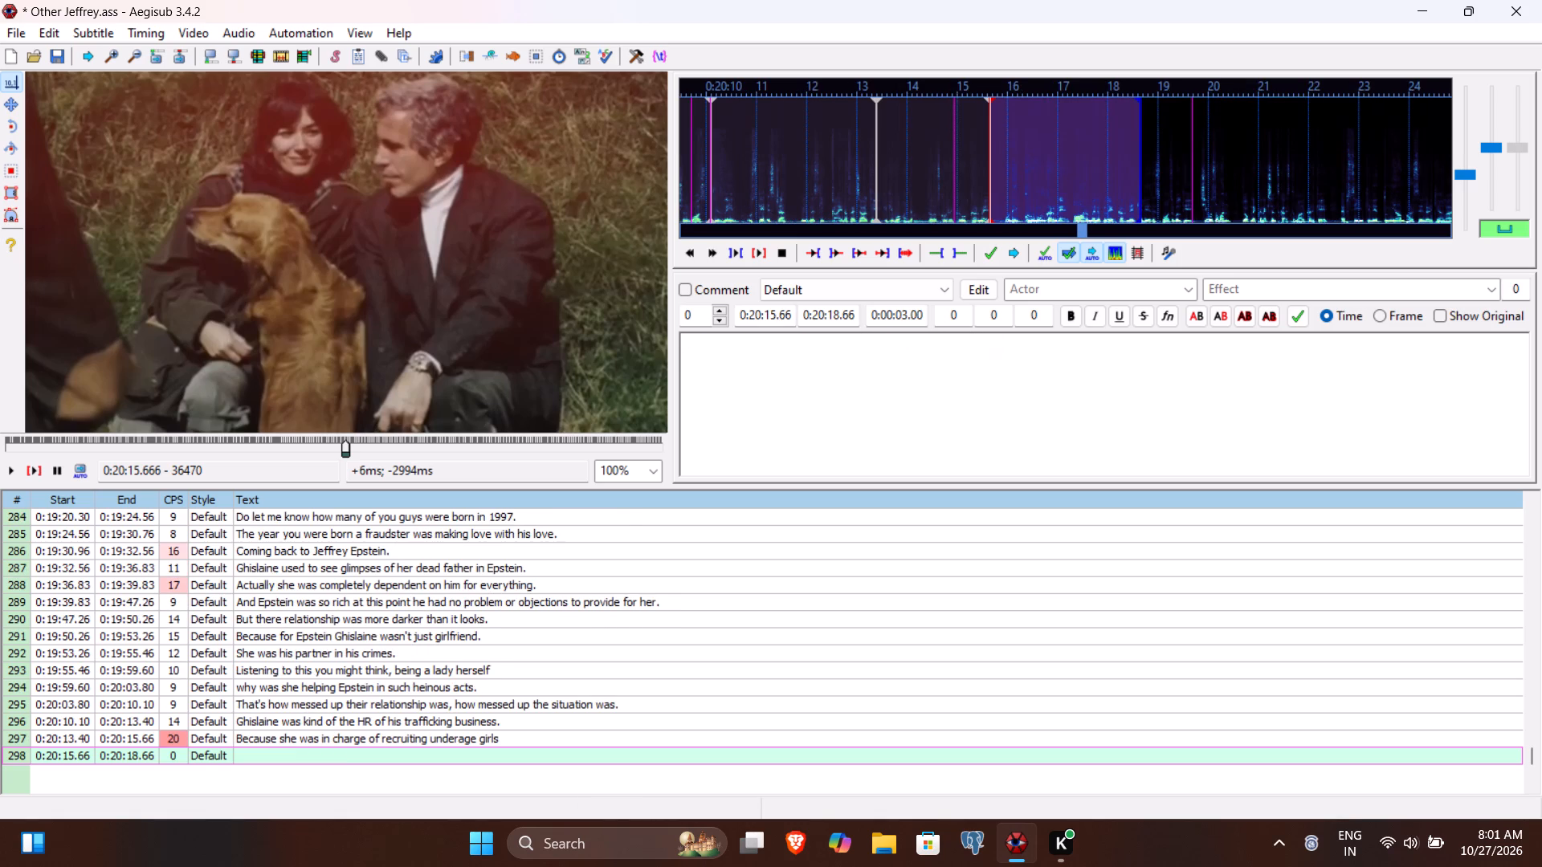
Play line 298 and on past its end, then set its end time to 0:20:19.83 and its start time to 0:20:15.90.
left_click(28, 464)
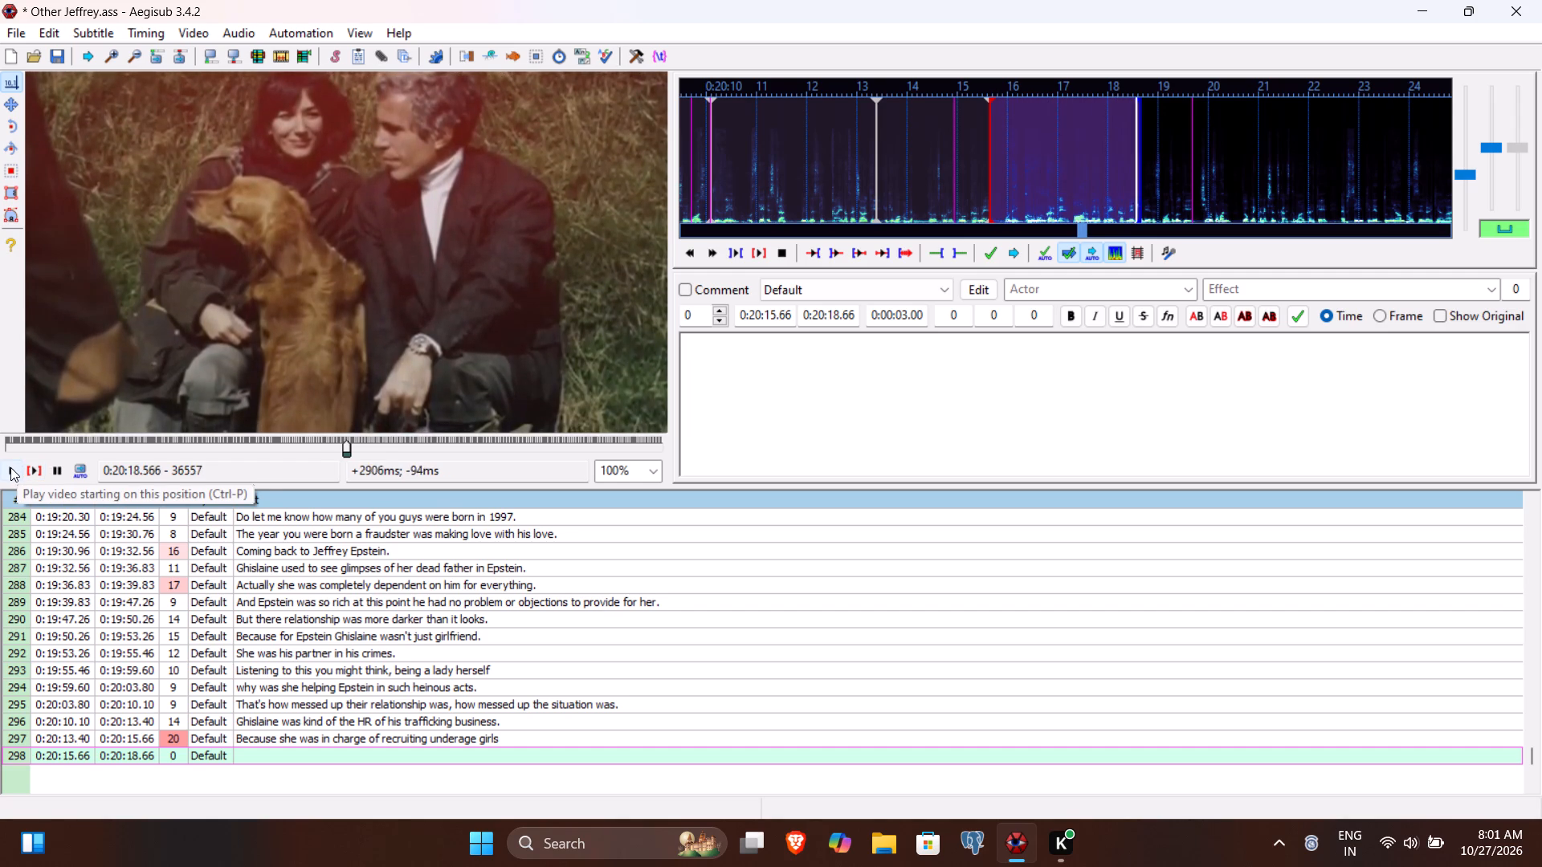
left_click(10, 467)
left_click(10, 467)
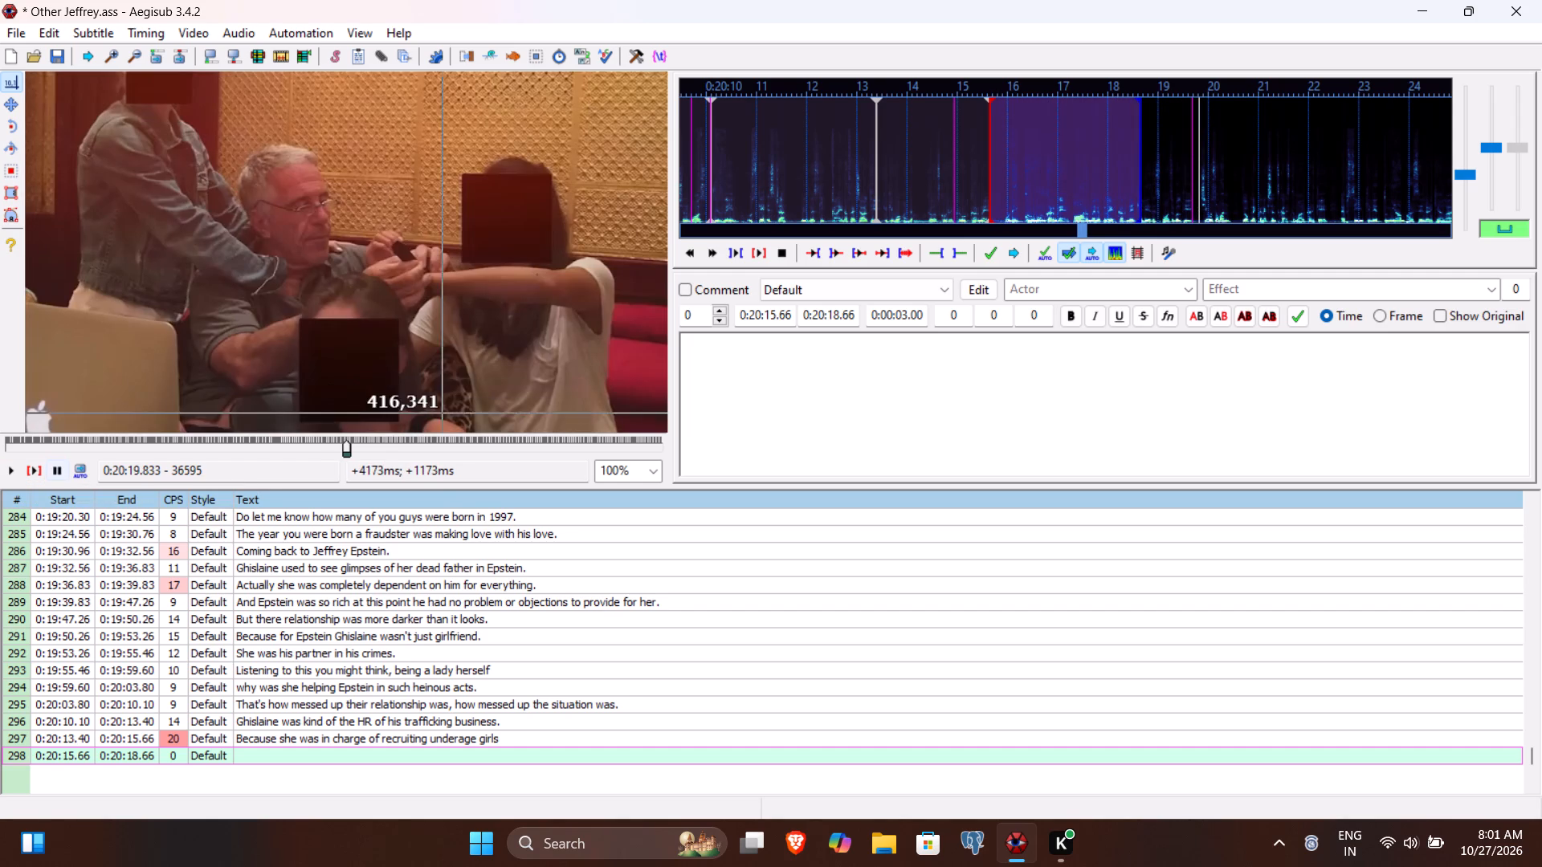
left_click(833, 311)
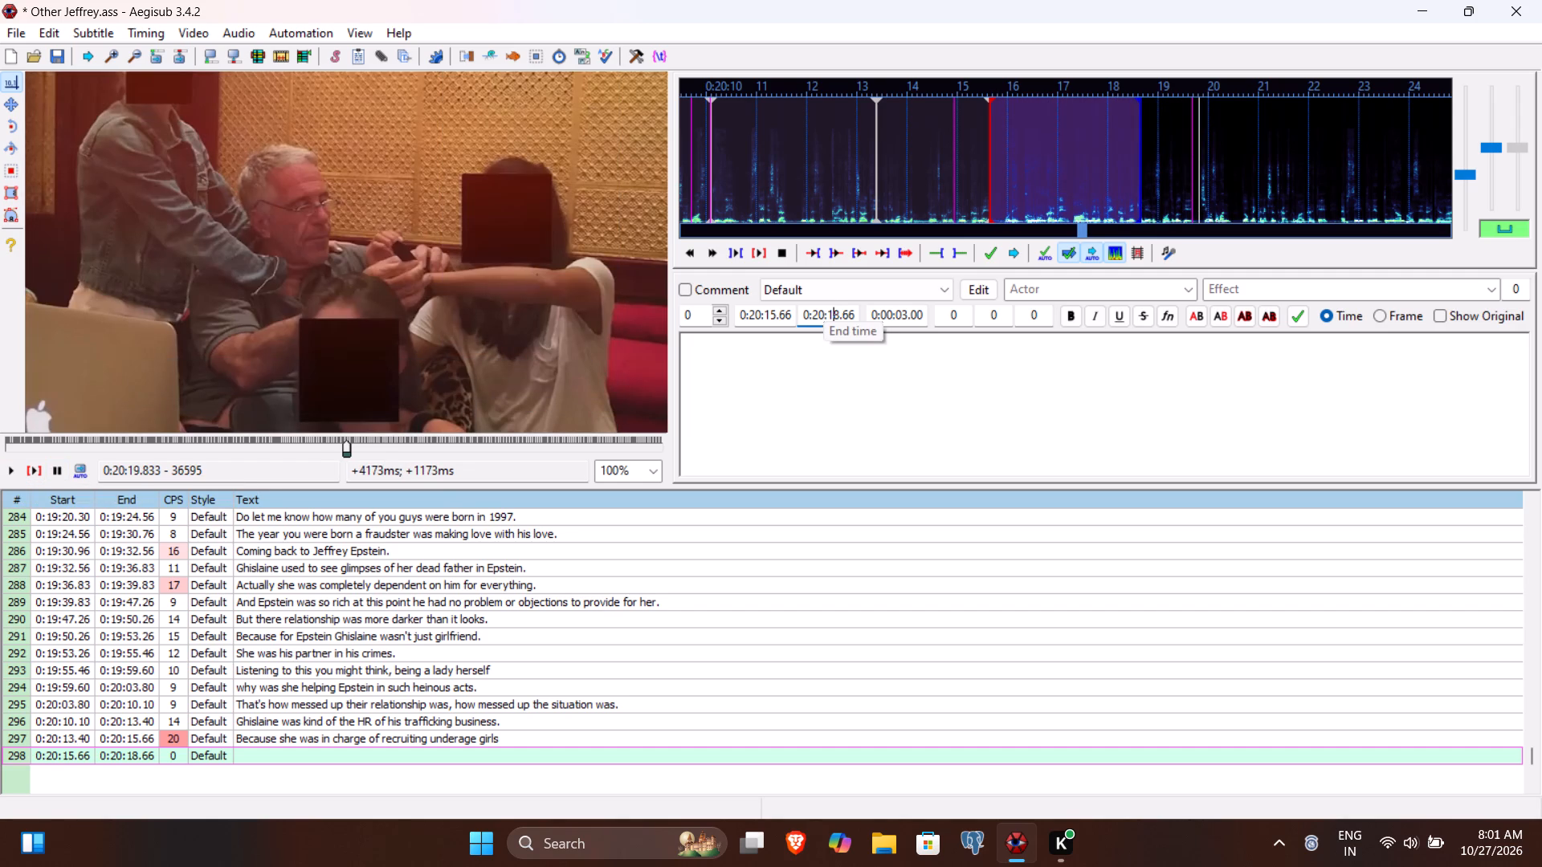
key("9")
type("83")
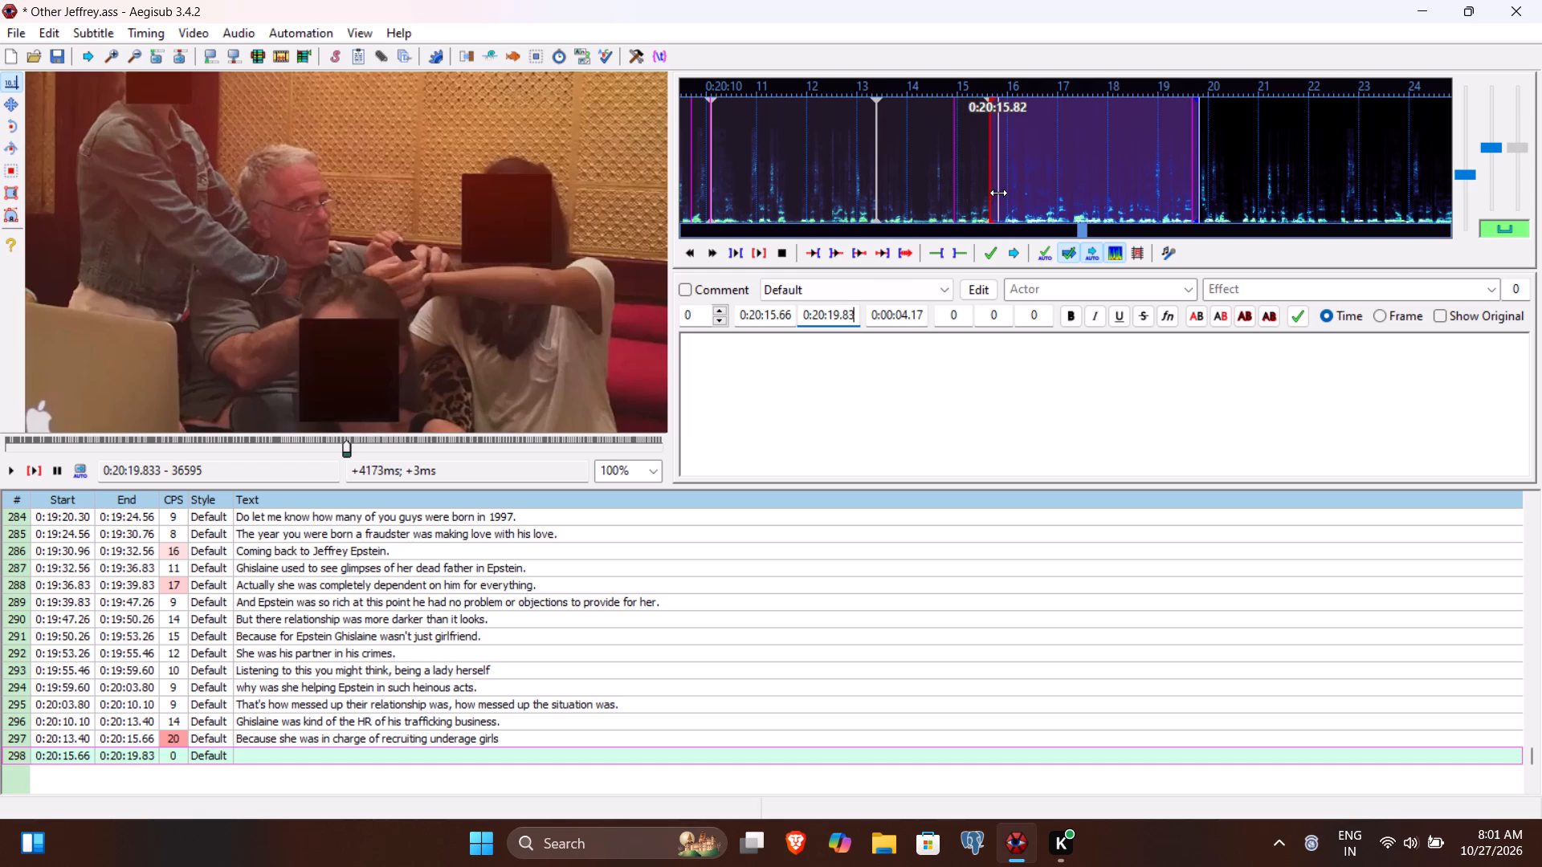
left_click(777, 318)
type("90")
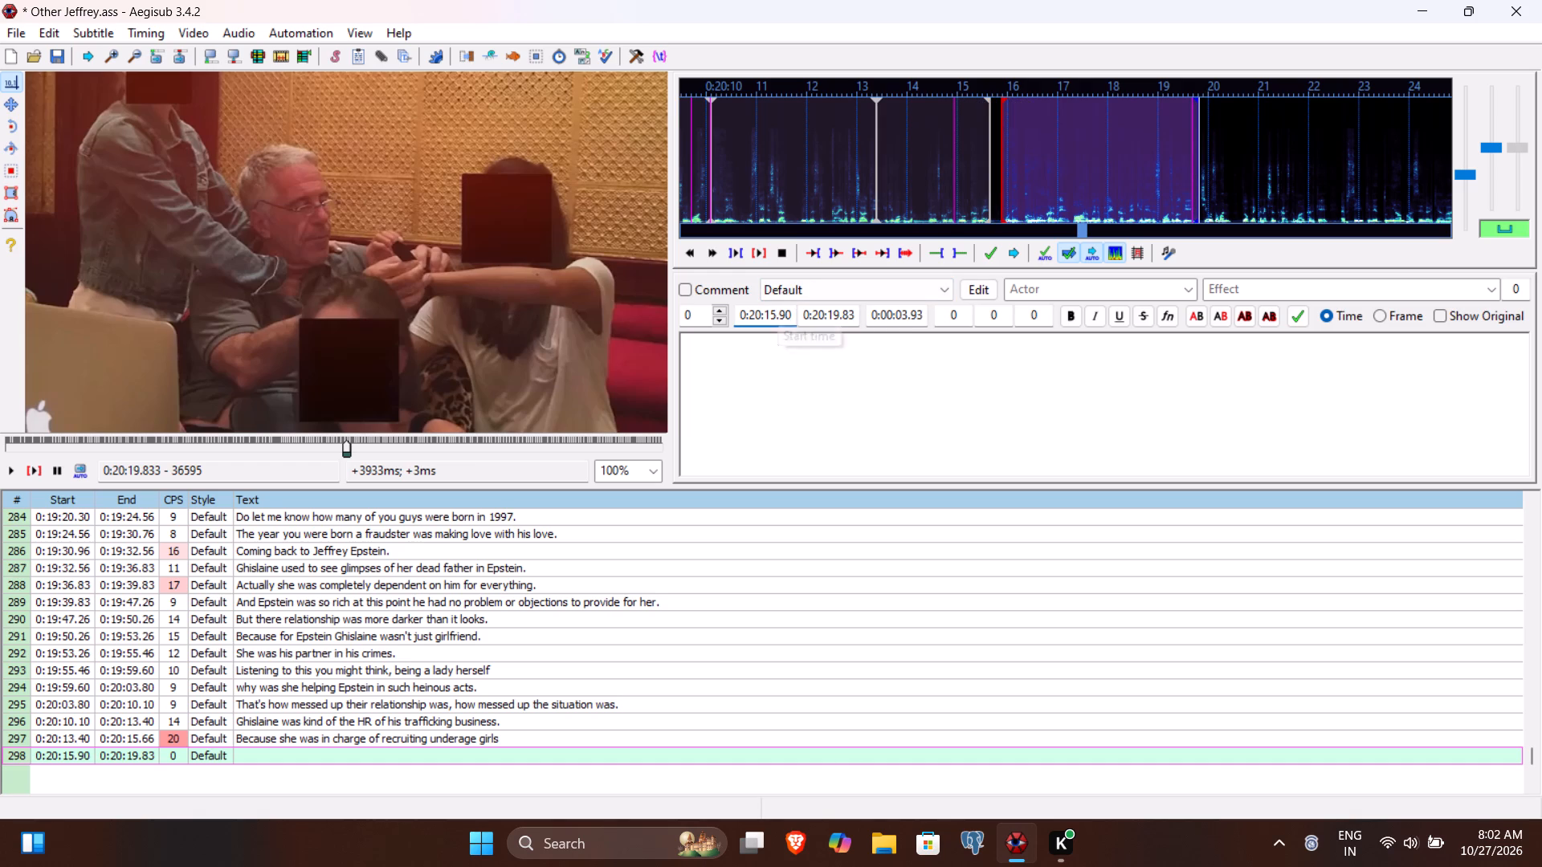
Enter "grooming them and manipulate them." as the text of line 298, replaying the line to check the wording, and commit it.
left_click(746, 407)
type("grooming them and")
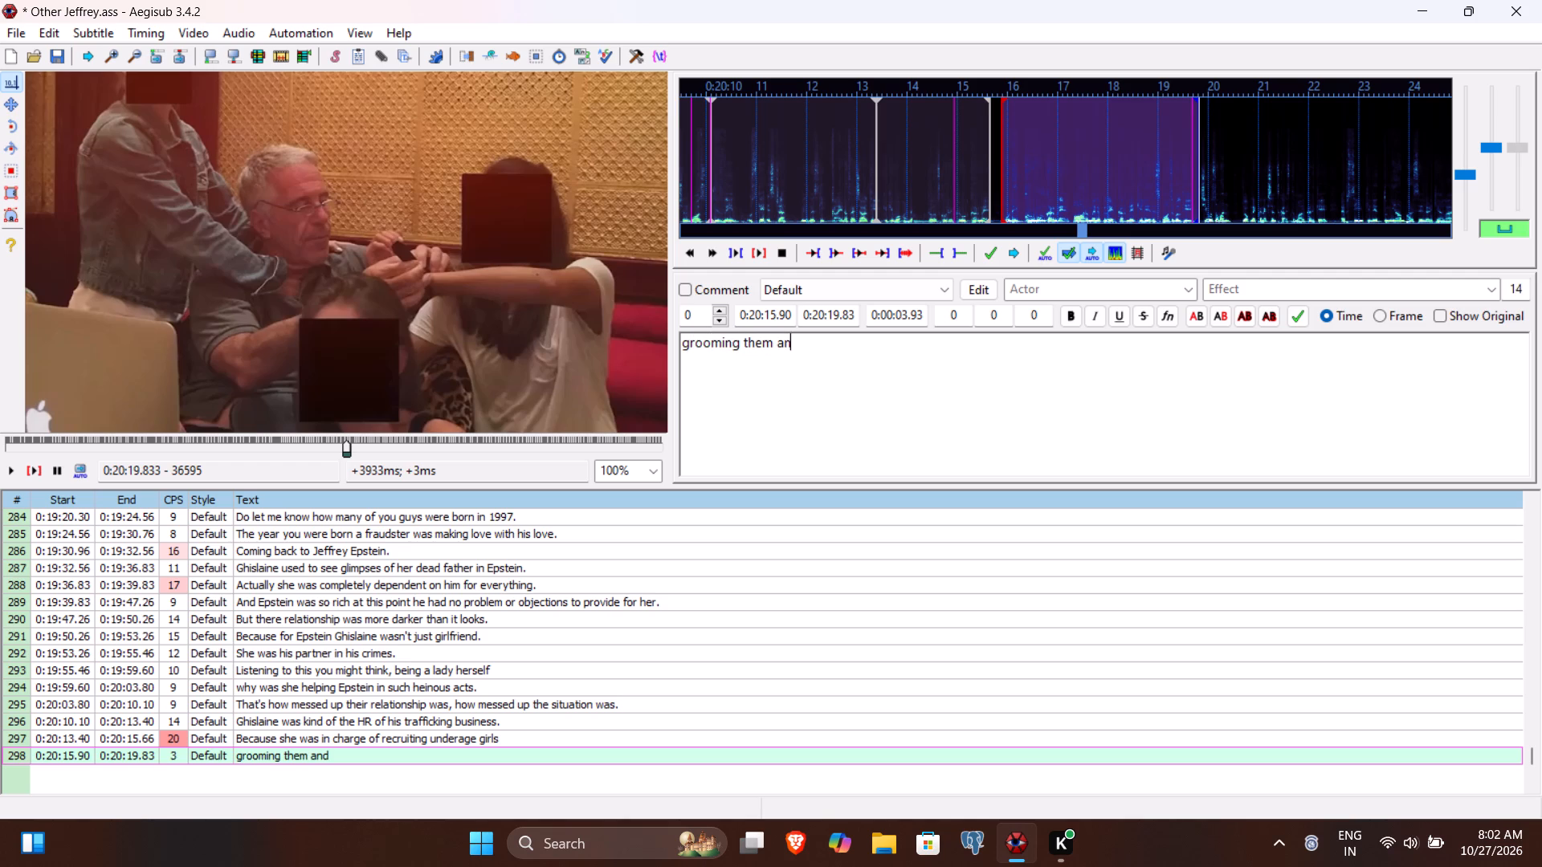
key("space")
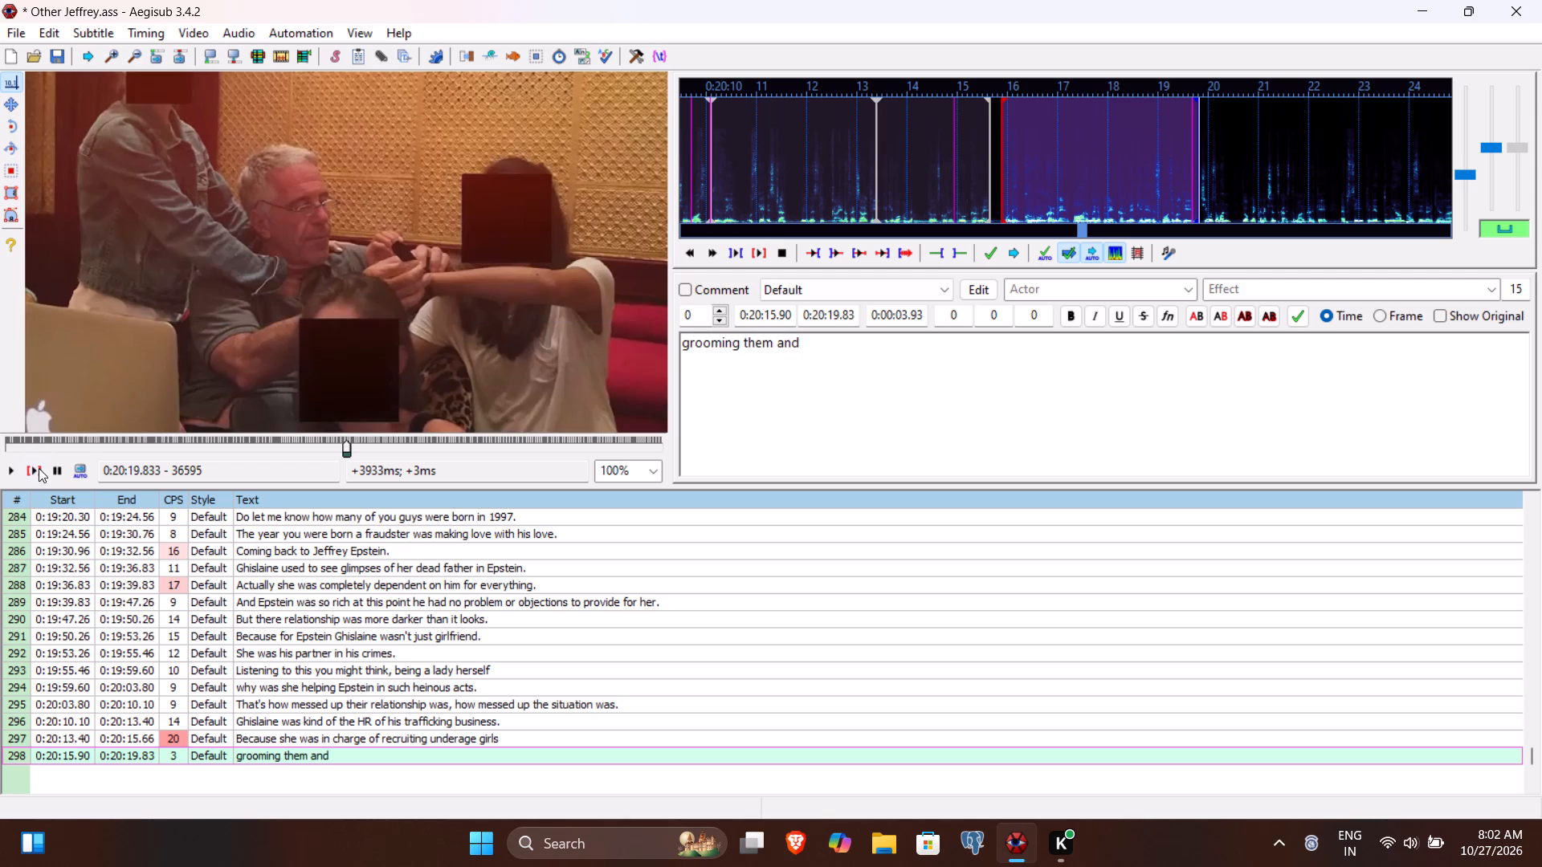
left_click(40, 476)
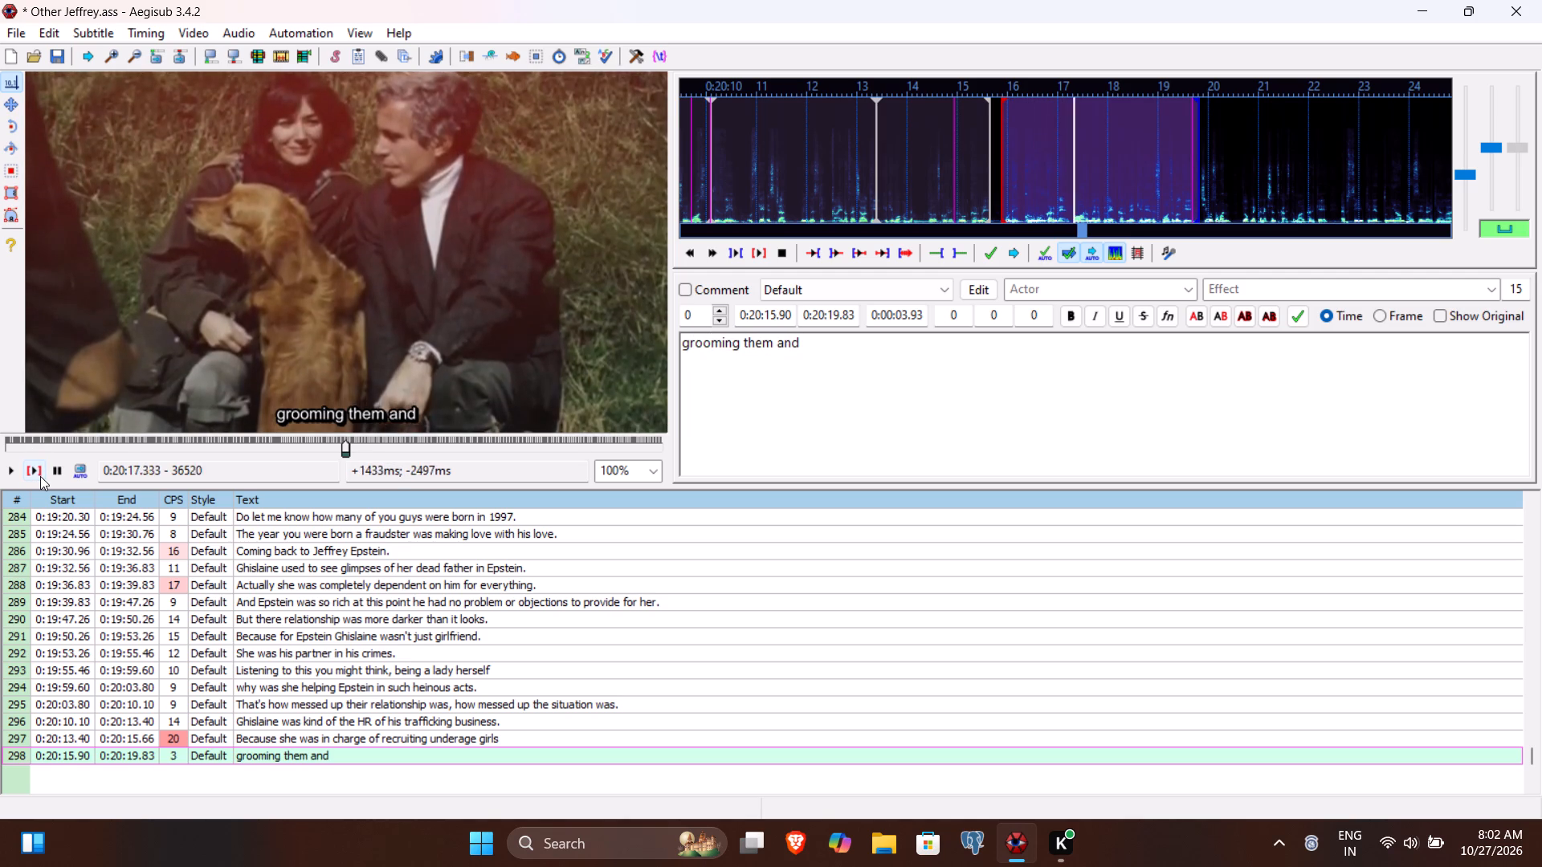
type("man")
type("ipulate them.")
key("Return")
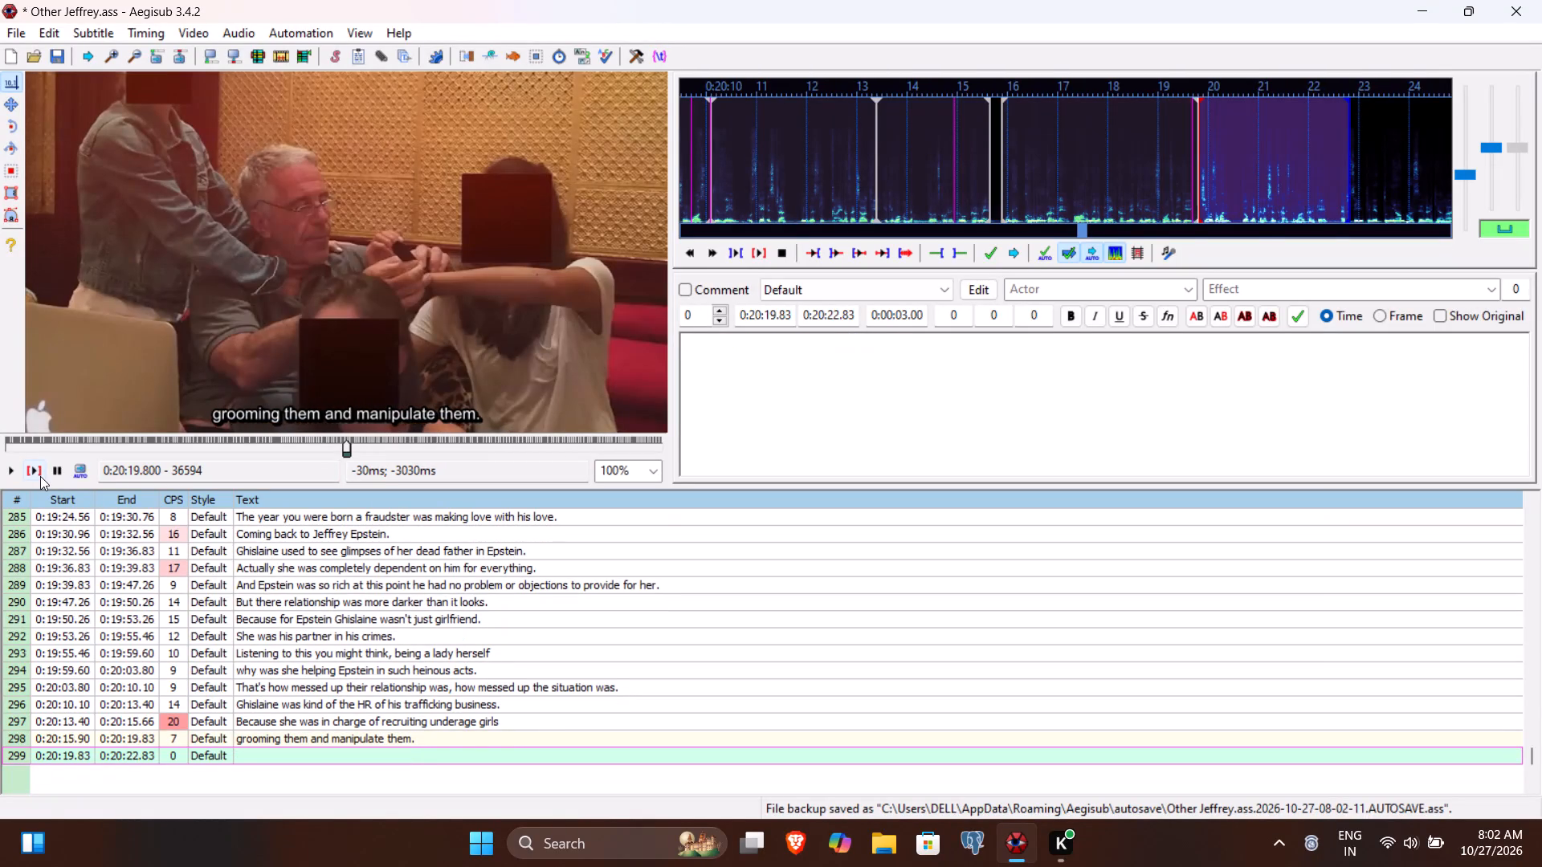
Play line 299 to find where the phrase finishes, and set its end time to 0:20:22.50.
left_click(35, 466)
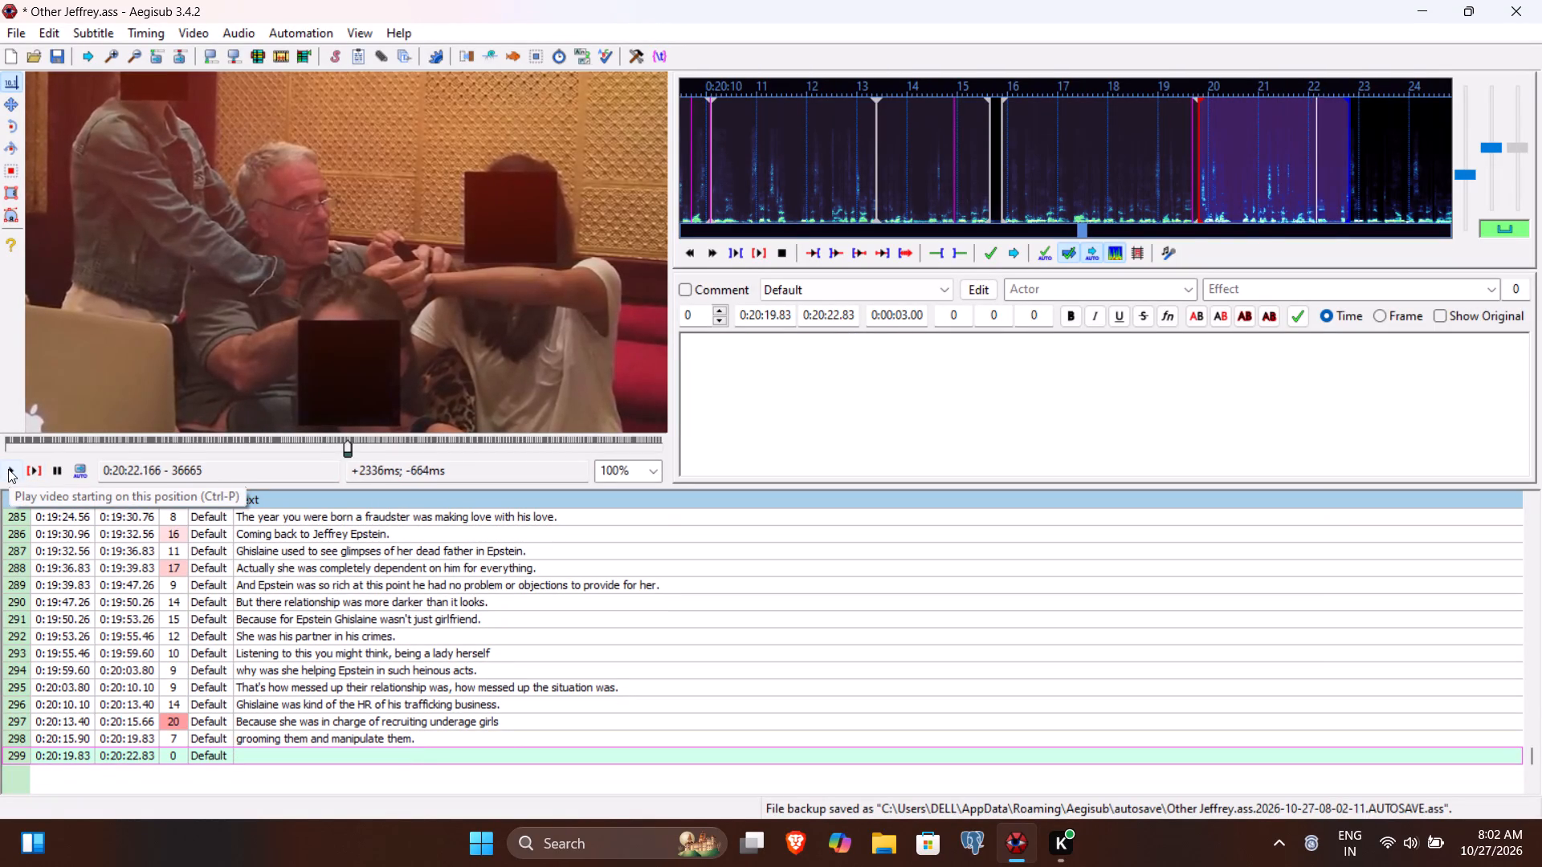
left_click(8, 469)
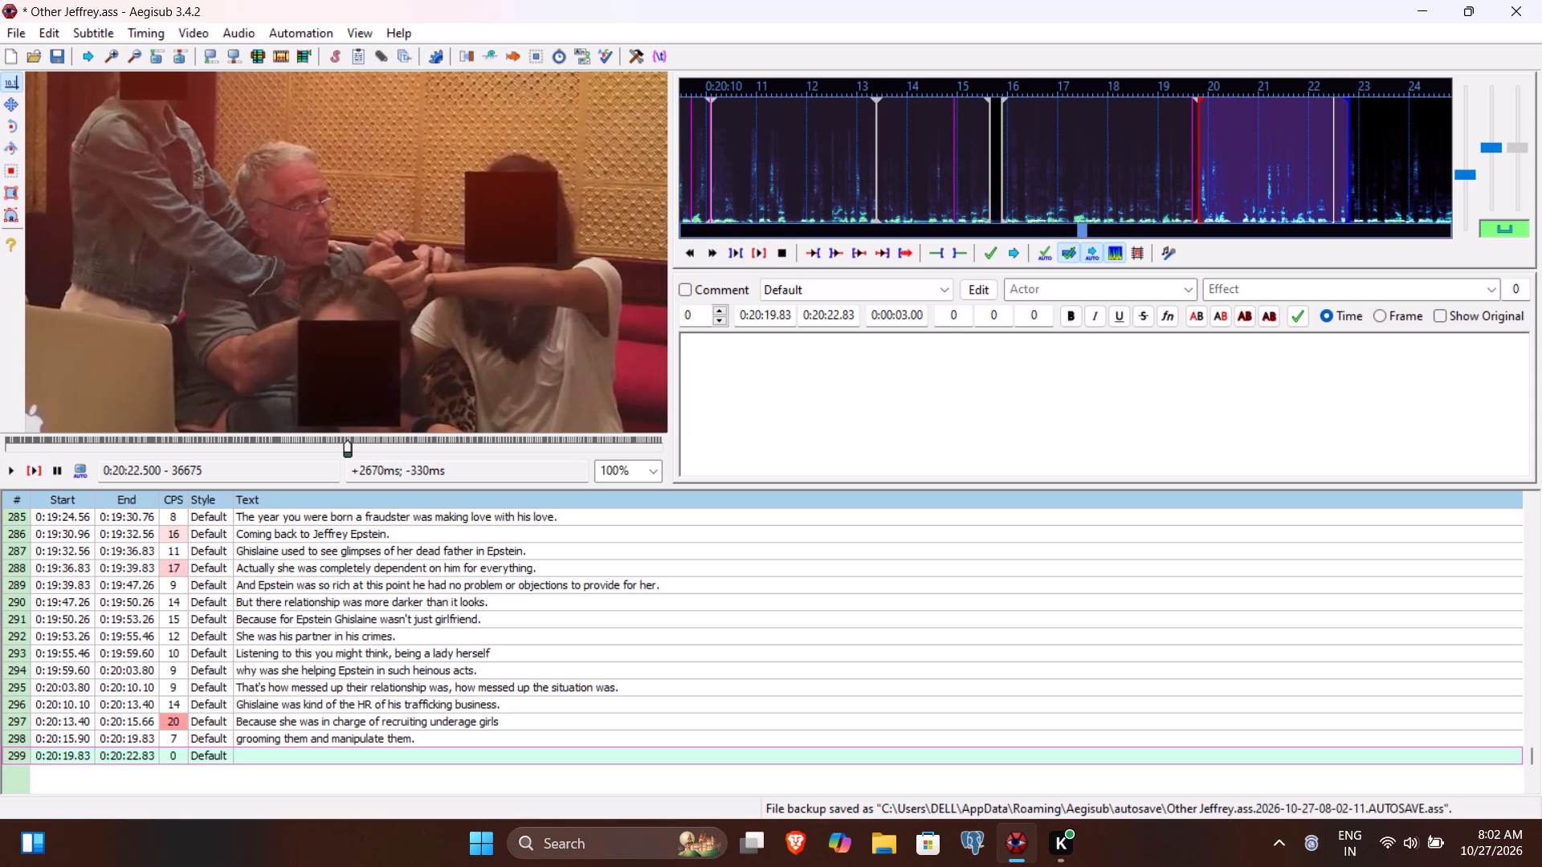
left_click(843, 320)
type("50")
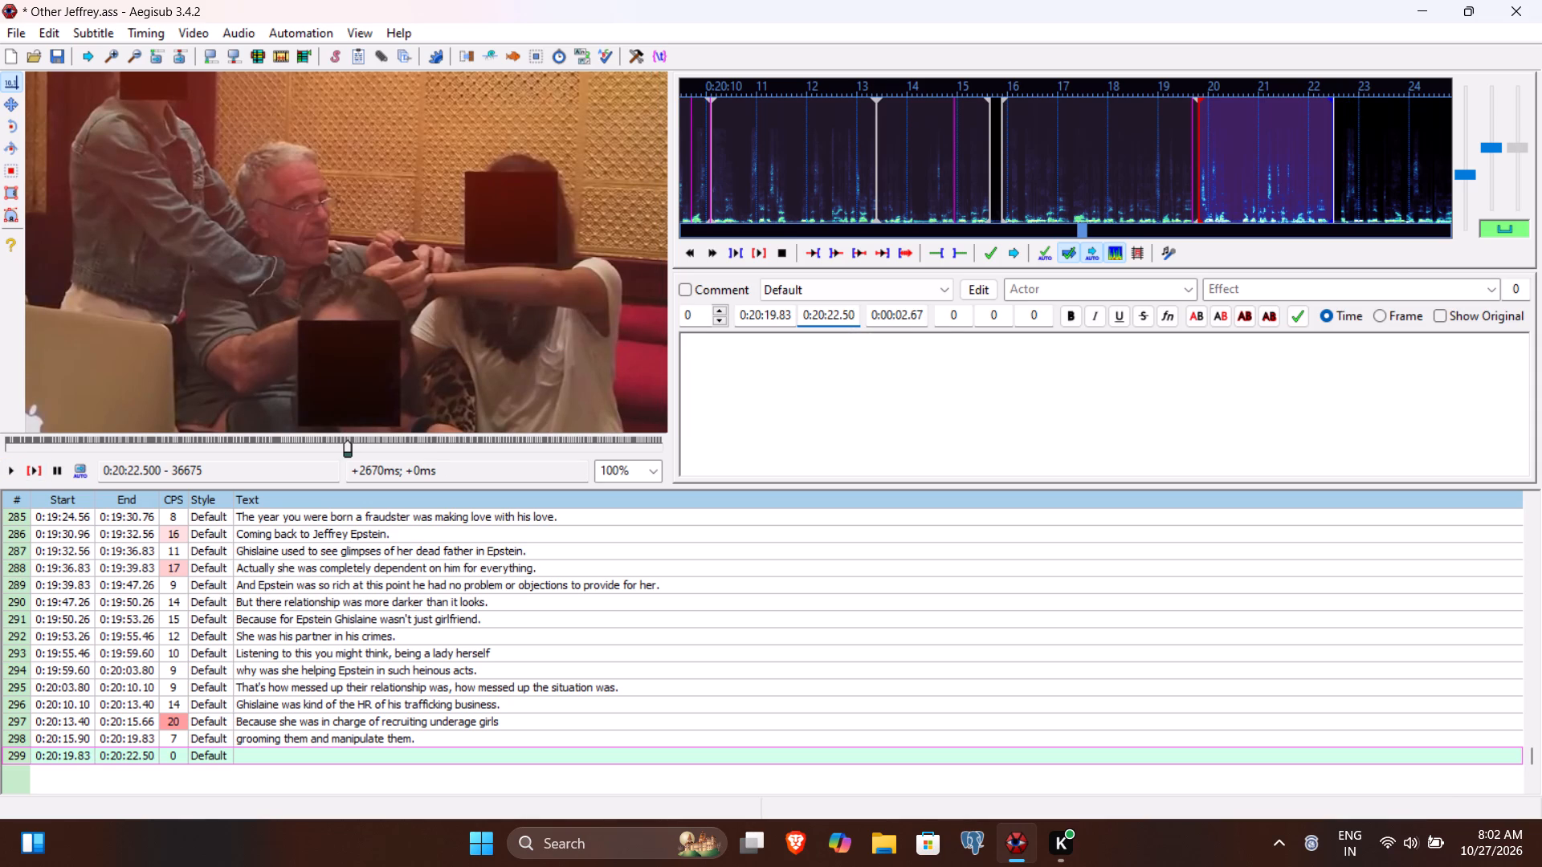
Enter "She was the one who could use her relations" as the text of line 299 and commit it.
left_click(777, 342)
type("She was the one wo")
key("space")
key("BackSpace")
key("BackSpace")
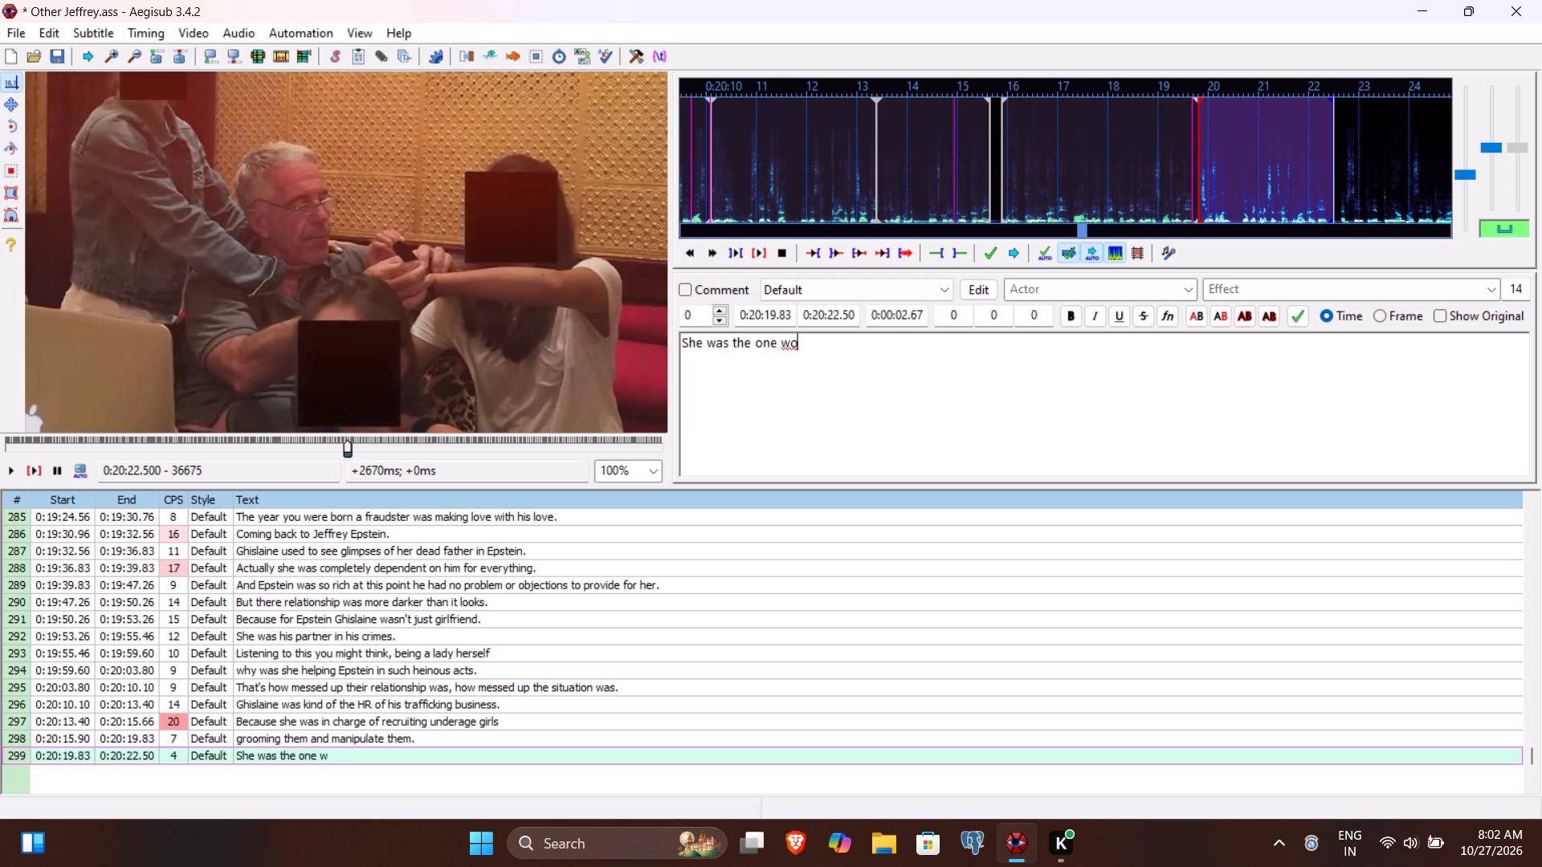
type("ho ca")
key("n")
key("BackSpace")
key("BackSpace")
type("ould use hhe")
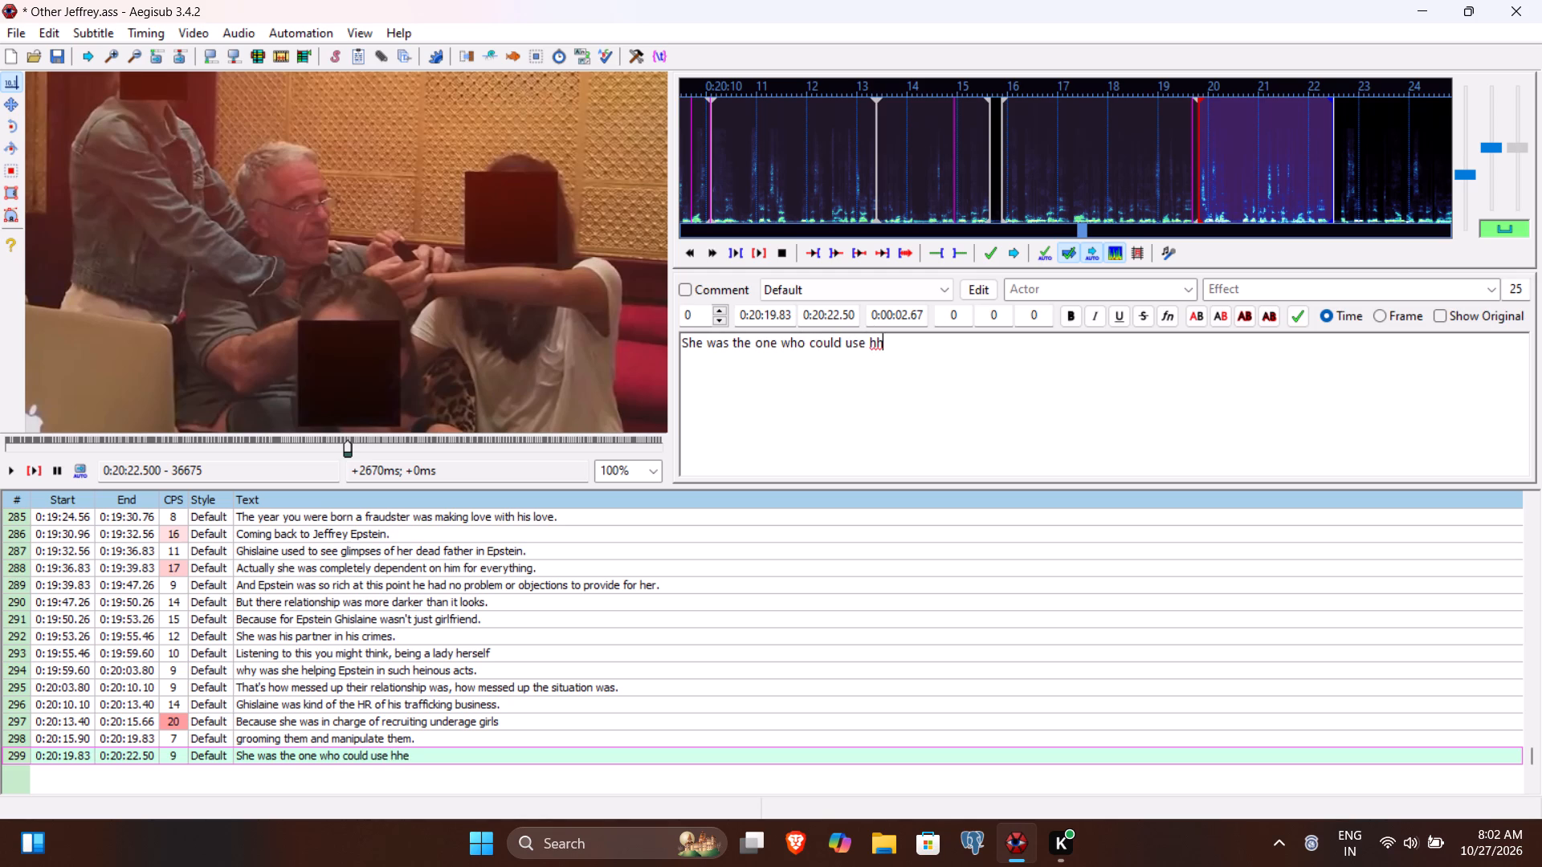
key("BackSpace")
key("BackSpace")
type("er relationship")
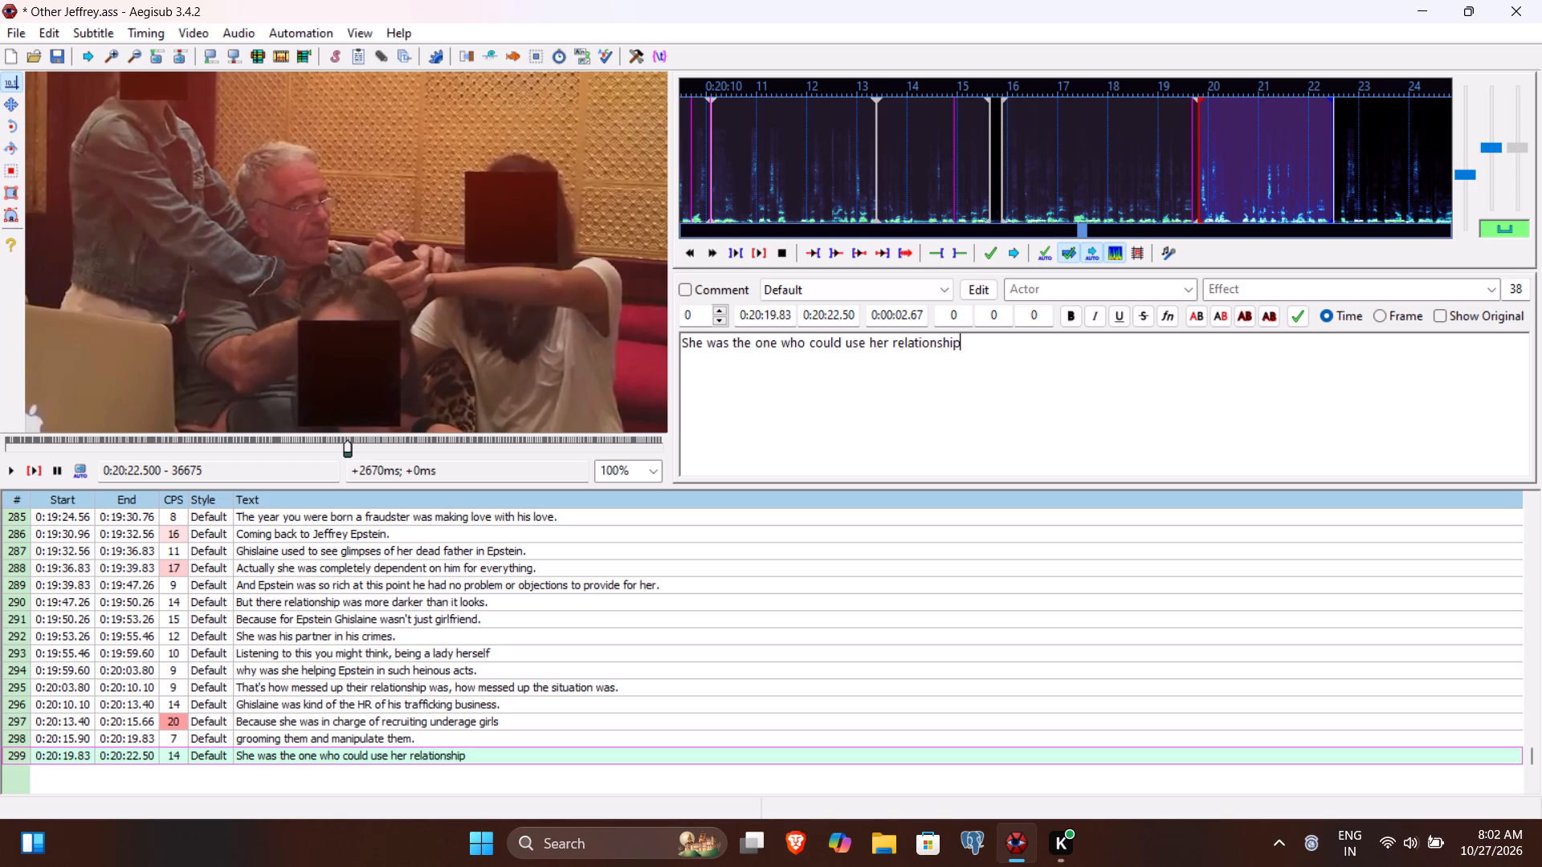
key("BackSpace")
key("BackSpace")
key("BackSpace")
key("BackSpace")
key("s")
key("Return")
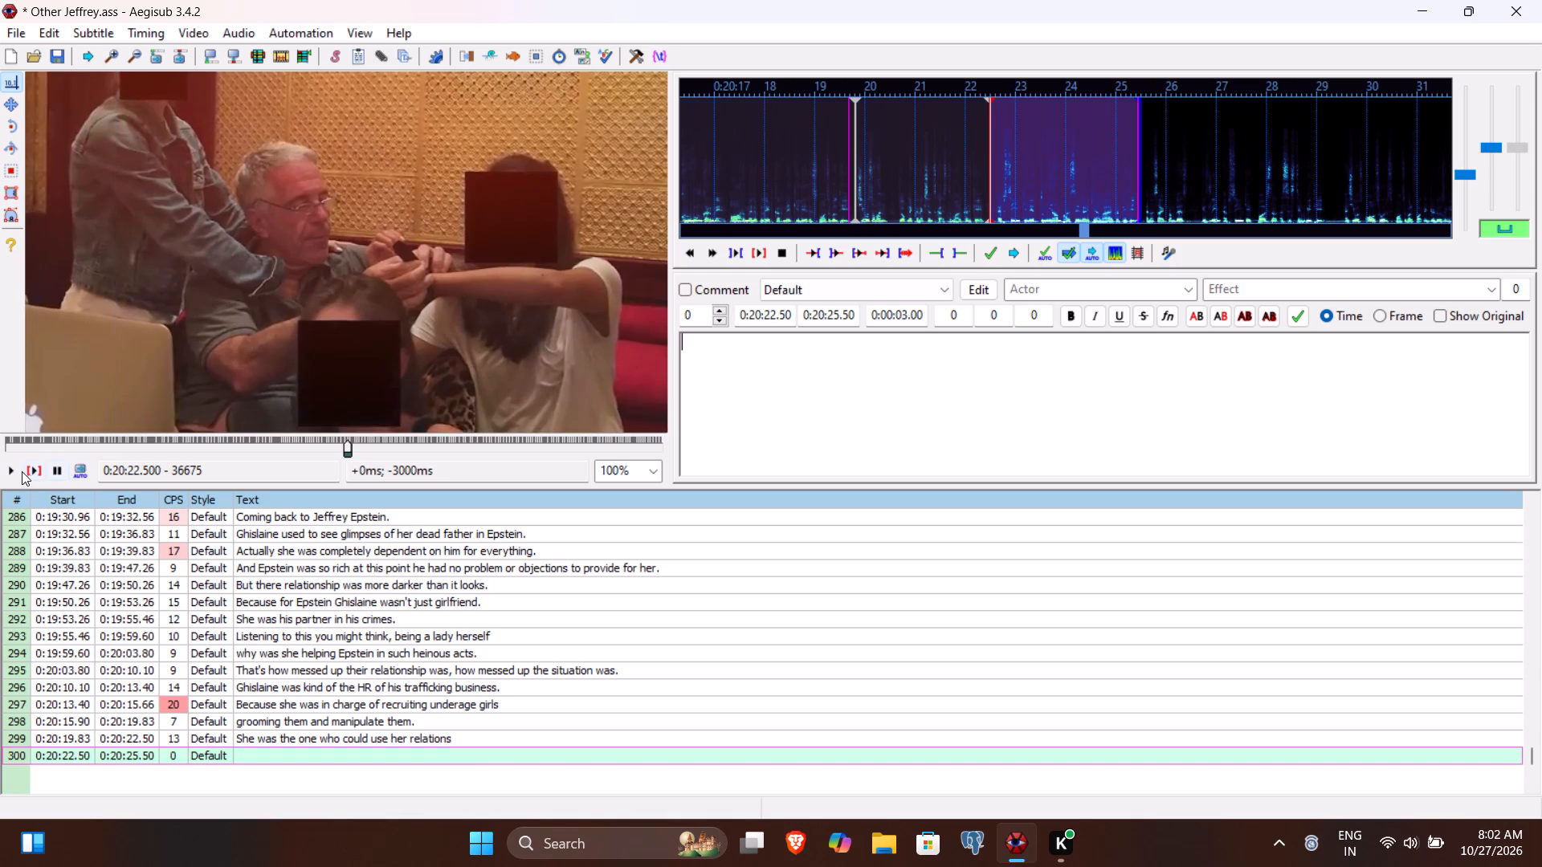
Play line 300 to find where the phrase finishes, and set its end time to 0:20:25.40.
left_click(20, 471)
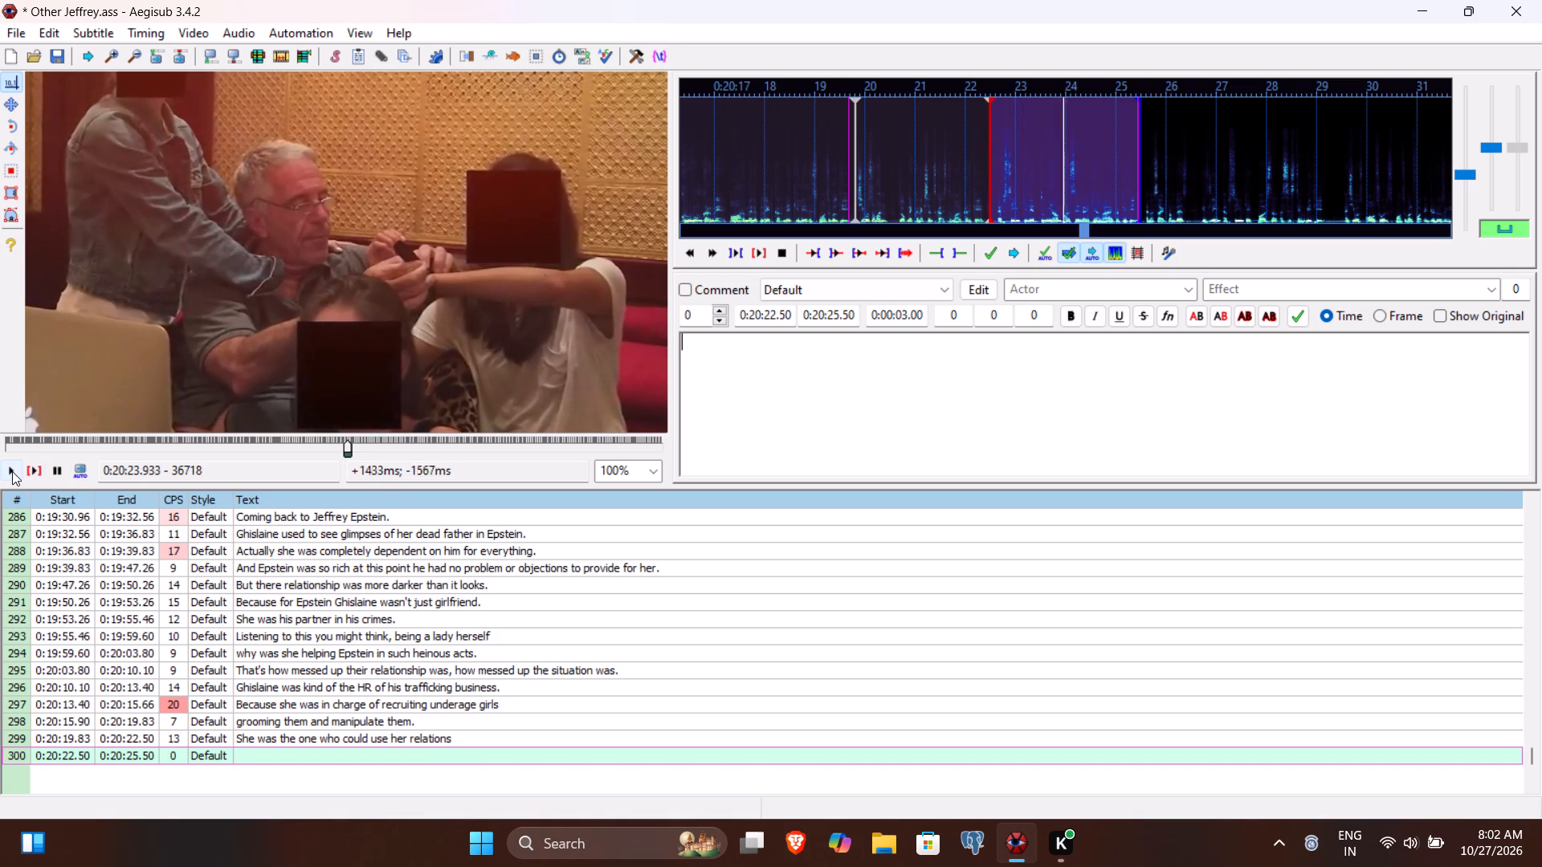
left_click(12, 471)
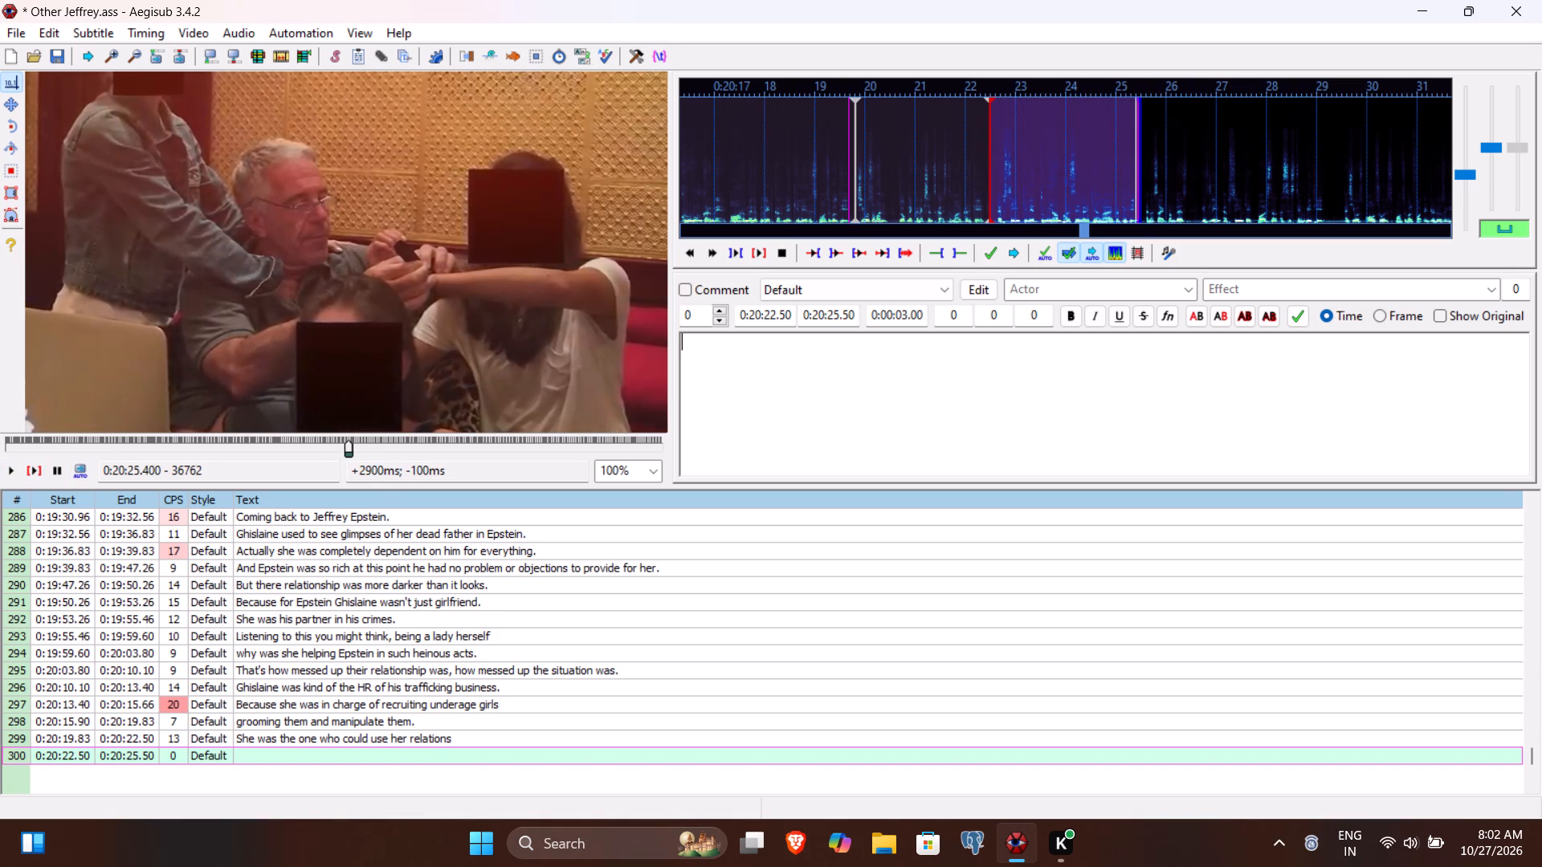
left_click(838, 319)
key("4")
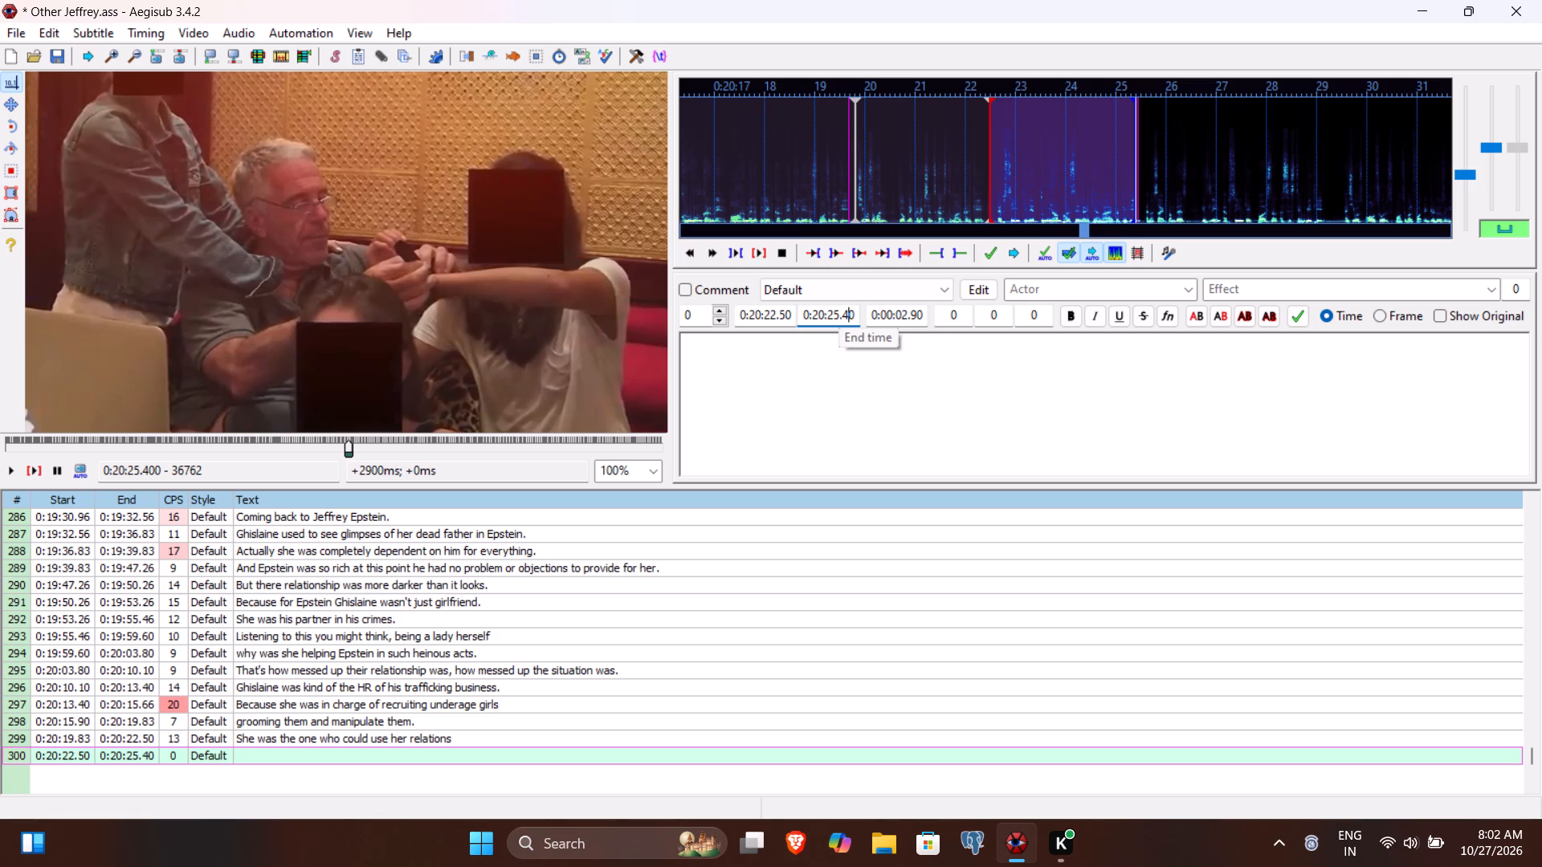
Enter "and recruited girls from all over the world." as the text of line 300 and commit it.
left_click(831, 365)
type("and")
key("space")
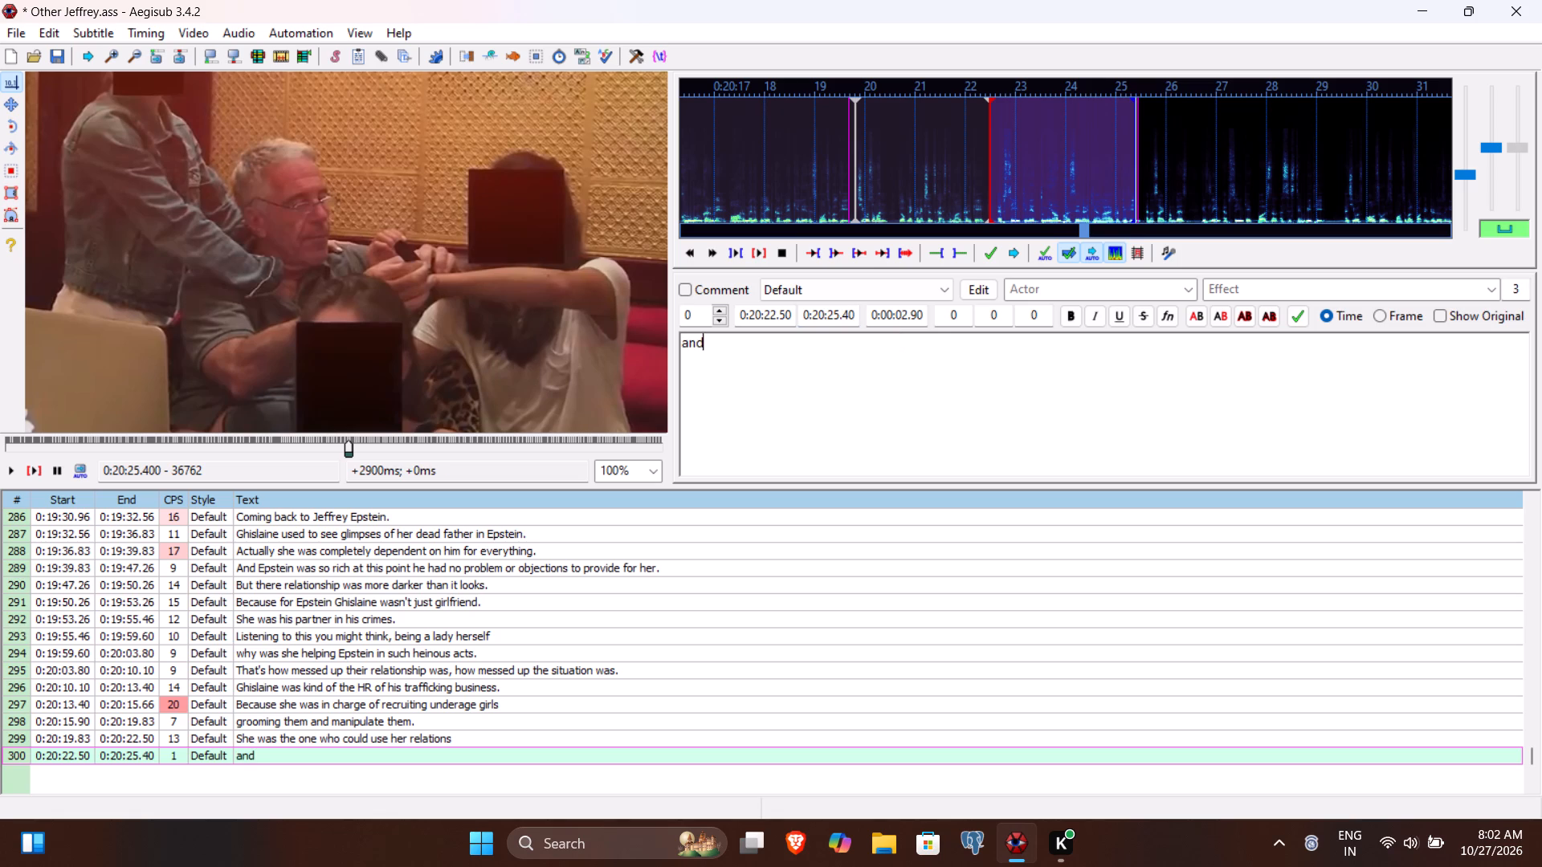
type("recruited")
key("space")
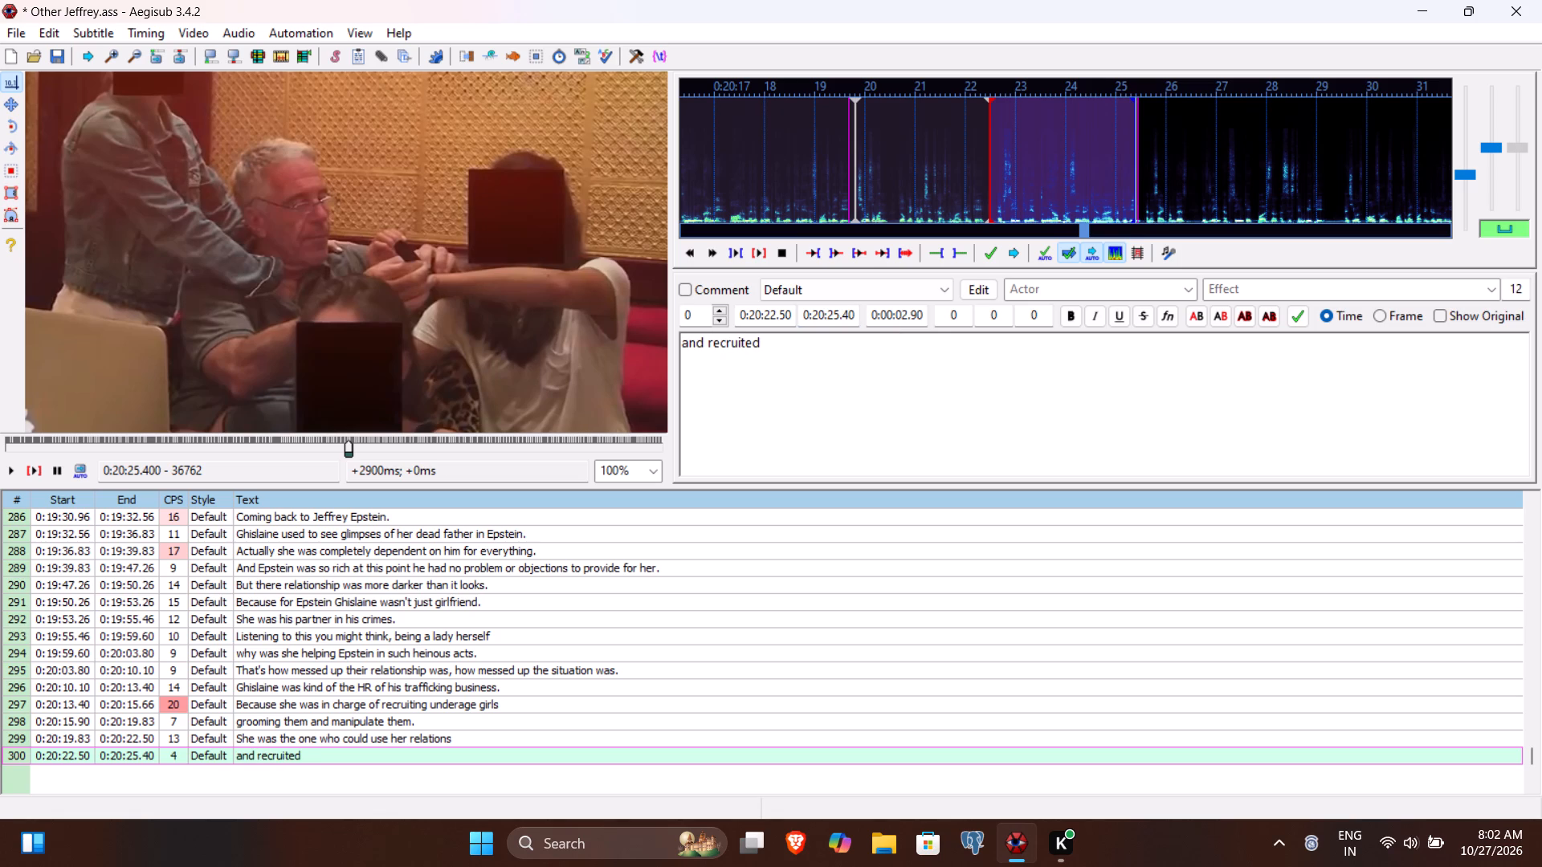
type("girls from all over the world.")
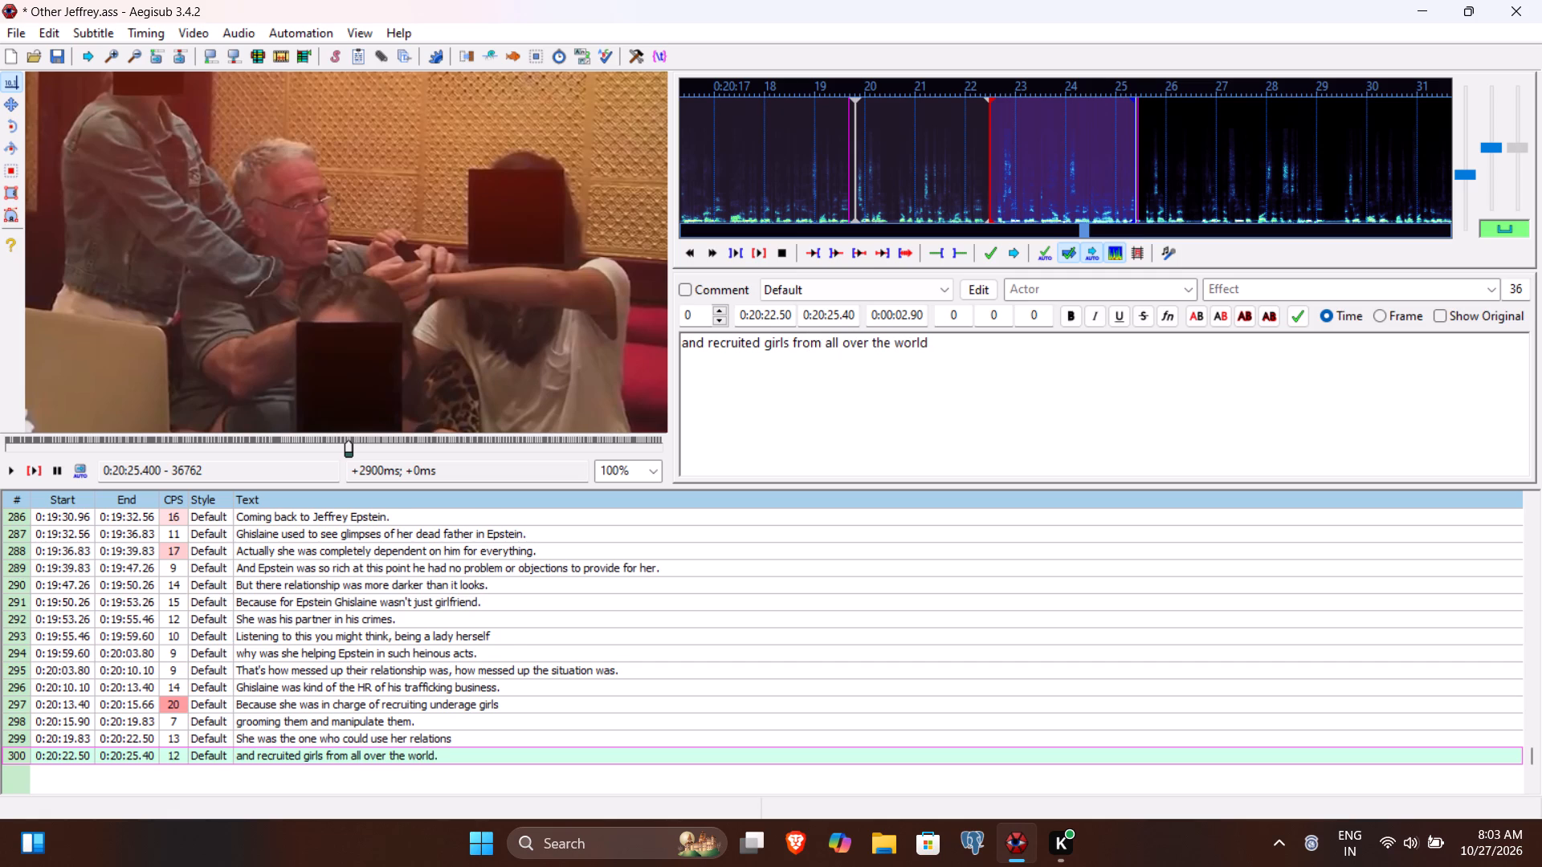
key("Return")
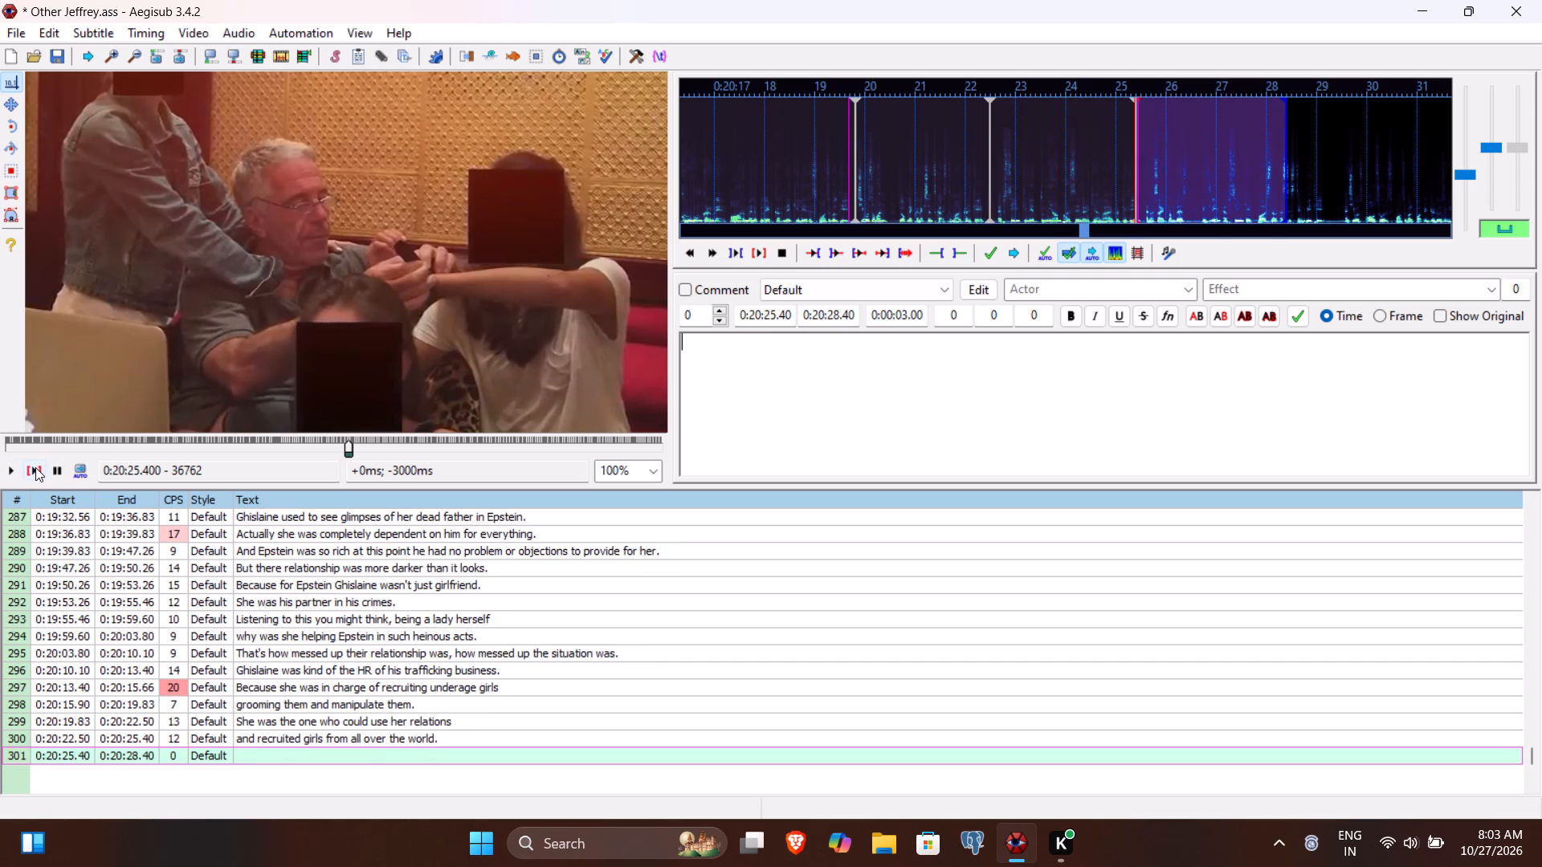
Play line 301 to find where the phrase finishes, and set its end time to 0:20:29.18.
left_click(35, 467)
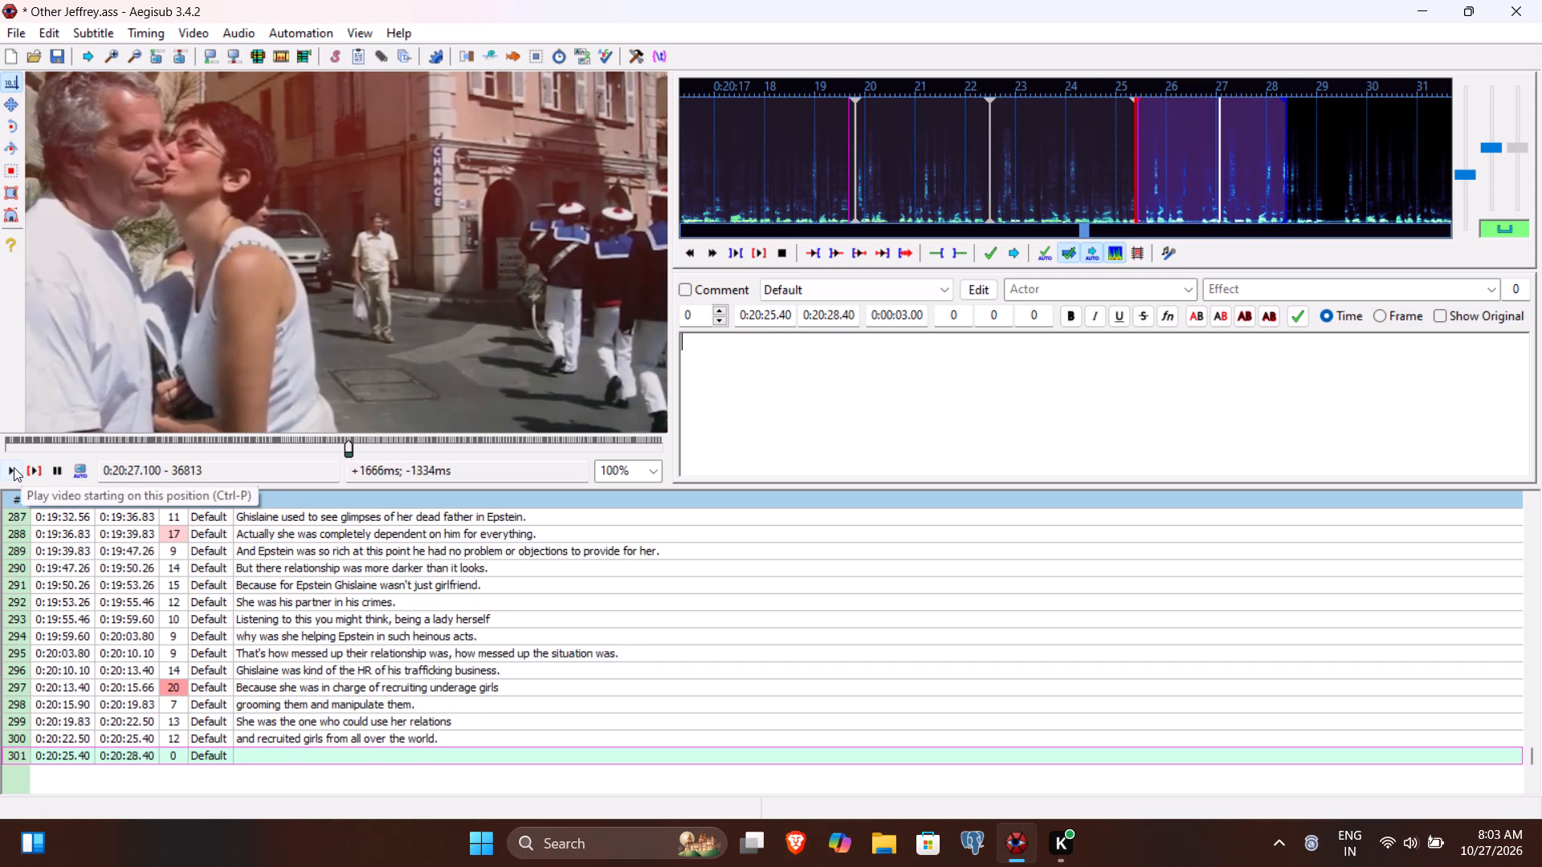
left_click(14, 467)
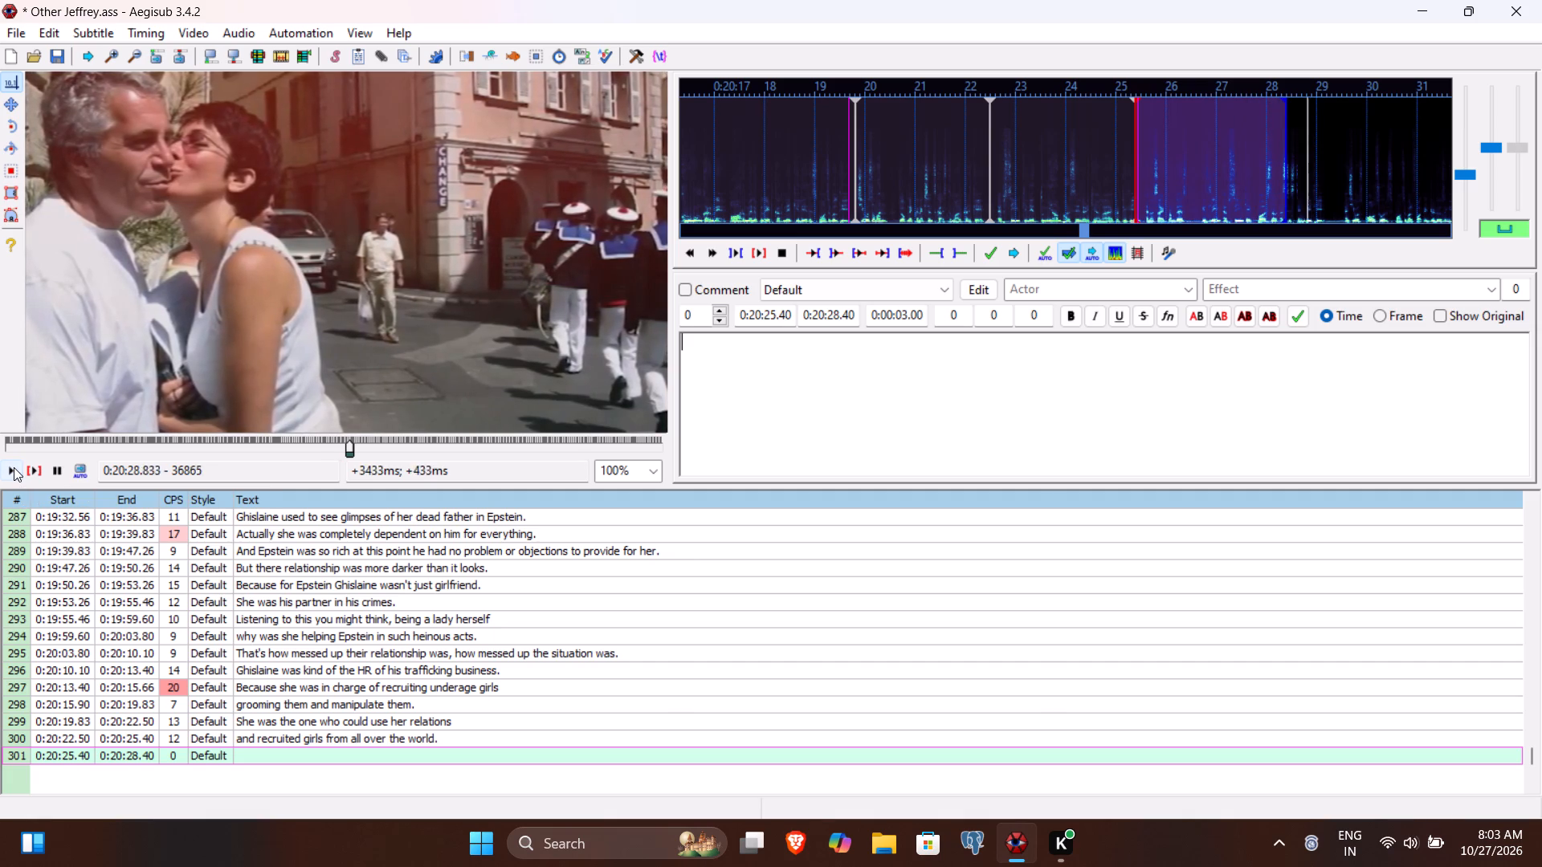
left_click(14, 467)
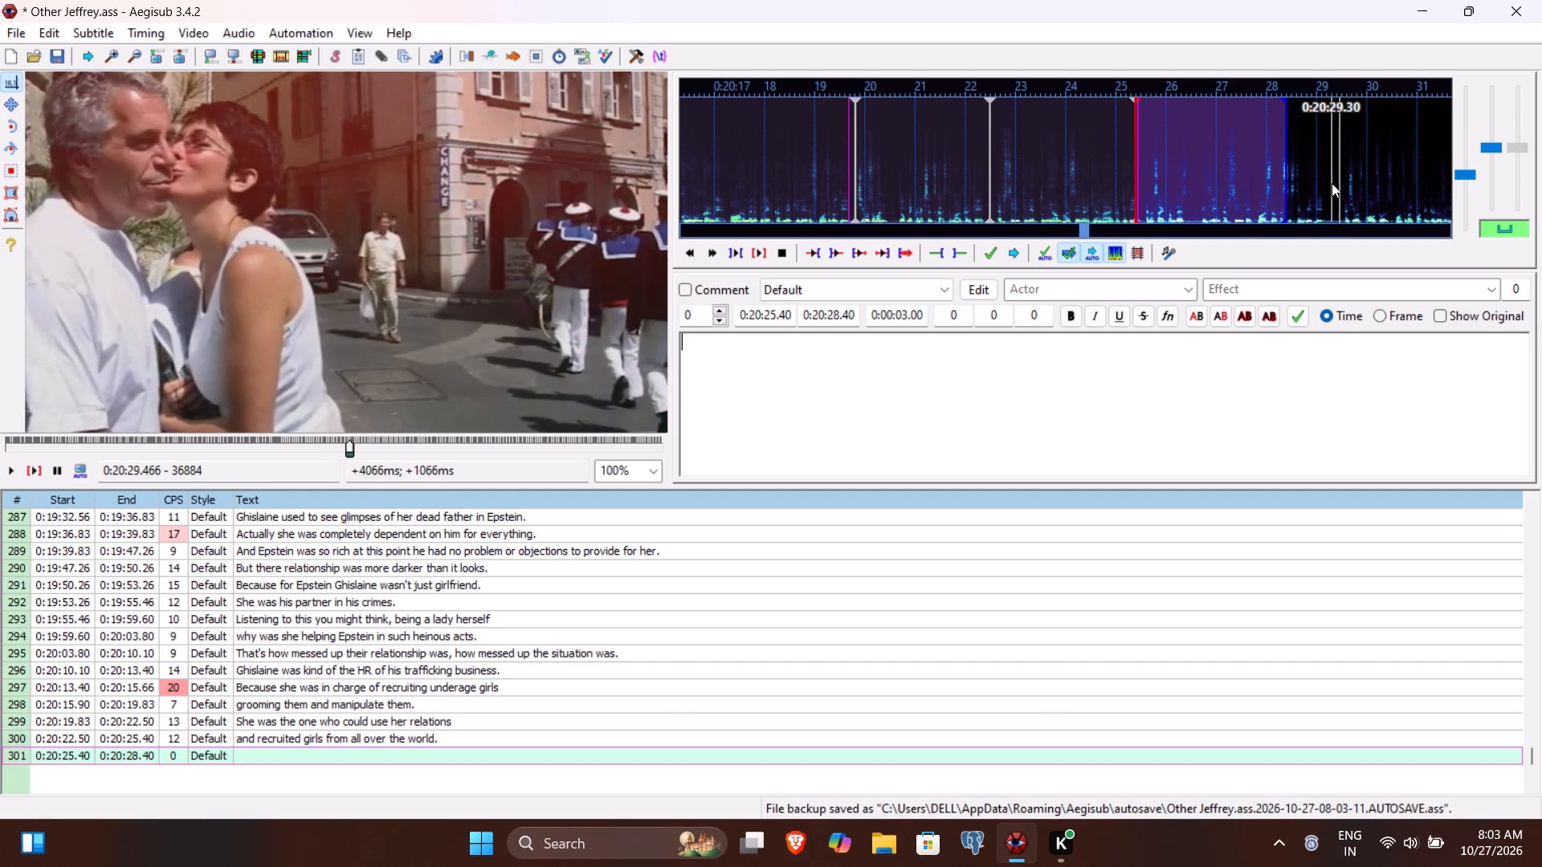
left_click(834, 315)
type("918")
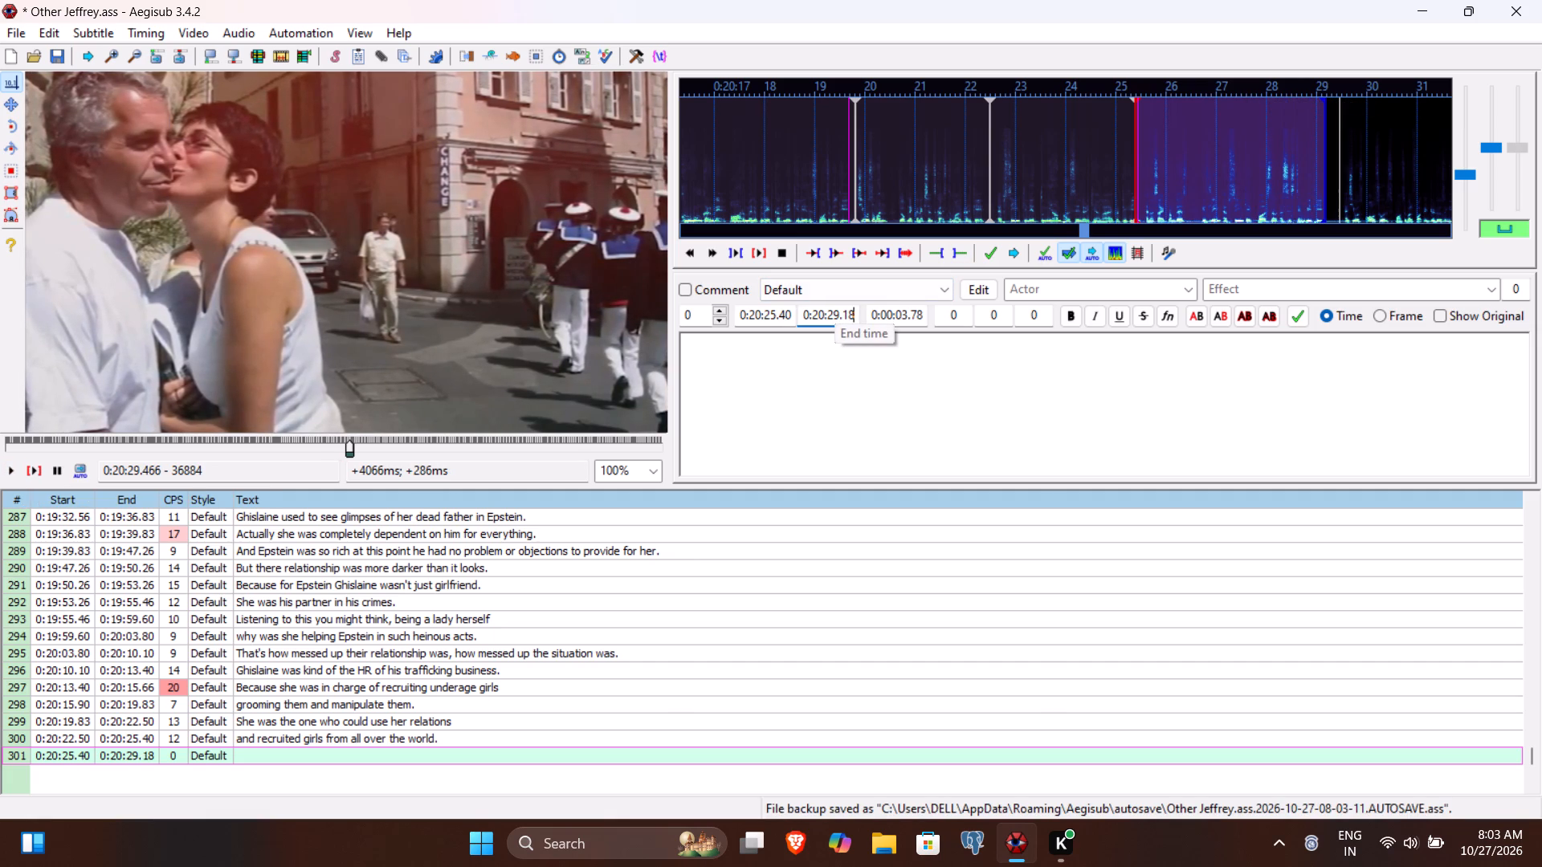
Enter "And aside from this she was also his personal assistant." as the text of line 301 and commit it.
left_click(802, 400)
type("And aside from this she was also hi")
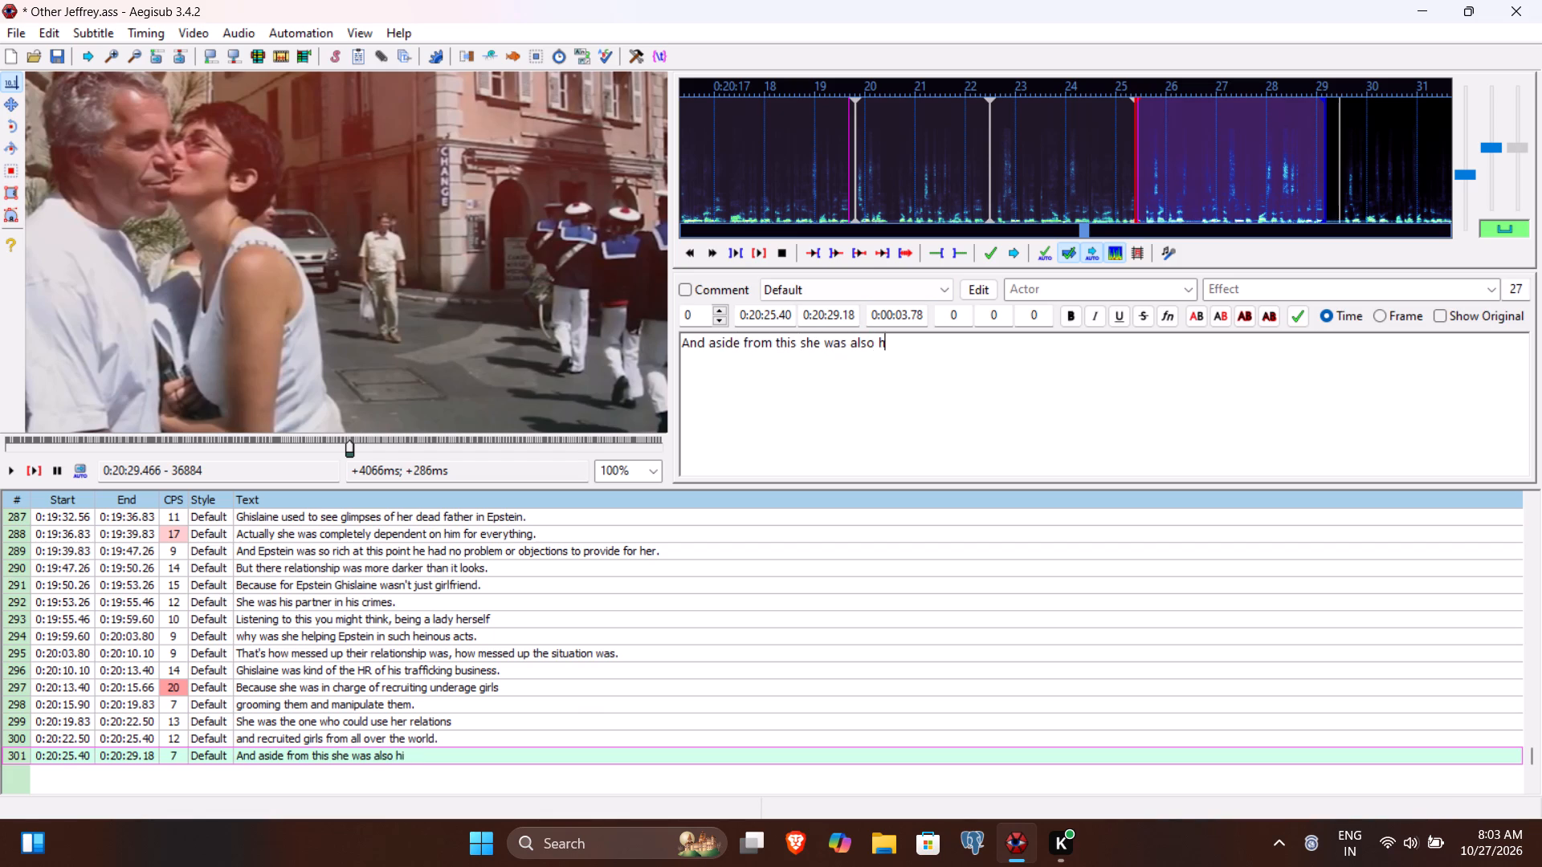
type("s personla")
key("BackSpace")
key("BackSpace")
type("al assistant.")
key("Return")
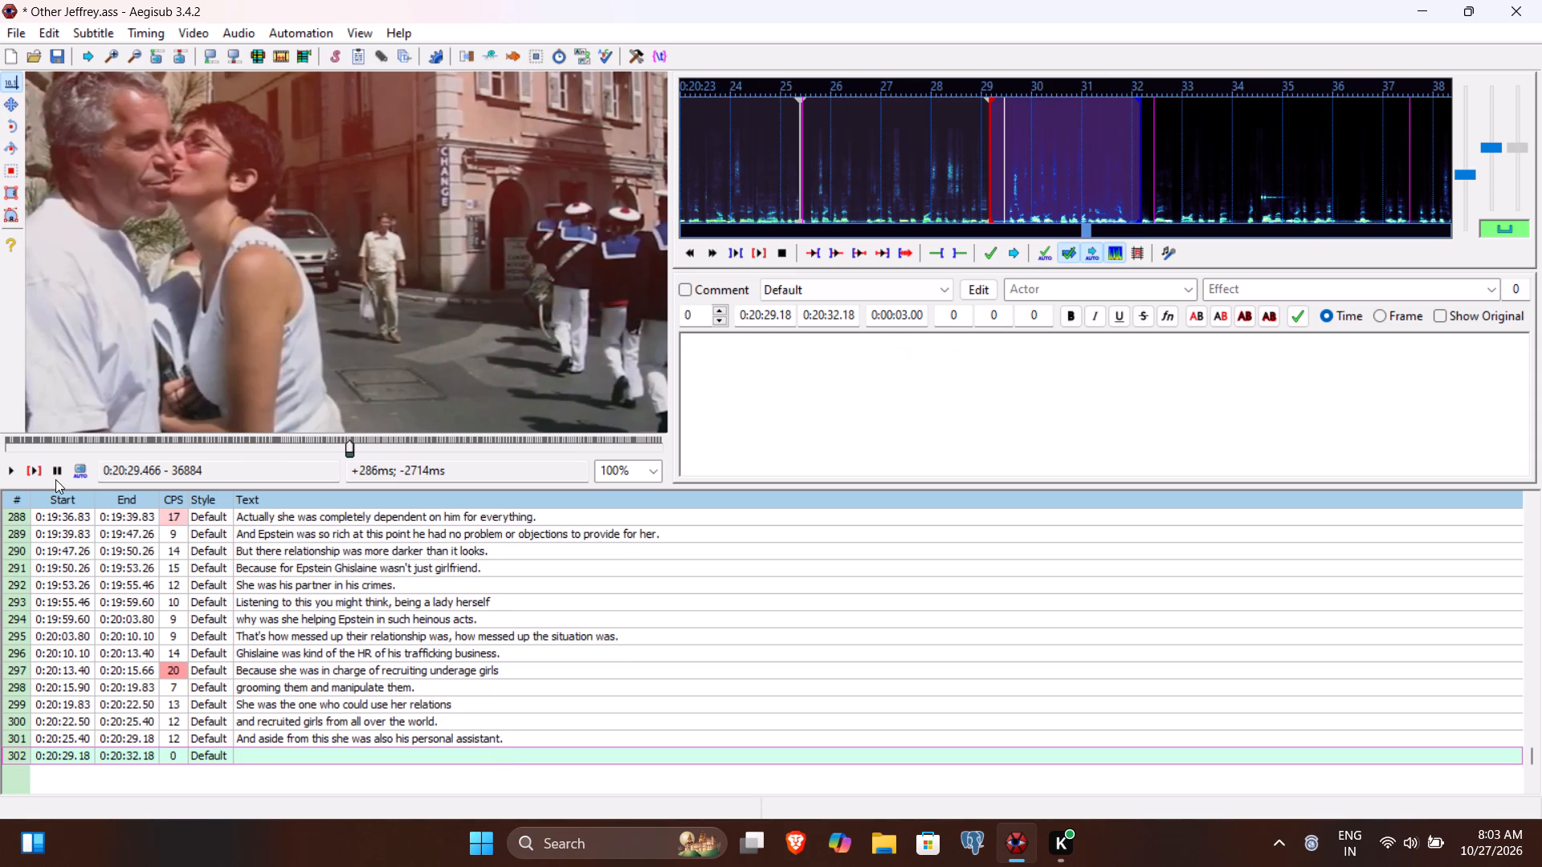
Play line 302 to find the phrase's limits, and set its end time to 0:20:32.00 and start time to 0:20:29.50.
left_click(36, 470)
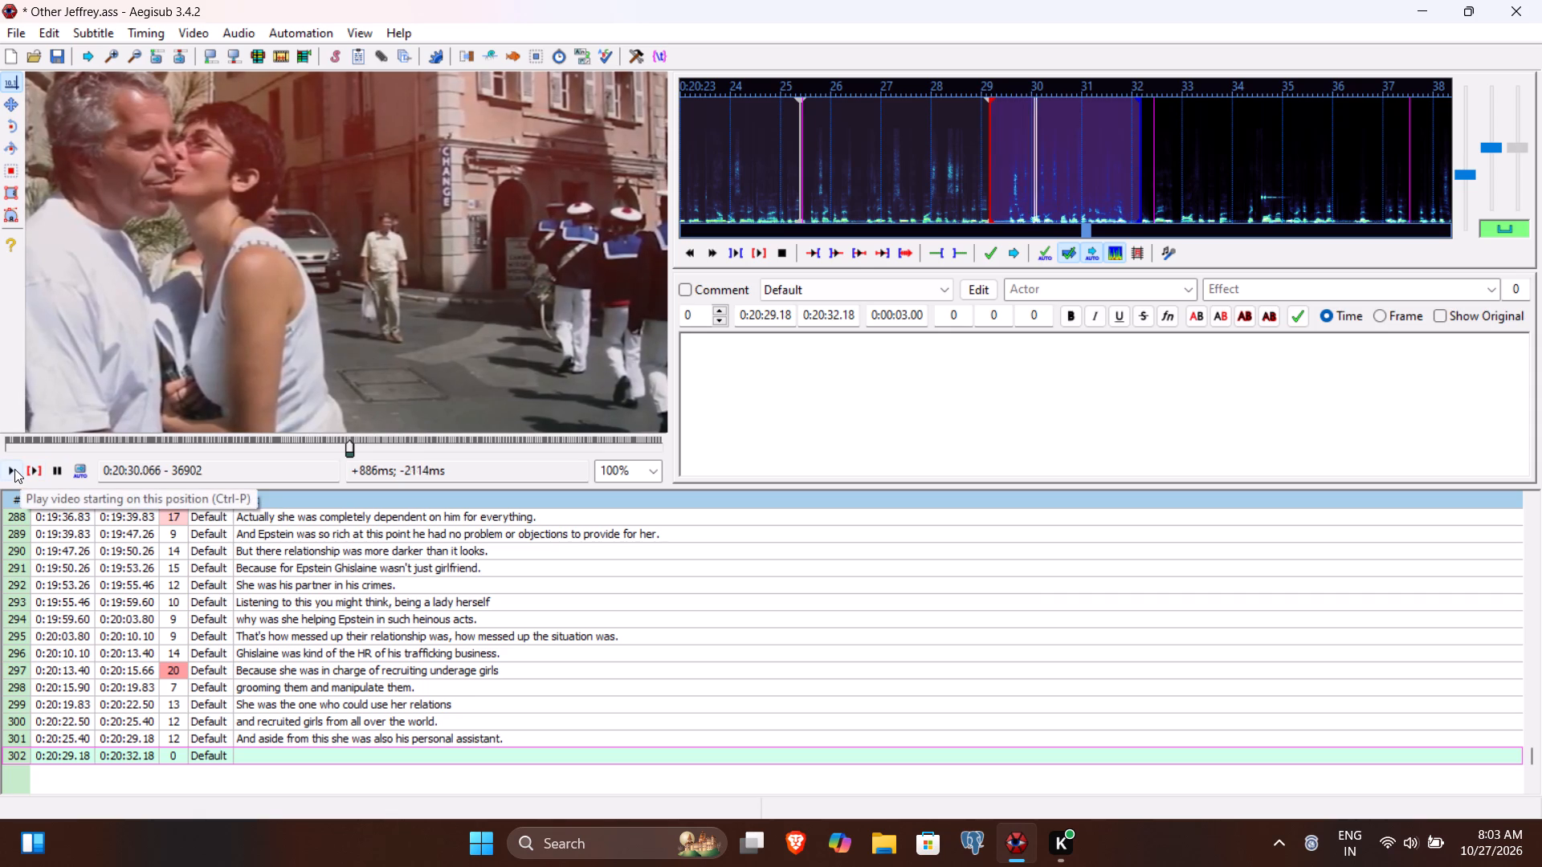
left_click(14, 469)
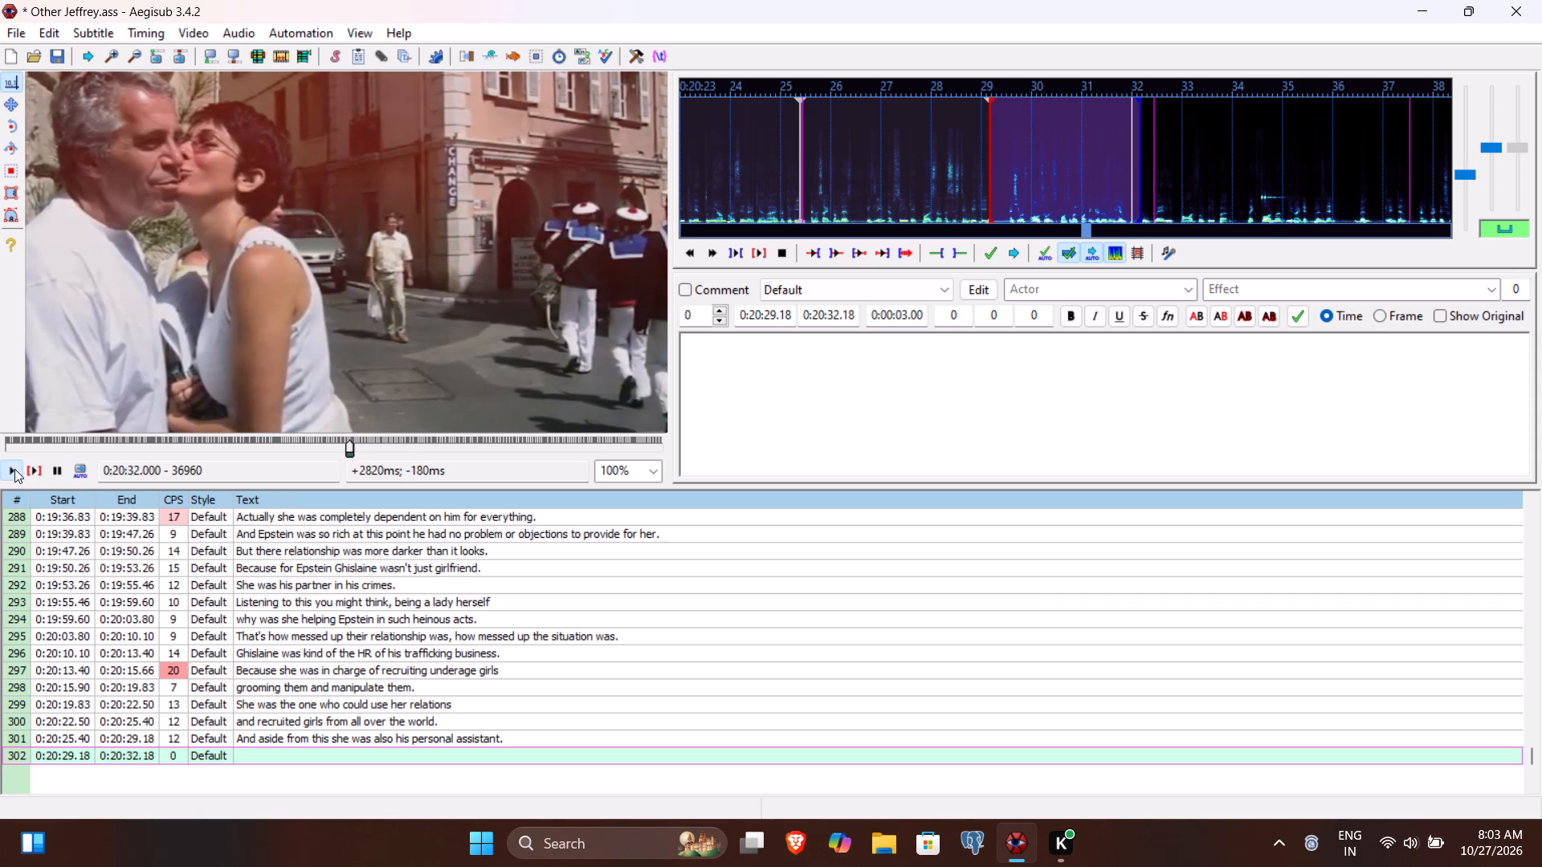
left_click(840, 313)
type("00")
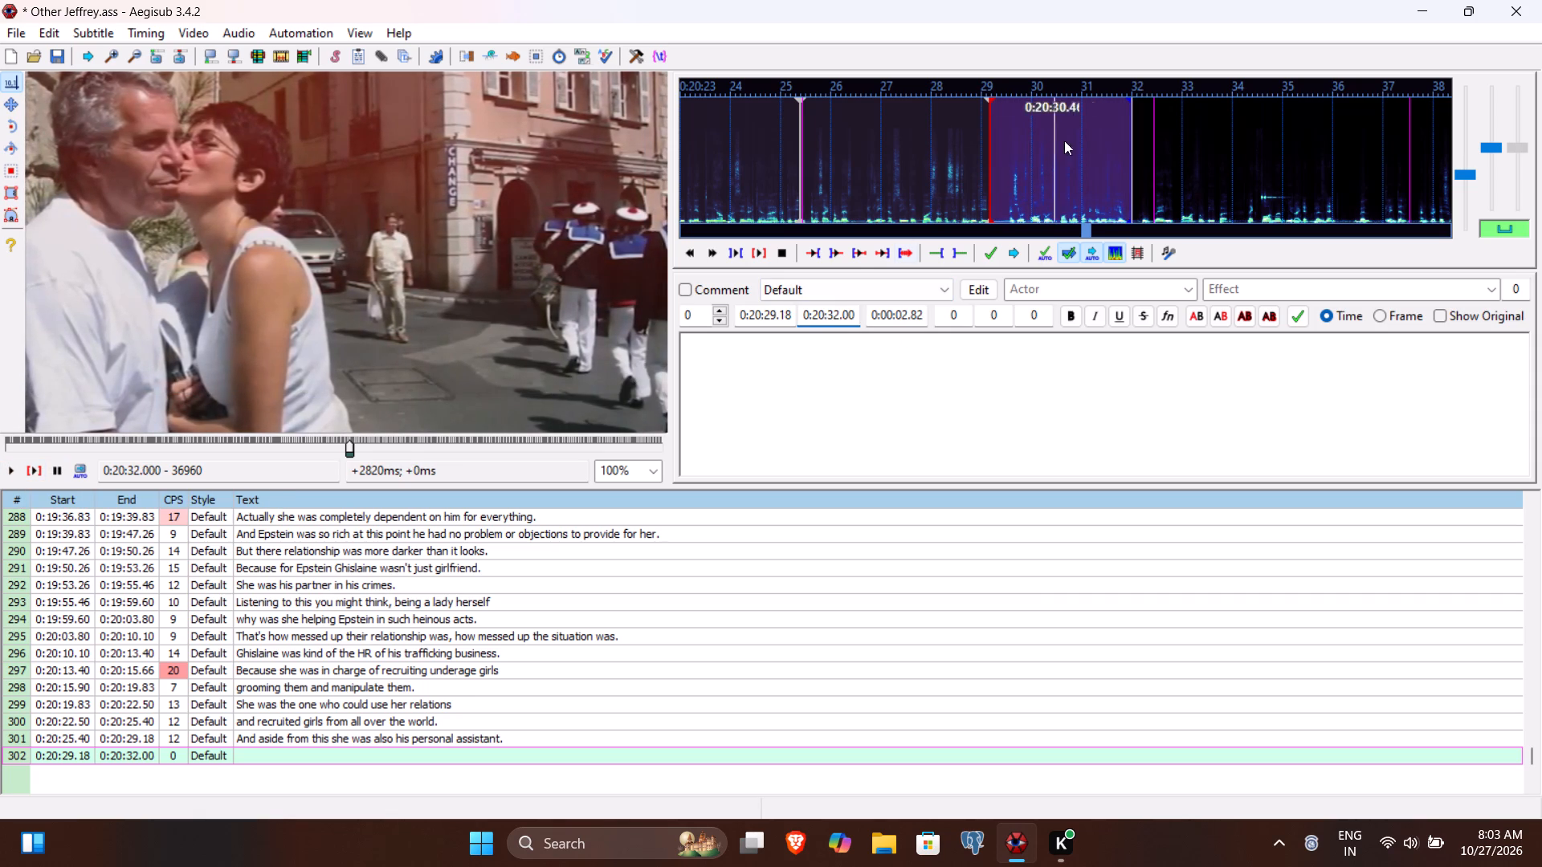
left_click(782, 320)
key("BackSpace")
type("50")
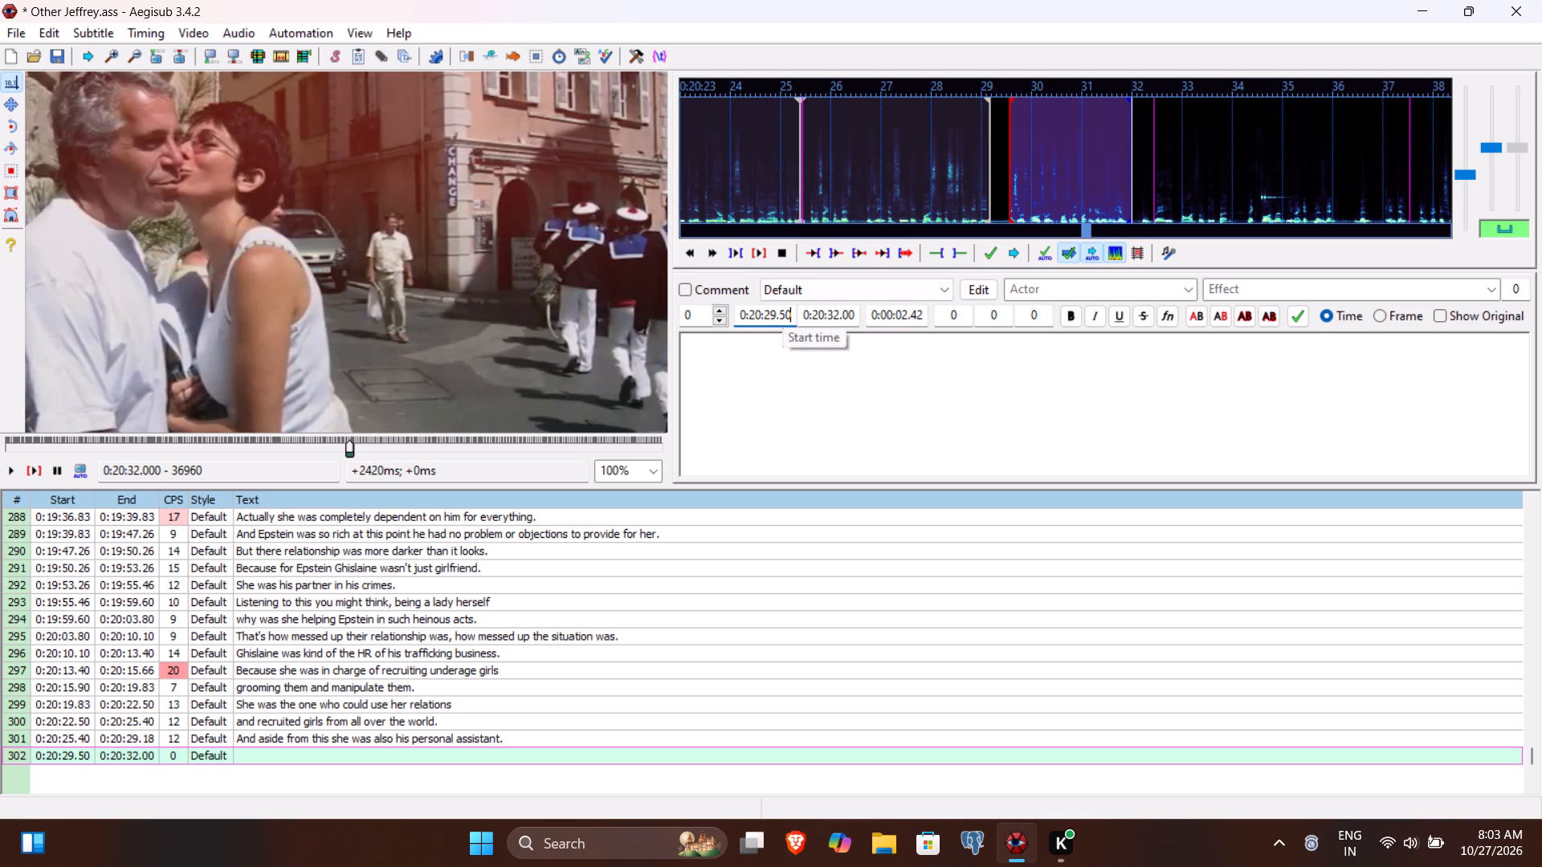
Enter "She was also responsible for introducing him" as the text of line 302 and commit it.
left_click(759, 395)
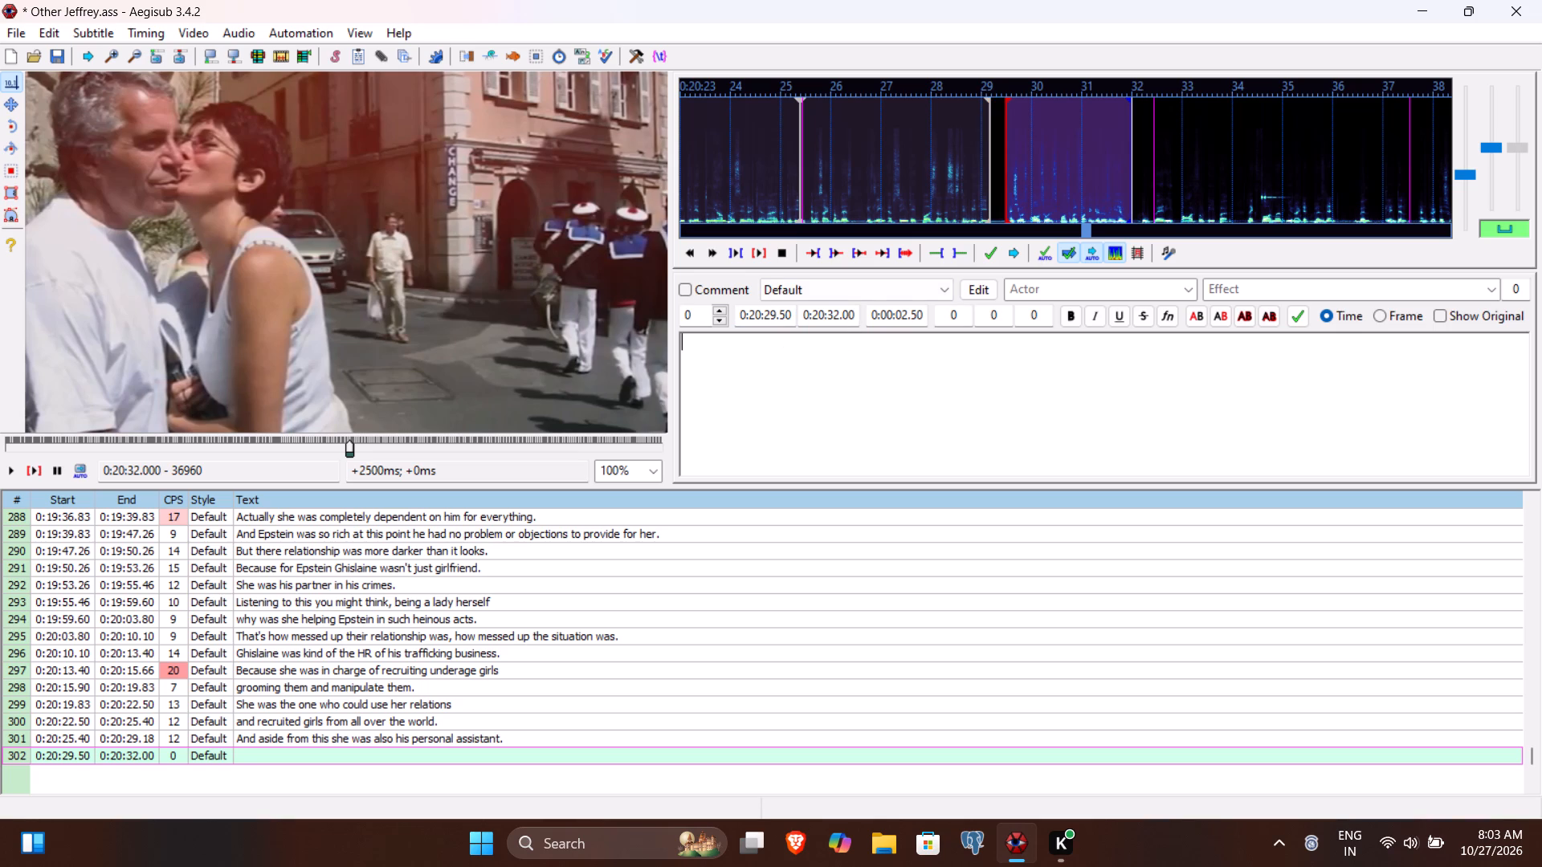
type("She was also rep")
key("BackSpace")
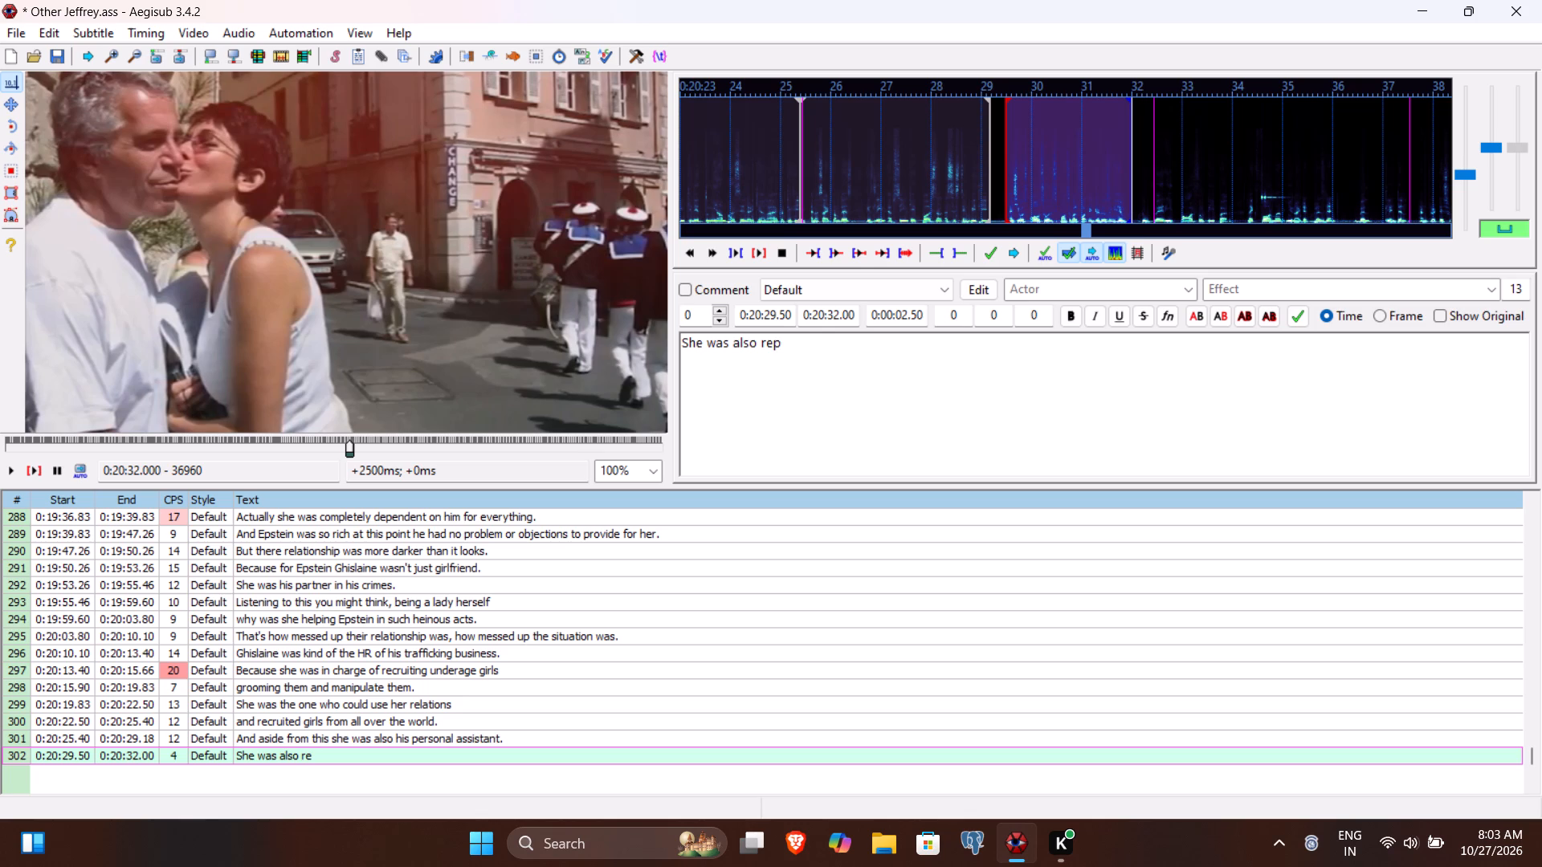
key("s")
type("ponsible for introducing him")
key("Return")
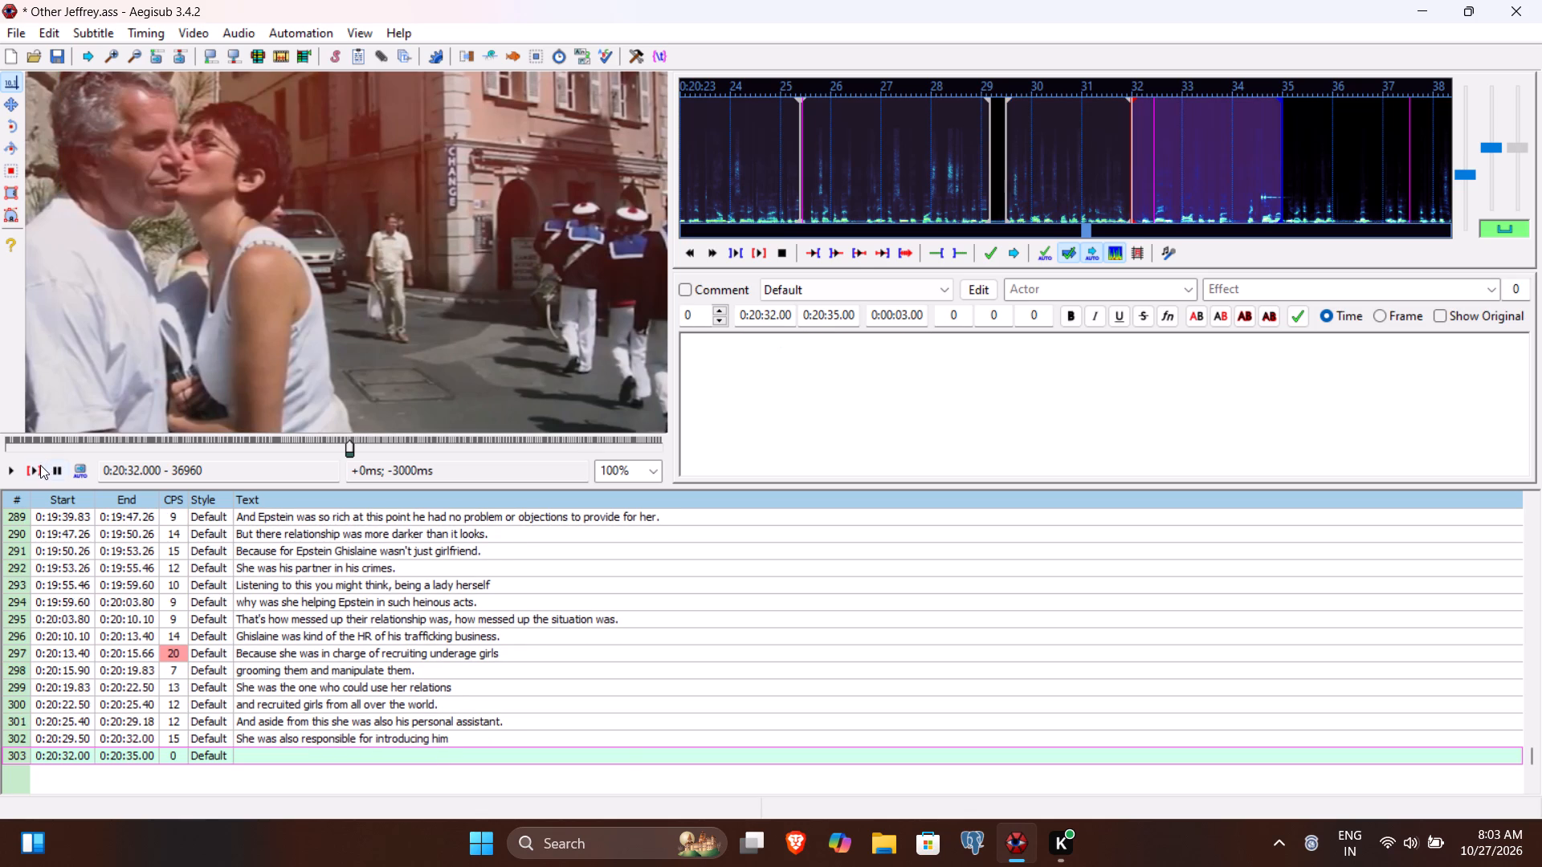
Play line 303 to find the phrase's limits, and set its end time to 0:20:34.03 and start time to 0:20:32.16.
left_click(40, 466)
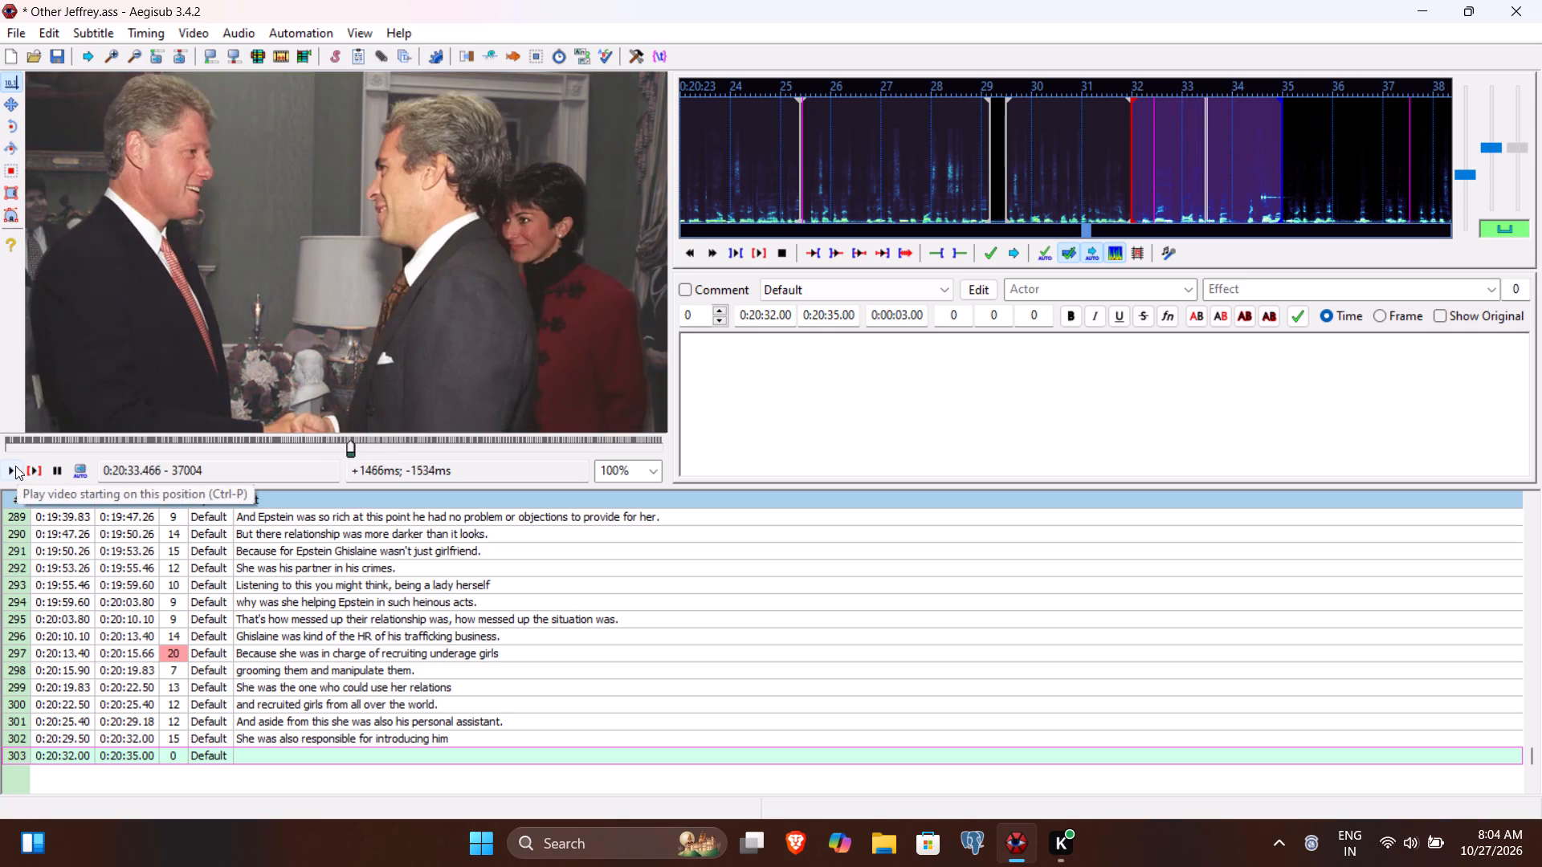
left_click(15, 466)
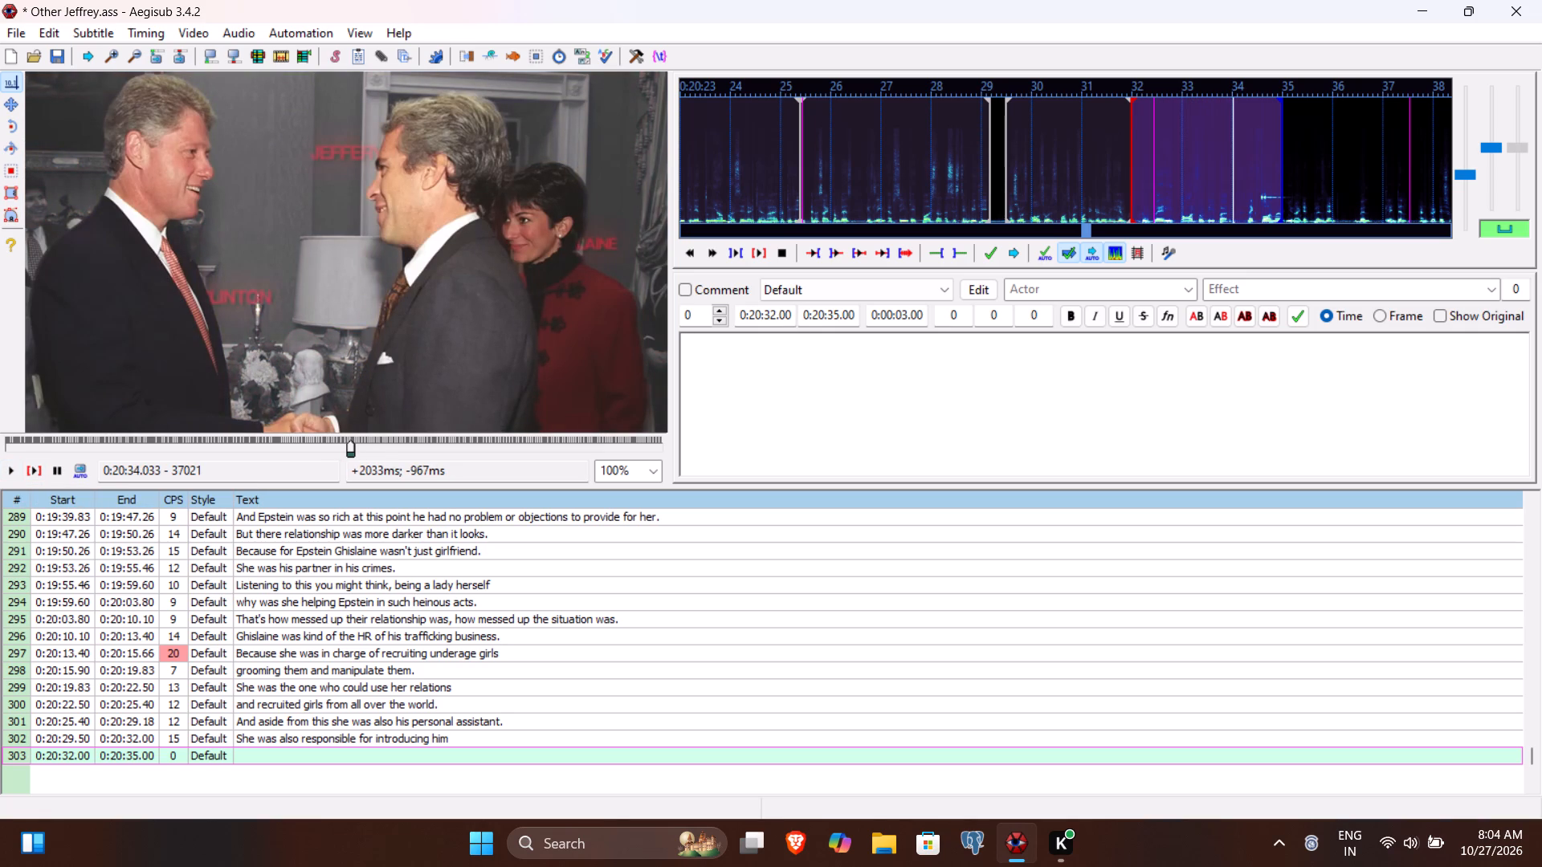
left_click(838, 318)
key("BackSpace")
key("4")
type("03")
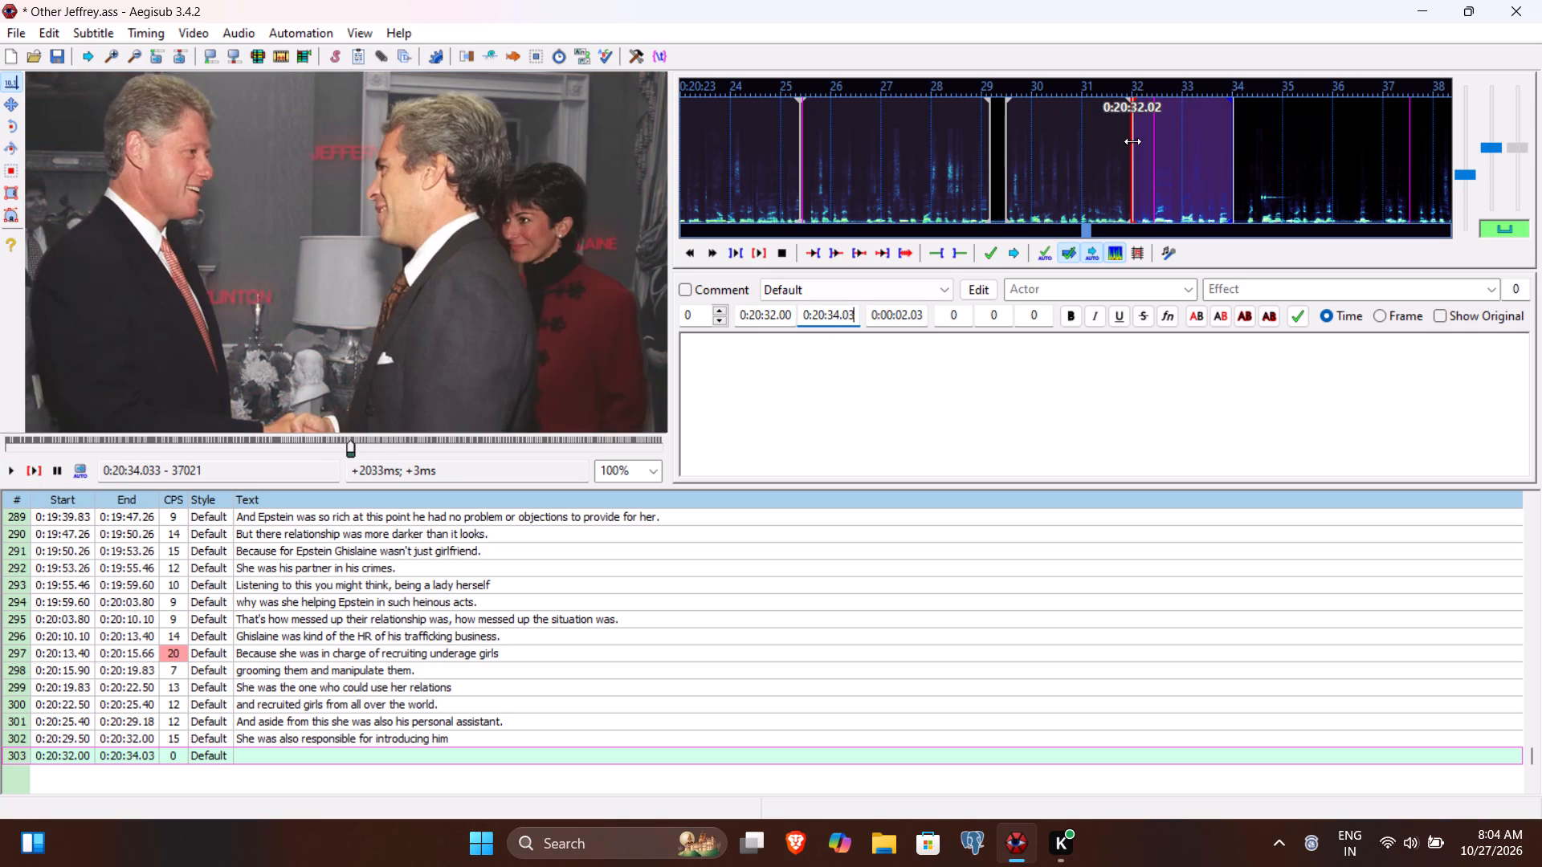
left_click(777, 320)
type("16")
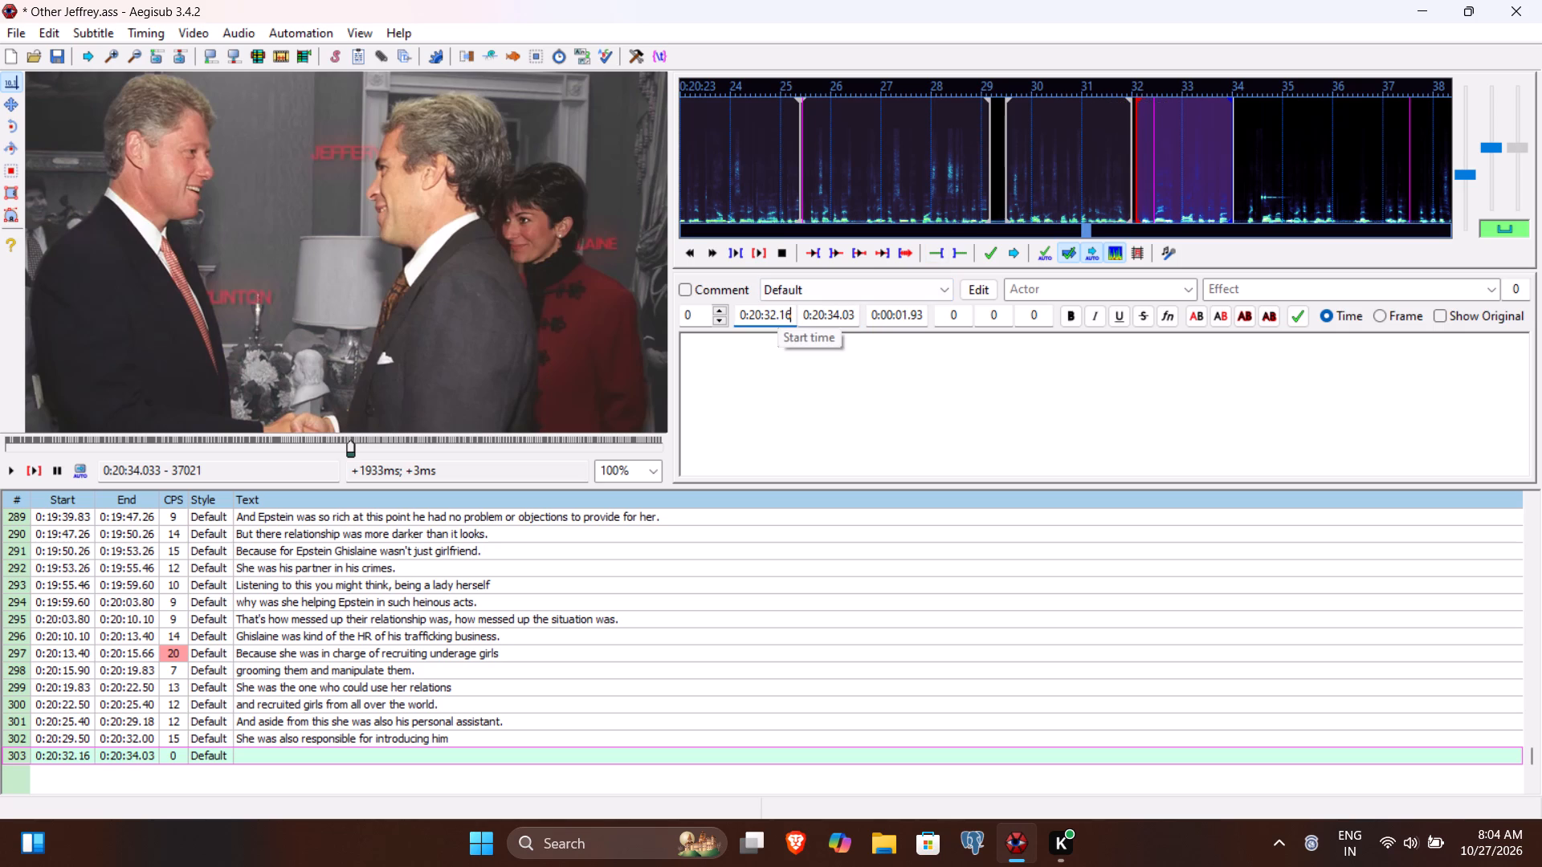
Enter "to very powerful people." as the text of line 303 and commit it.
left_click(765, 381)
type("to very powerful people")
key("period")
key("Return")
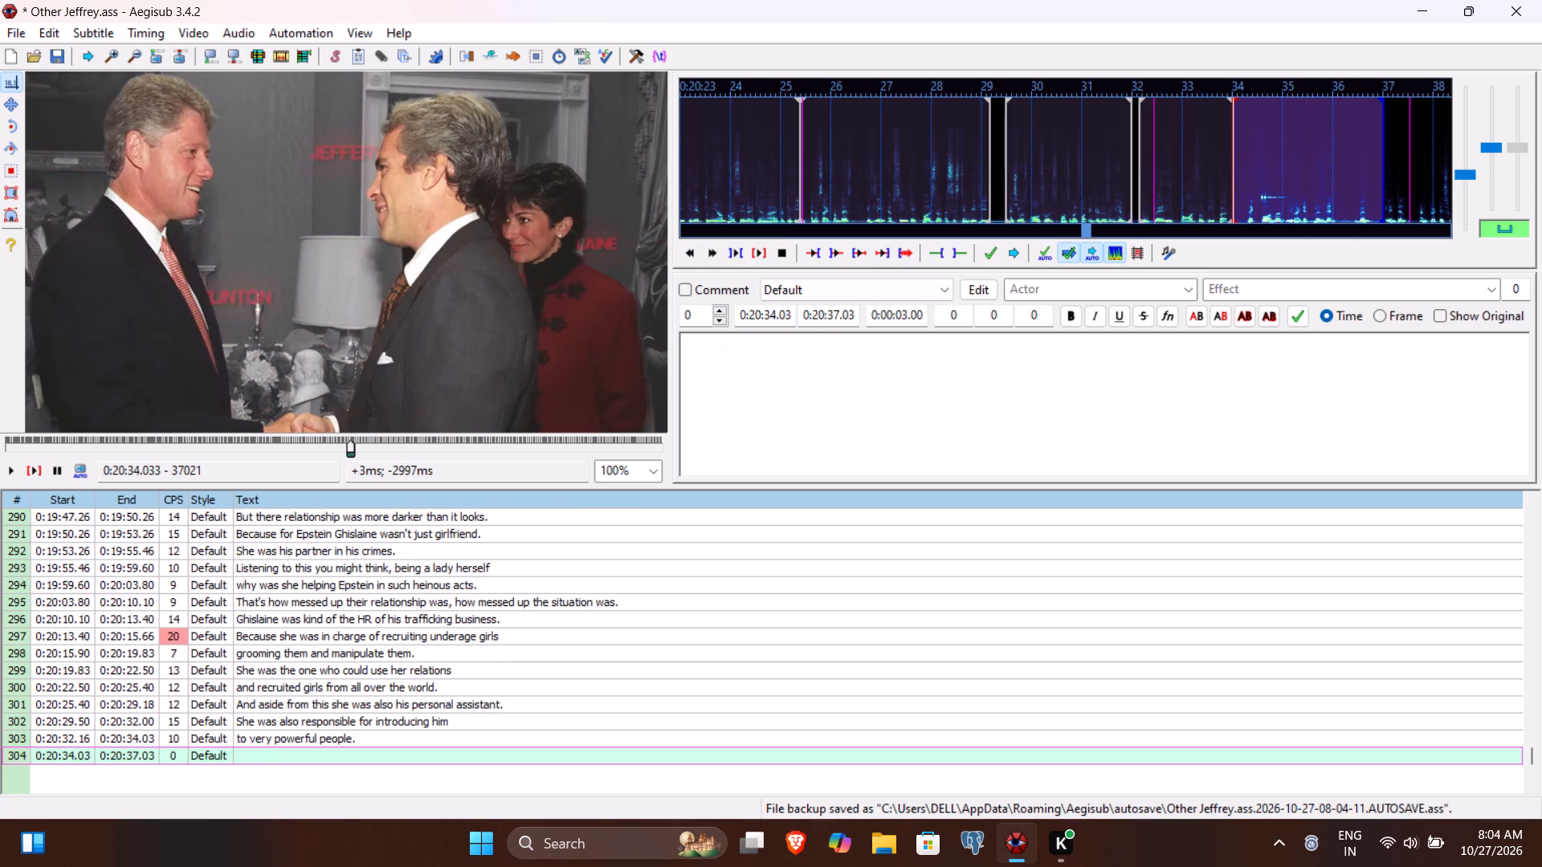
Play line 304 to find the phrase's limits, and set its end time to 0:20:37.70 and start time to 0:20:34.22.
left_click(39, 470)
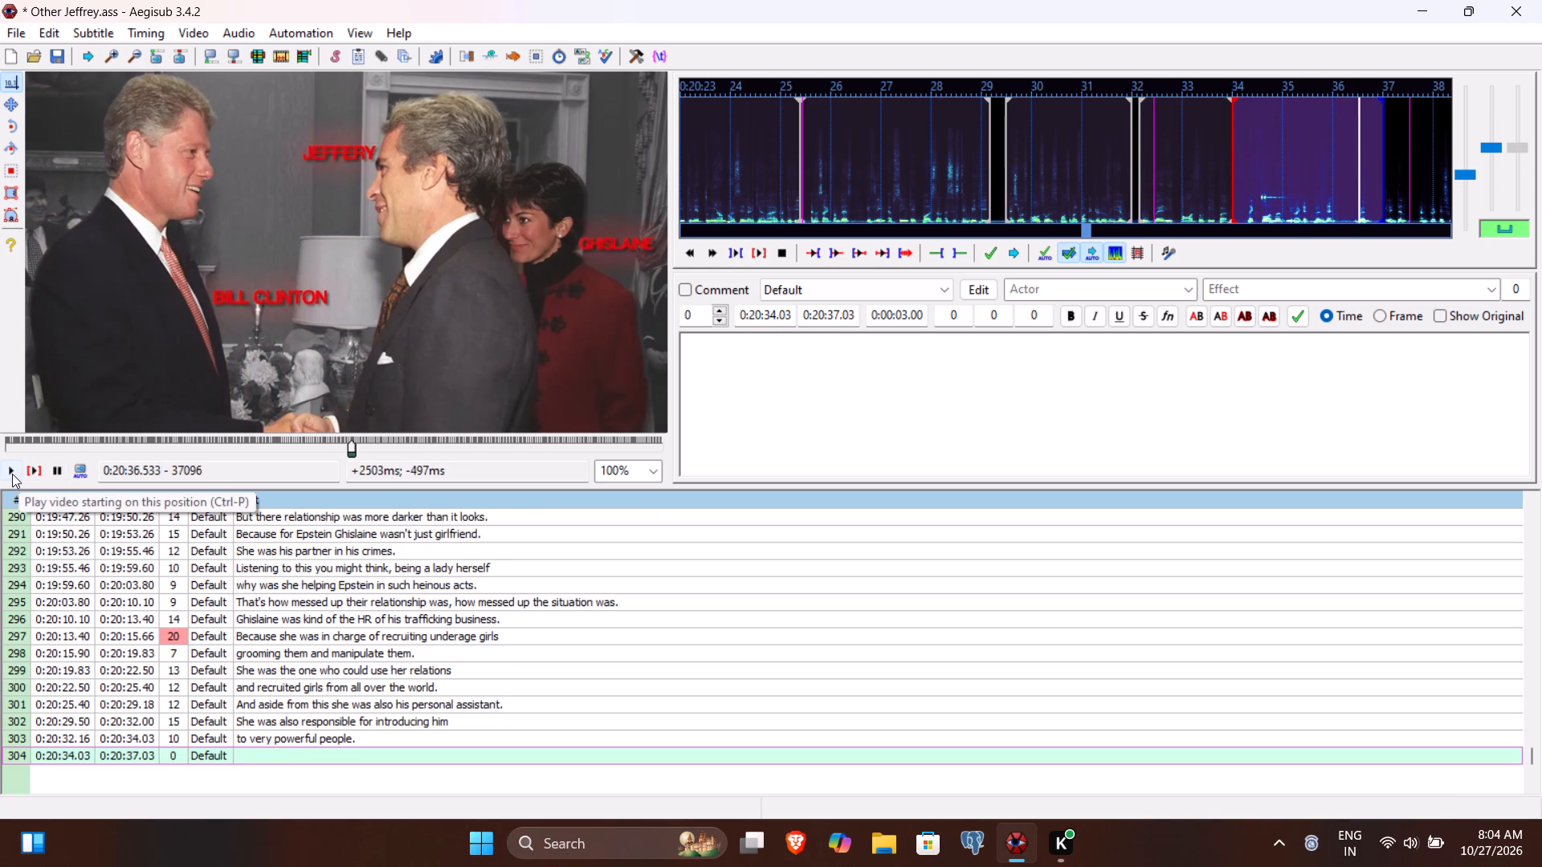
left_click(12, 474)
left_click(12, 474)
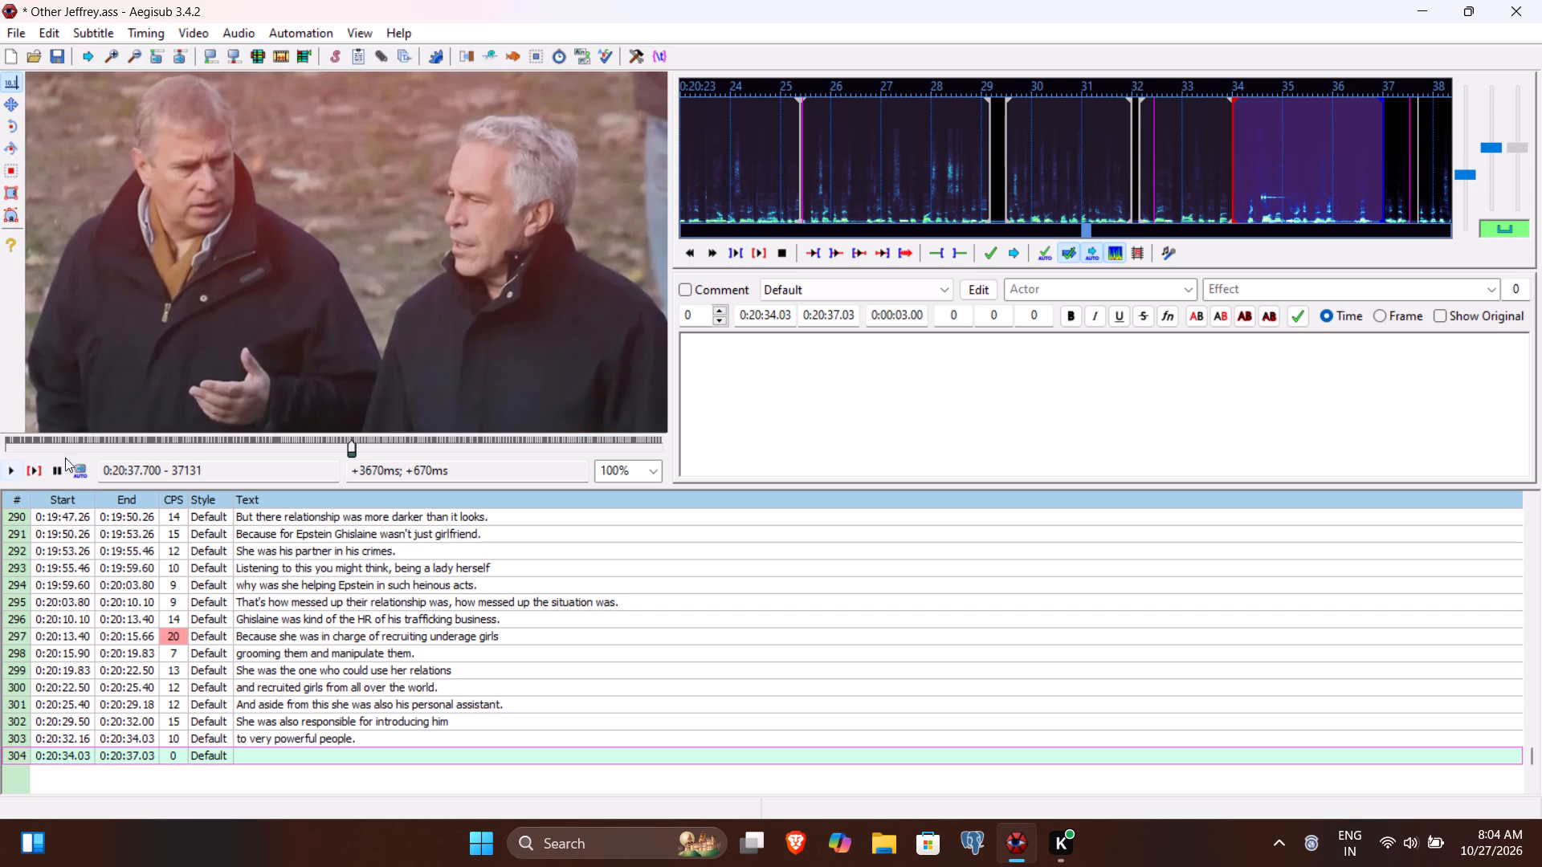
left_click(840, 315)
type("70")
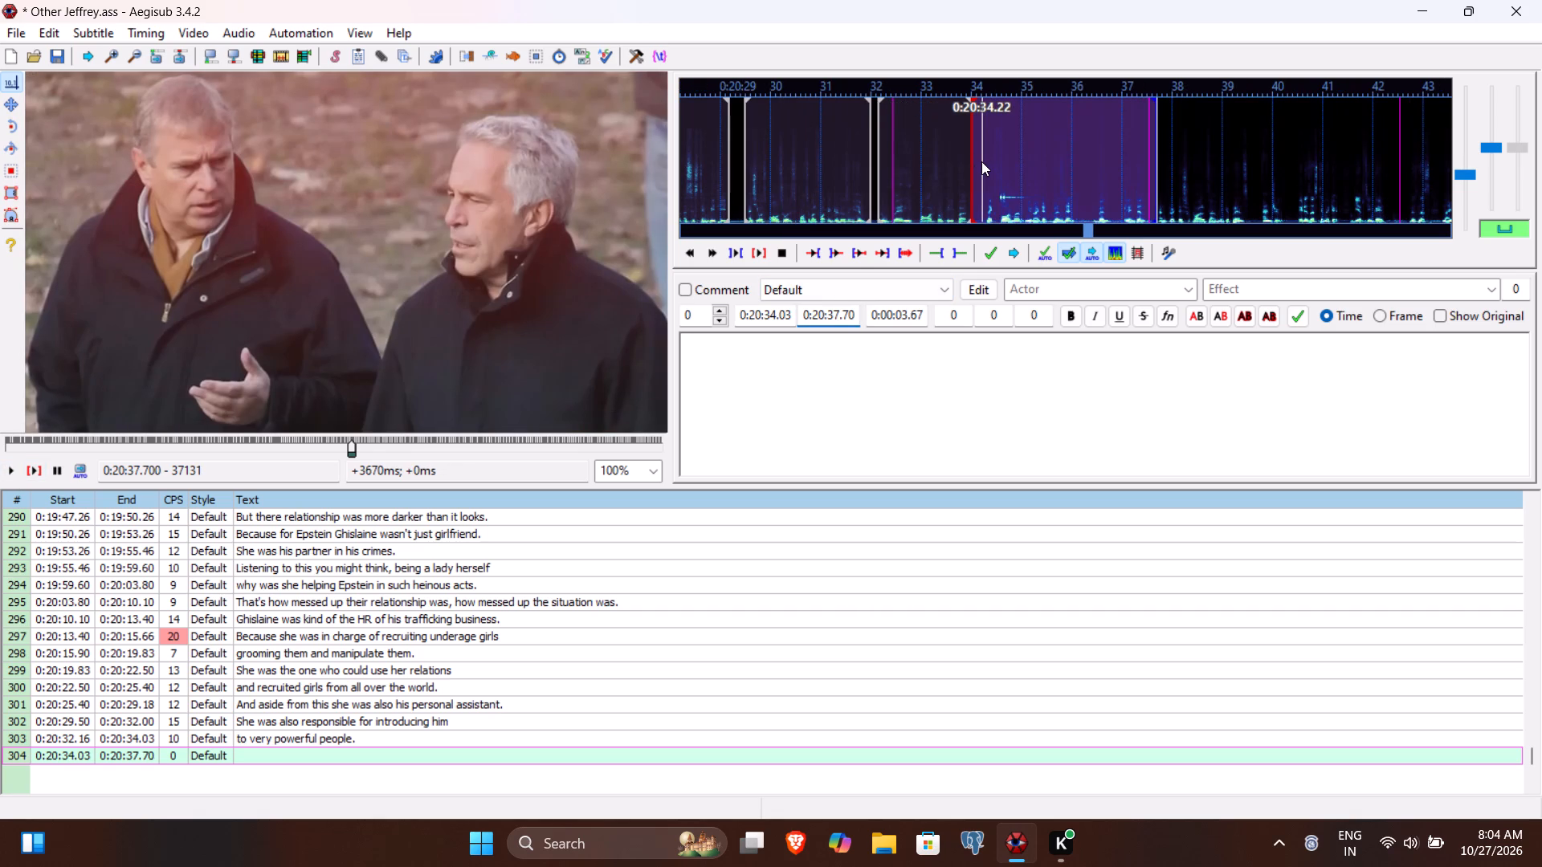
left_click(780, 315)
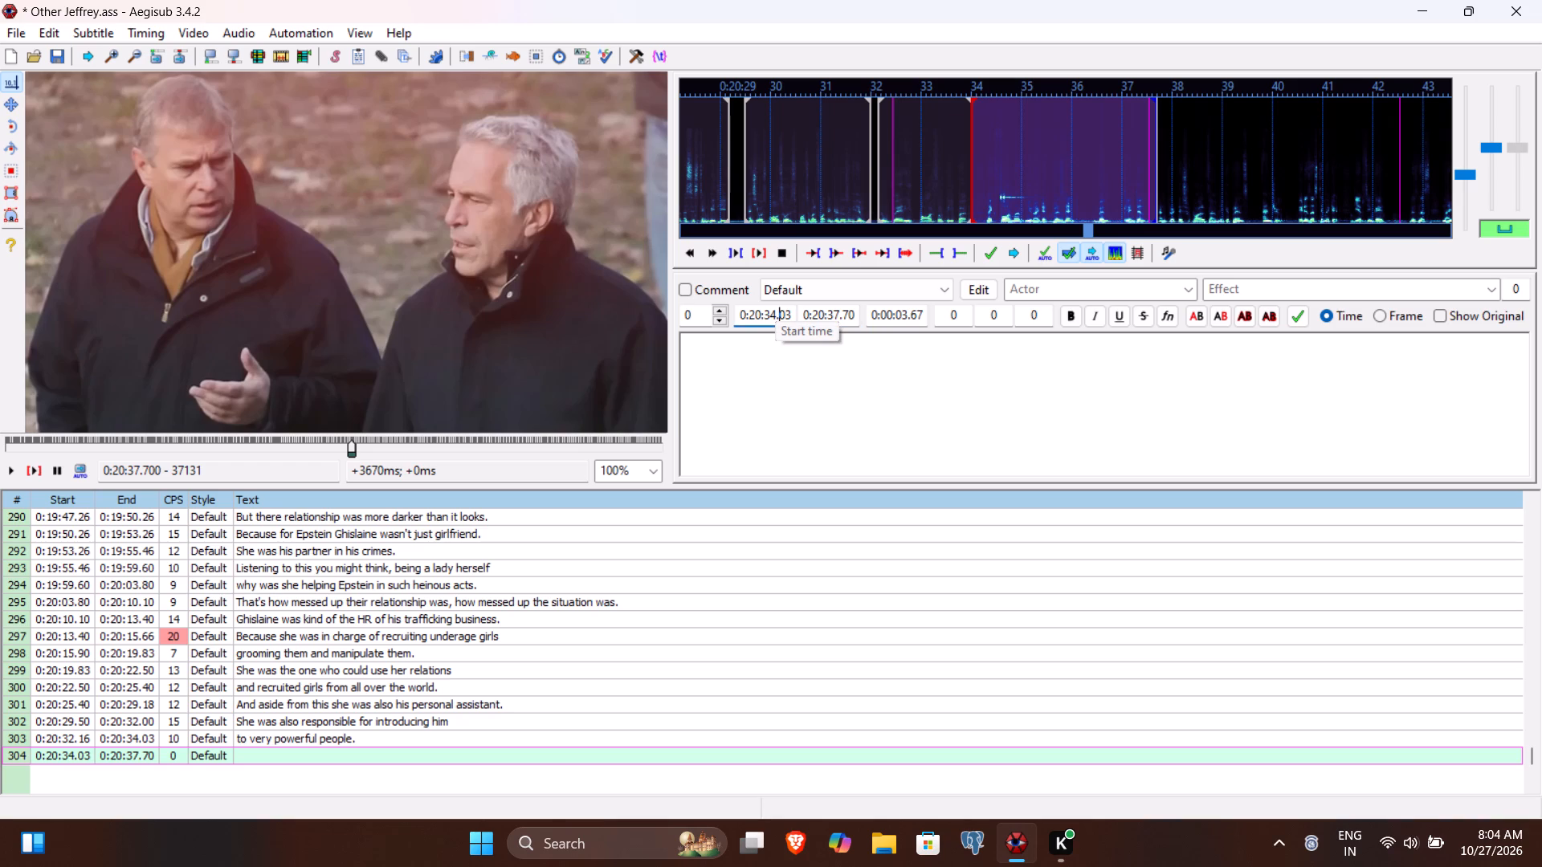
type("22")
Enter "Like former US president Bill Clinton." as the text of line 304 and commit it.
left_click(761, 421)
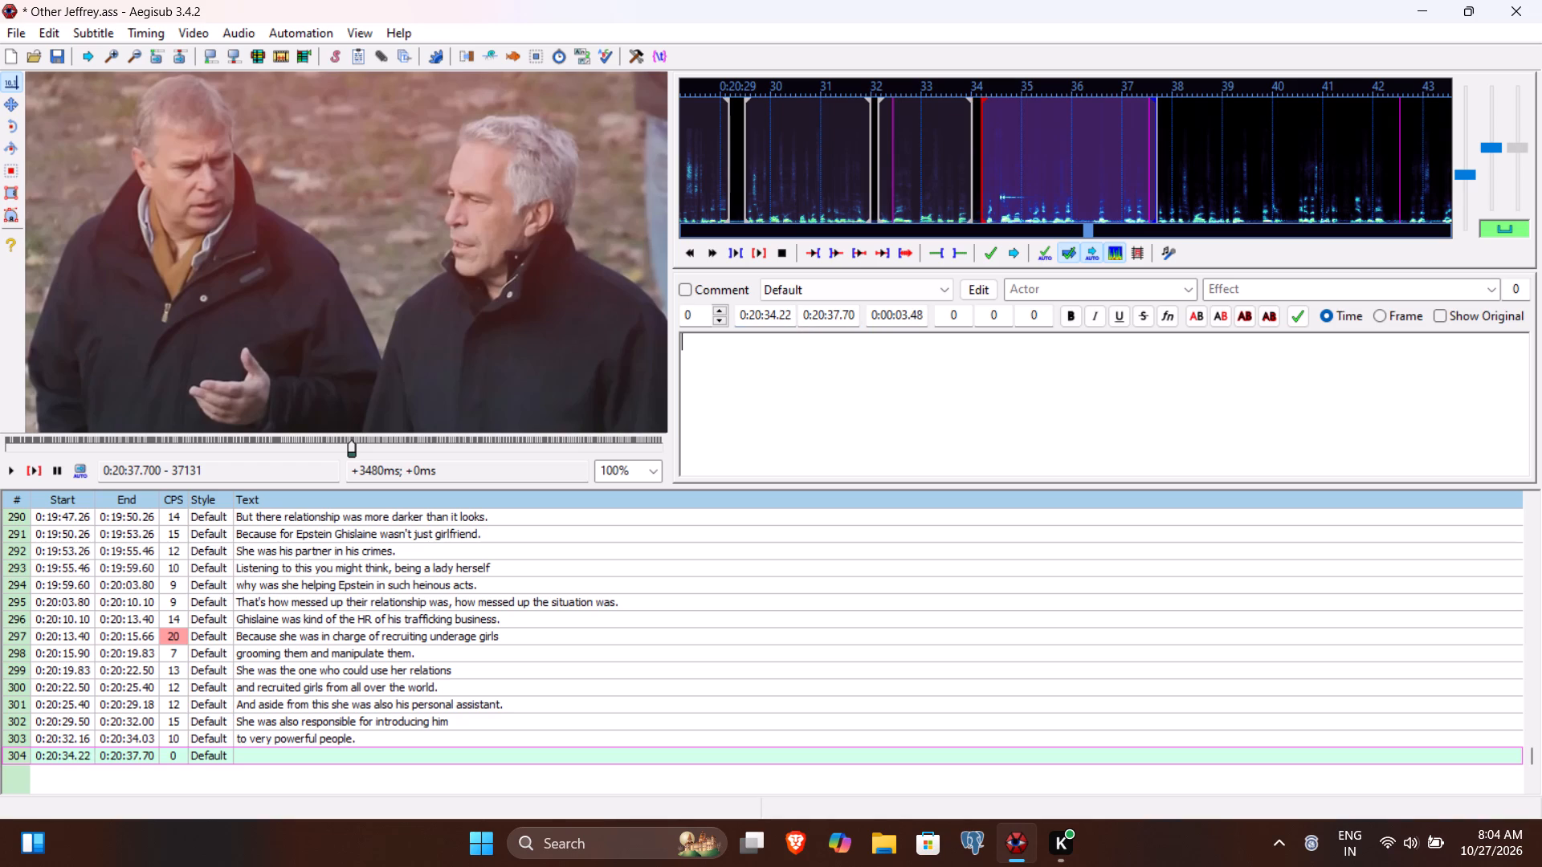
type("Like former US president")
key("space")
type("Bill V")
key("BackSpace")
type("Clinton")
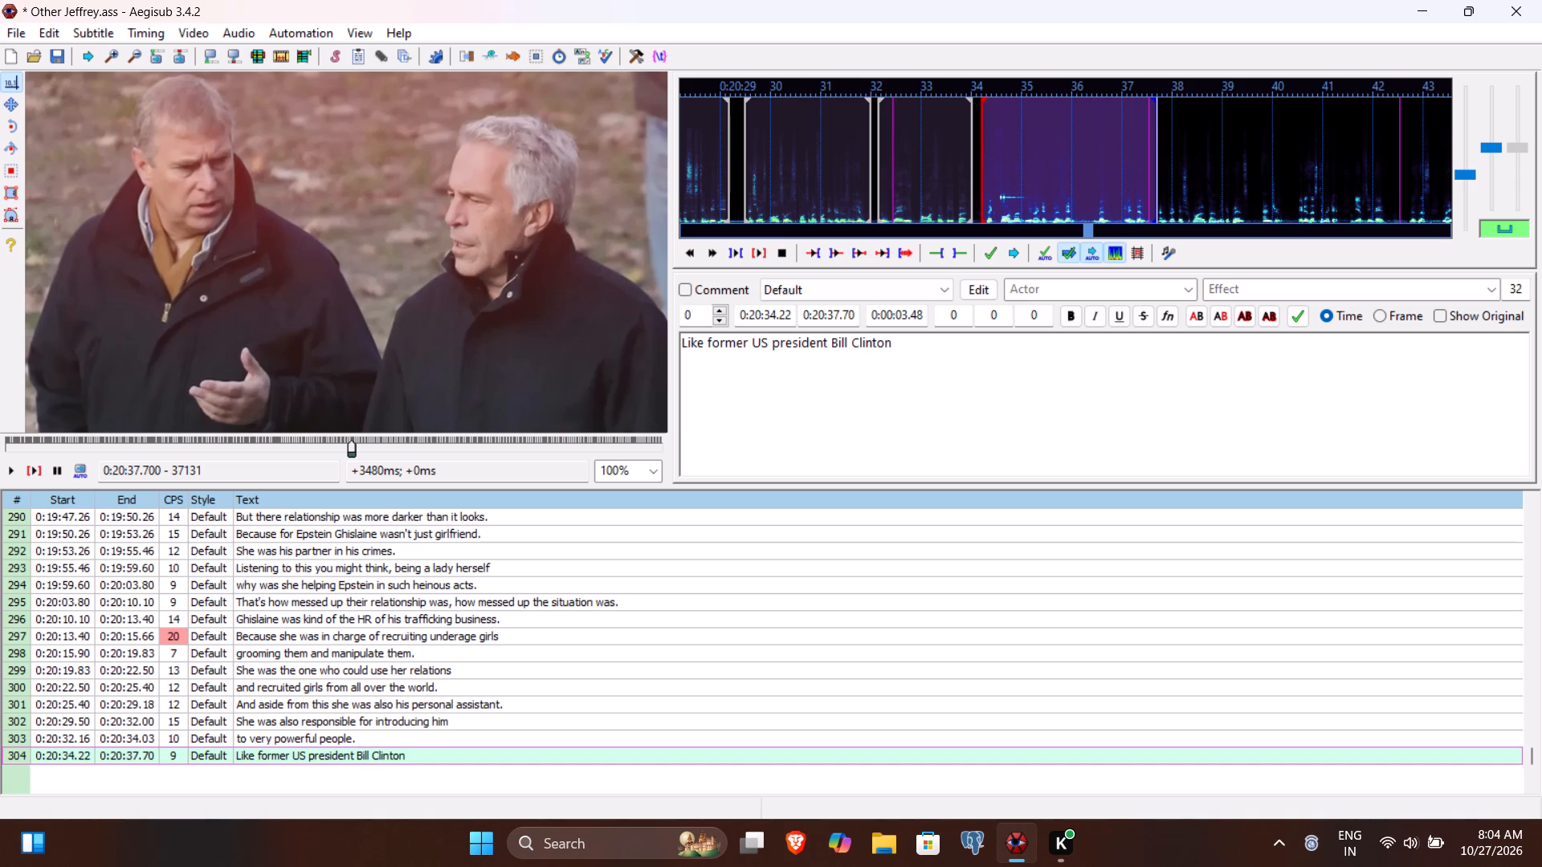
key("period")
key("Return")
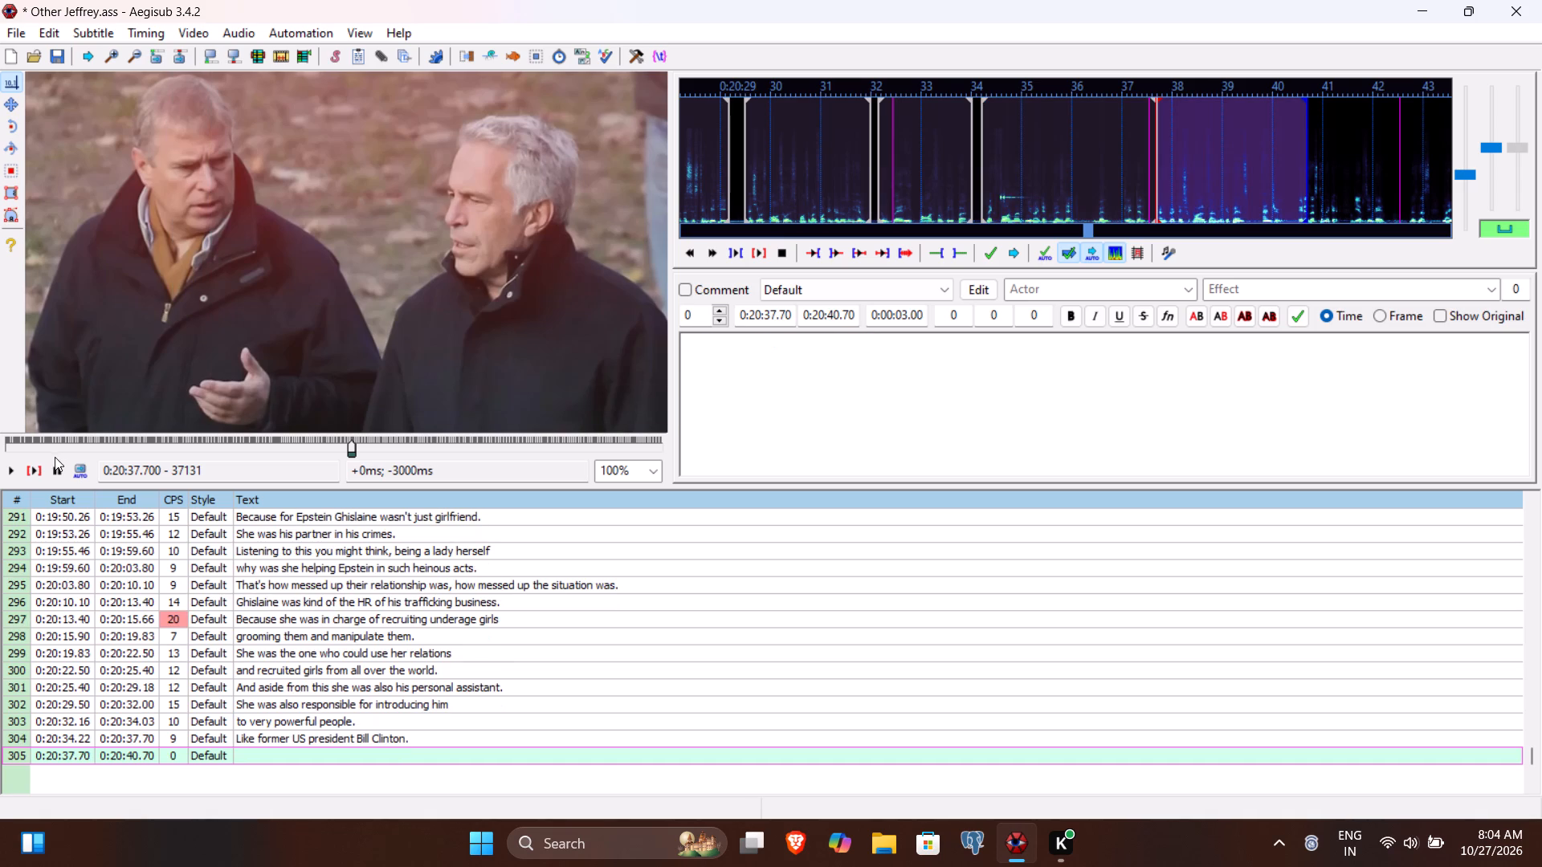
Play line 305 to find where the phrase finishes, and set its end time to 0:20:40.26.
left_click(28, 469)
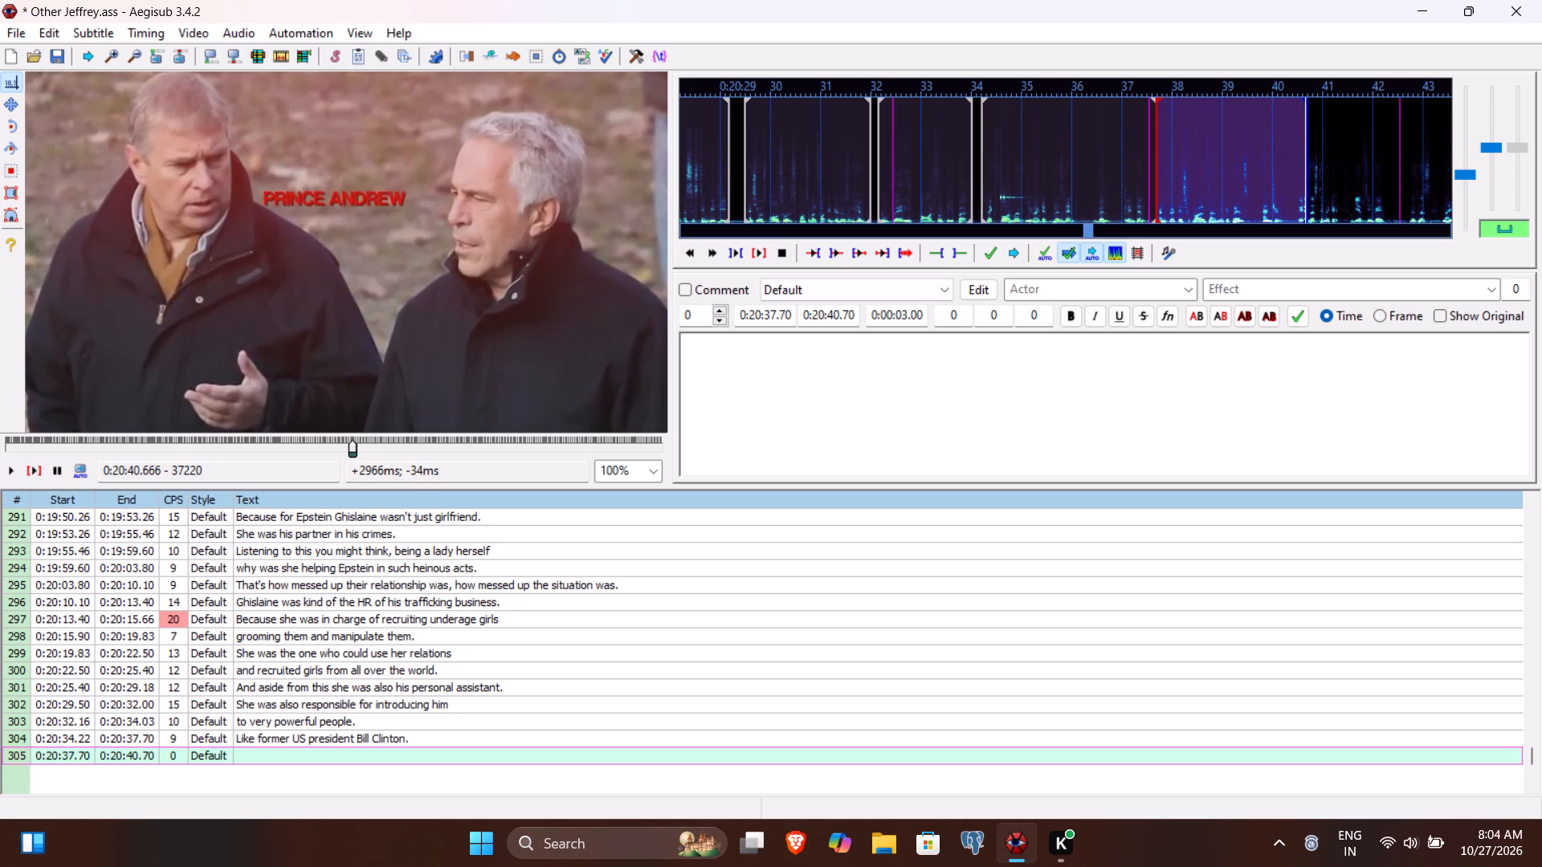
left_click(840, 319)
type("26")
Enter "And the prince of British royal family Prince Andrew" as the text of line 305 and commit it.
left_click(831, 358)
type("And")
key("space")
type("the")
key("space")
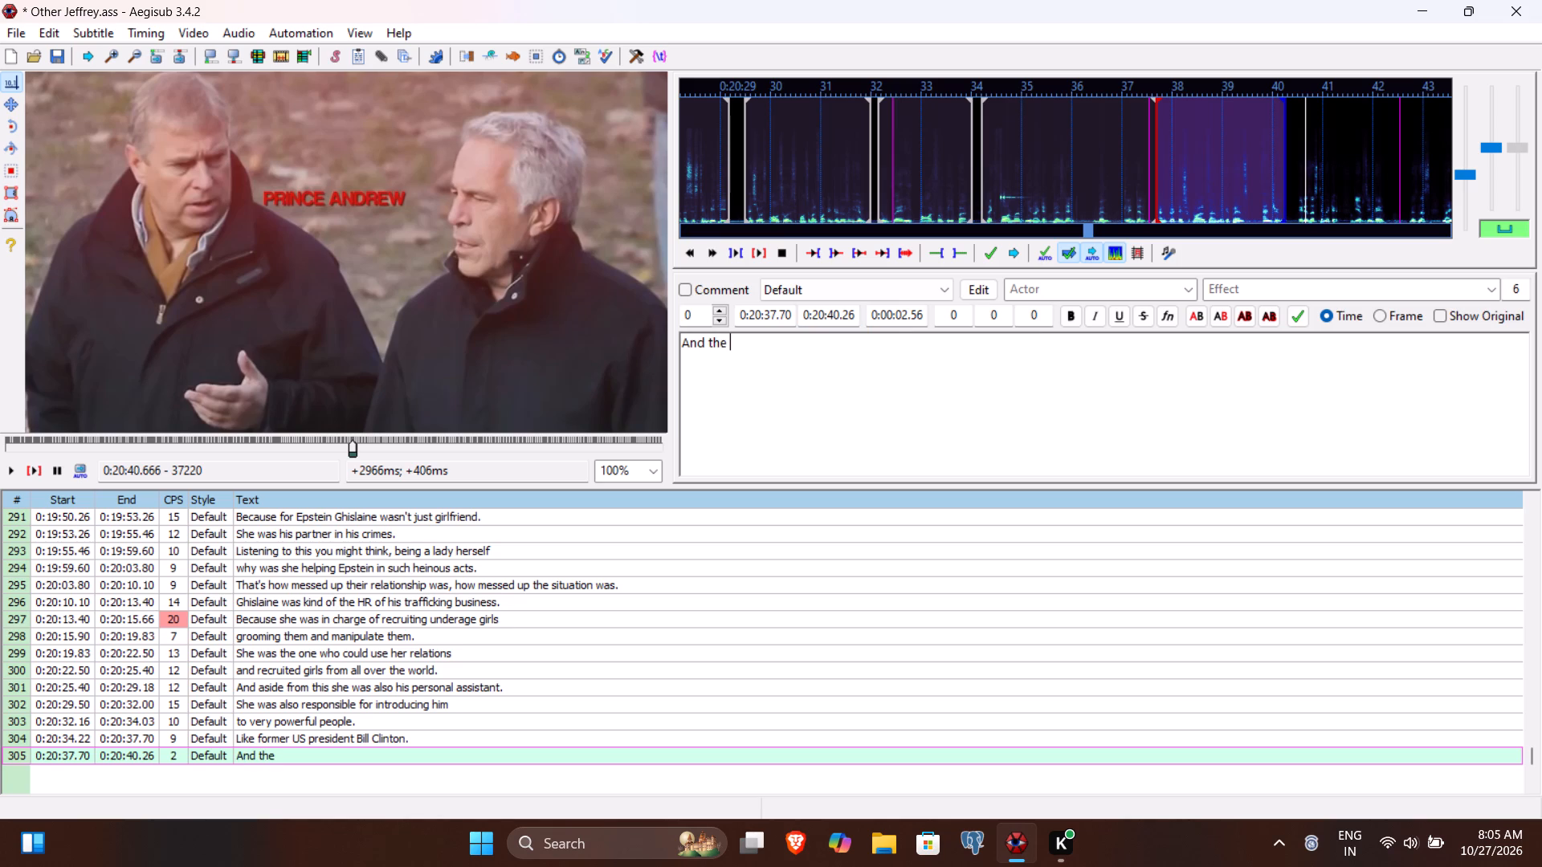
left_click(34, 467)
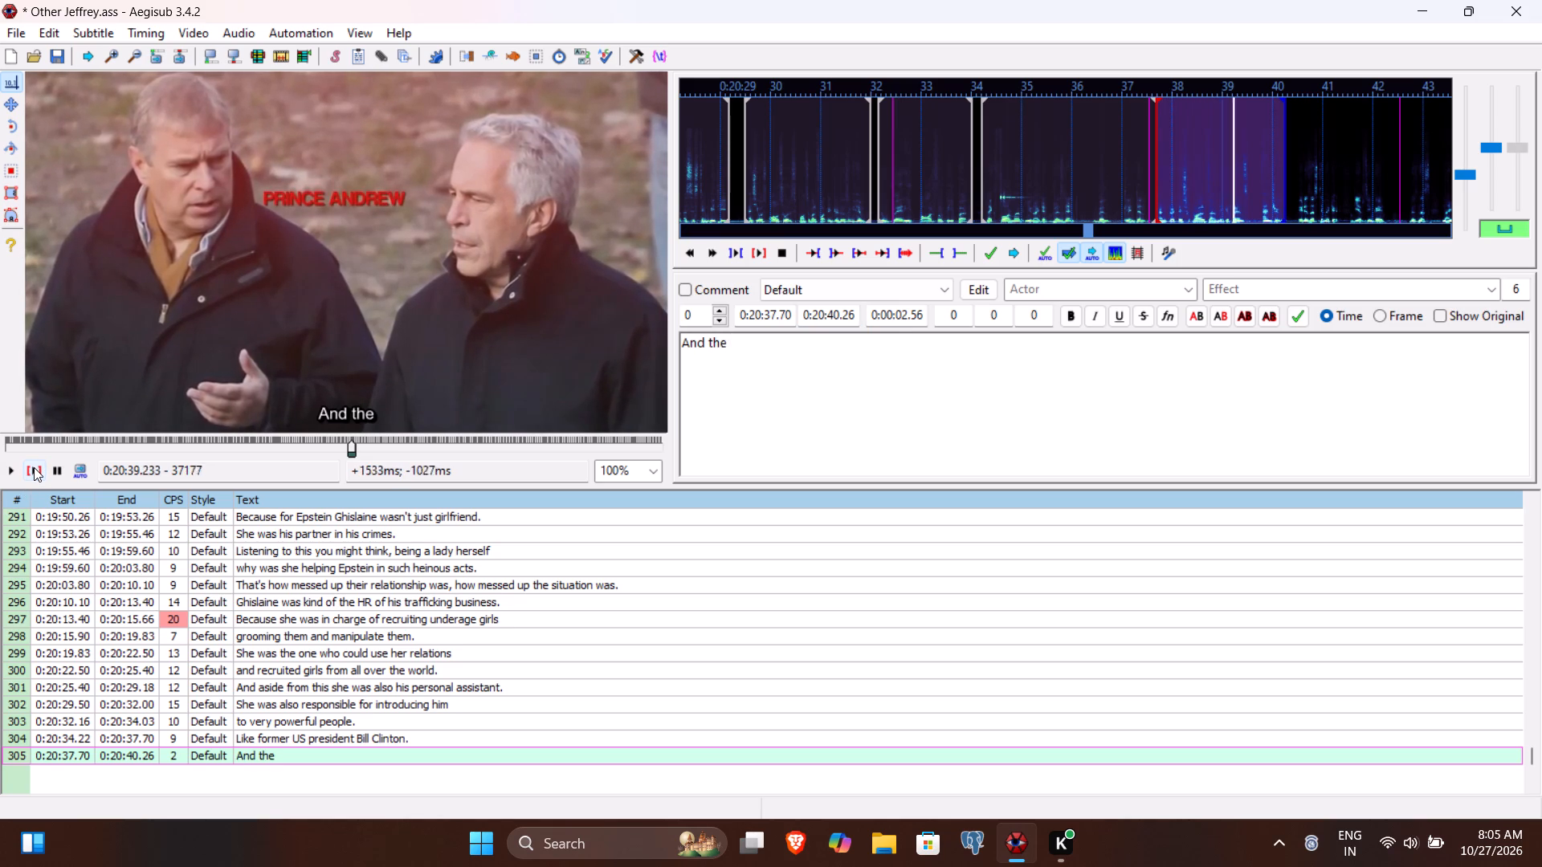
type("pric")
key("BackSpace")
type("nce of")
key("space")
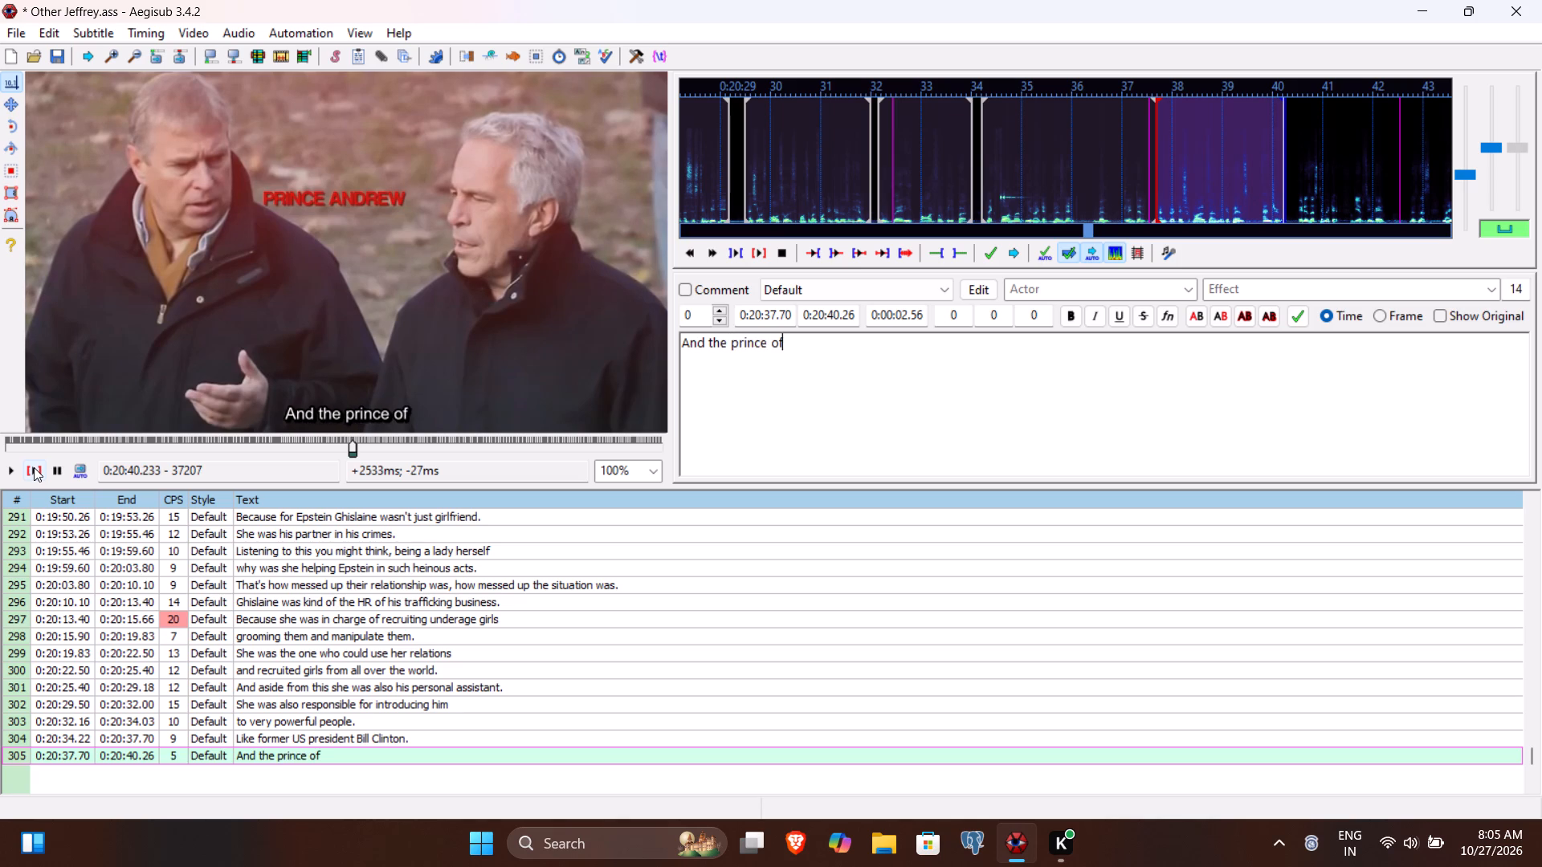
type("British royal family")
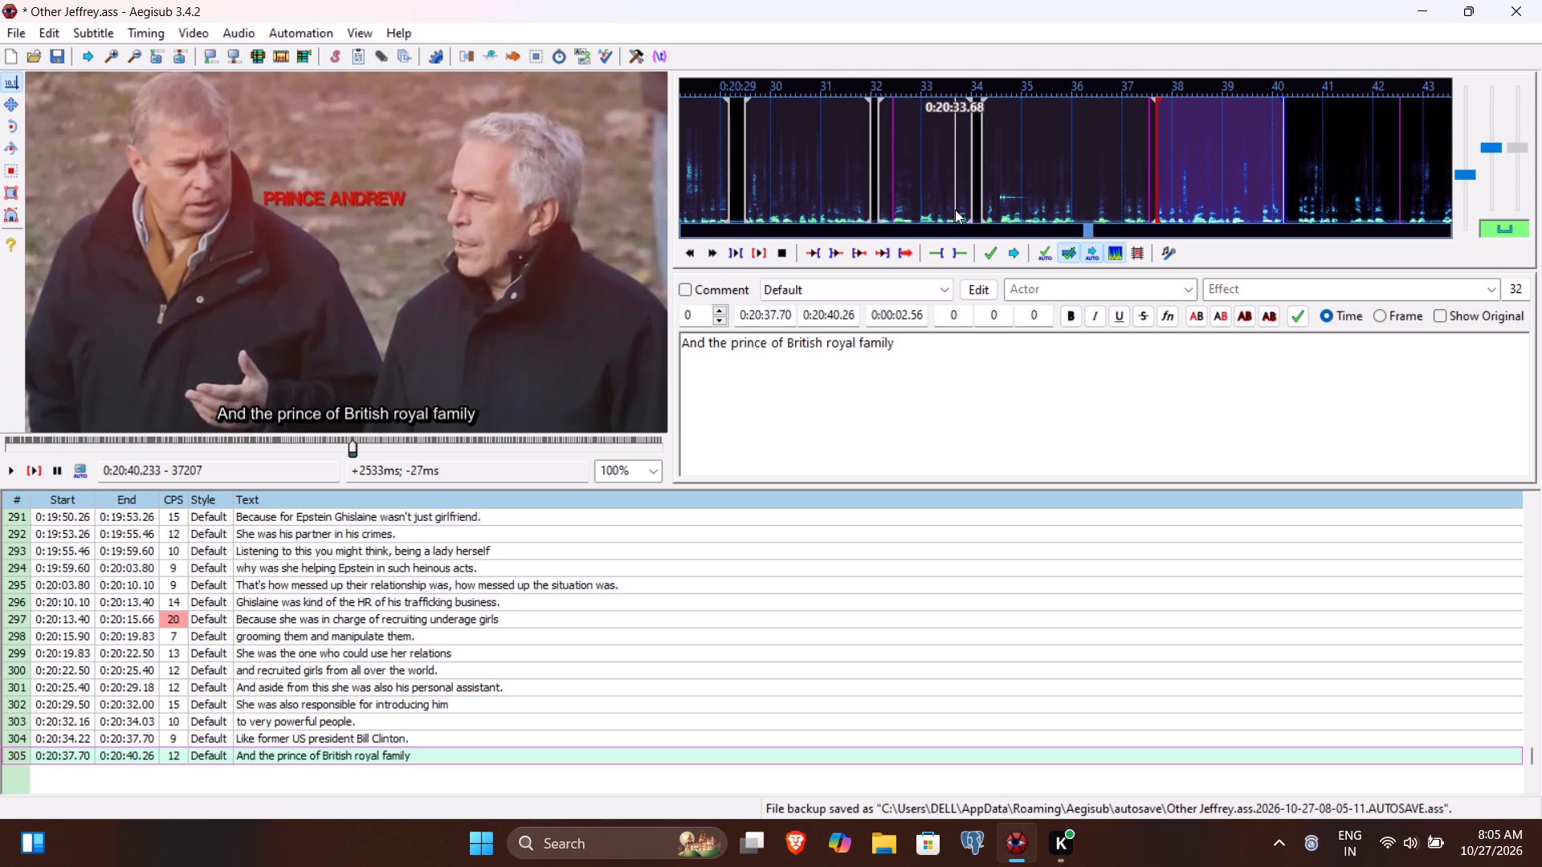
key("space")
type("Print")
key("space")
key("BackSpace")
key("BackSpace")
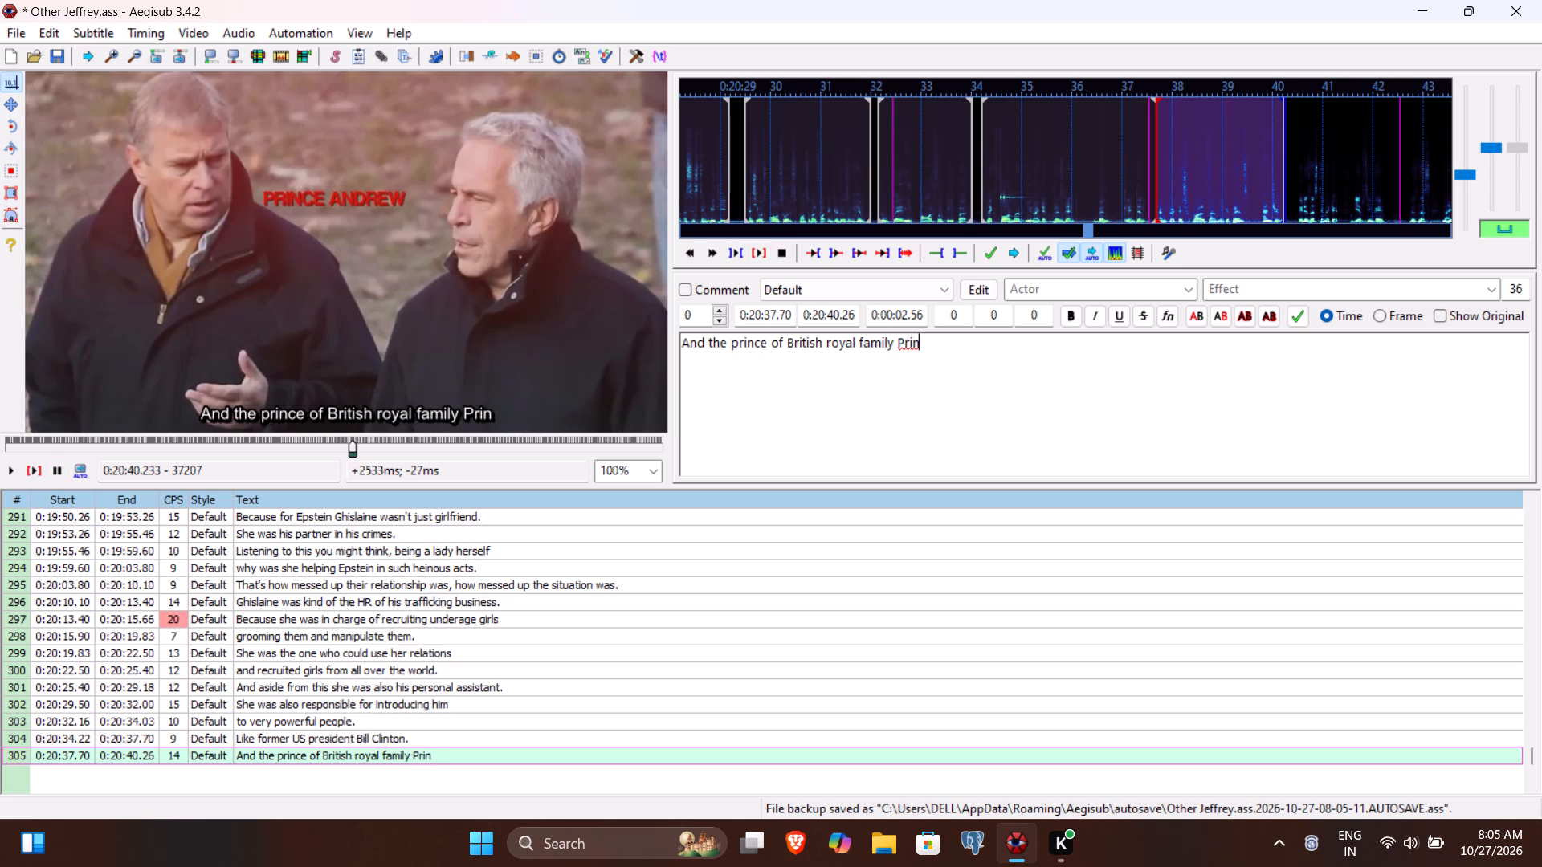
type("ce Andrew")
key("Return")
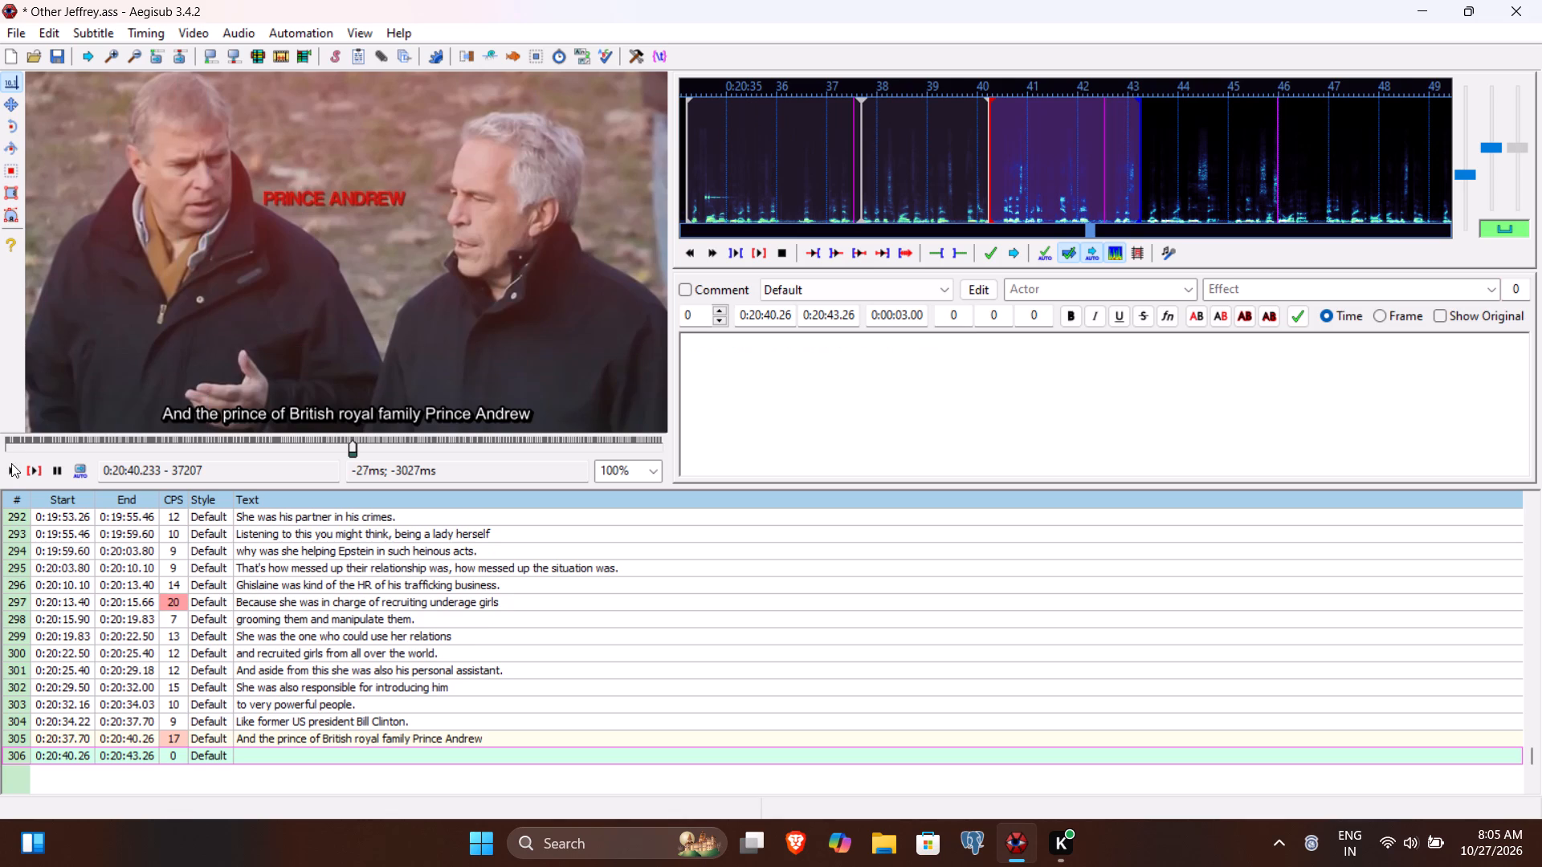
Play line 306 to find the phrase's limits, and set its end time to 0:20:46.63 and start time to 0:20:40.54.
left_click(23, 463)
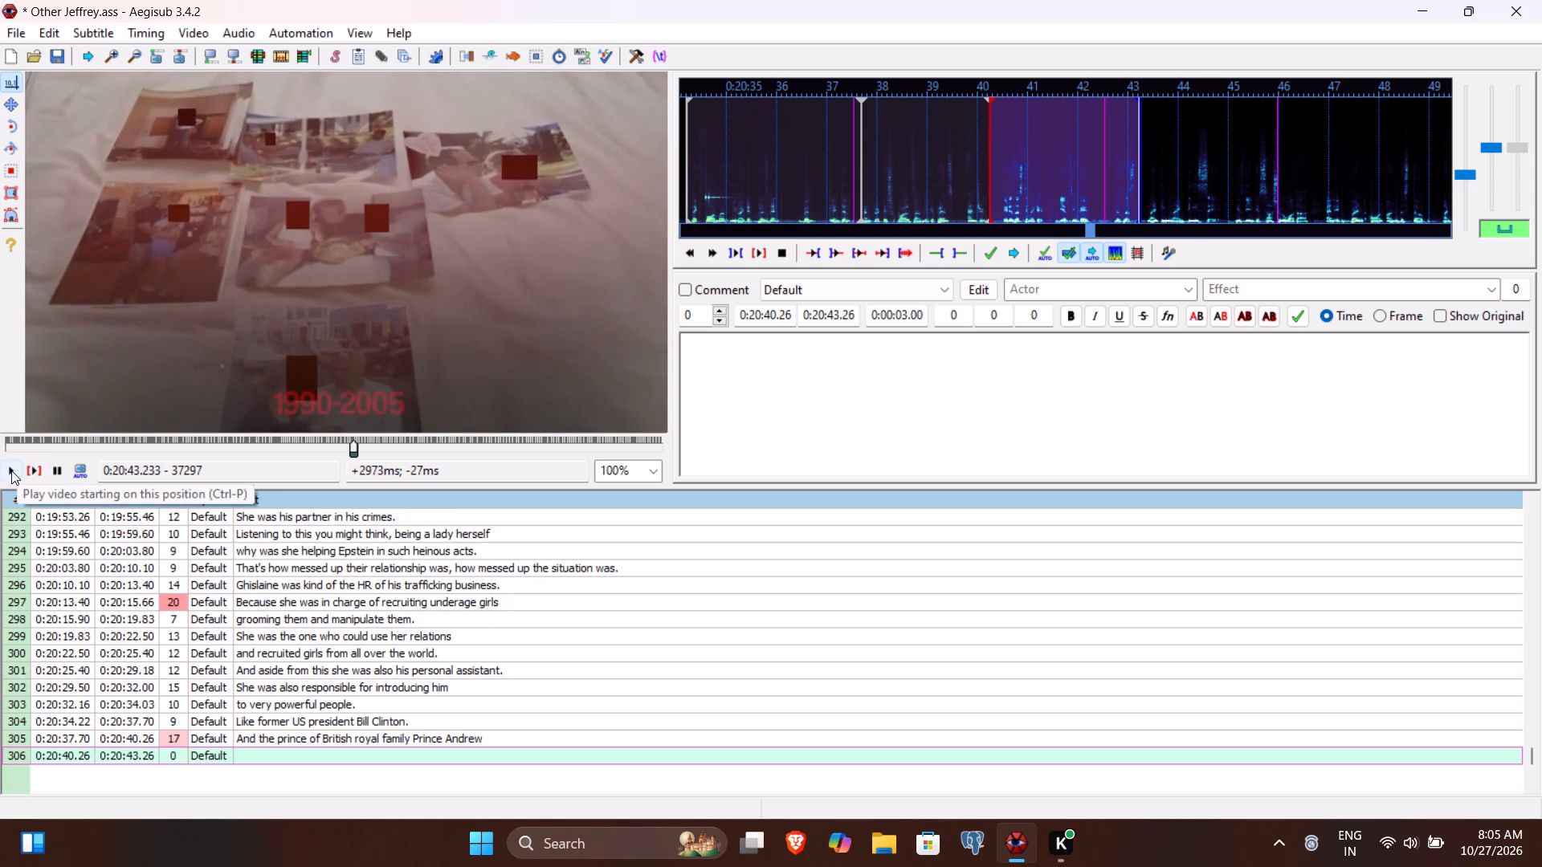
left_click(11, 470)
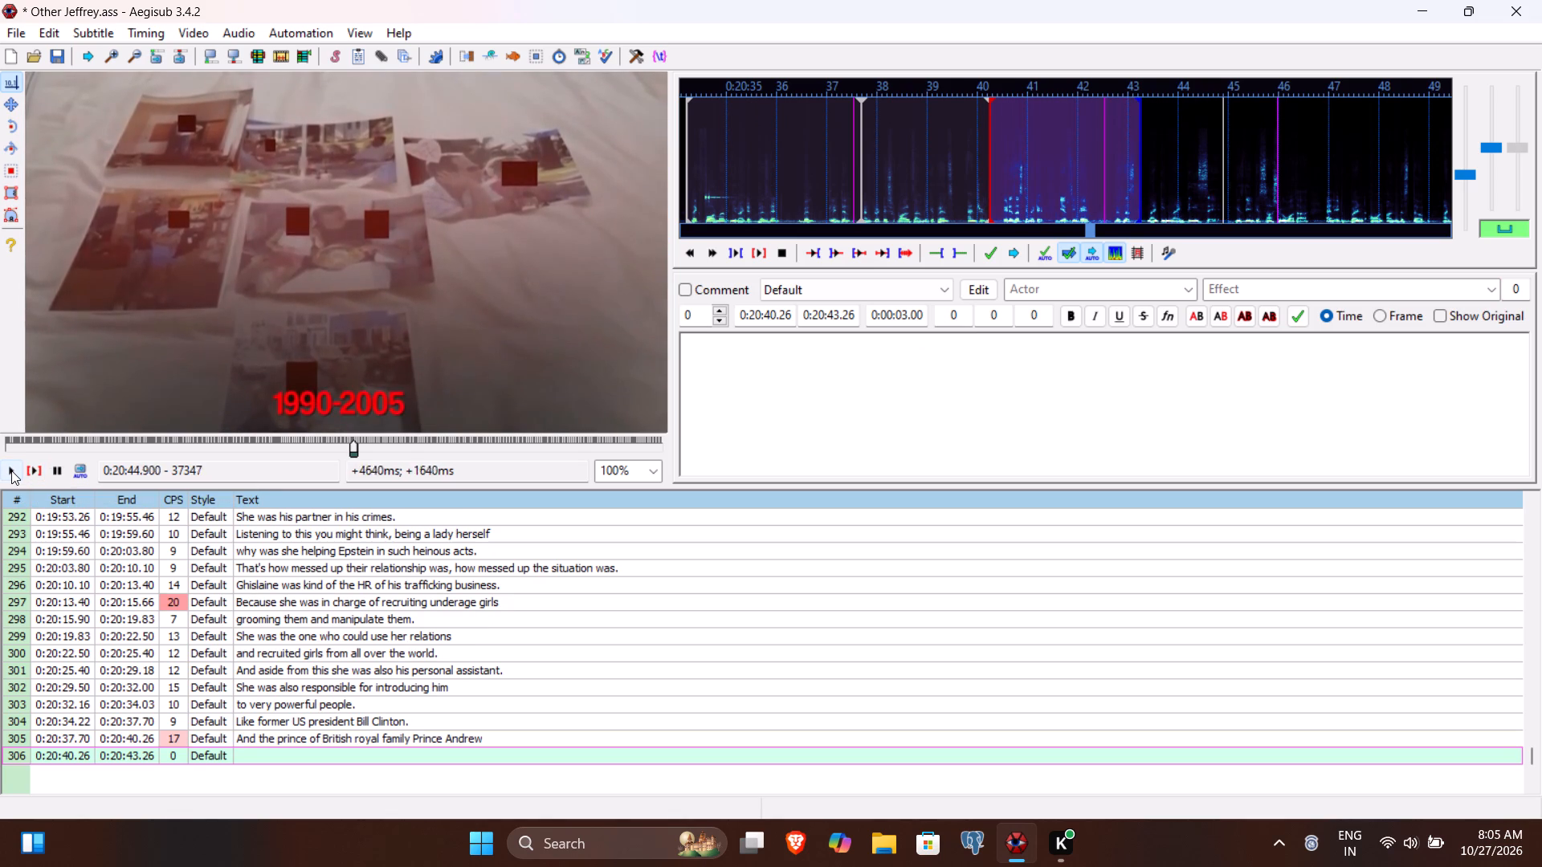
left_click(11, 470)
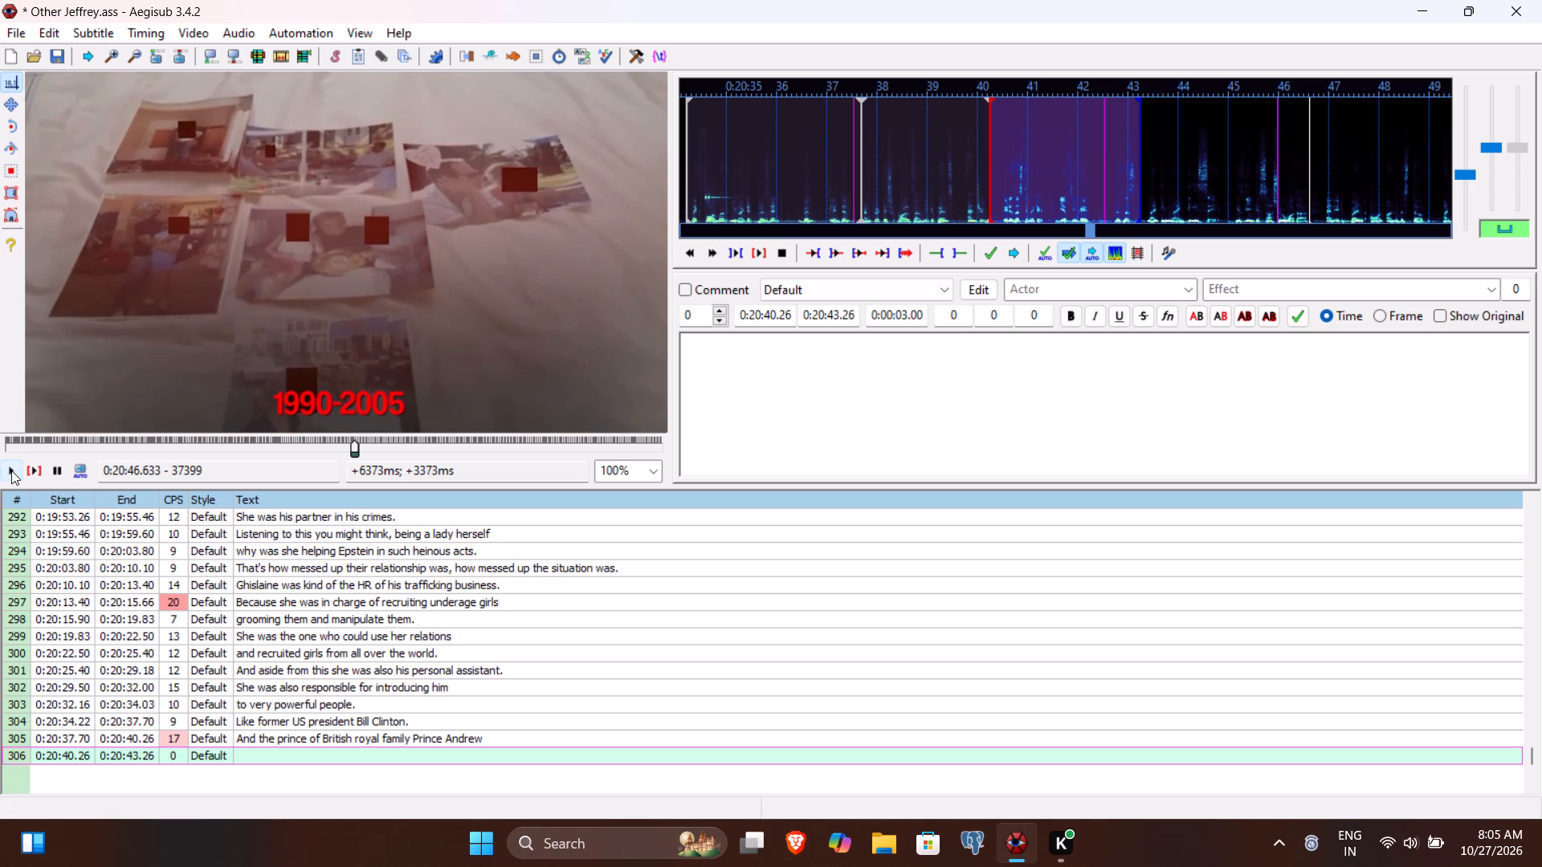
left_click(834, 317)
key("6")
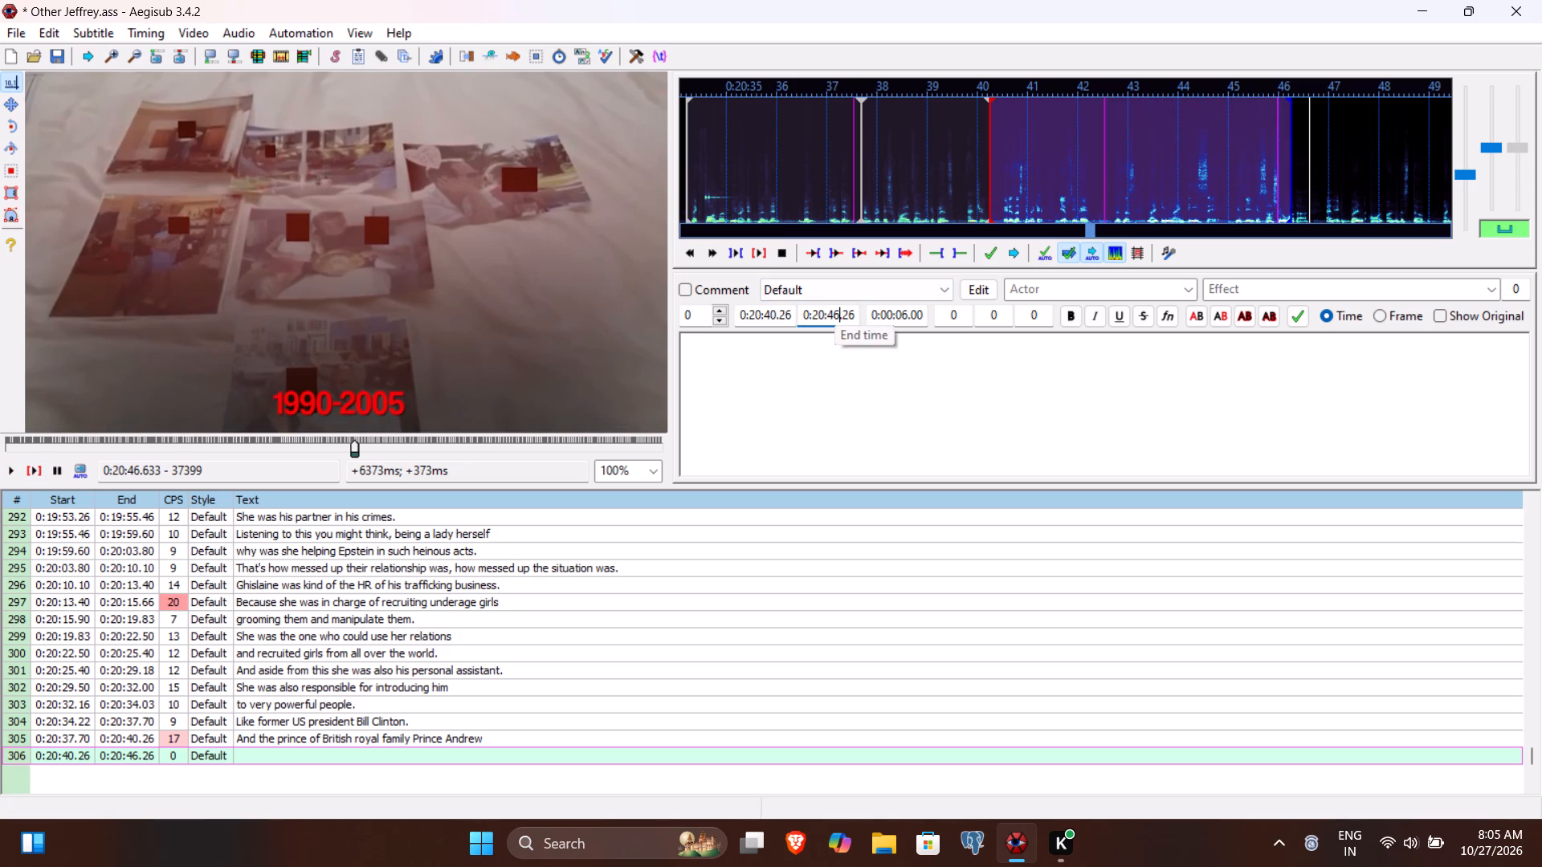
type("63")
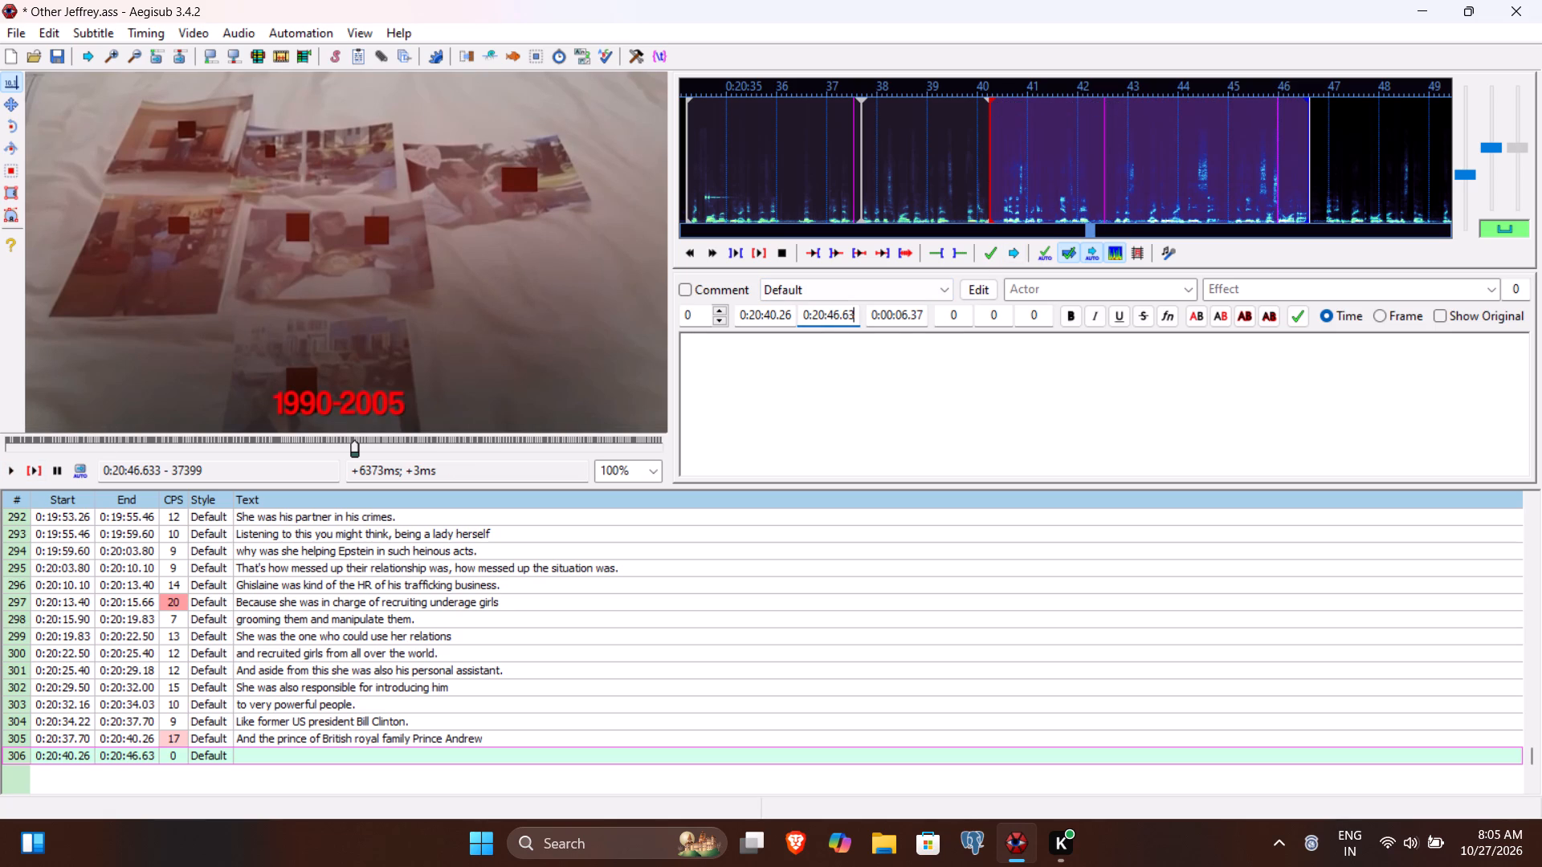
left_click(773, 314)
type("54")
Enter "It is estimated that this sex trafficking business started with Ghislaine in 1990." as the text of line 306 and commit it.
left_click(759, 413)
type("It s")
key("BackSpace")
type("is estimated that this sex tra")
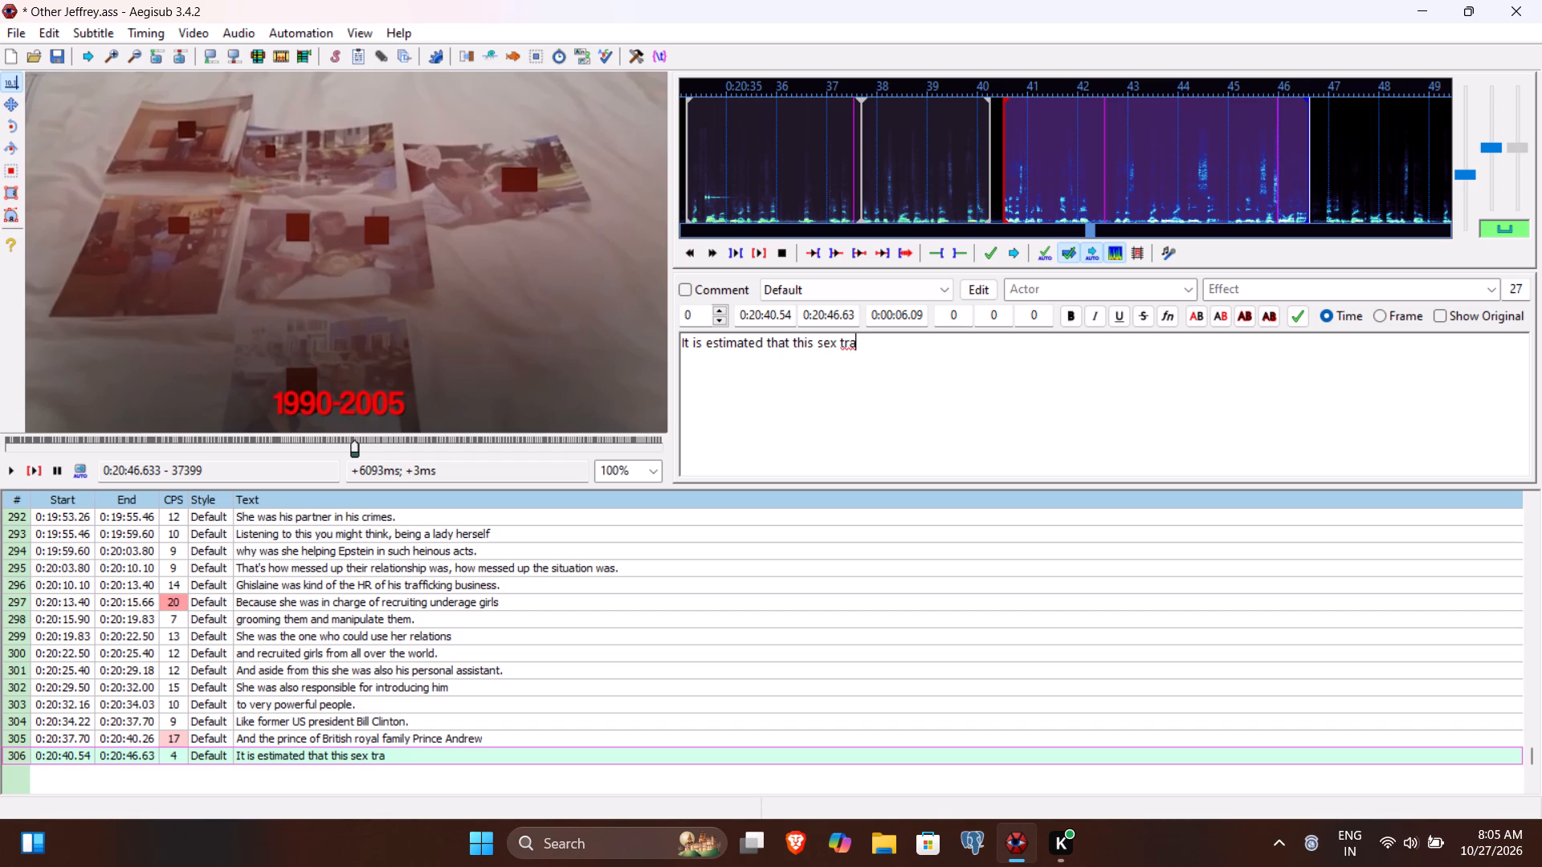
type("ffick")
key("BackSpace")
key("space")
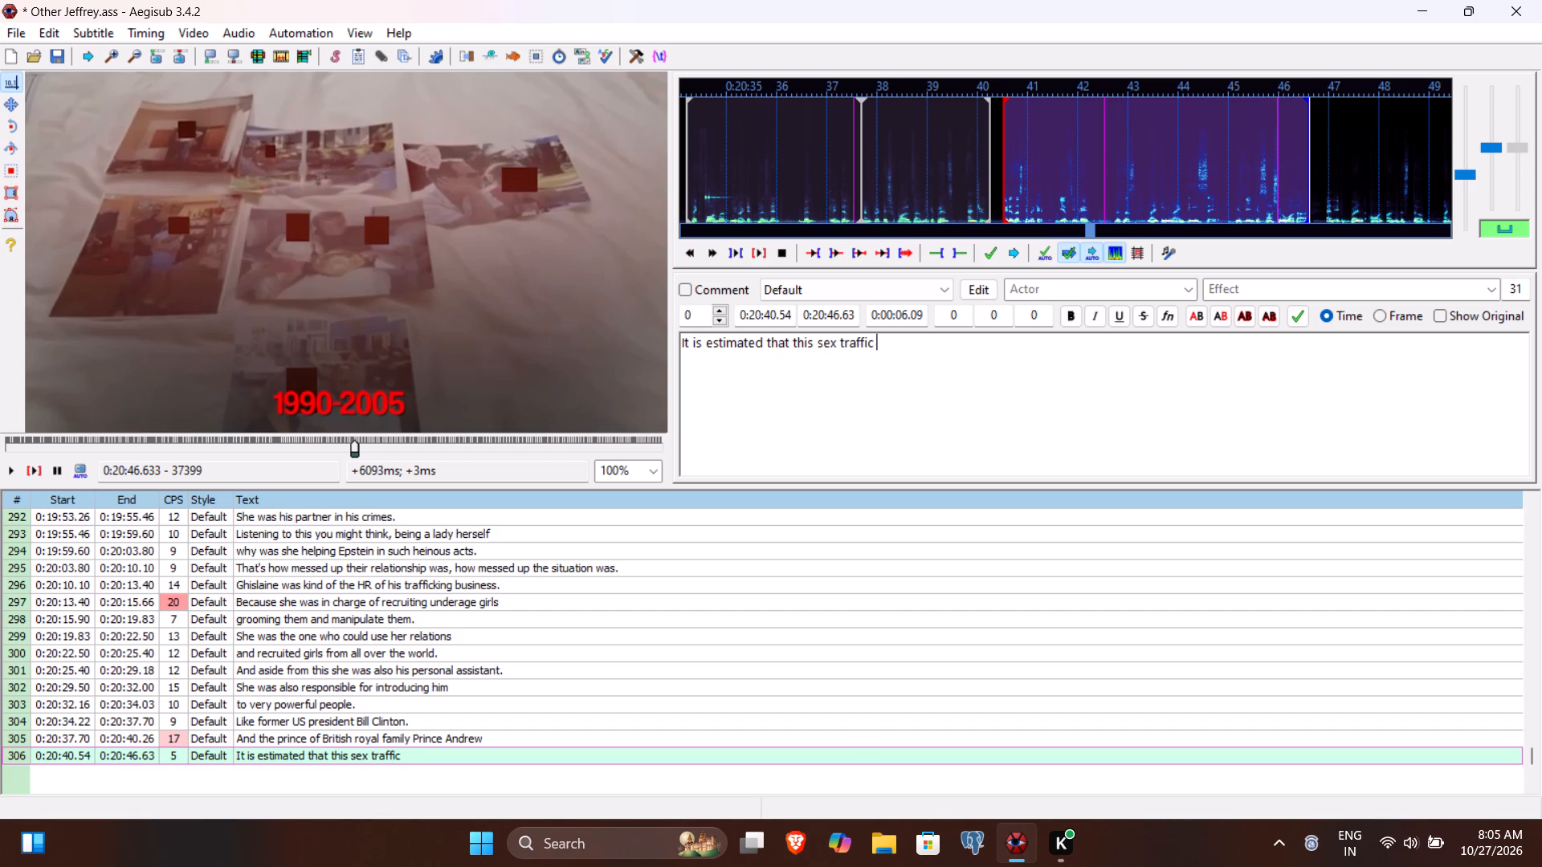
key("BackSpace")
type("king business s")
type("tarted with Ghislaine")
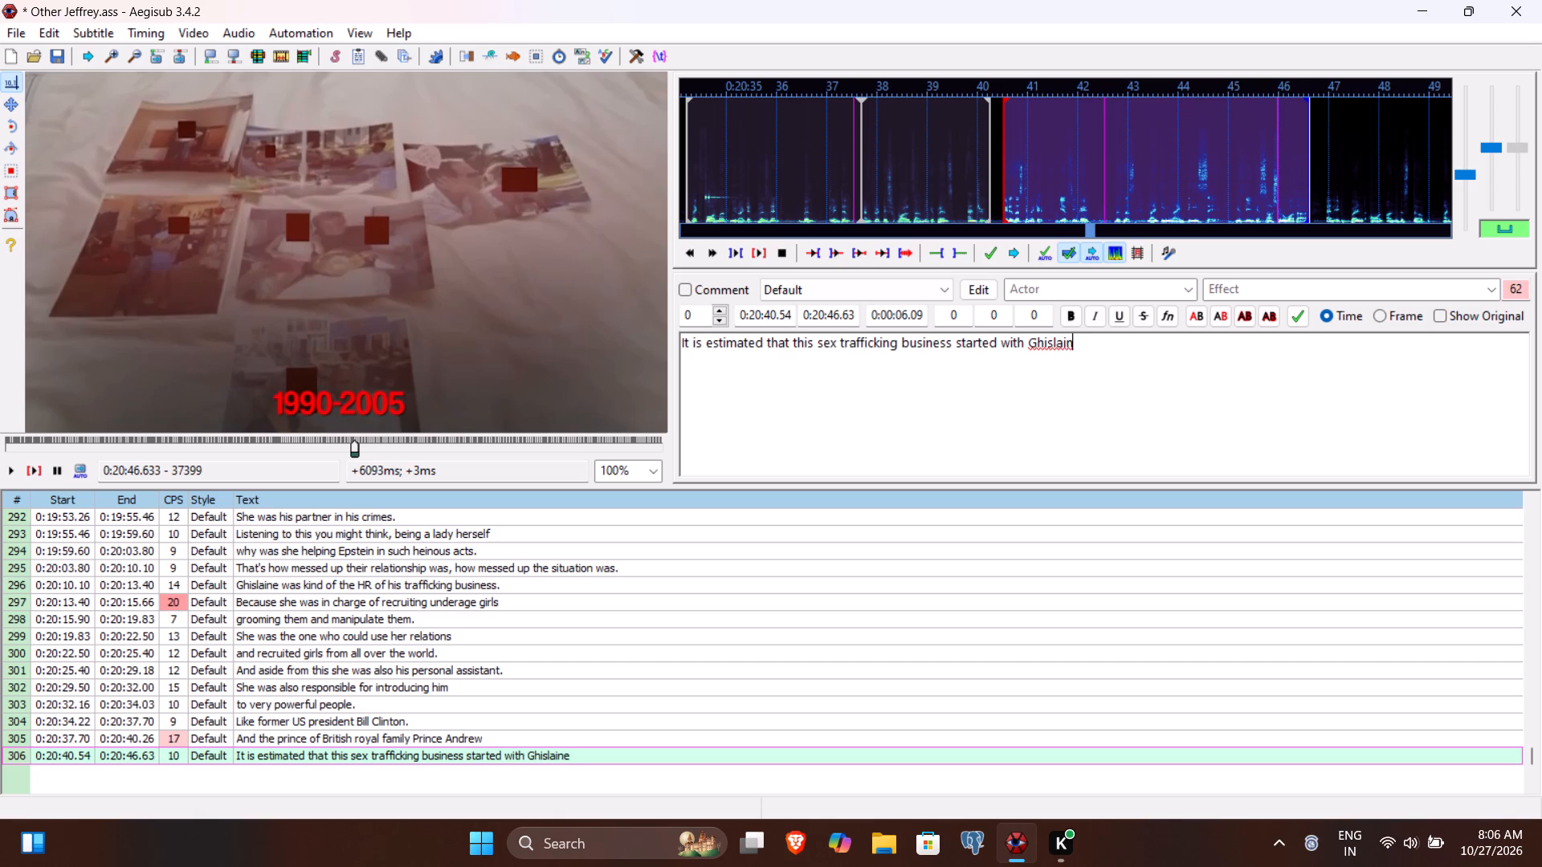
key("space")
type("in 1990")
key("period")
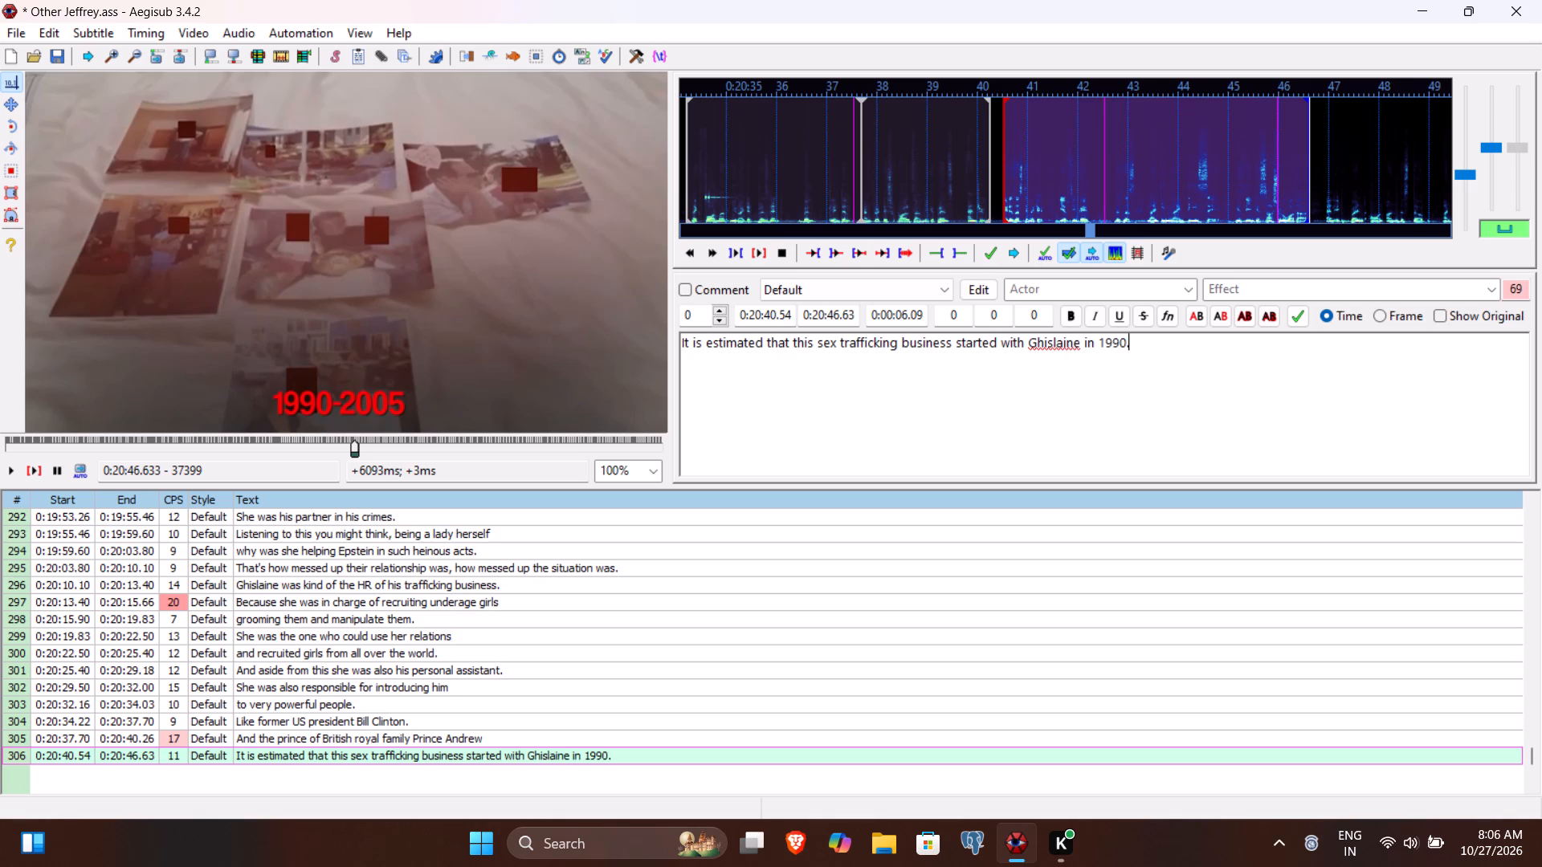
key("Return")
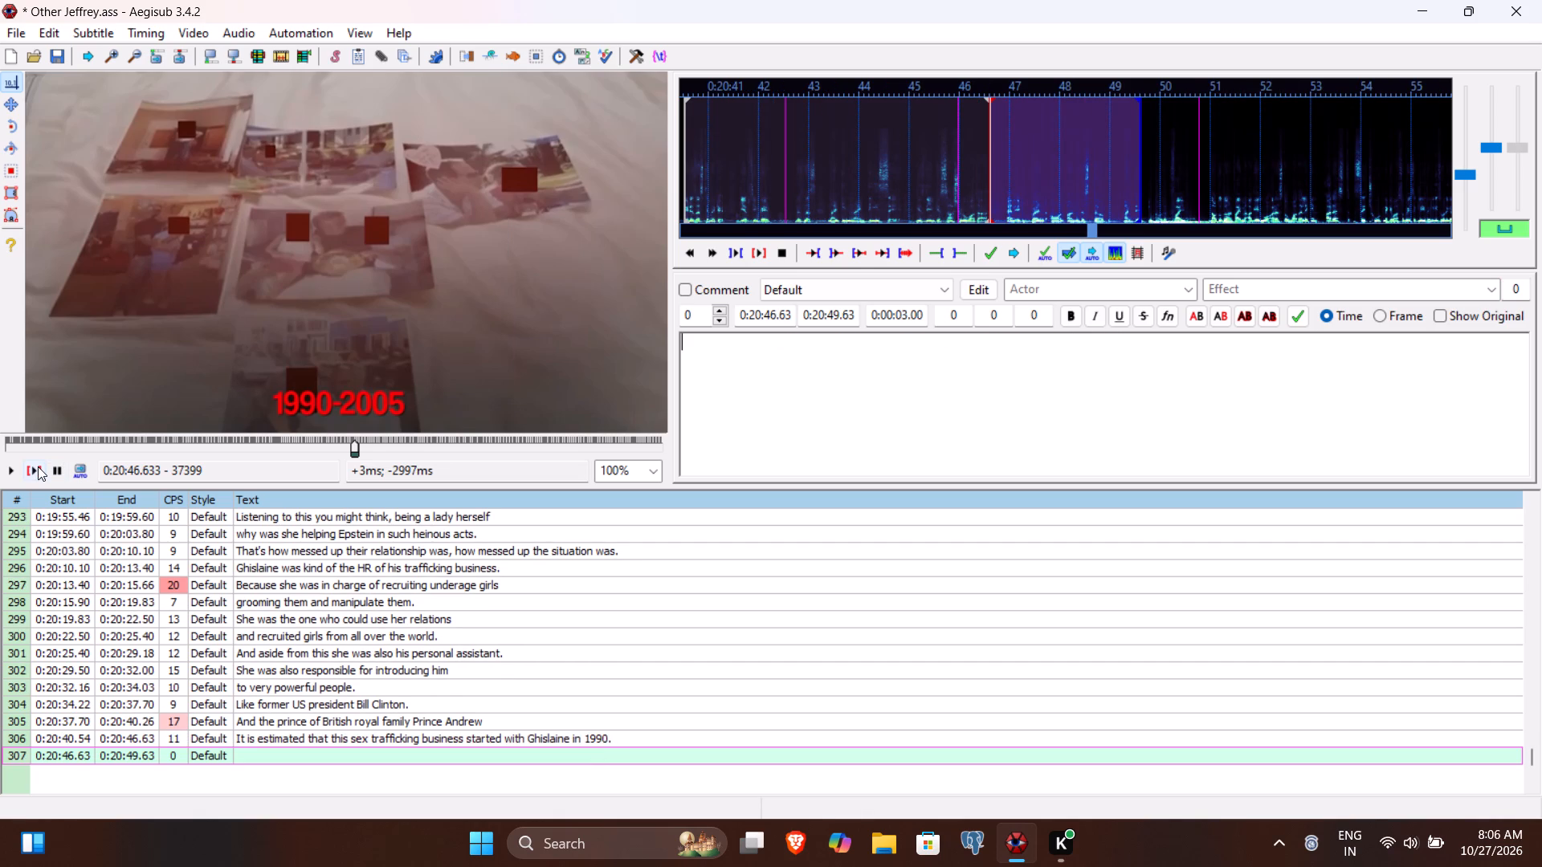
Play line 307, enter "And it went on undisturbed," as its text with start time 0:20:46.88, and commit it.
left_click(38, 466)
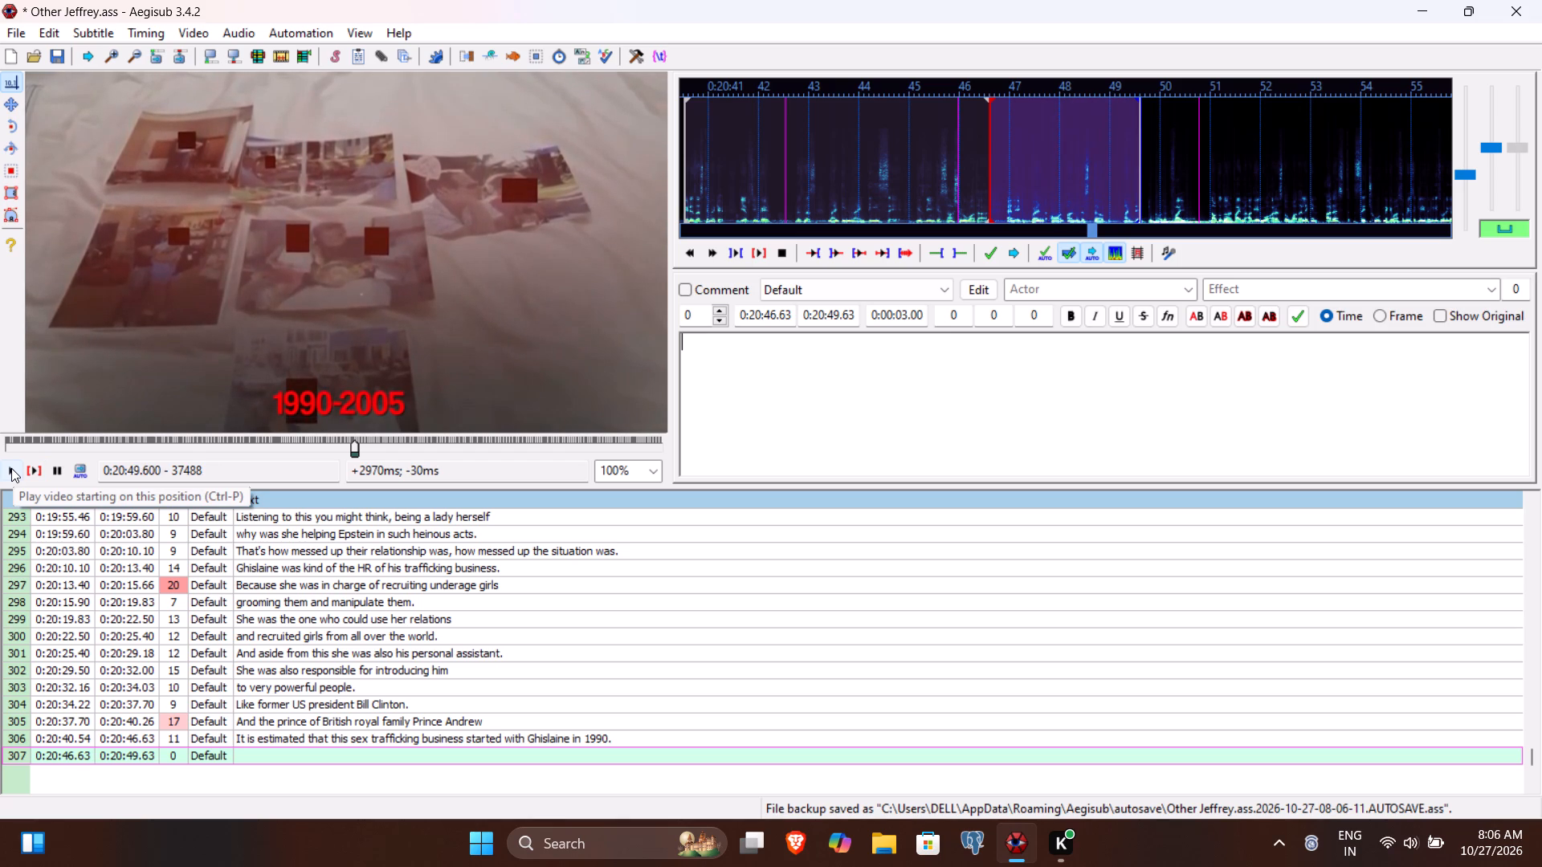
type("And it went on undist")
type("urbed")
key("comma")
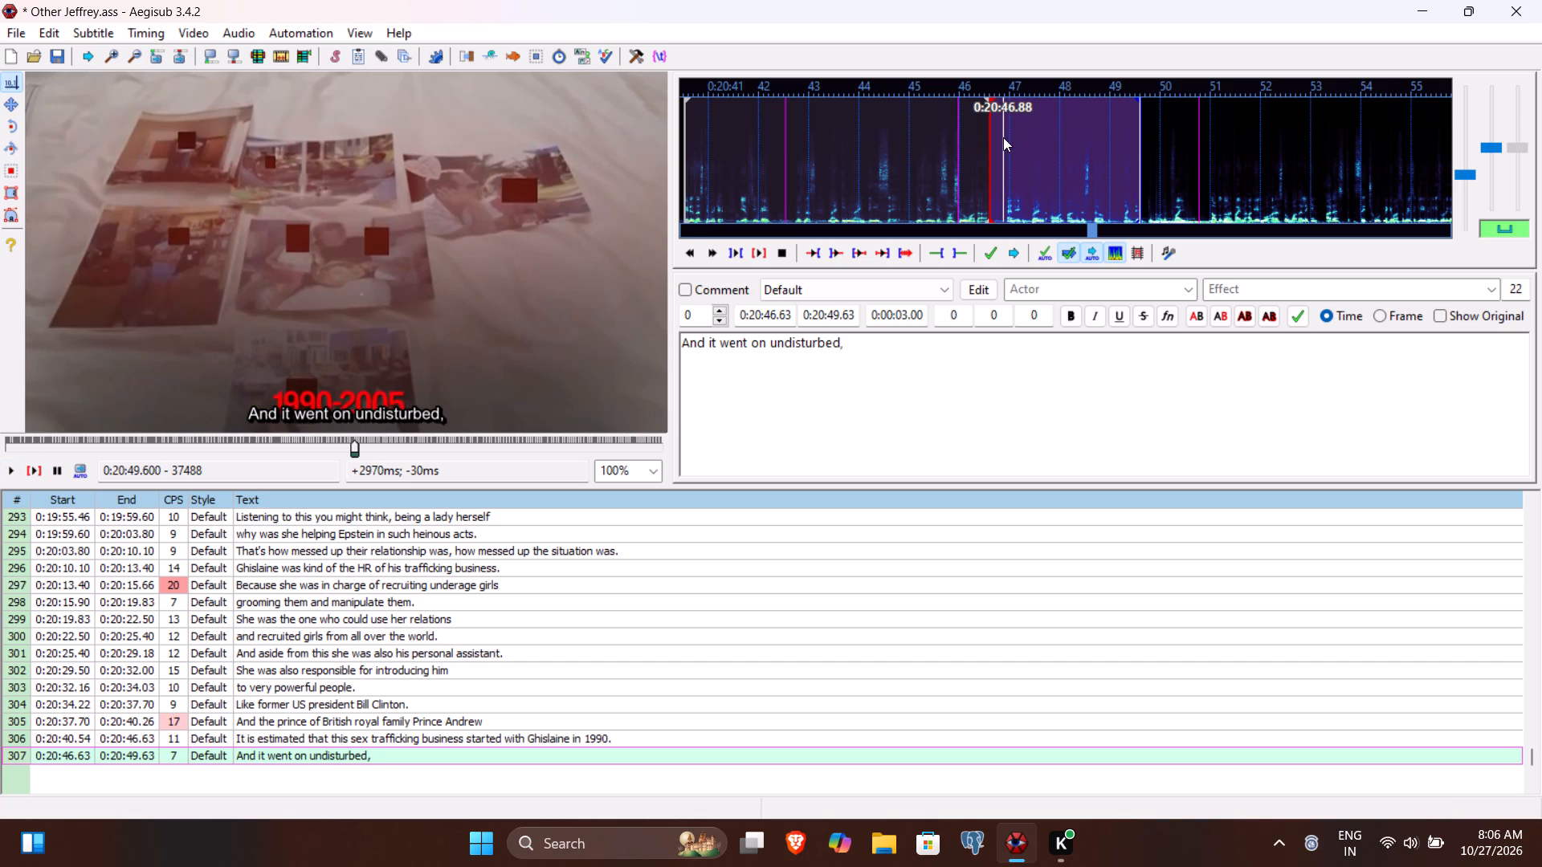
left_click(777, 323)
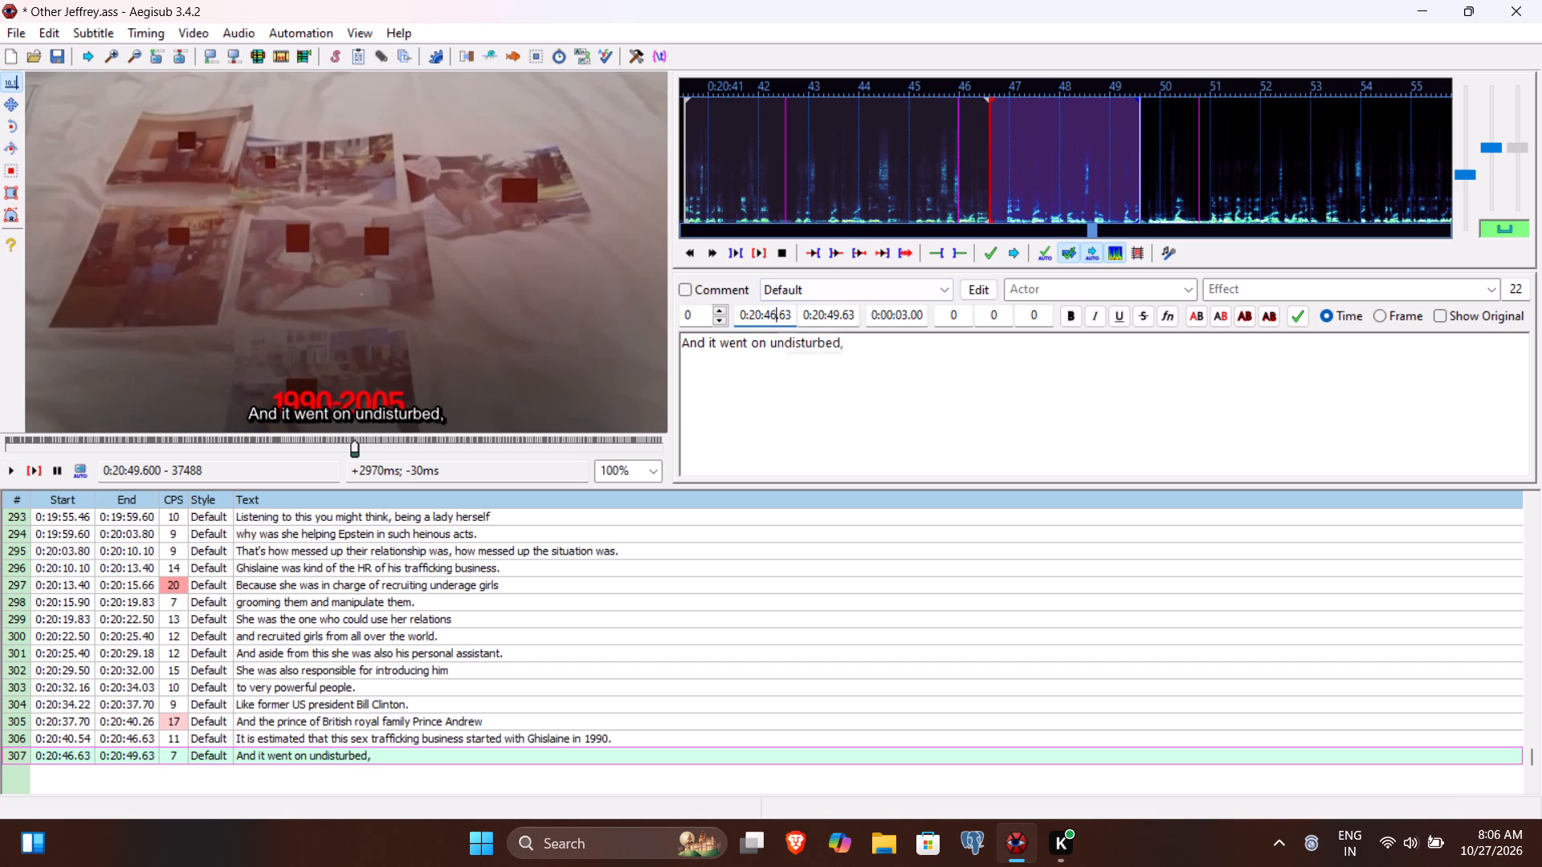
type("88")
left_click(949, 408)
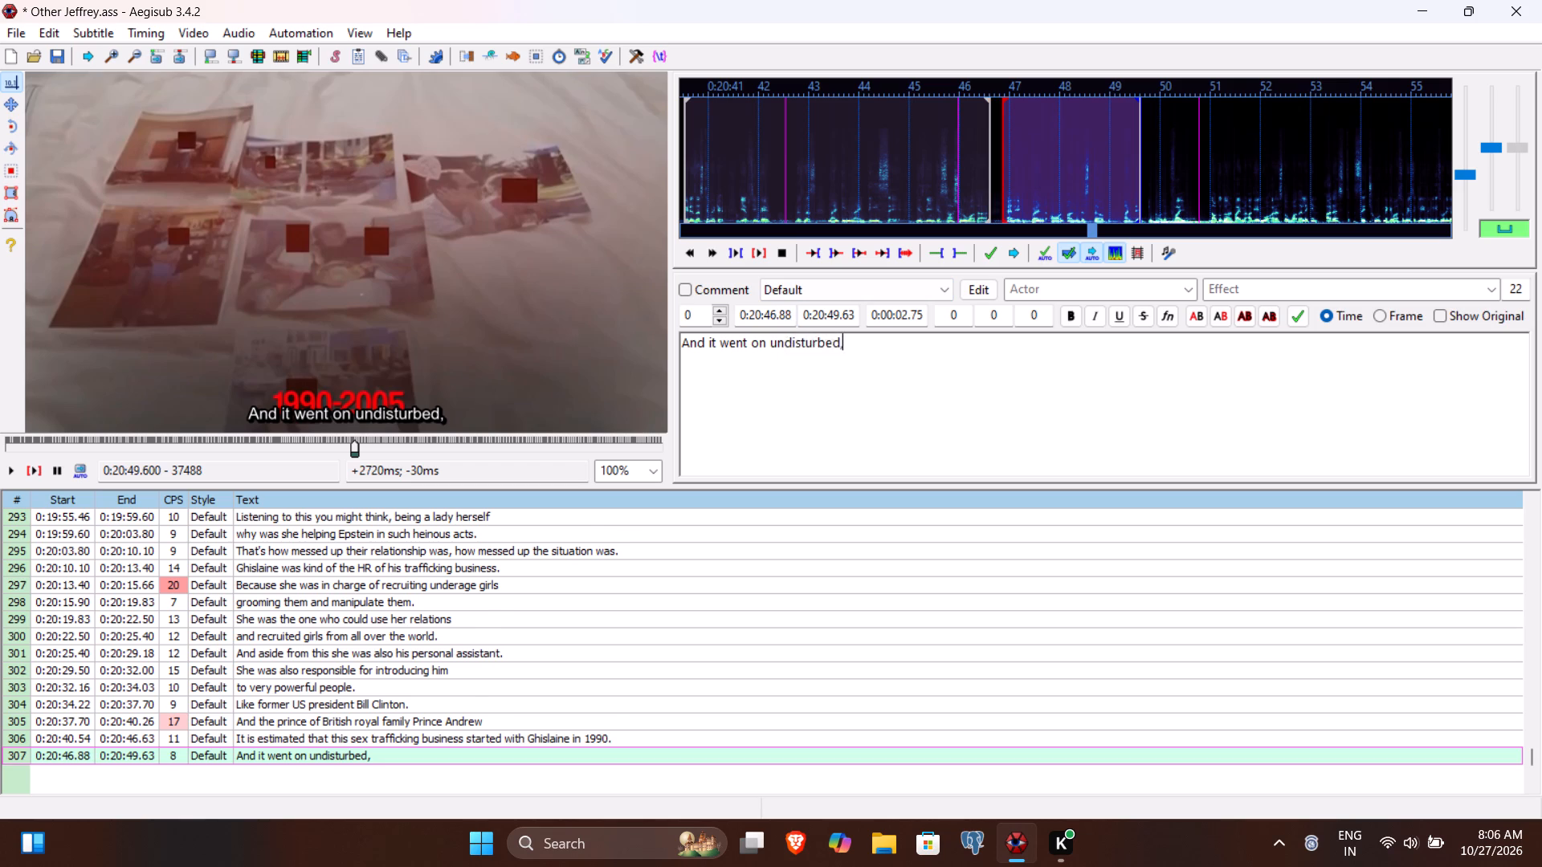
key("Return")
Play line 308 to find the phrase's end, and commit it with end time 0:20:50.76 and text "until 2005.".
left_click(32, 468)
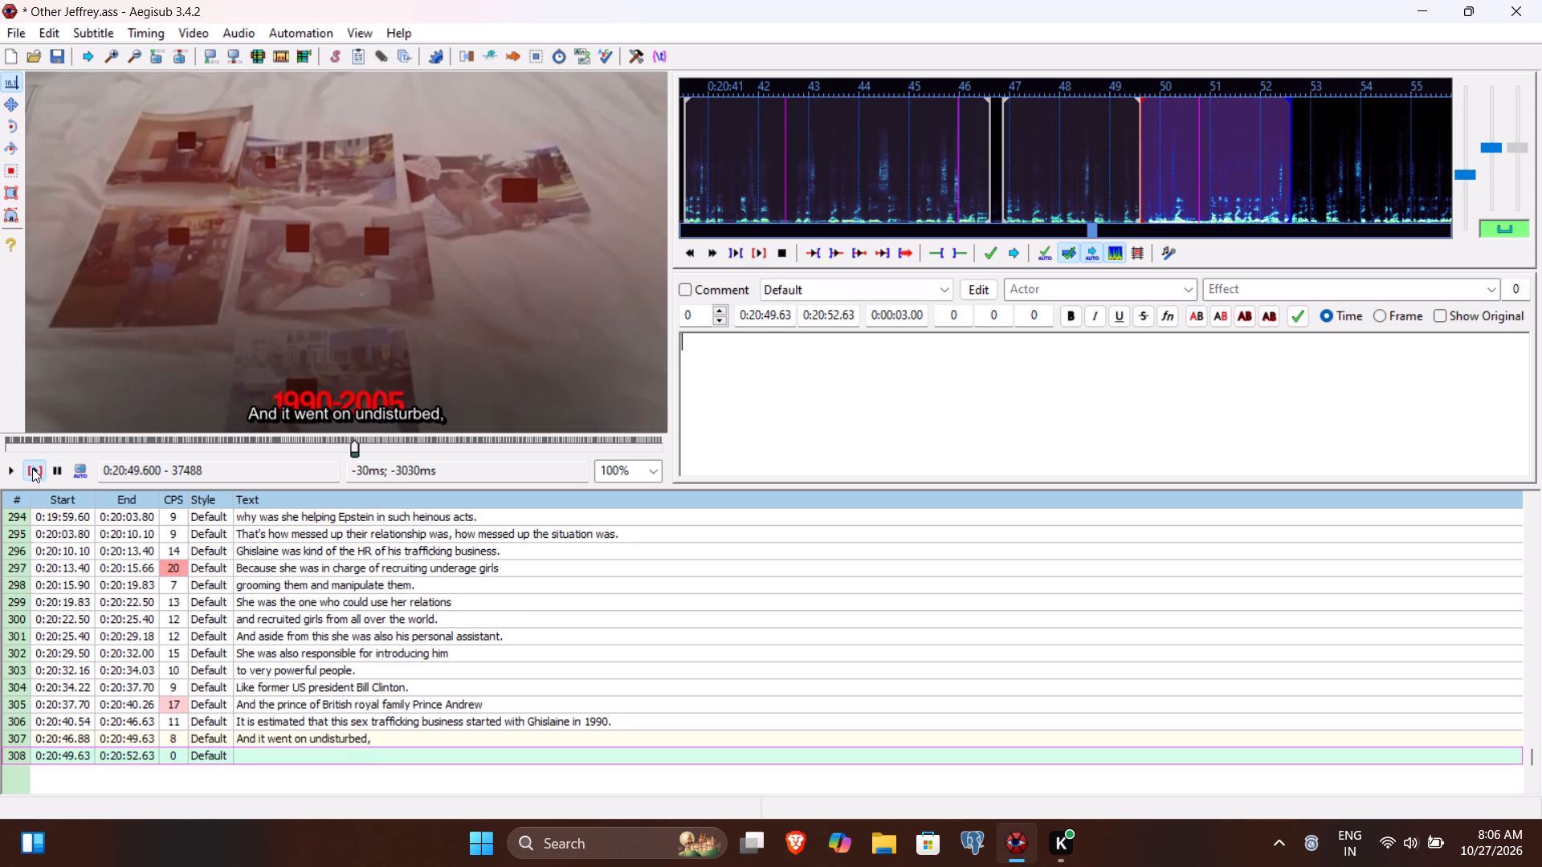
left_click(17, 470)
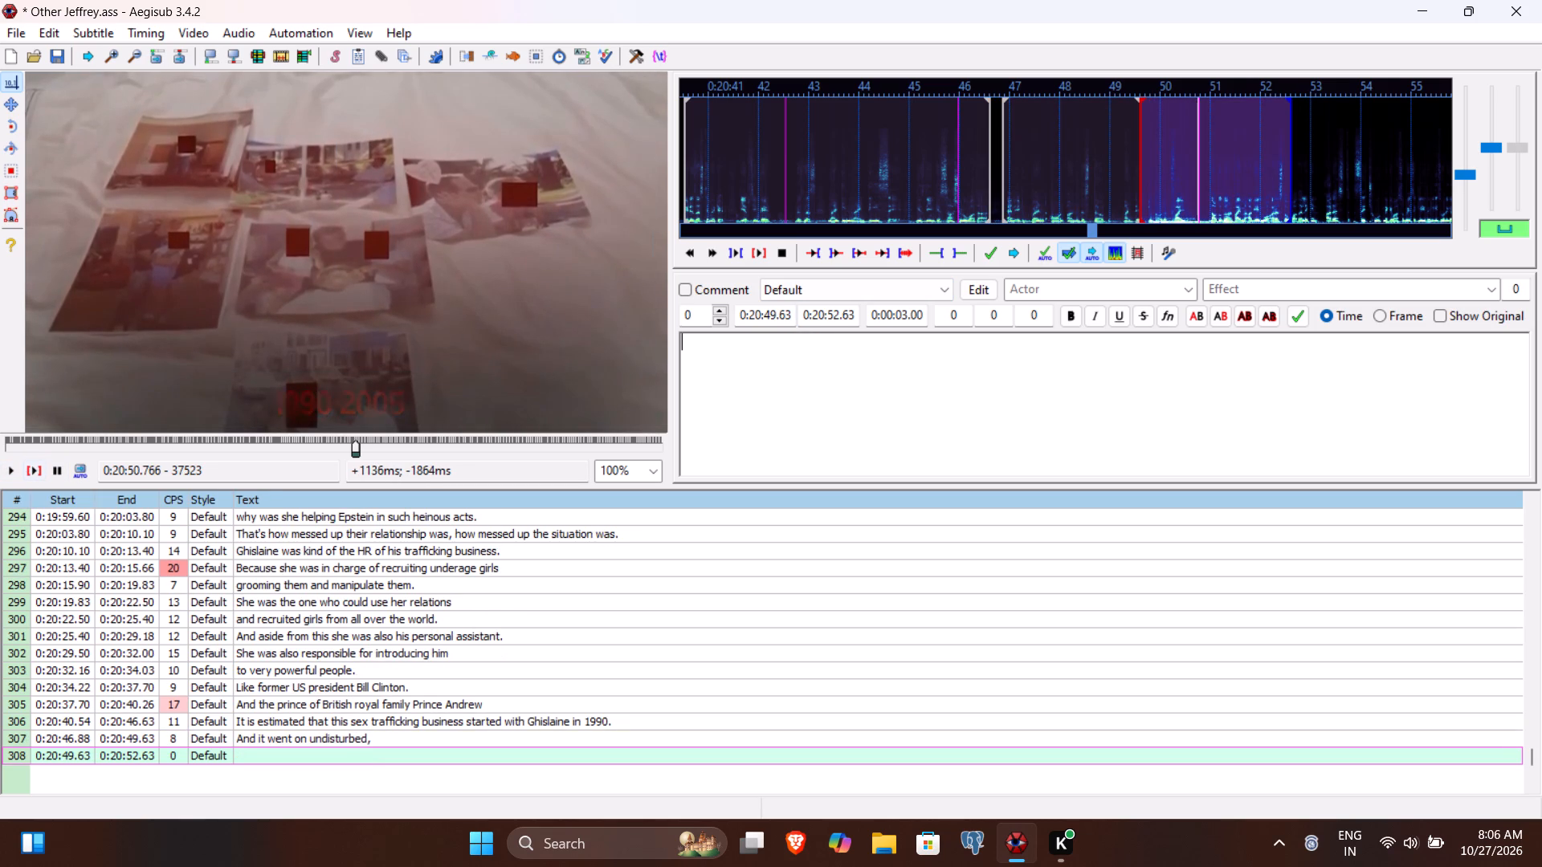
left_click(833, 320)
key("0")
type("76")
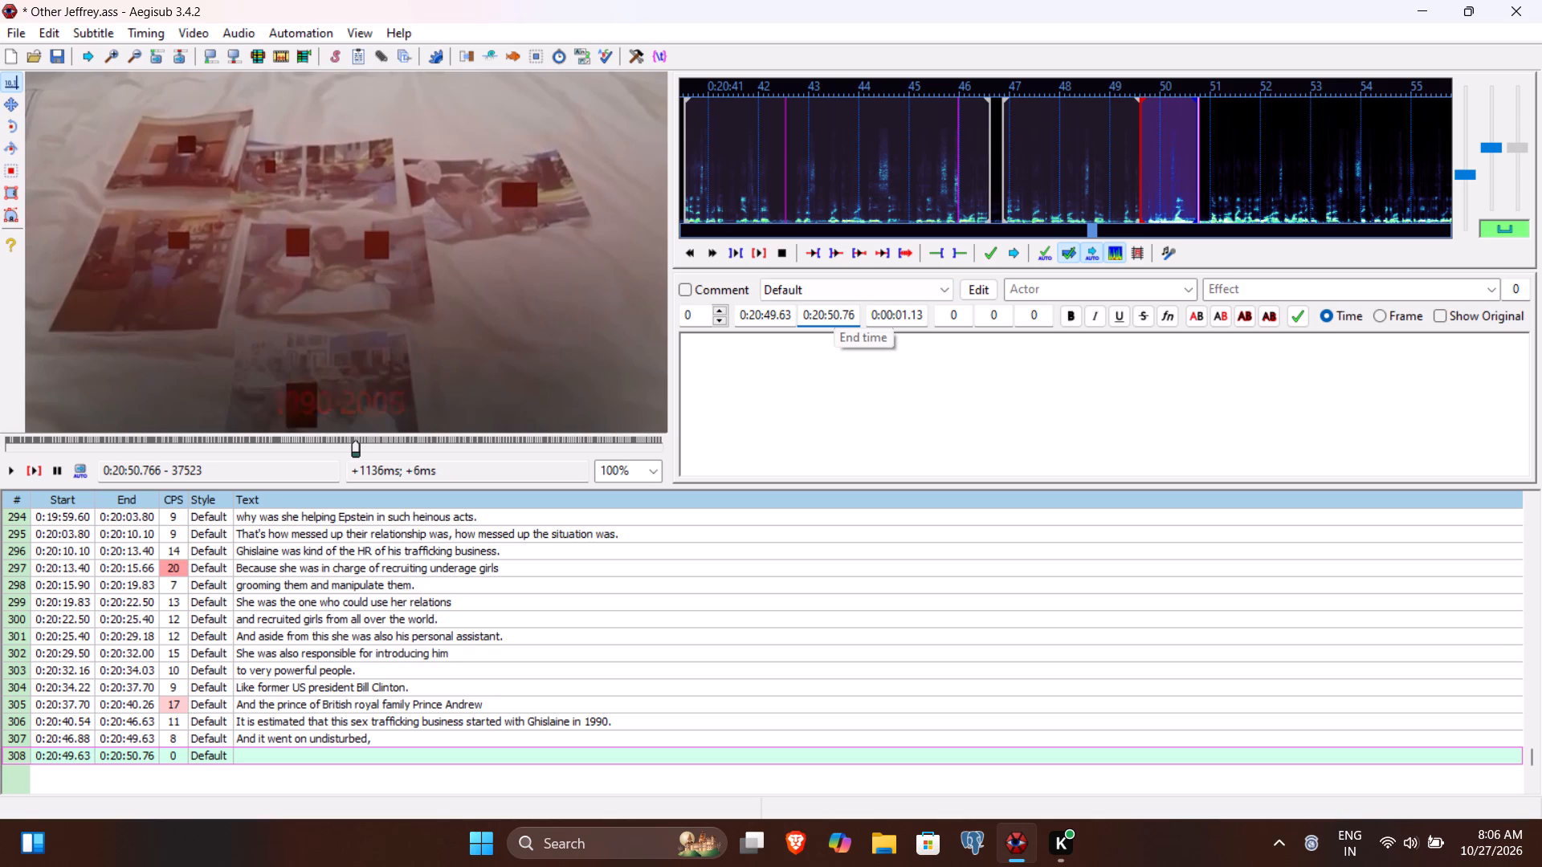
left_click(826, 413)
type("until 2005")
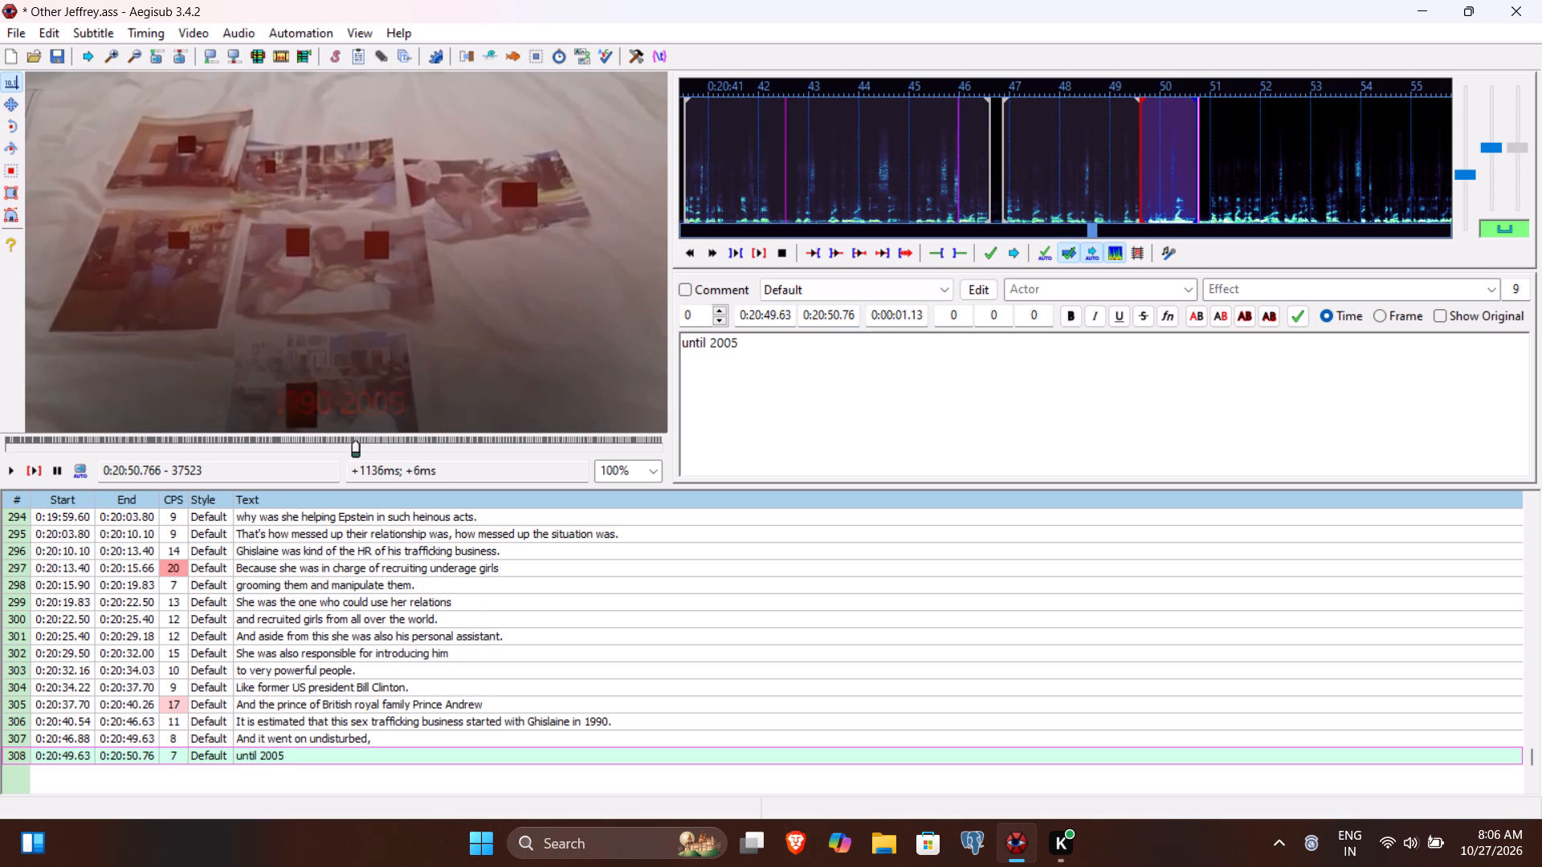
key("period")
key("Return")
Play line 309 to find the phrase's end, and commit it with end time 0:20:53.16 and text "In 2005 he was arrested".
left_click(40, 466)
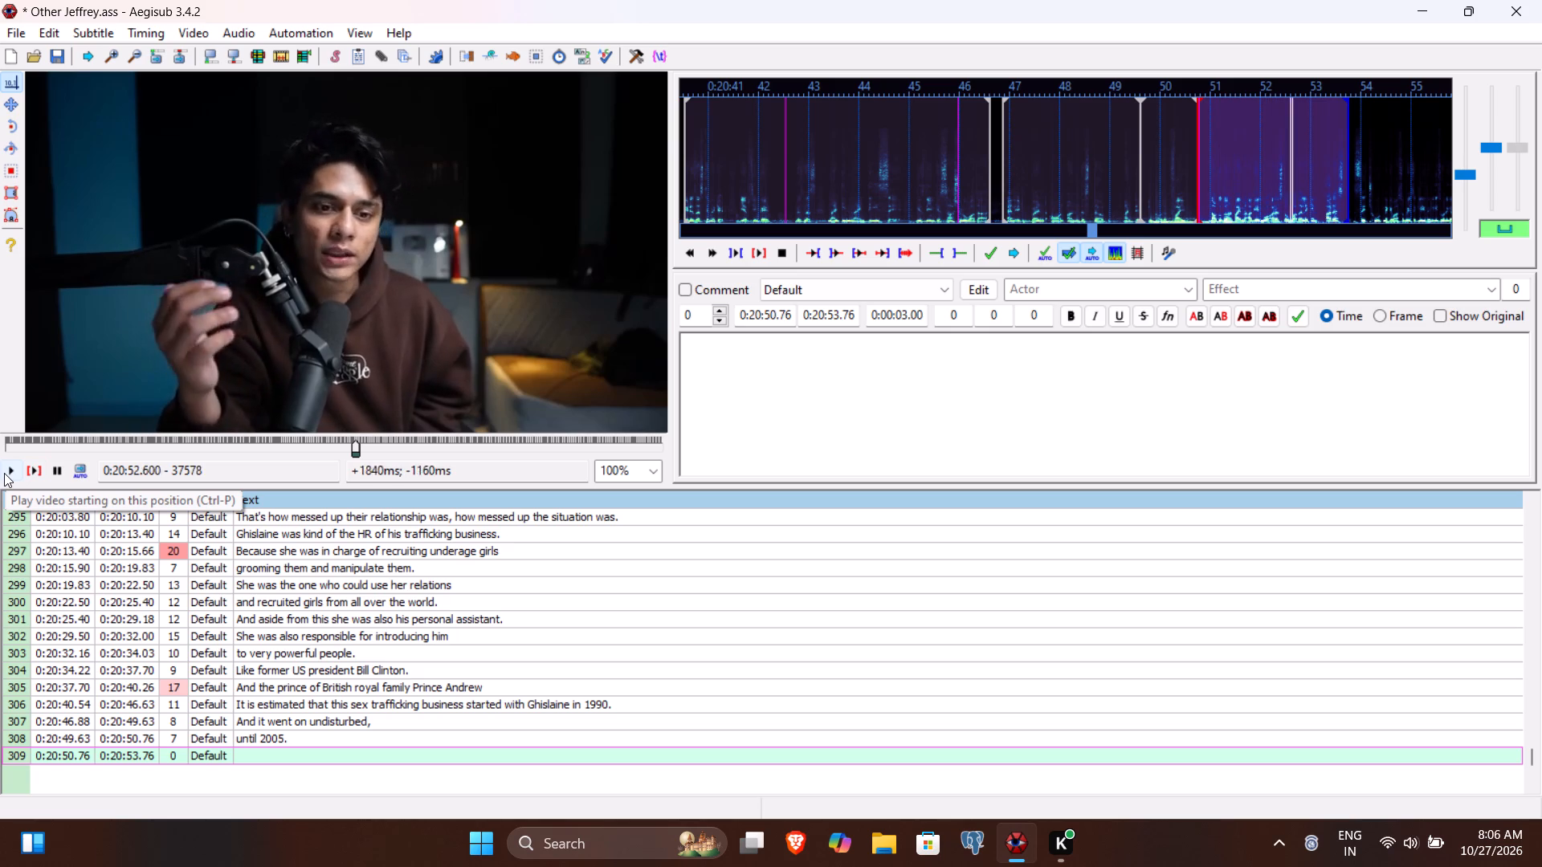
left_click(4, 473)
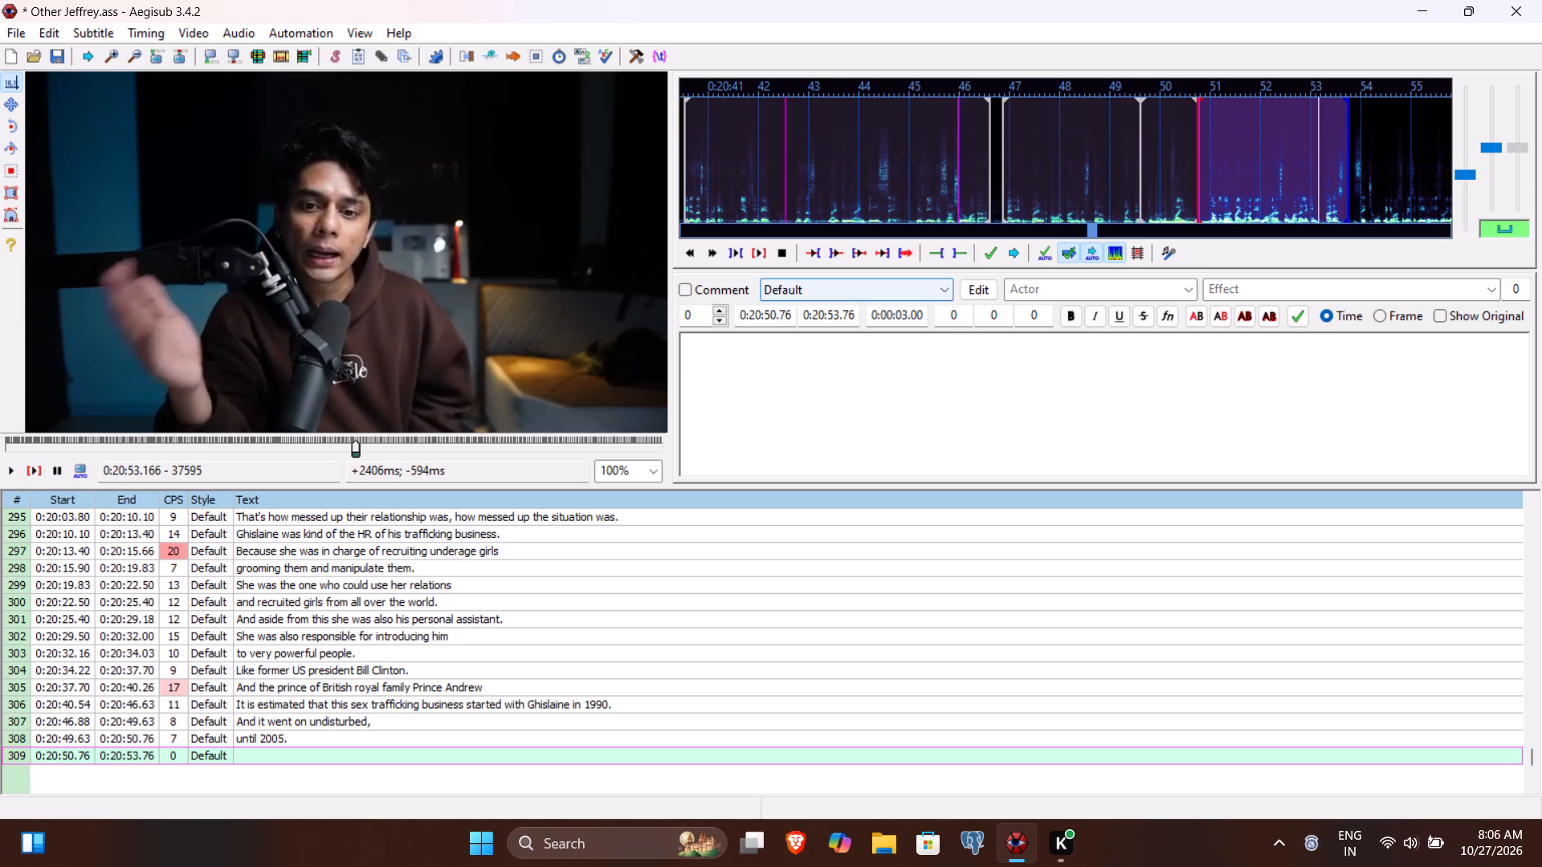
left_click(838, 318)
type("16")
left_click(834, 385)
type("In 2005 he was arress")
key("BackSpace")
type("ted")
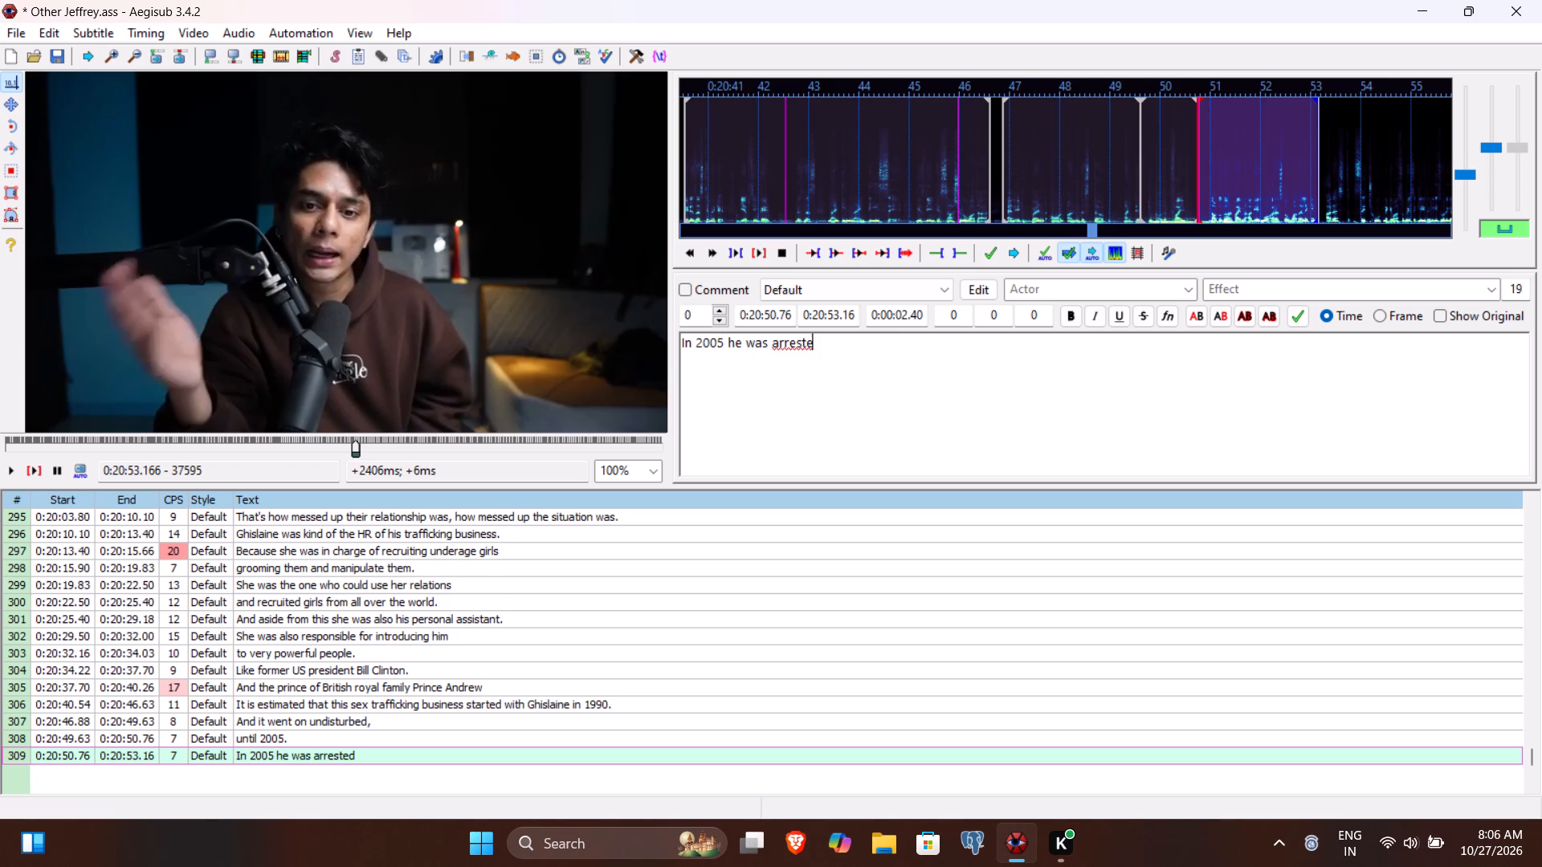
key("Return")
Play line 310 to find the sentence's end, and set its end time to 0:20:59.96.
left_click(35, 467)
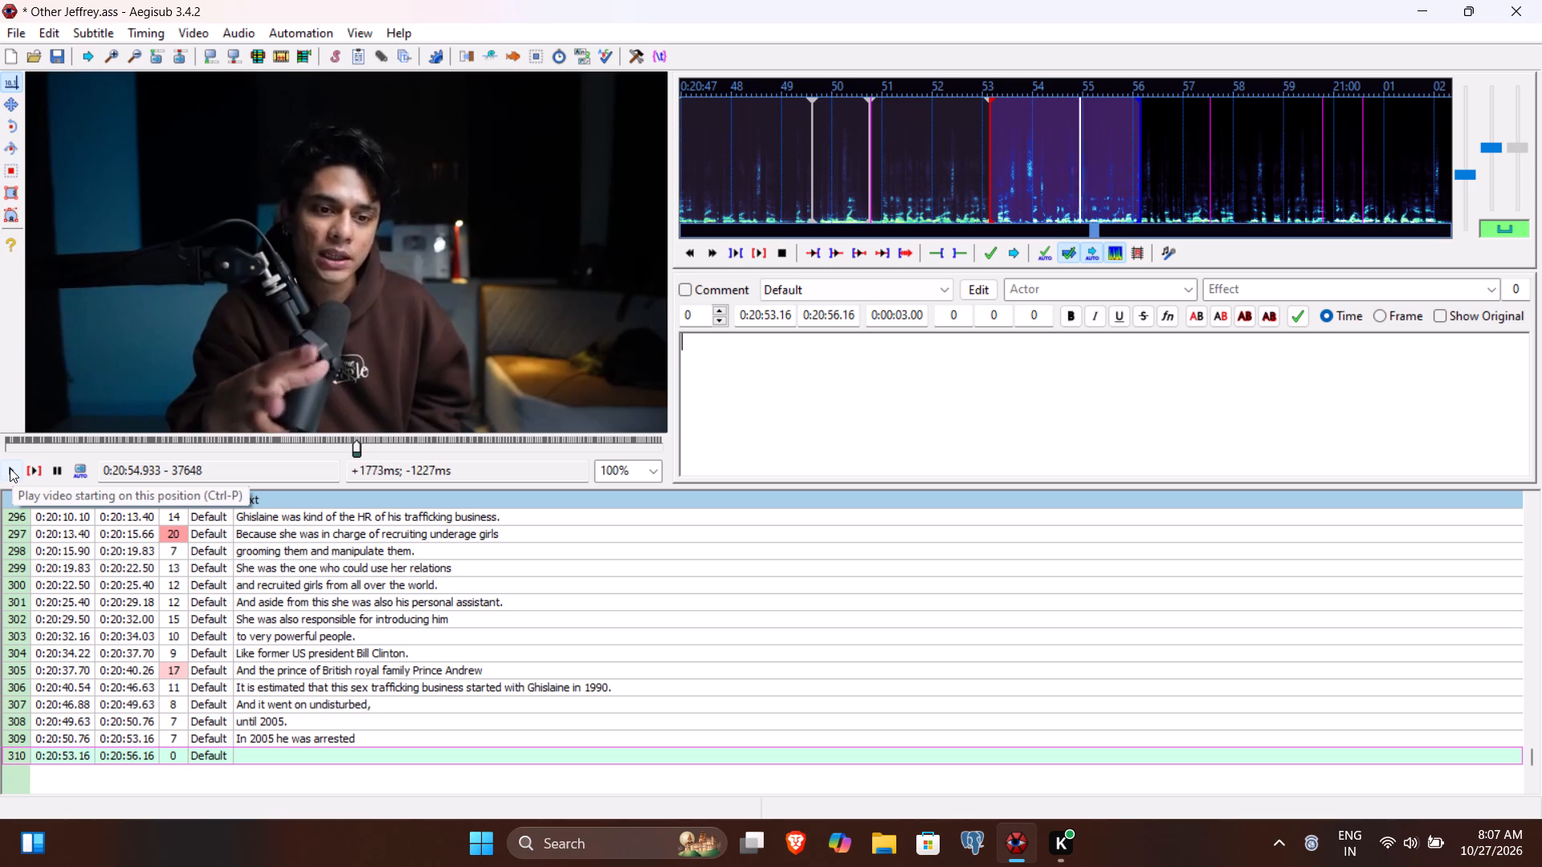
left_click(10, 468)
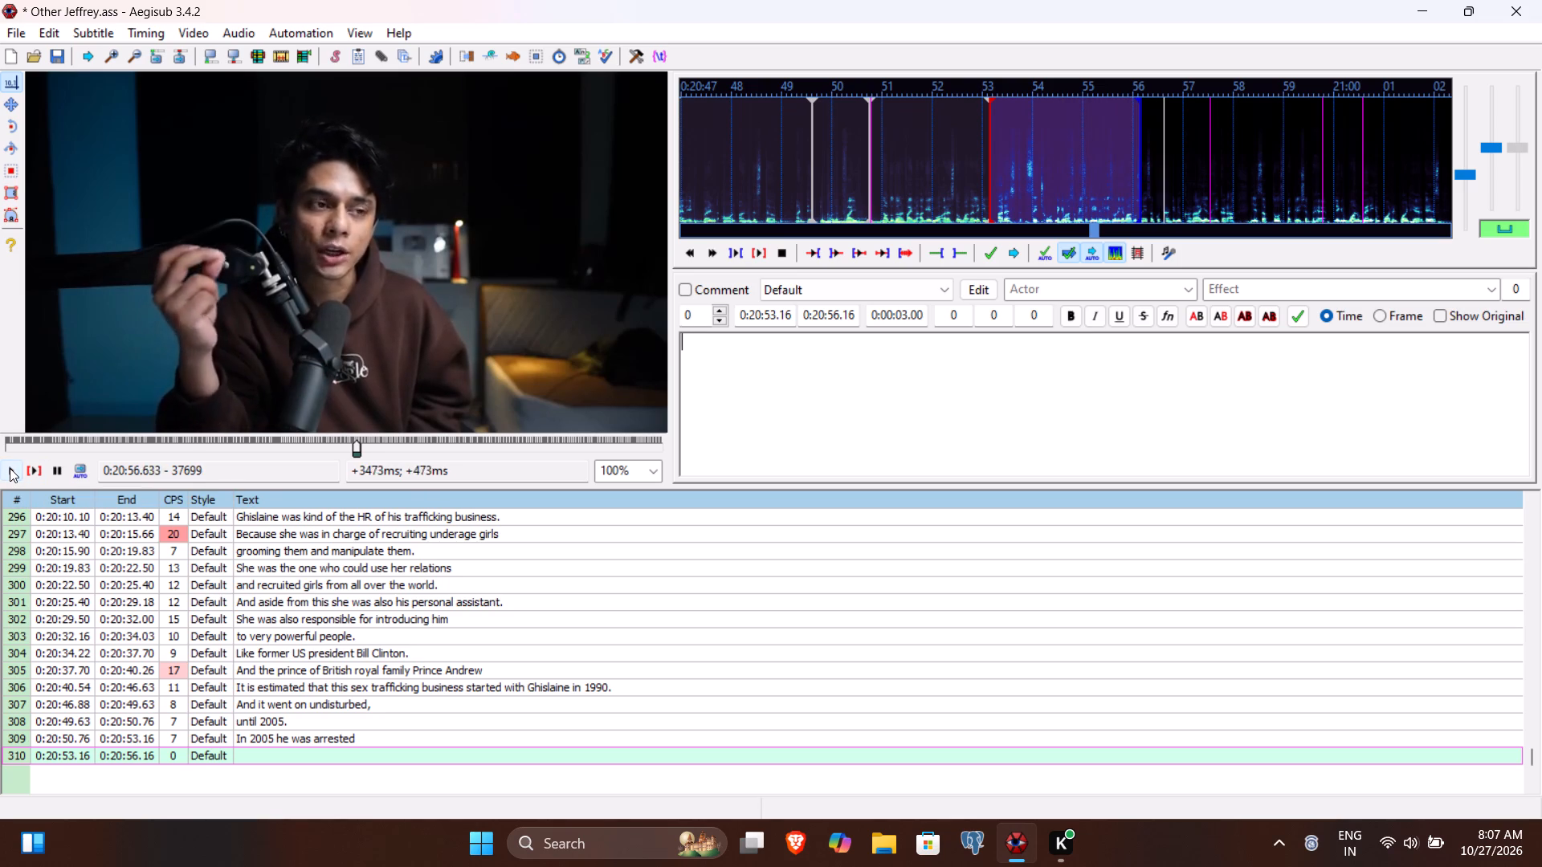
left_click(10, 468)
left_click(10, 468)
left_click(10, 468)
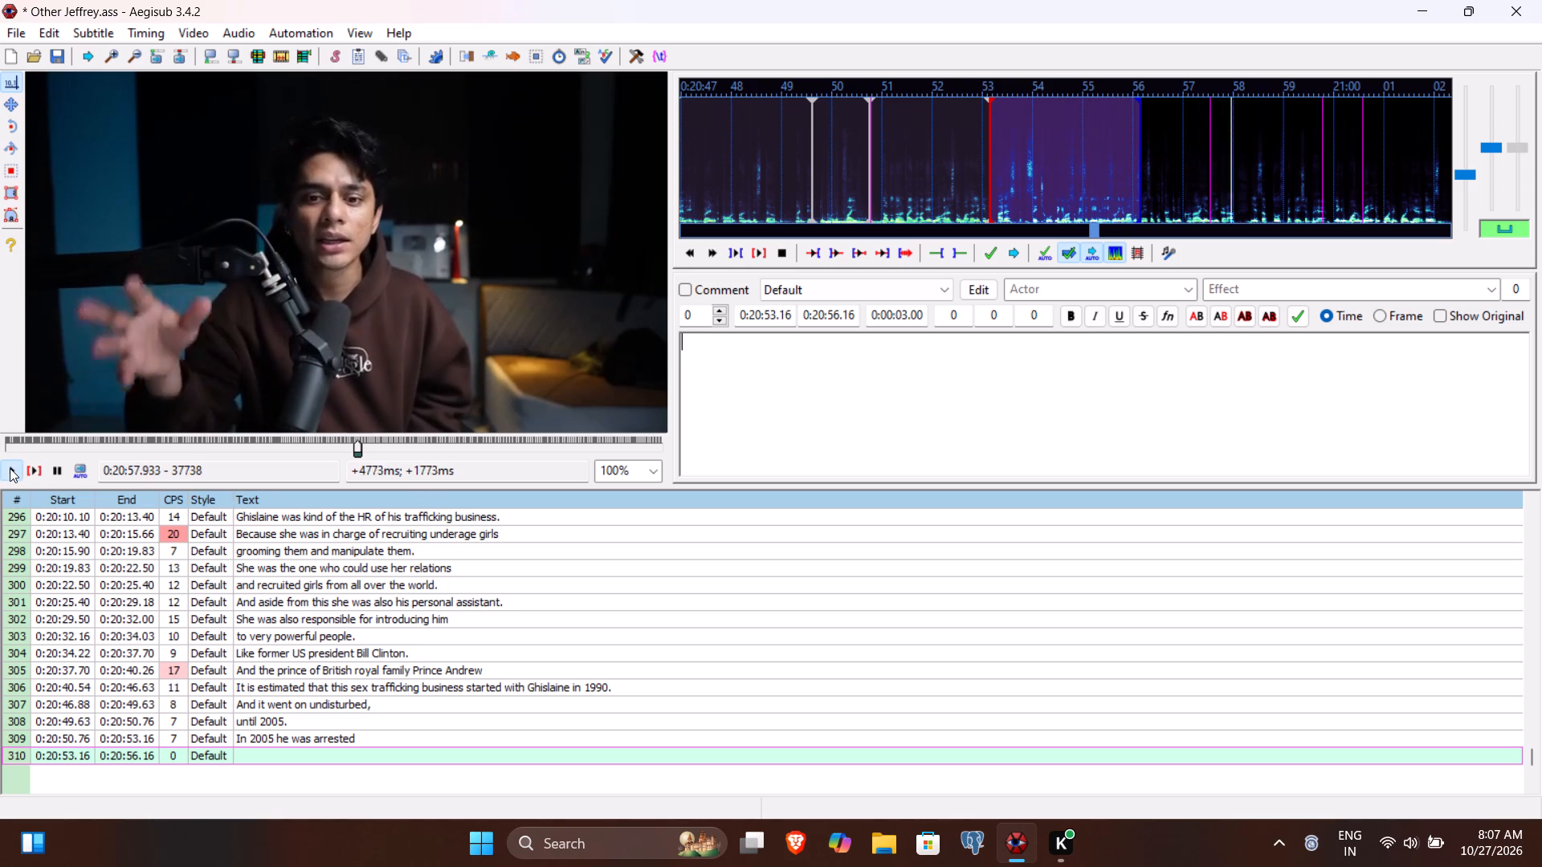
left_click(10, 468)
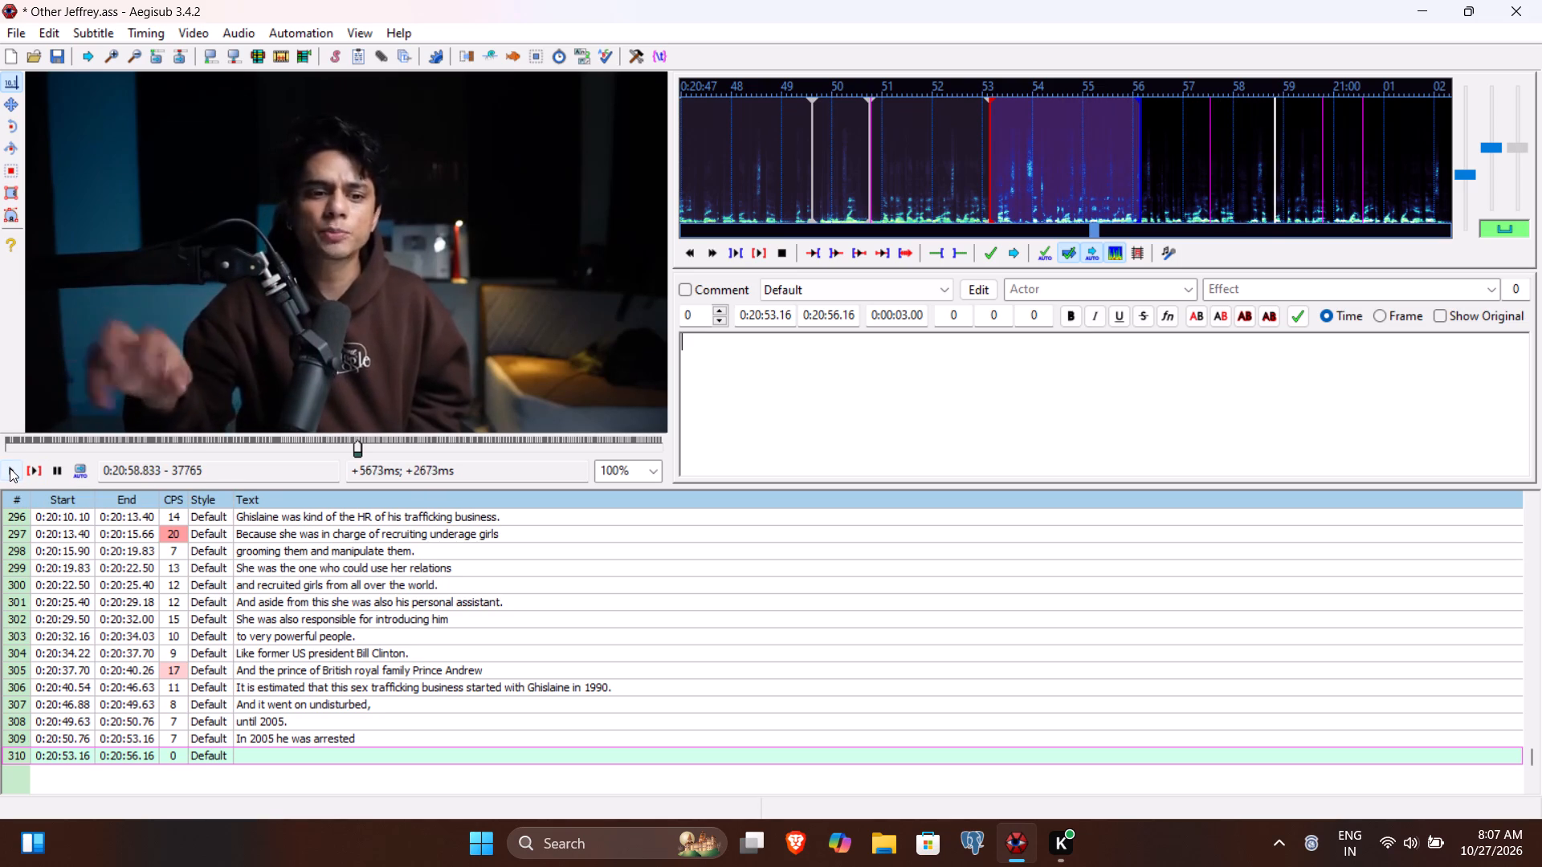
left_click(10, 468)
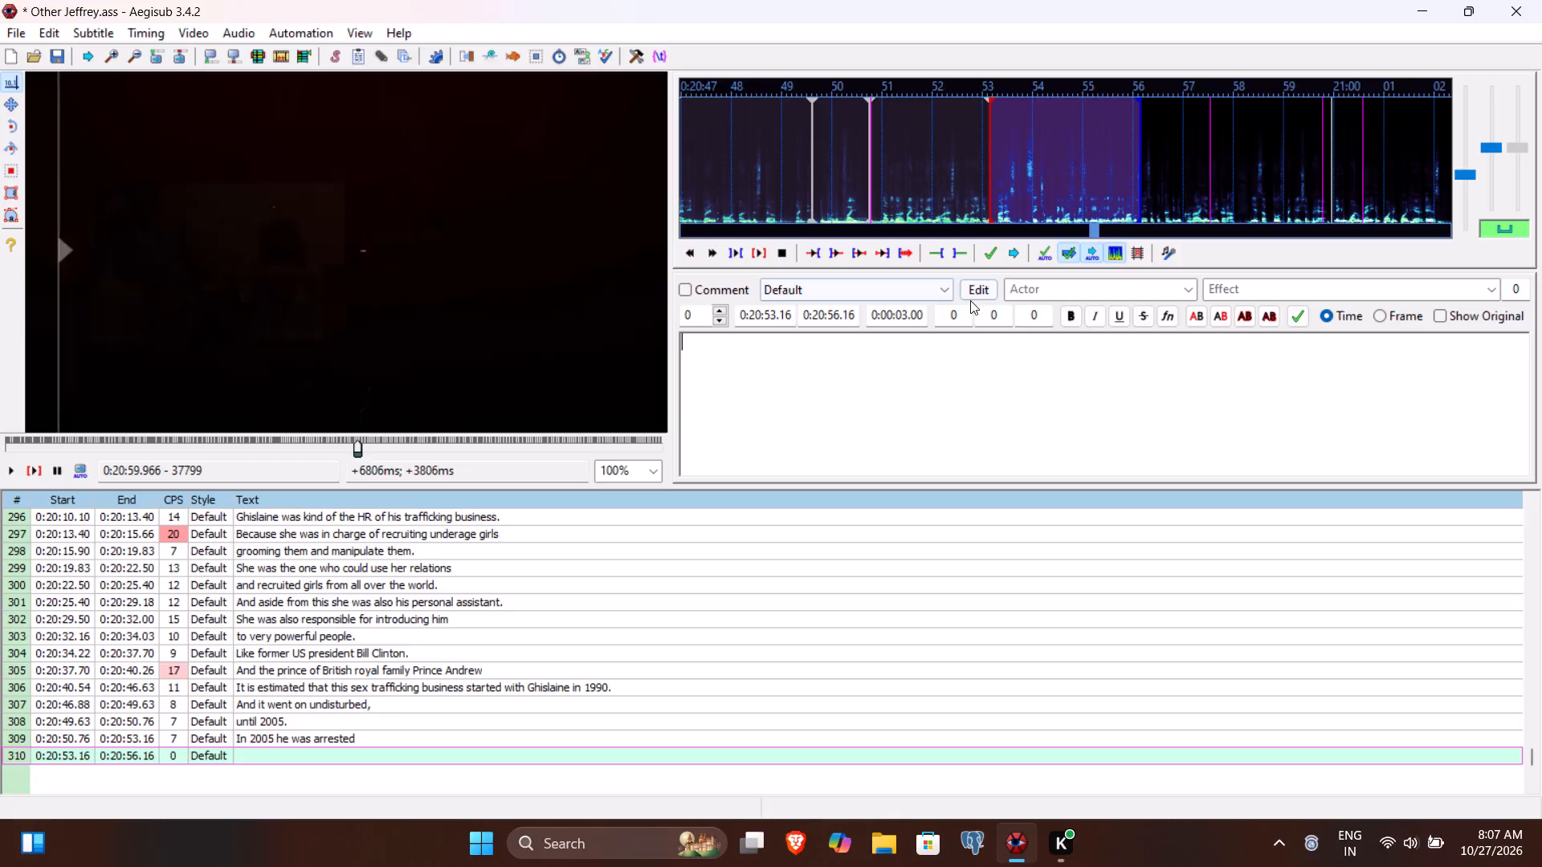
left_click(833, 315)
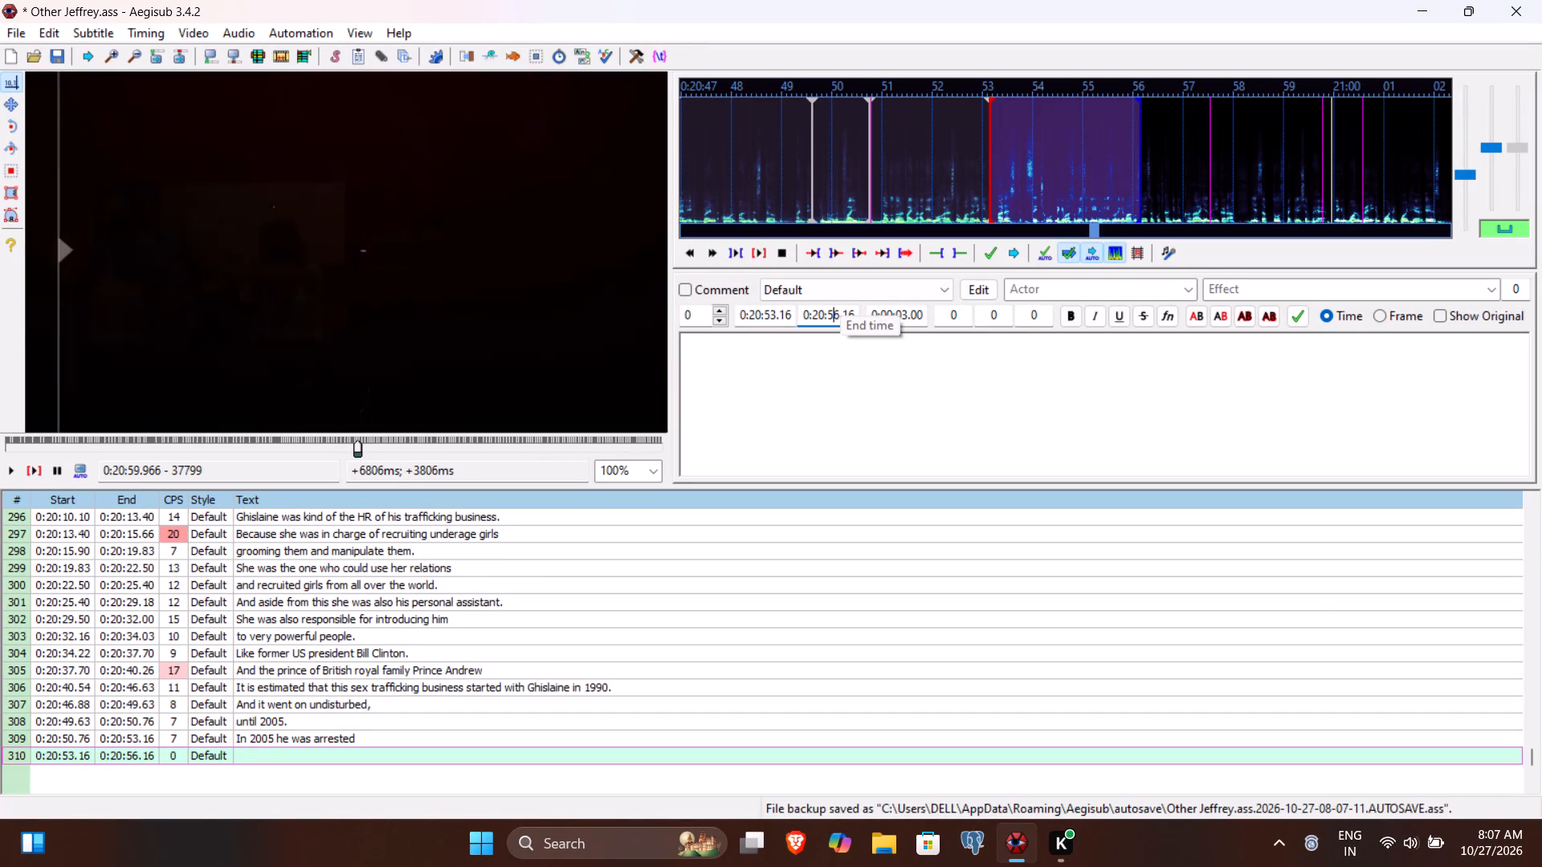
key("9")
type("96")
Enter "but it is upto speculation if he continued this after getting free." as the text of line 310.
left_click(809, 383)
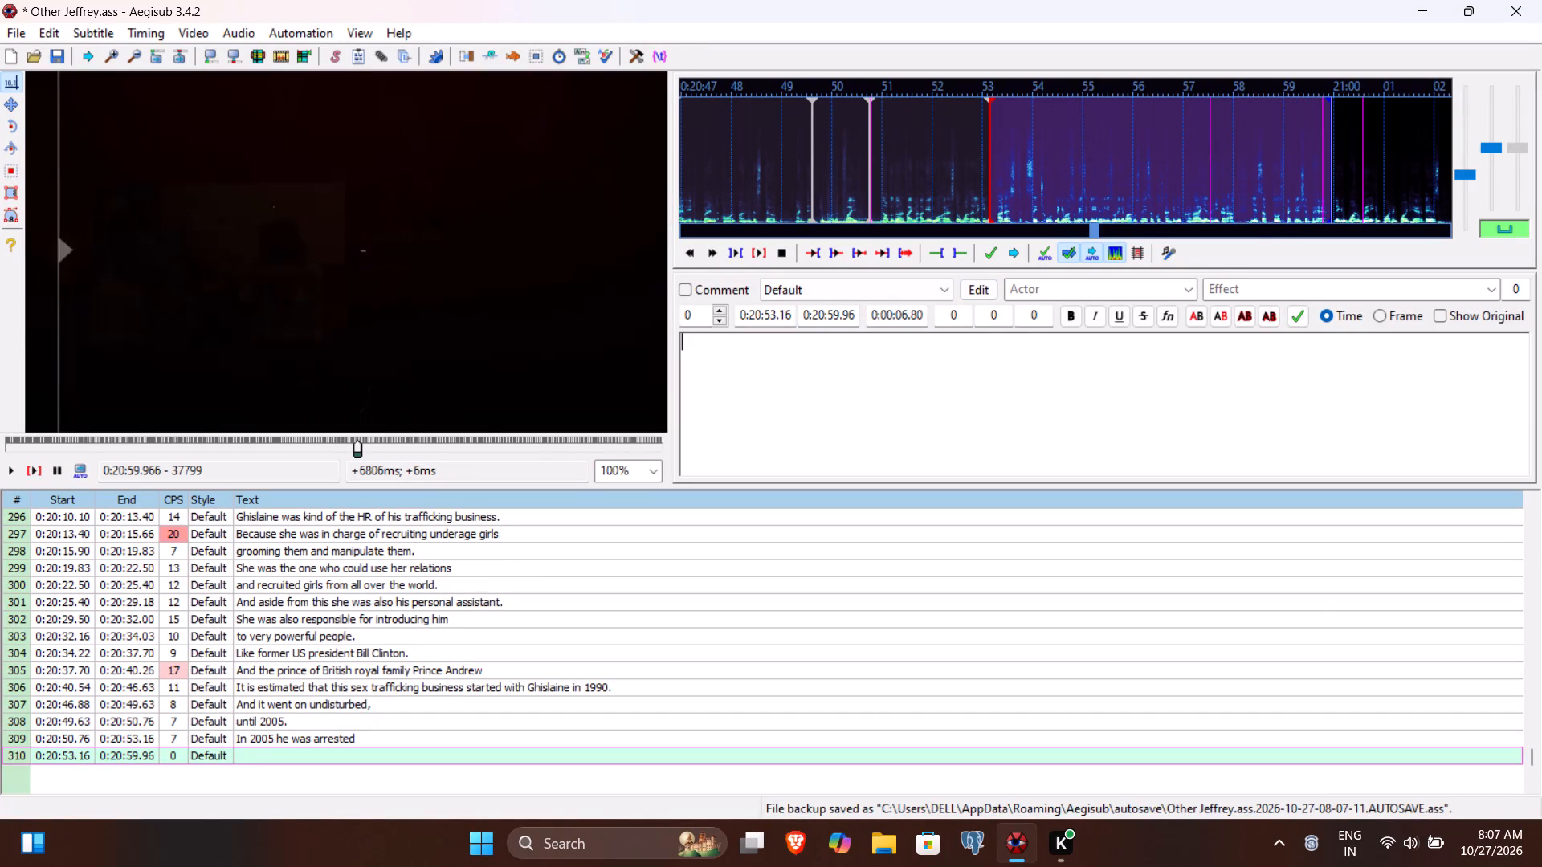
type("bu t")
key("BackSpace")
key("BackSpace")
type("ti")
key("BackSpace")
key("space")
type("it is upto specu")
key("l")
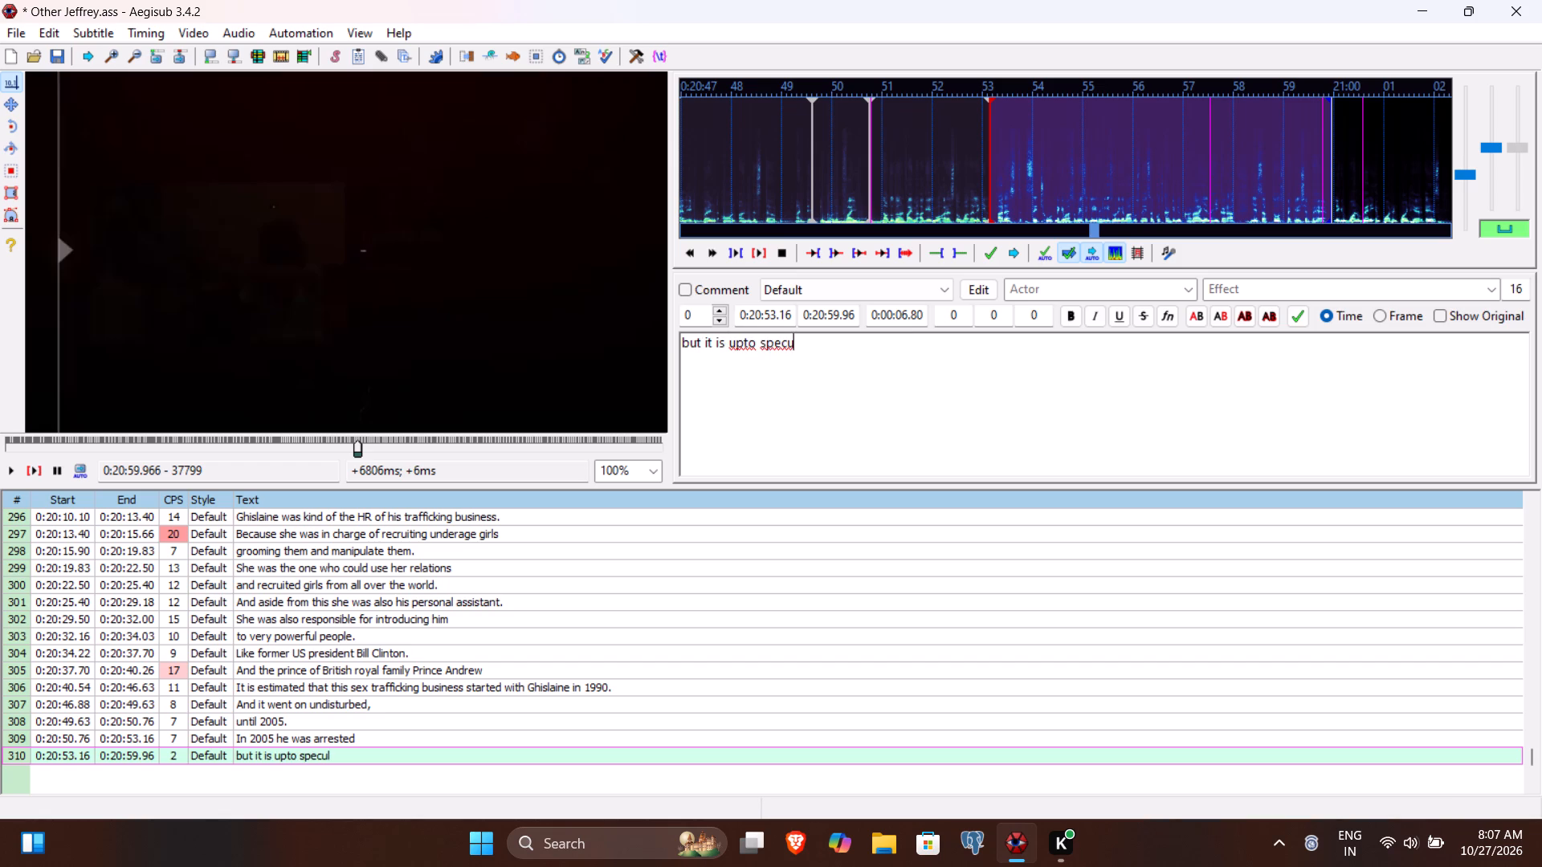
type("ation if he continued thisa")
key("space")
key("BackSpace")
key("BackSpace")
key("space")
type("after")
key("space")
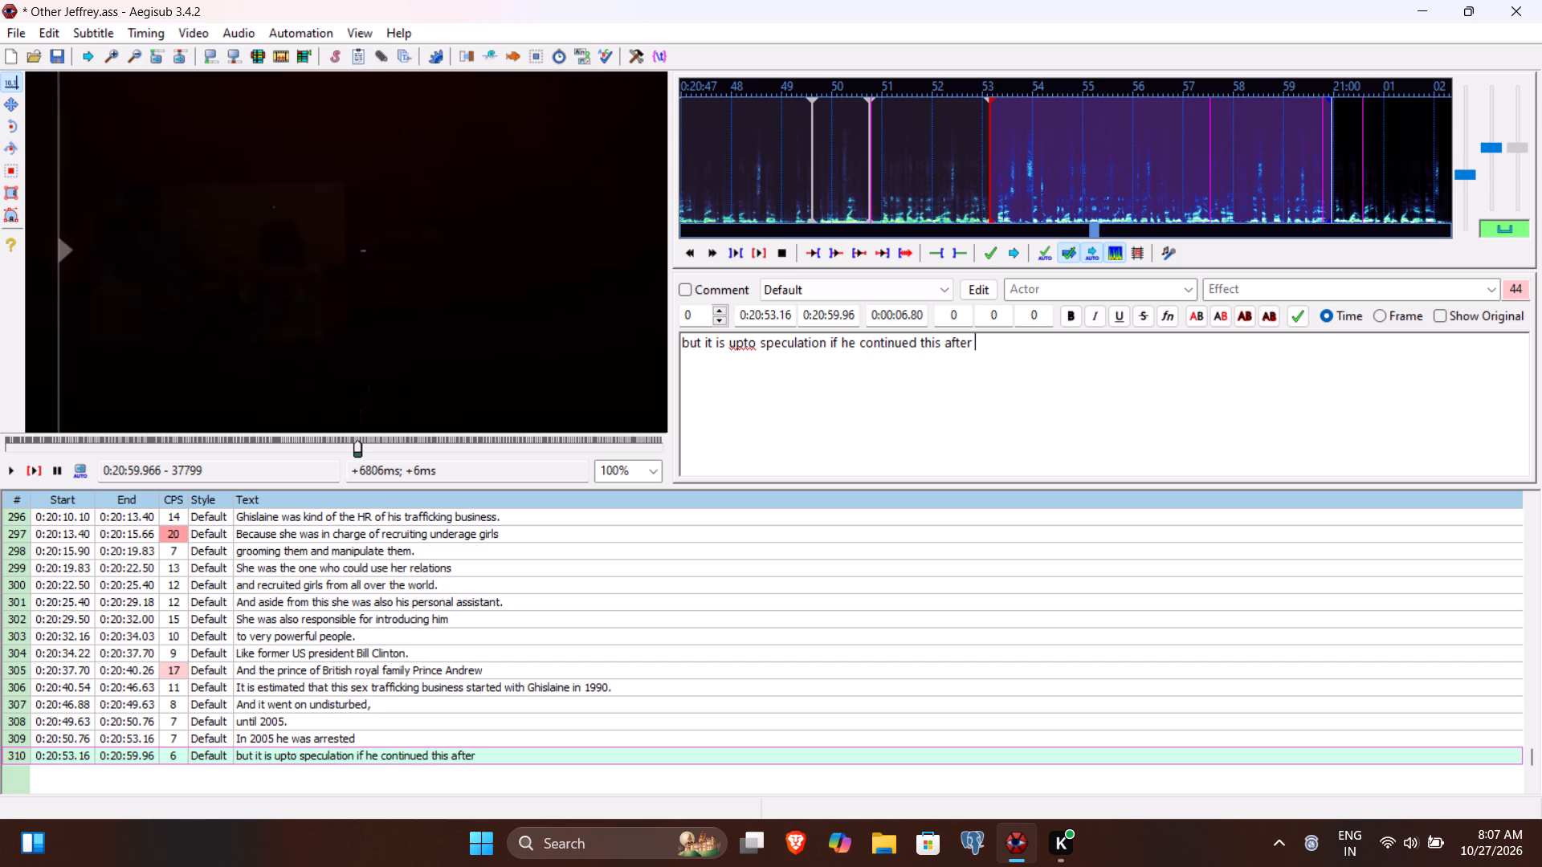
type("gettin f")
key("BackSpace")
key("BackSpace")
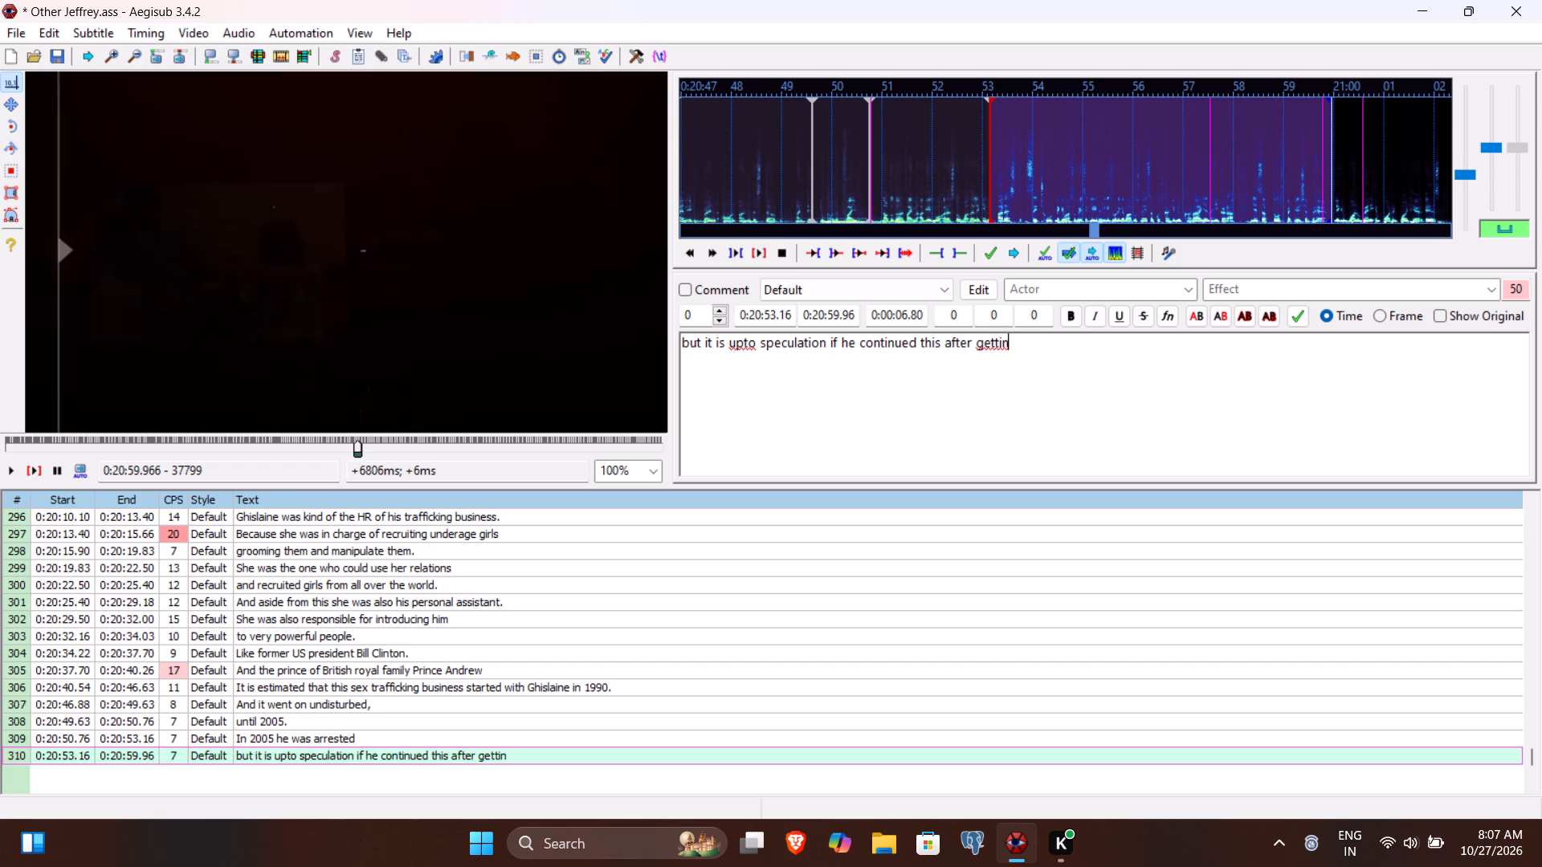
type("g free")
key("period")
Correct "upto" to "up to" in line 310 and commit the line.
left_click(742, 344)
key("BackSpace")
key("BackSpace")
type("up")
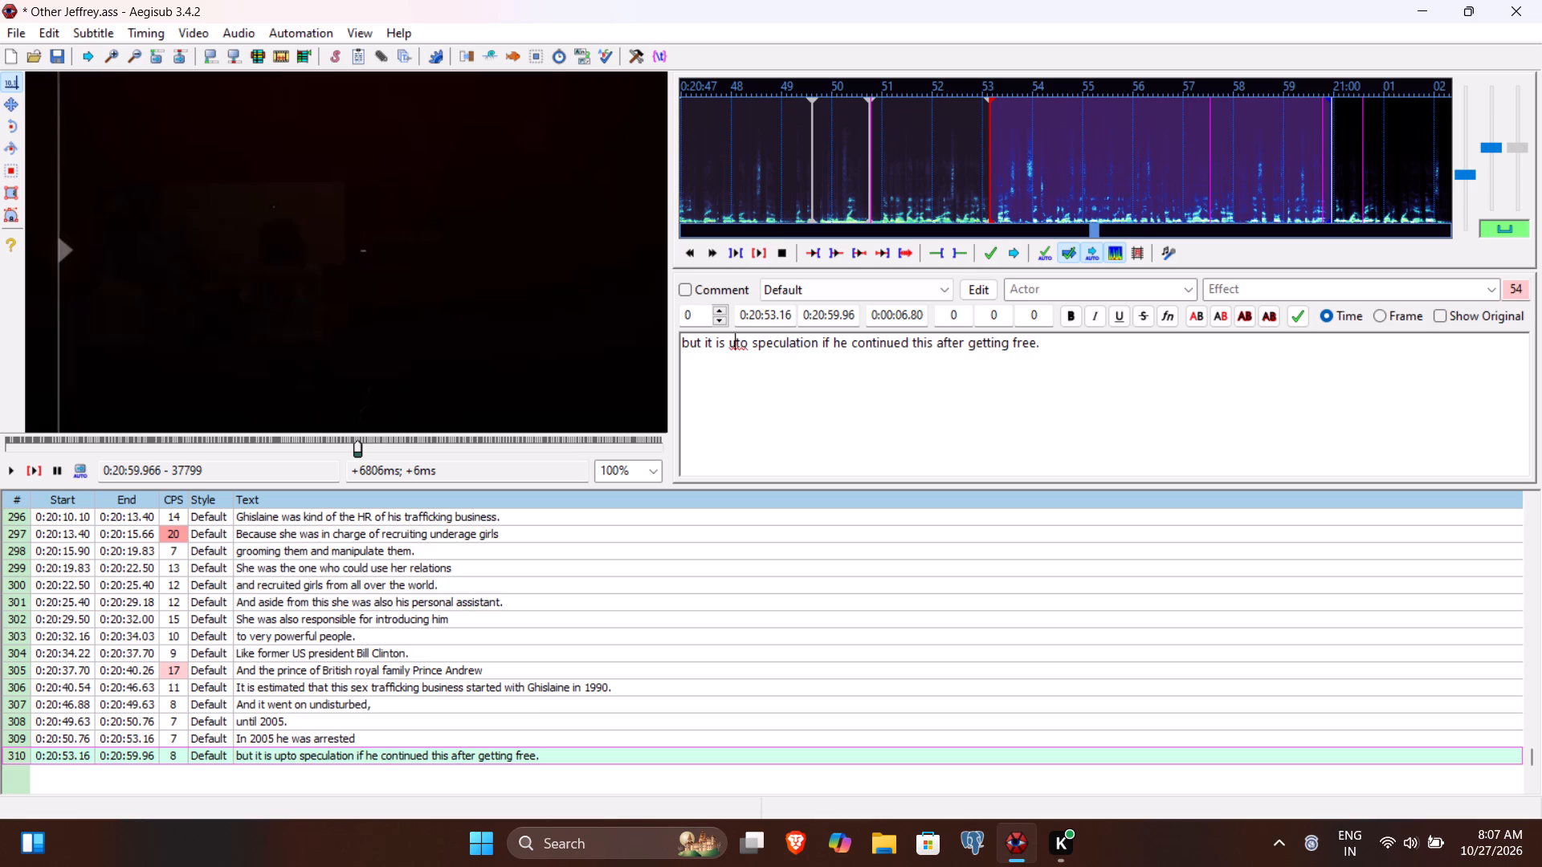
key("space")
key("Return")
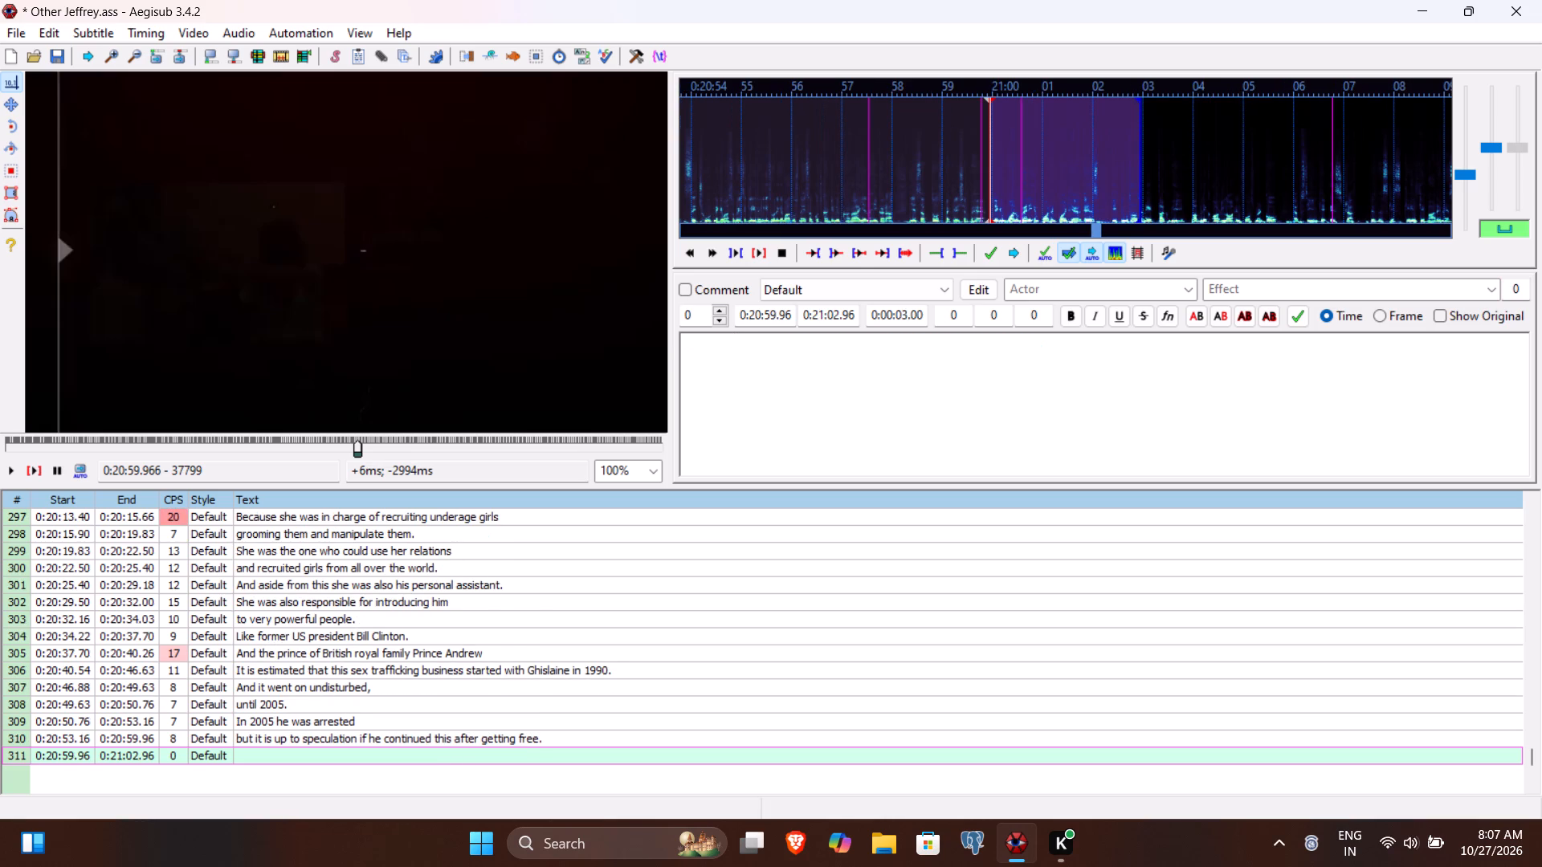
Play line 311 to find the phrase's end, and commit it with end time 0:21:02.36 and text "But one important point is that".
left_click(43, 470)
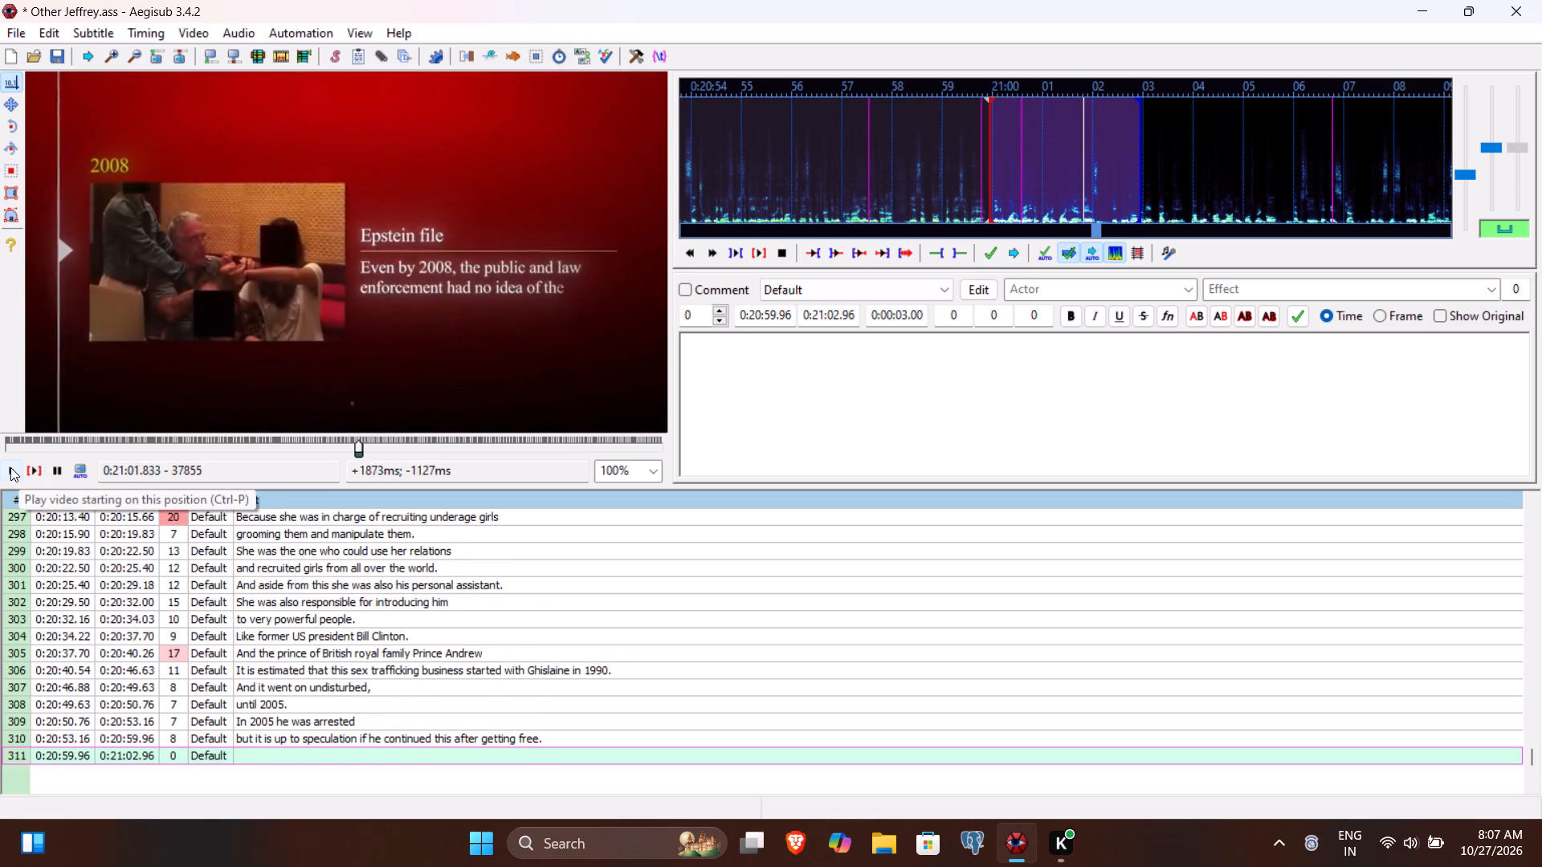
left_click(10, 467)
left_click(10, 467)
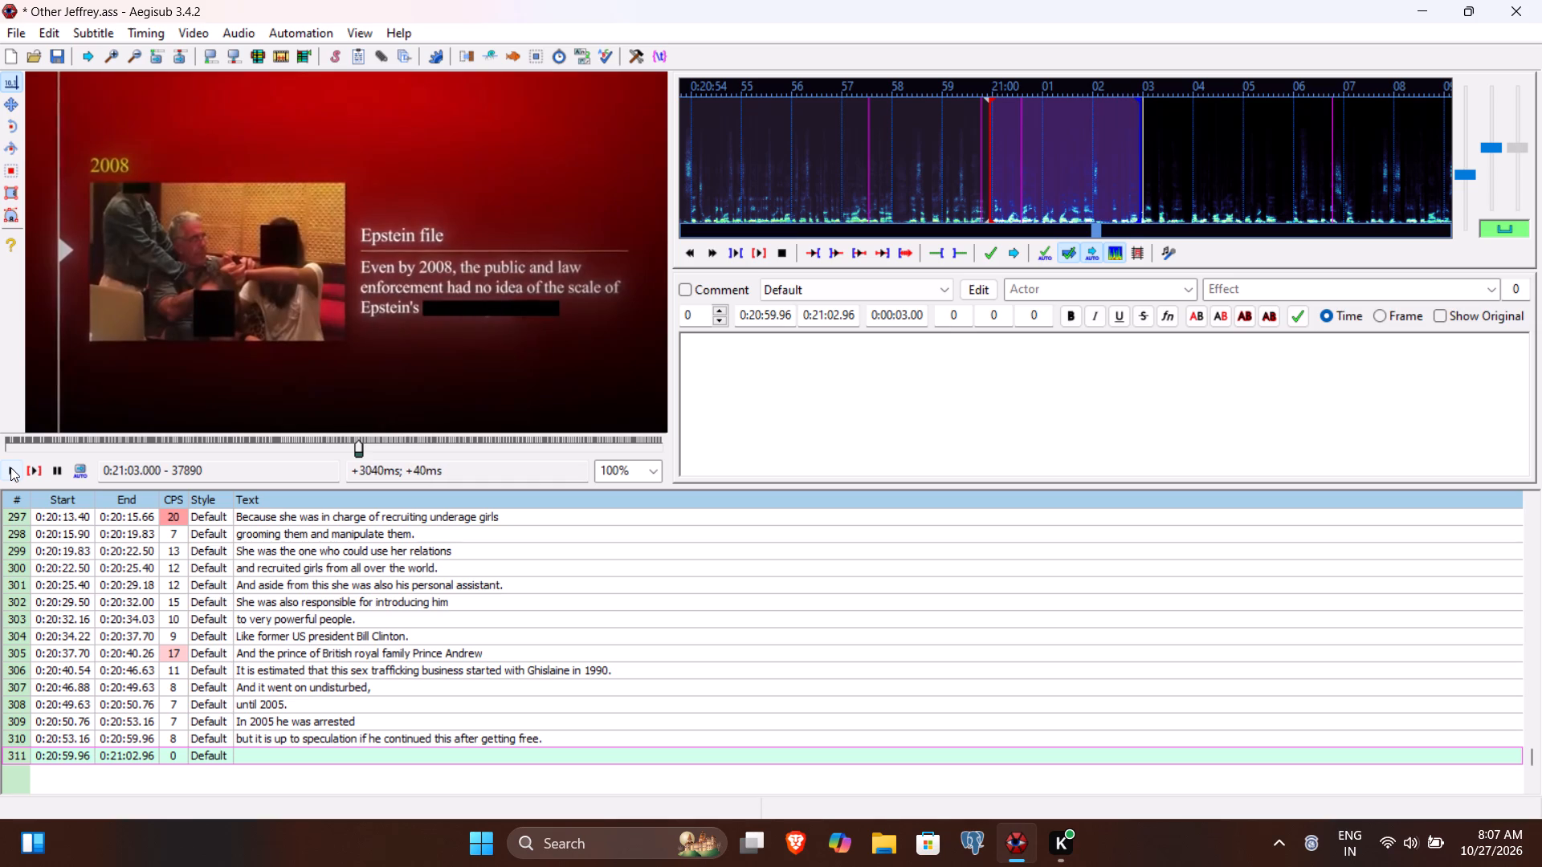
left_click(10, 467)
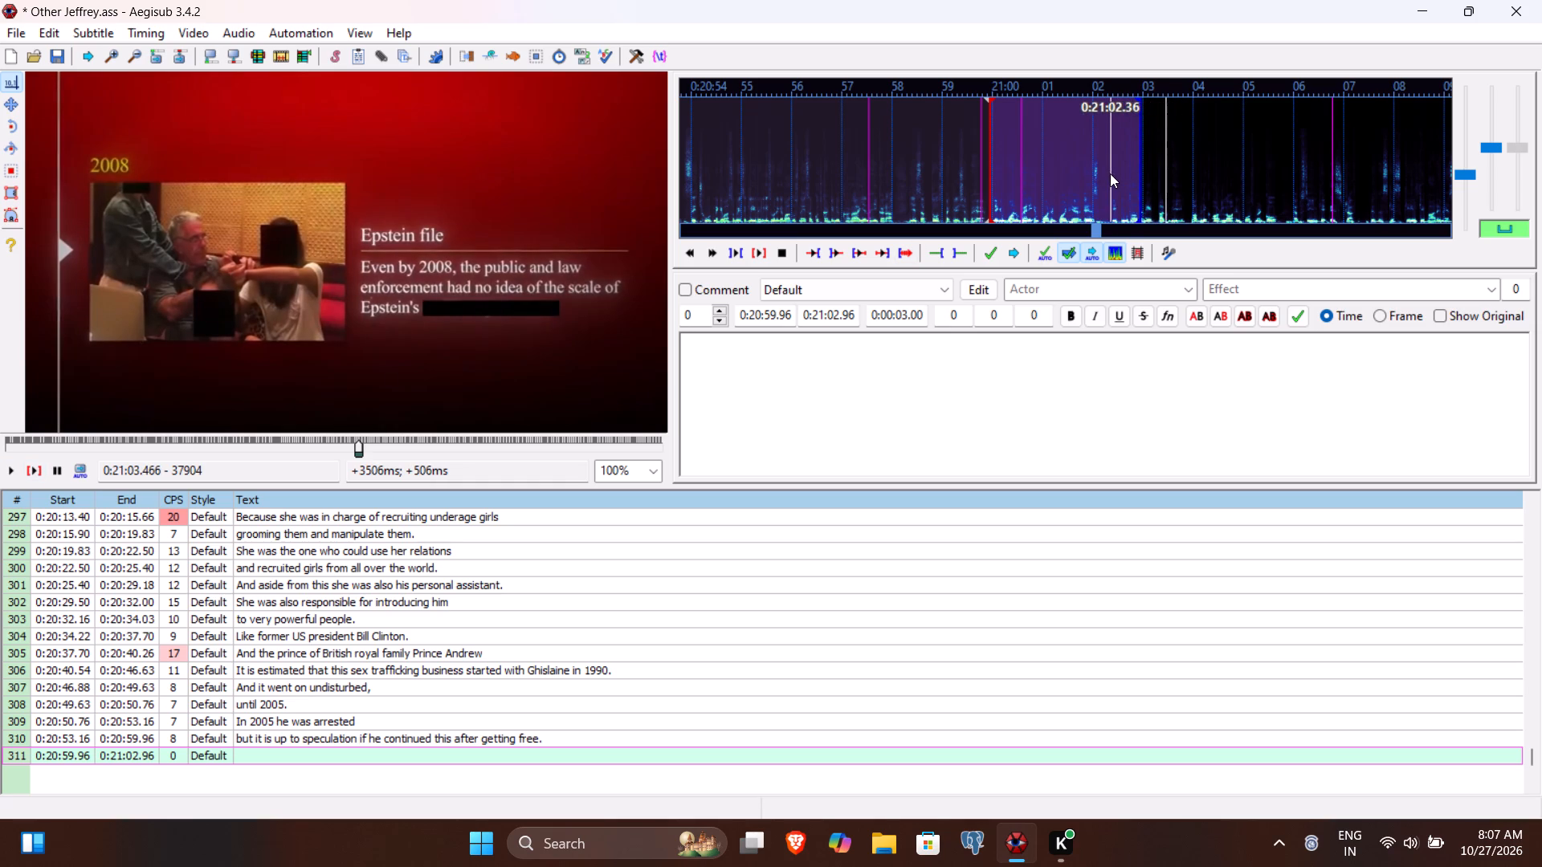
left_click(842, 314)
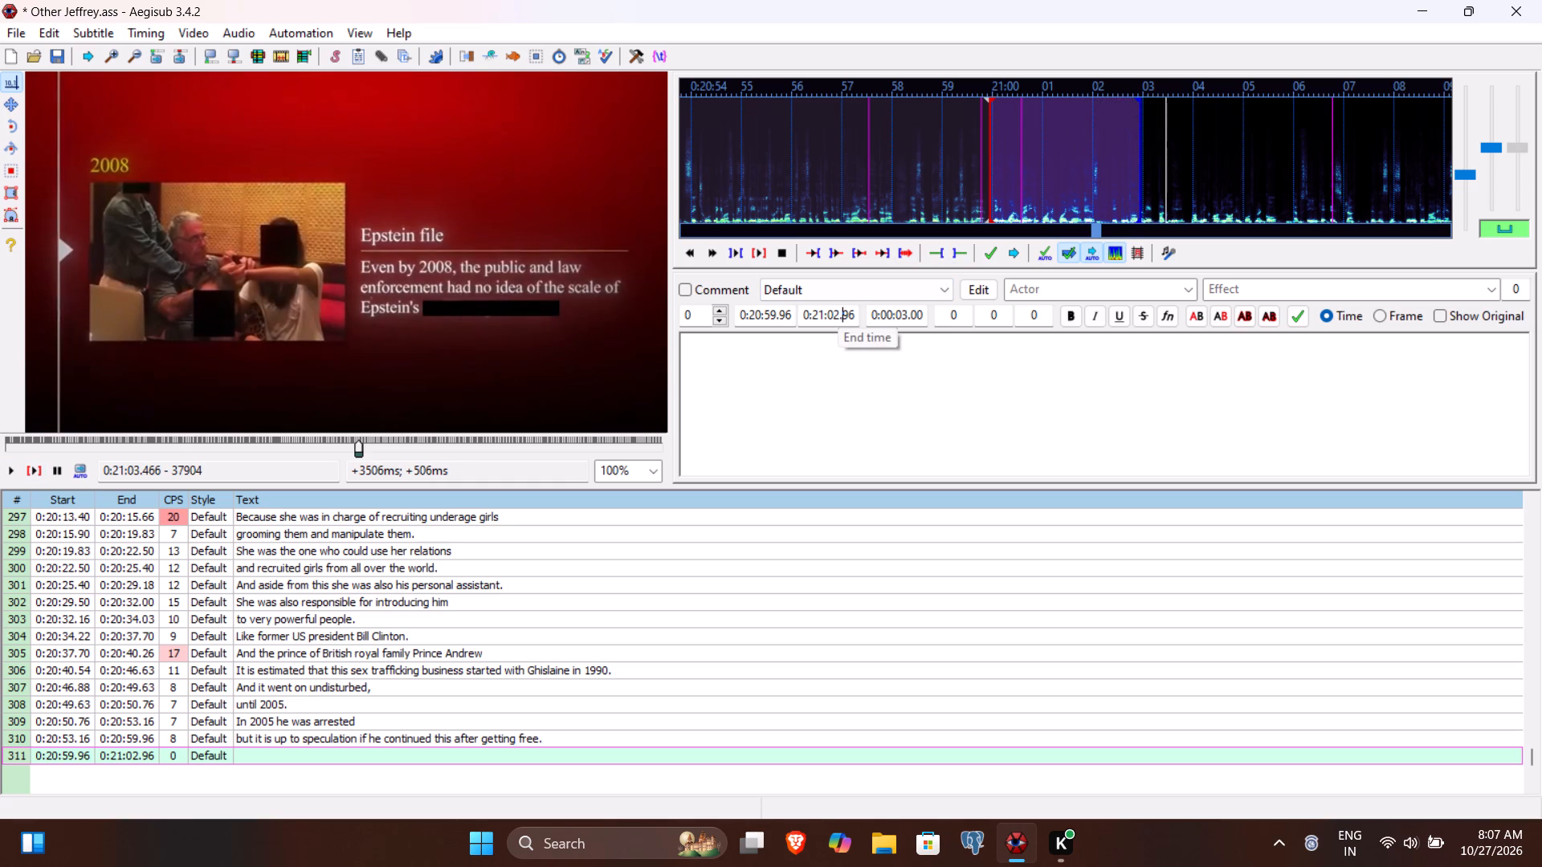
key("3")
left_click(808, 413)
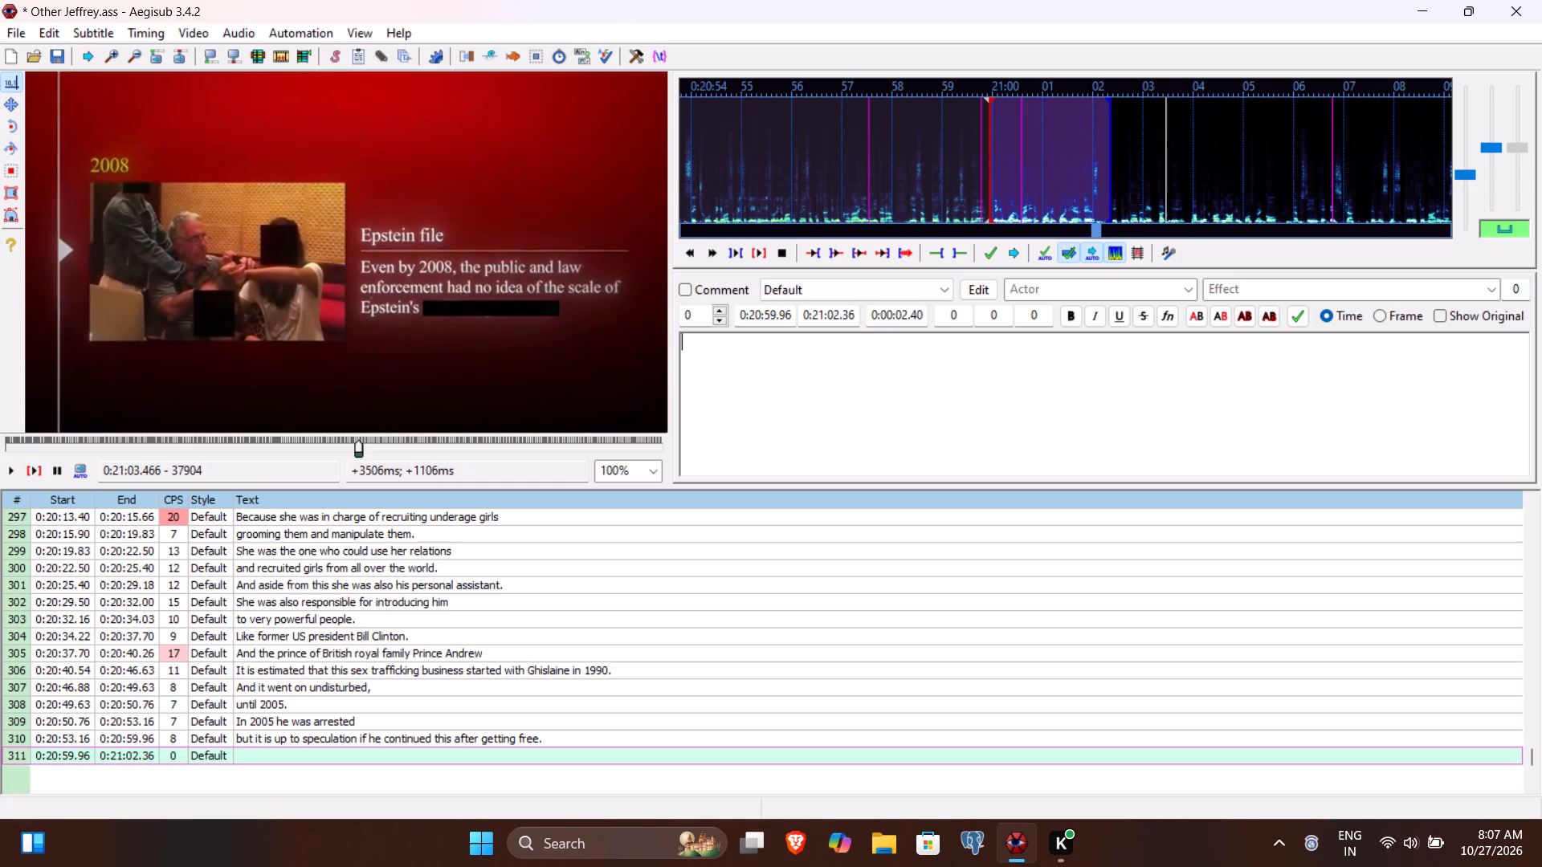
type("But one")
key("space")
type("important point is that")
key("Return")
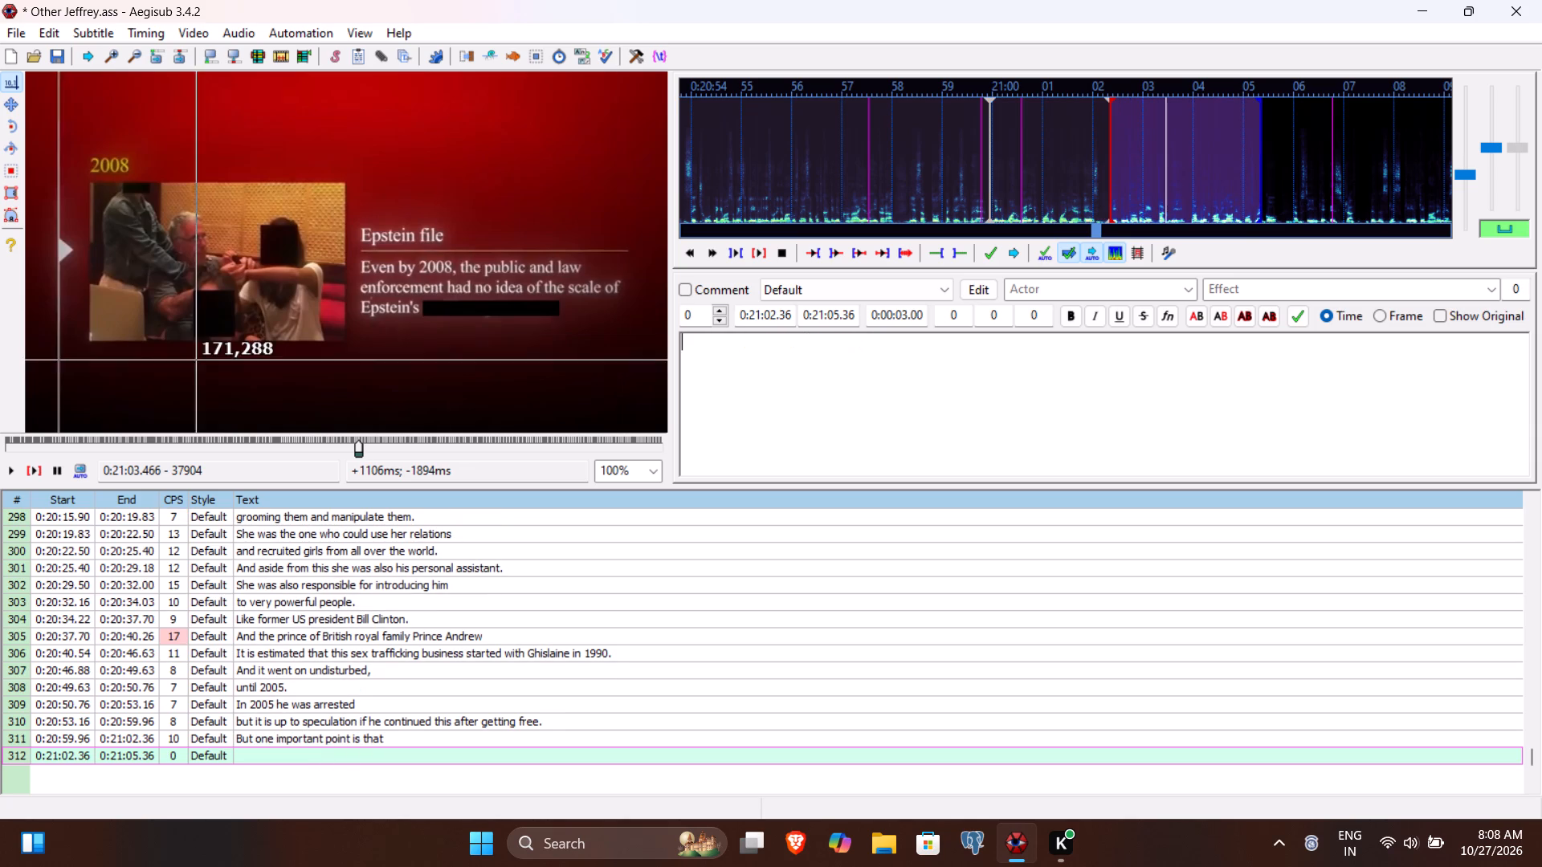
Play line 312 to find the sentence's end, and set its end time to 0:21:10.66.
left_click(36, 470)
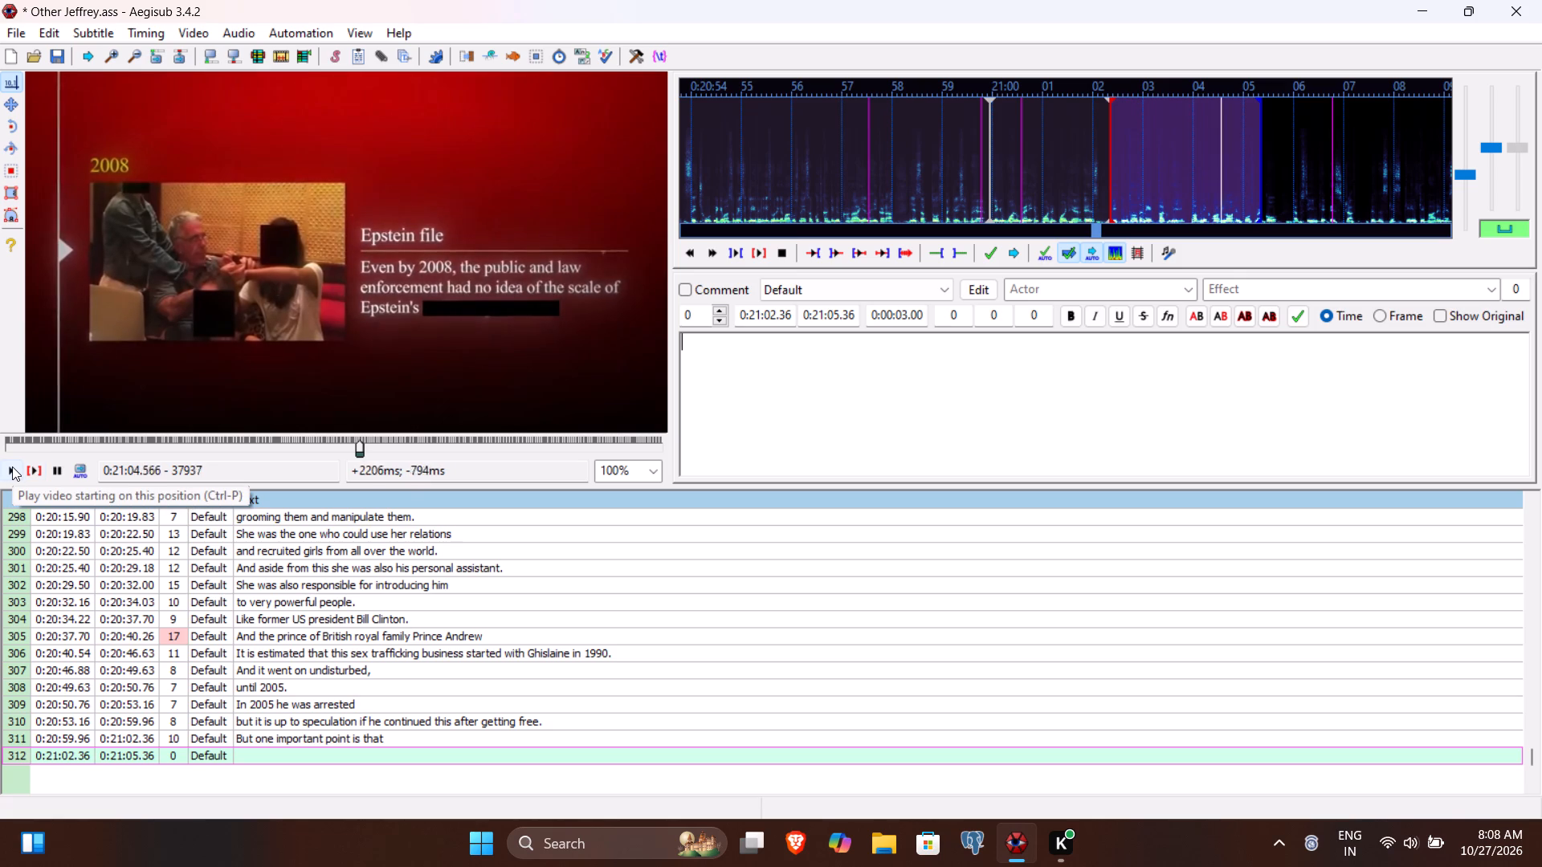
left_click(12, 466)
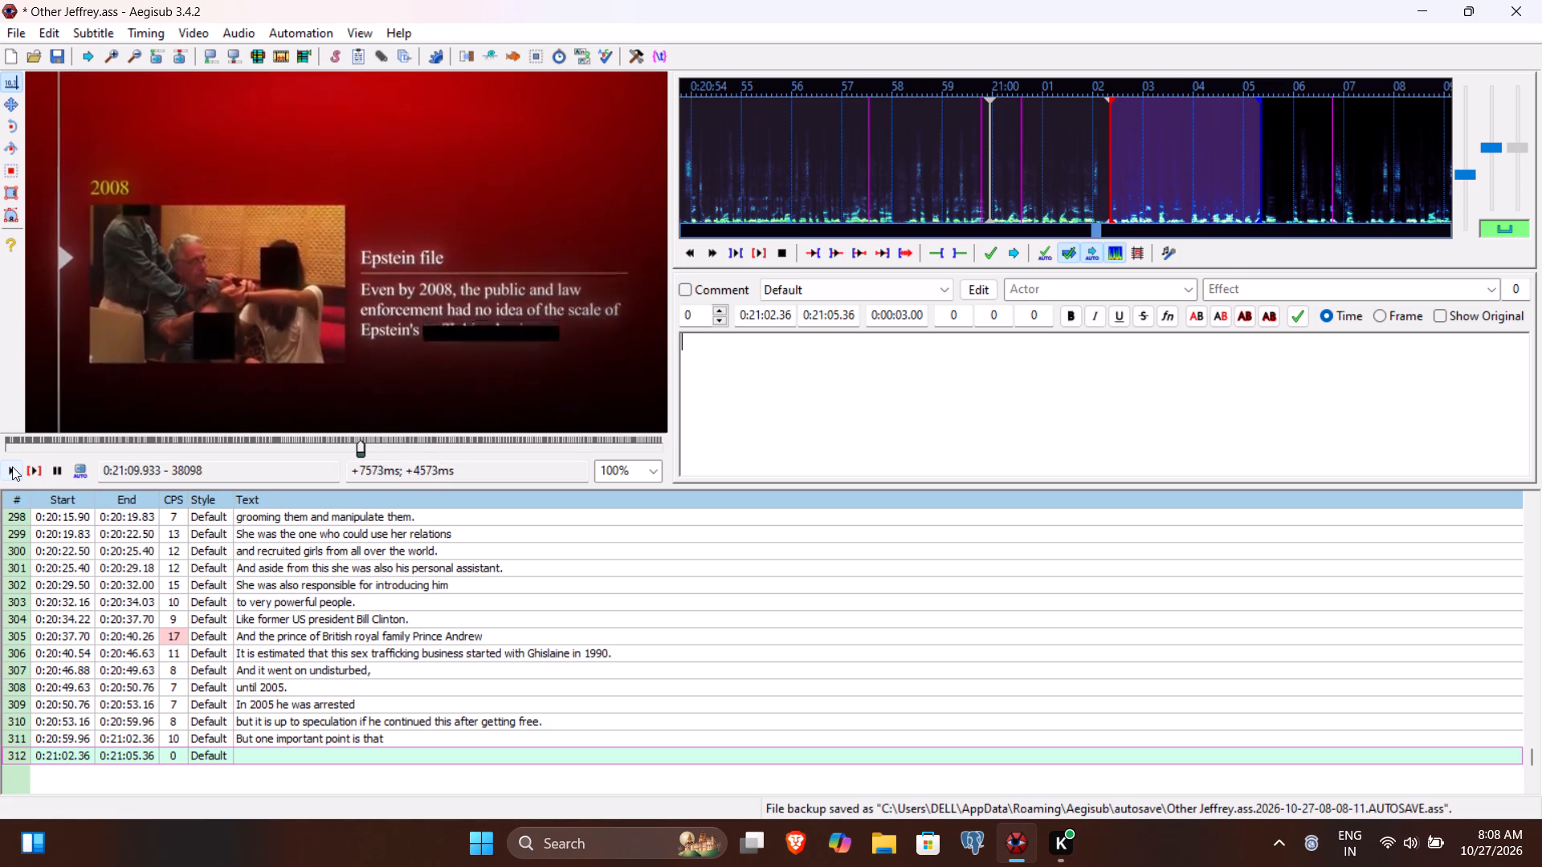
left_click(12, 466)
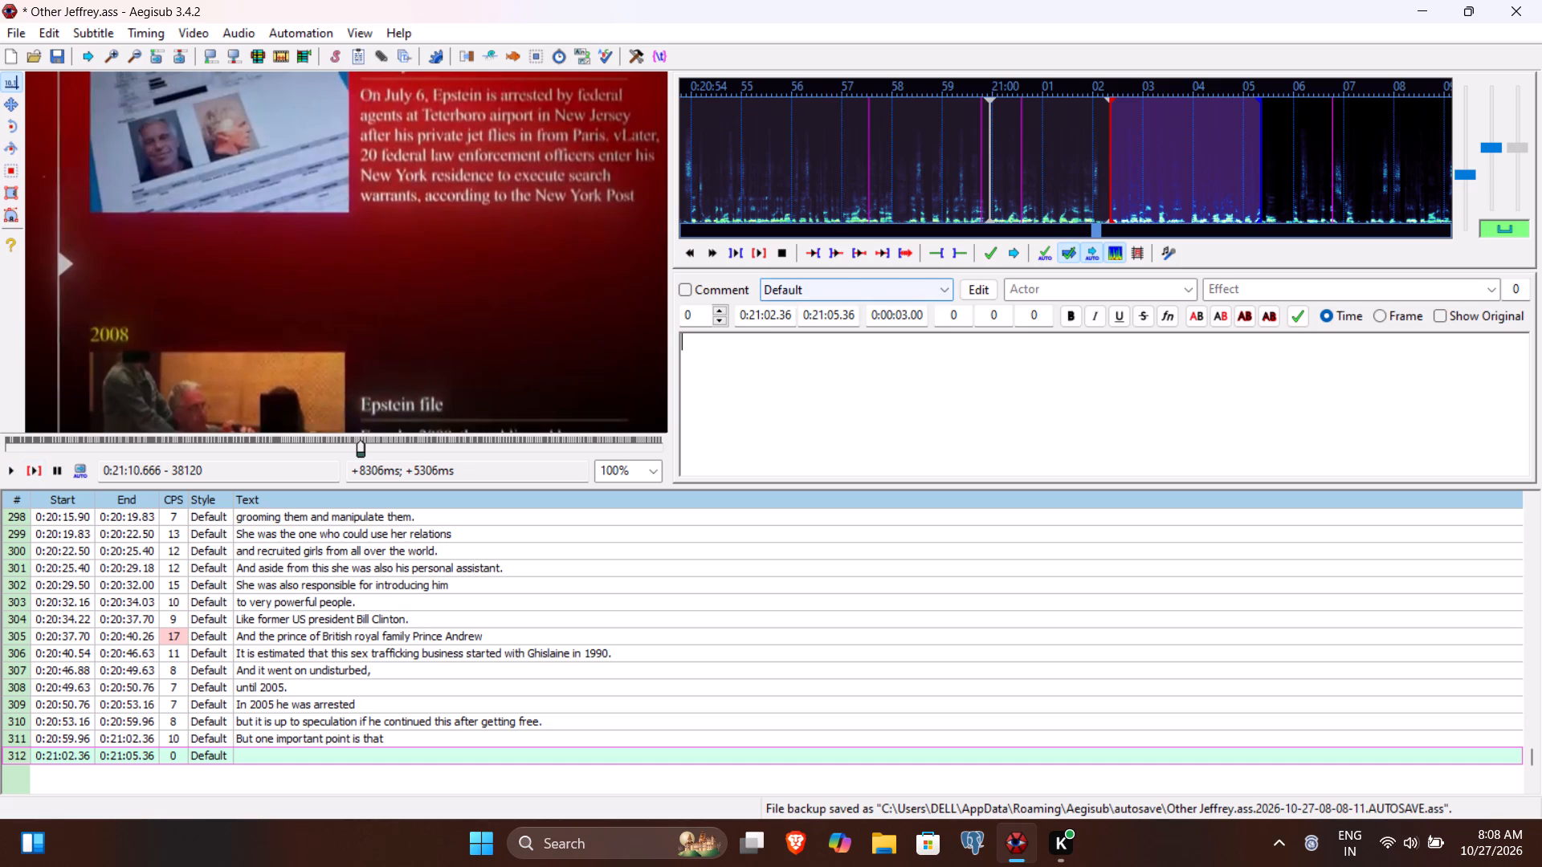
left_click(827, 318)
type("1066")
Enter "The police and law enforcement had no idea about the scale of his sex trafficking business." as the text of line 312 and commit it.
left_click(806, 395)
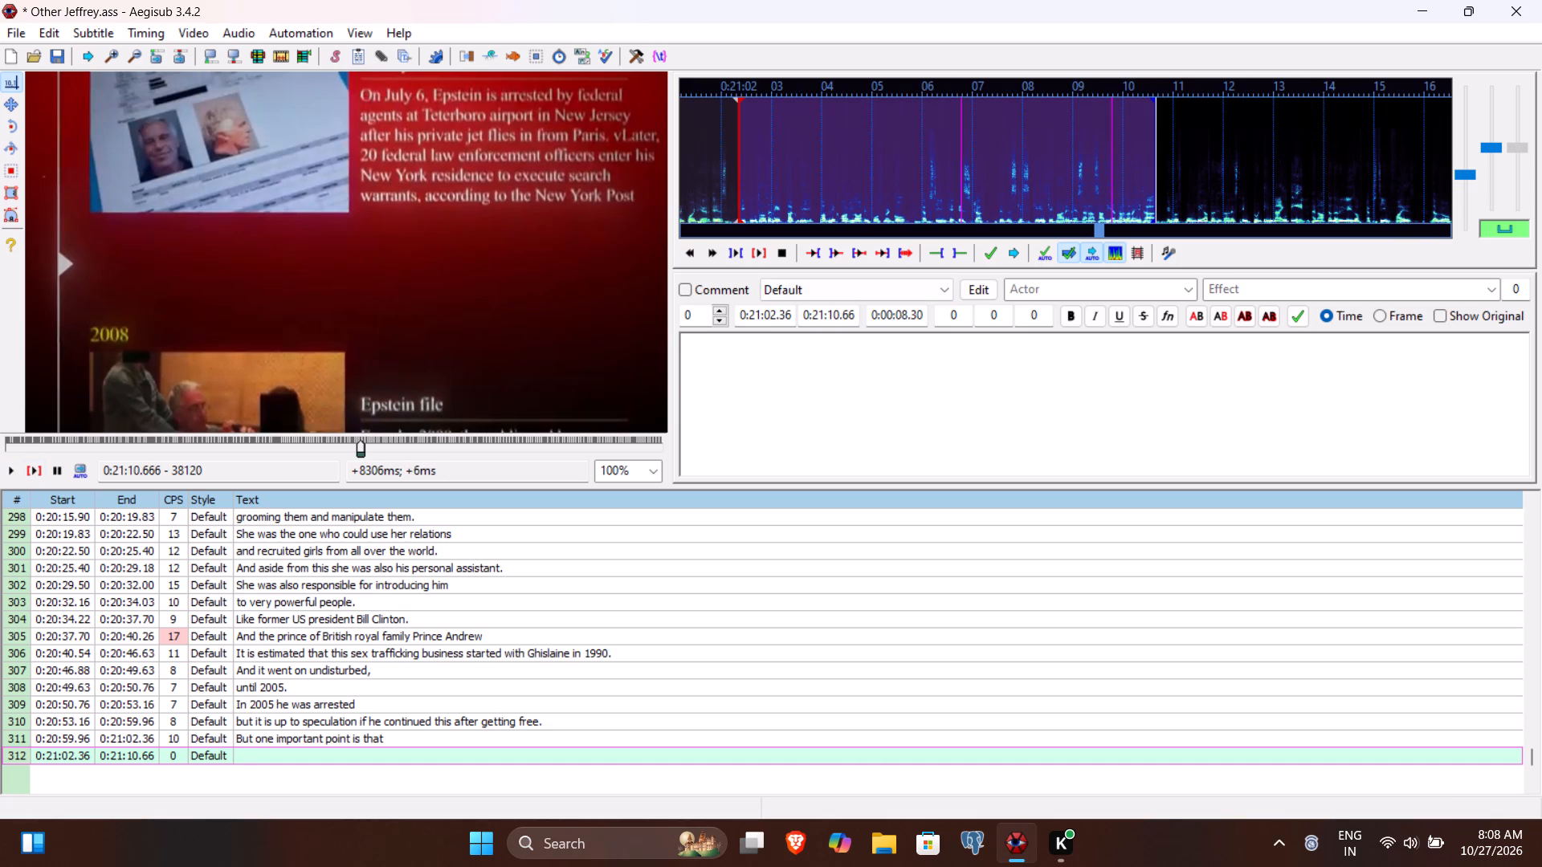
type("The police and law enfore")
key("BackSpace")
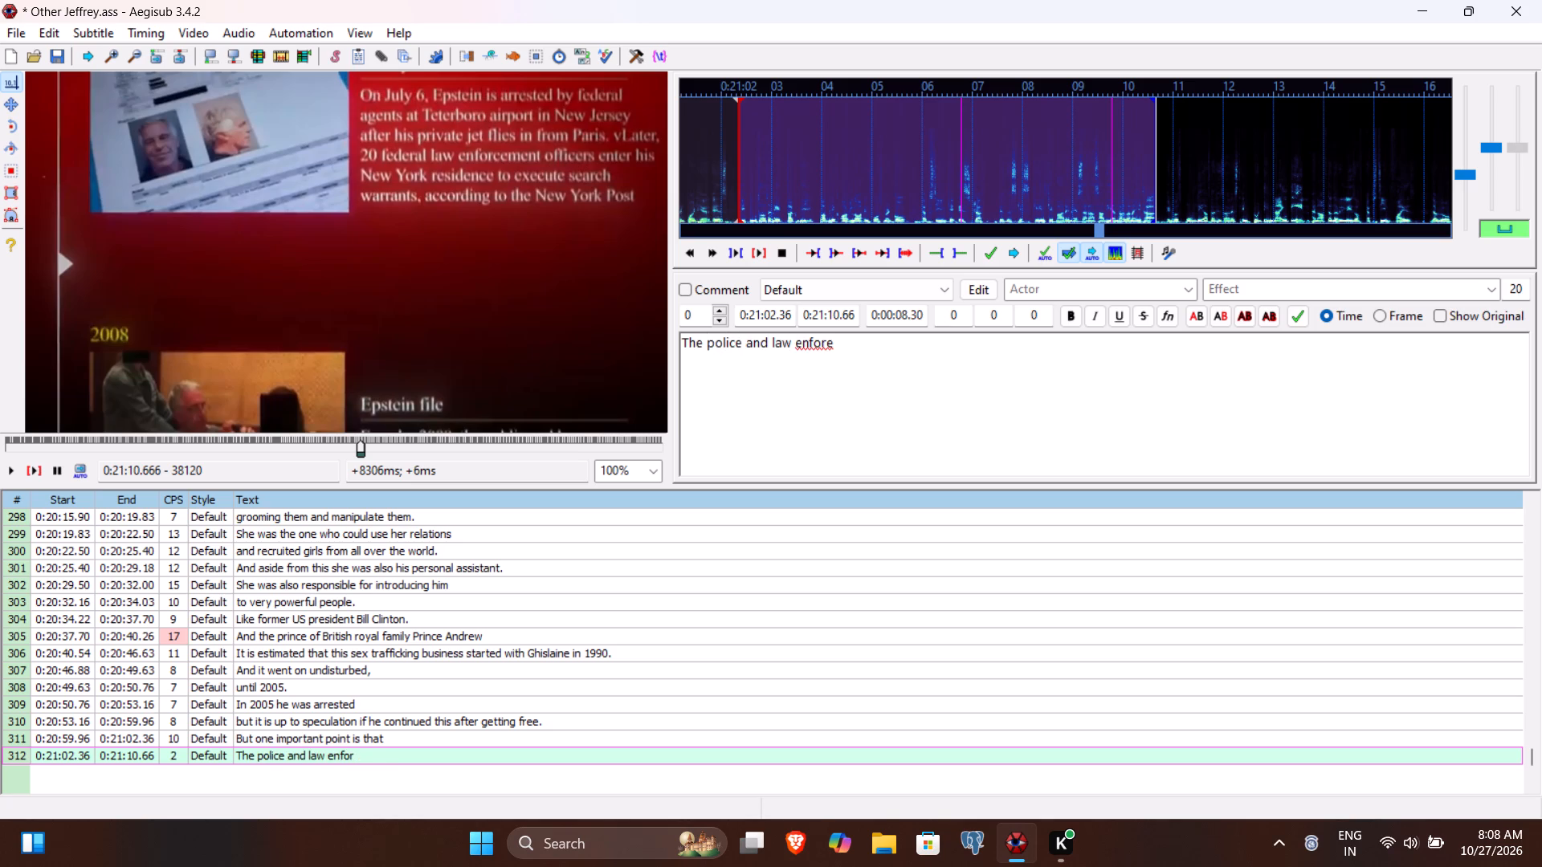
type("cement had no idea about the scale of his")
key("space")
type("sex trafficking business")
key("period")
key("Return")
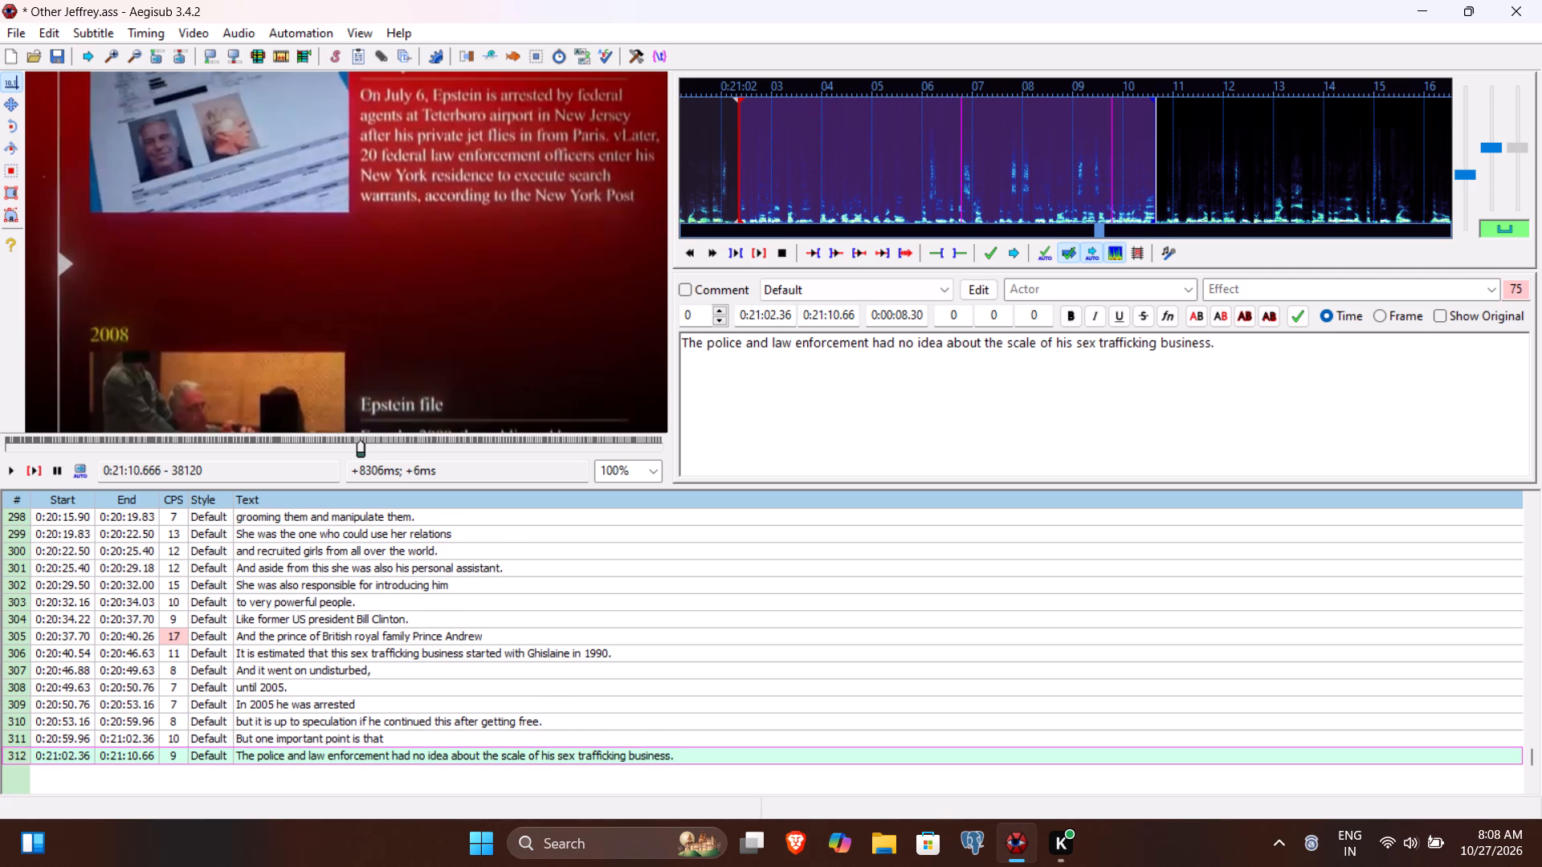
Play line 313, enter "It was only after his arrest in 2019" as its text, and commit it.
left_click(34, 479)
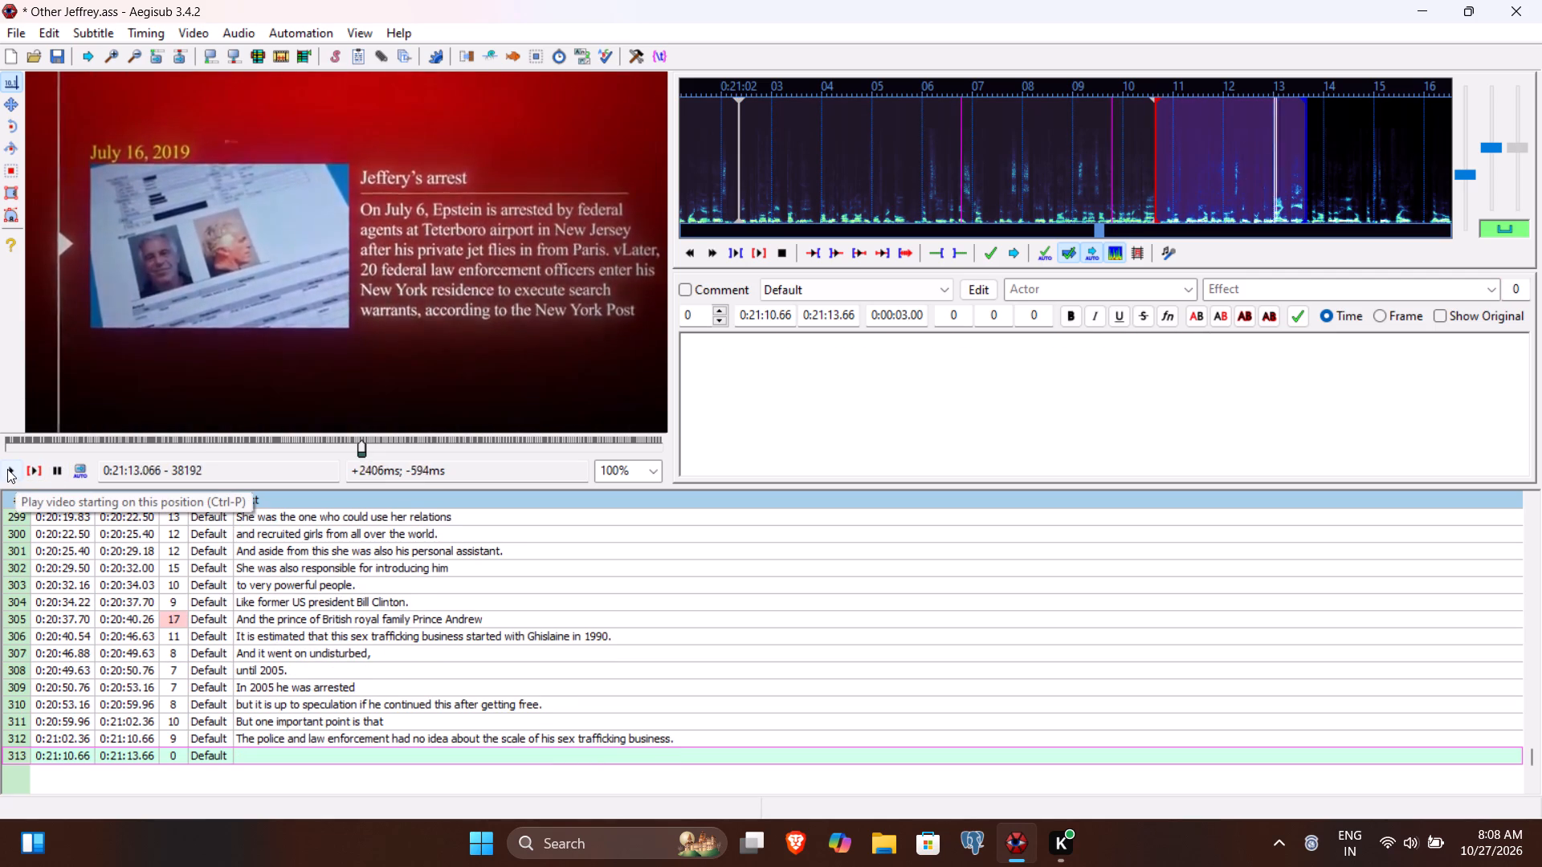
type("It was only after his arrest in 2019")
key("Return")
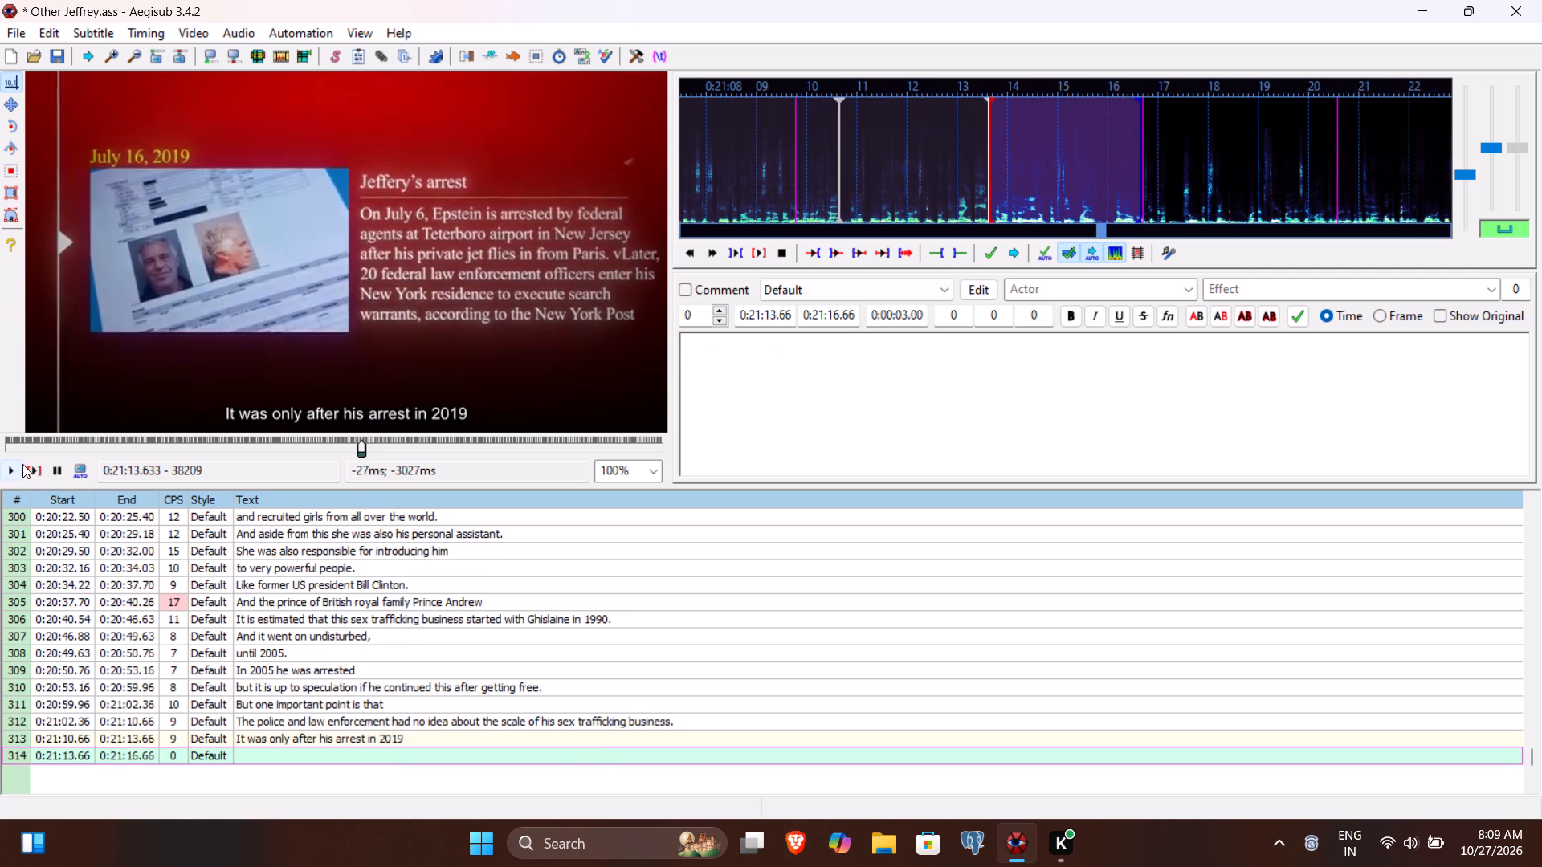
Play line 314 to find the phrase's end, and commit it with end time 0:21:15.86 and text "and after the release of Epstein files".
left_click(32, 466)
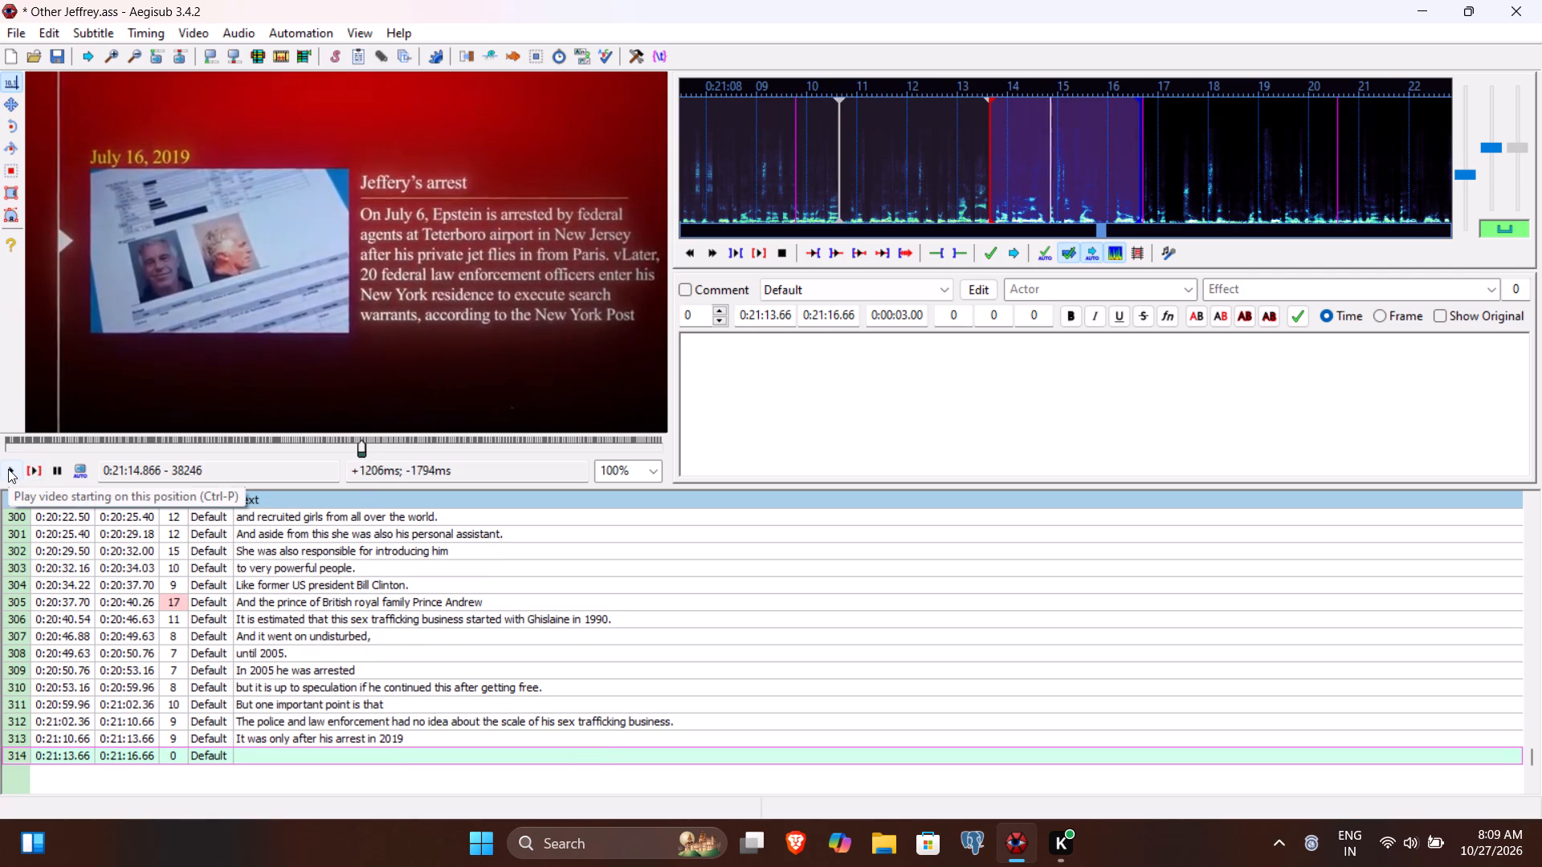
left_click(8, 469)
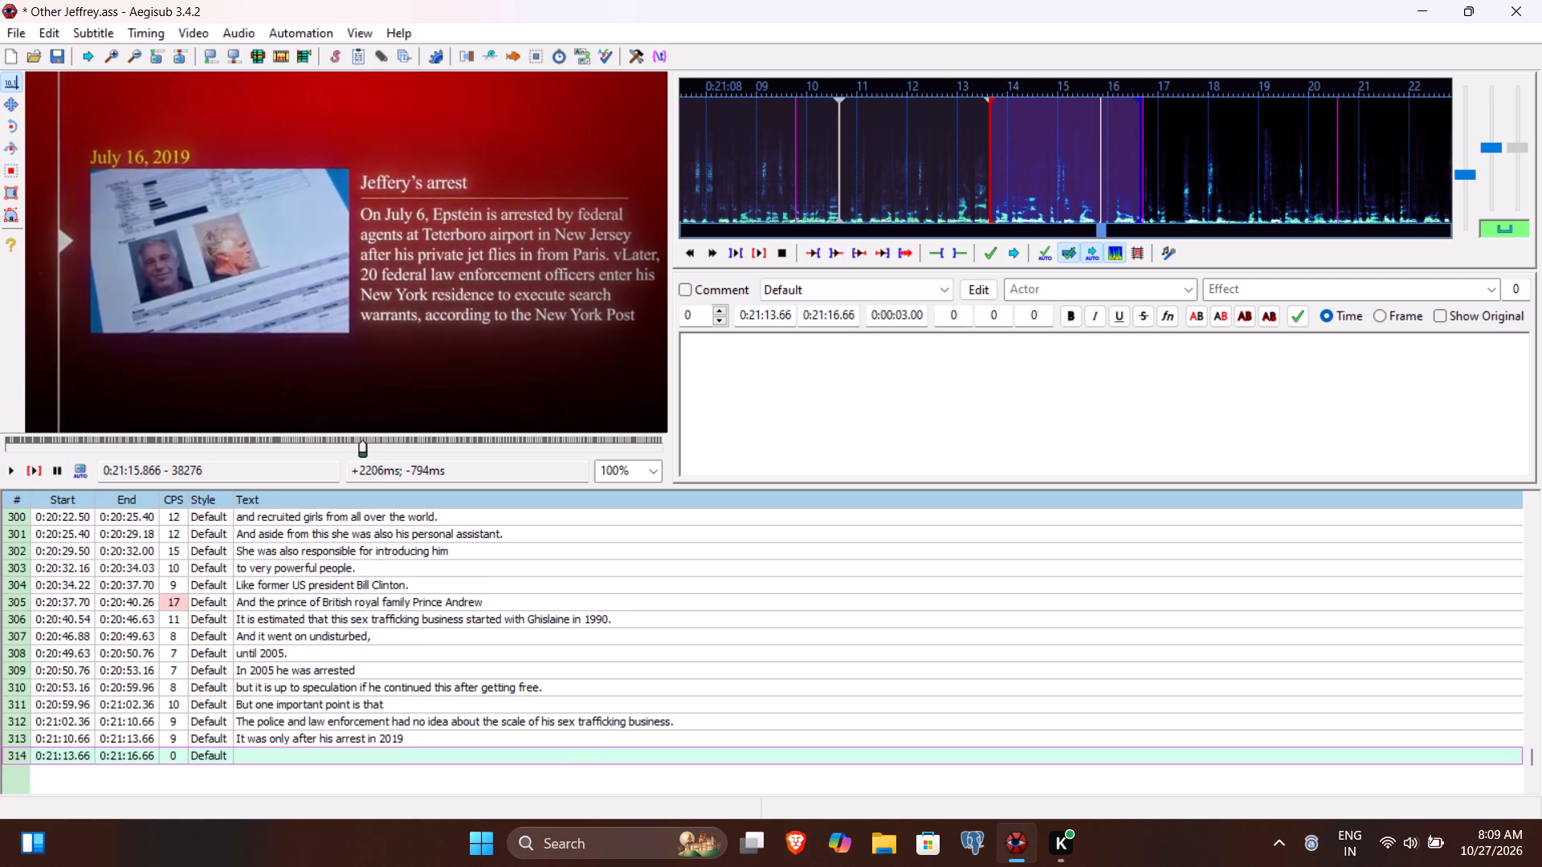
left_click(831, 321)
key("5")
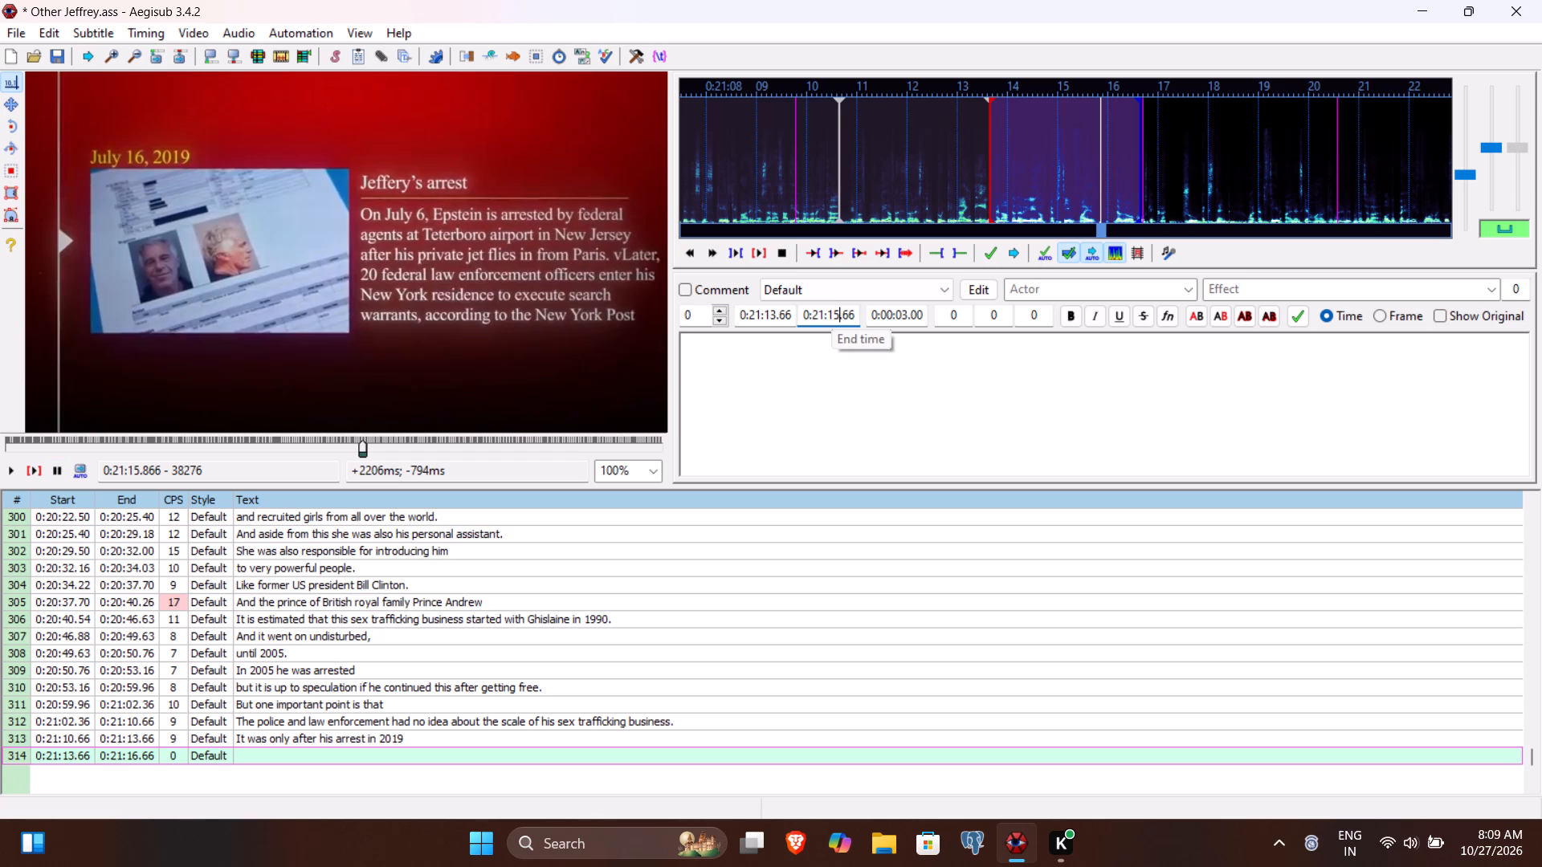
type("86")
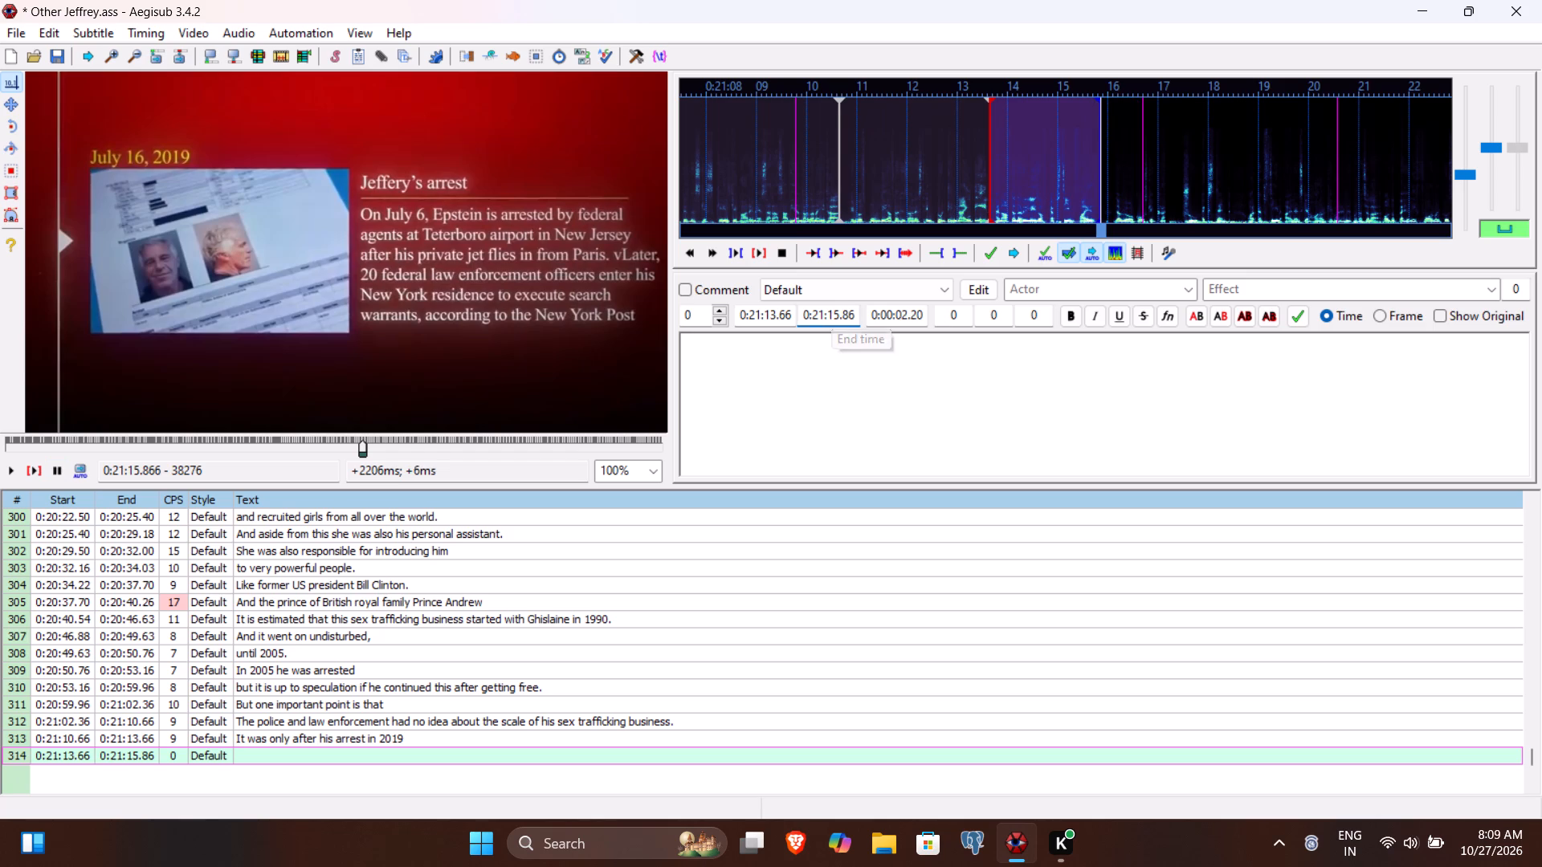
left_click(816, 370)
type("and after the release of Es")
key("BackSpace")
type("pstein files")
key("Return")
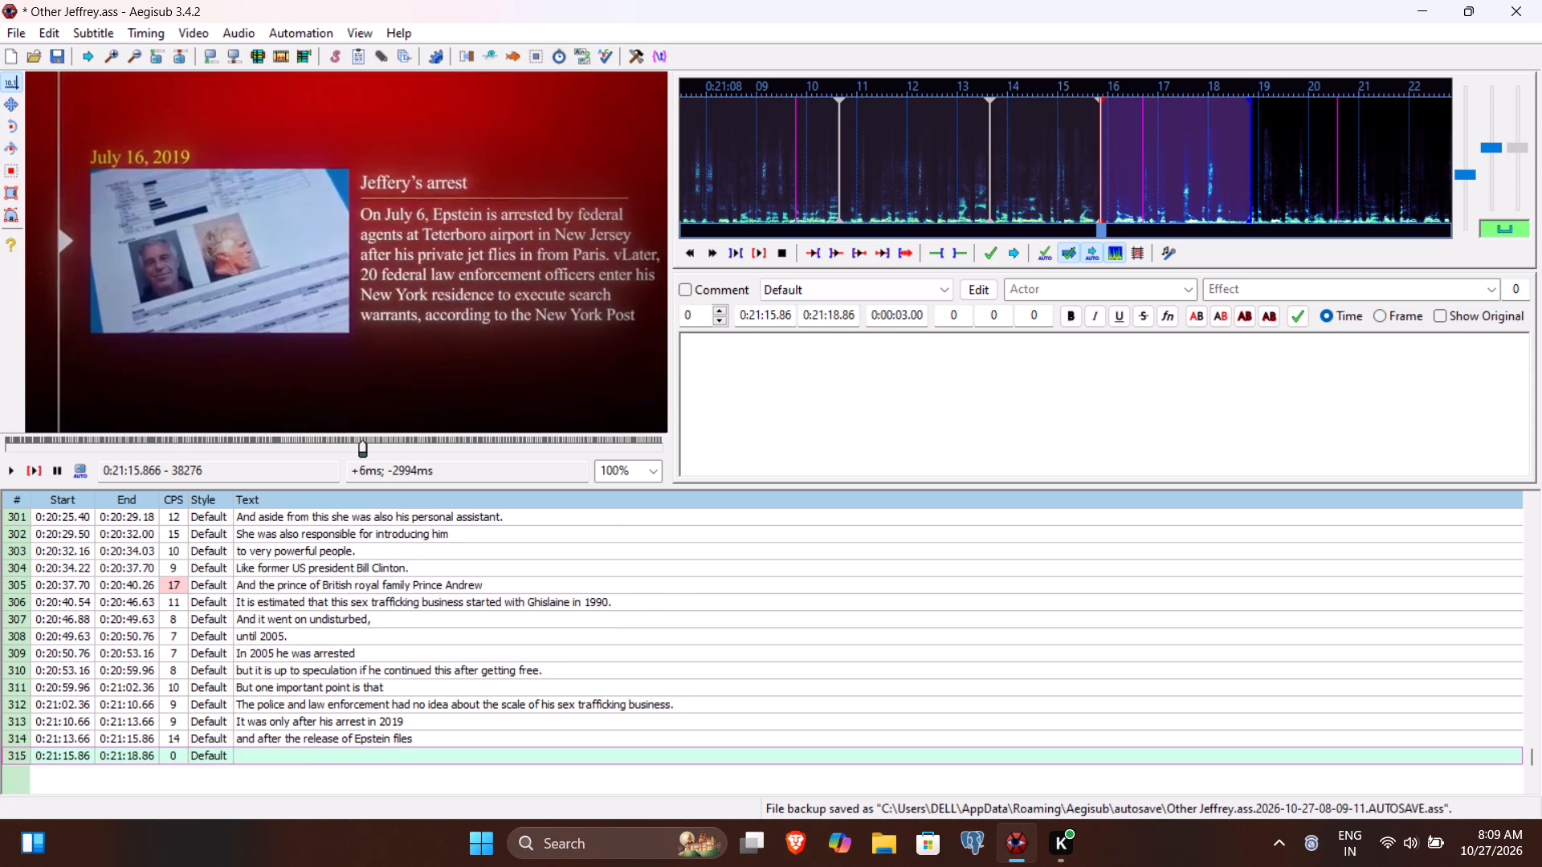
Play line 315 to find the sentence's end, and set its start to 0:21:16.06 and end to 0:21:21.43.
left_click(32, 464)
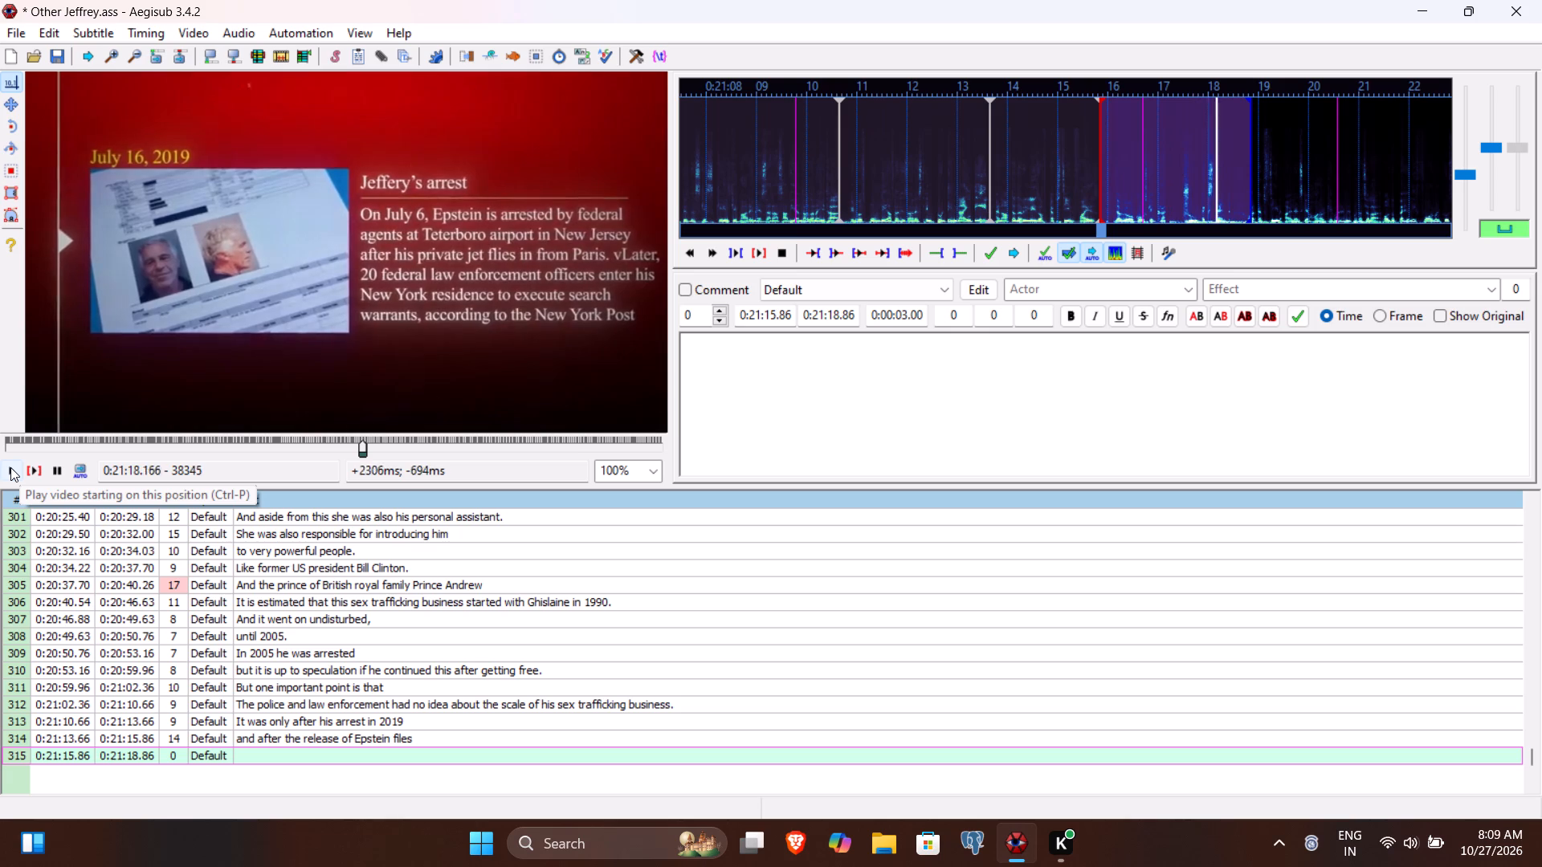
left_click(10, 467)
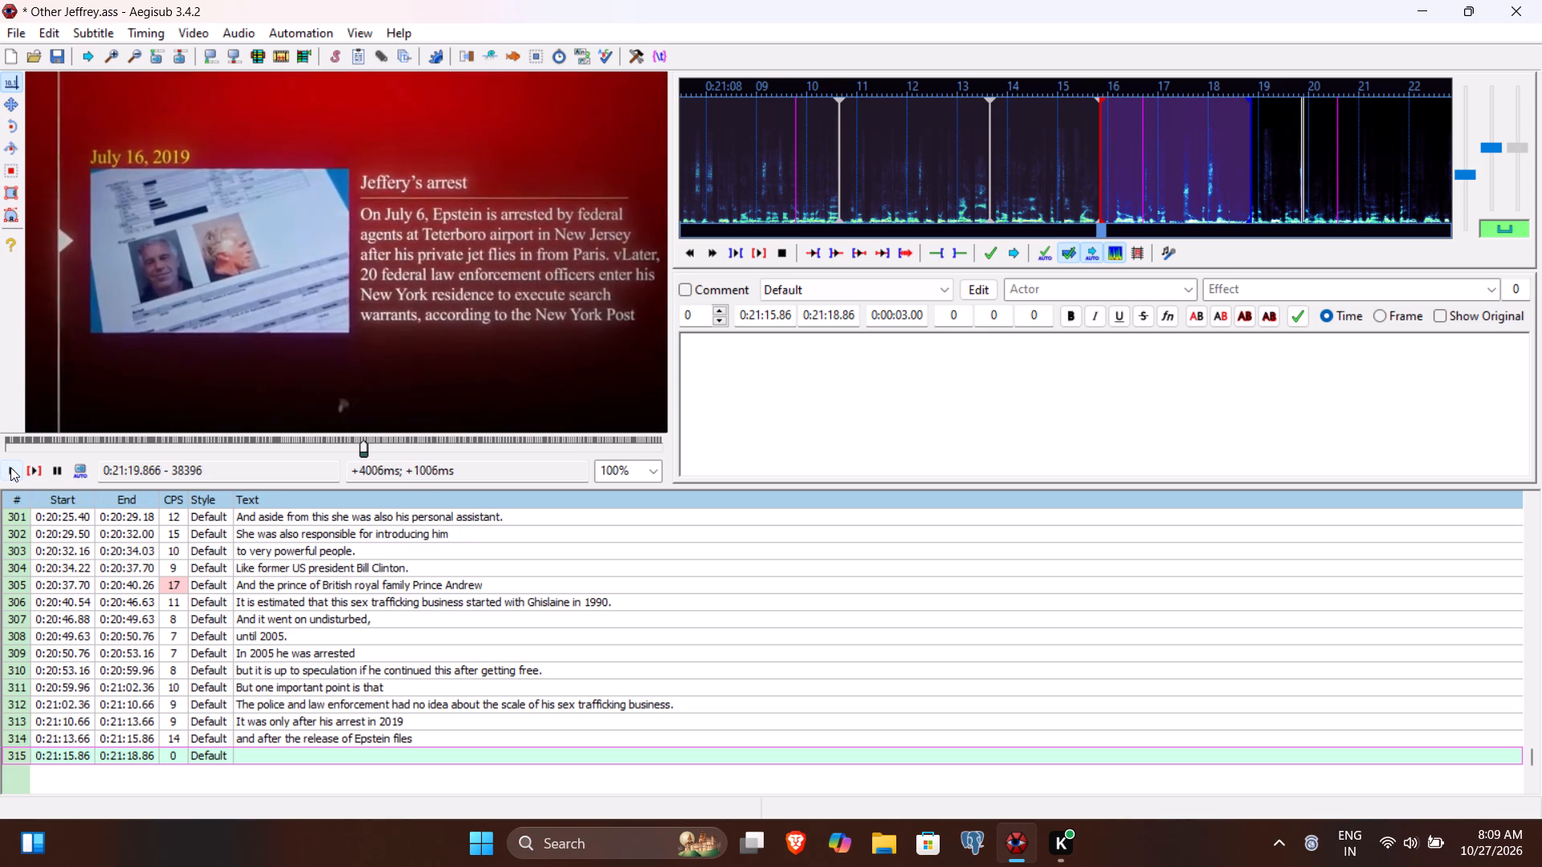
left_click(10, 467)
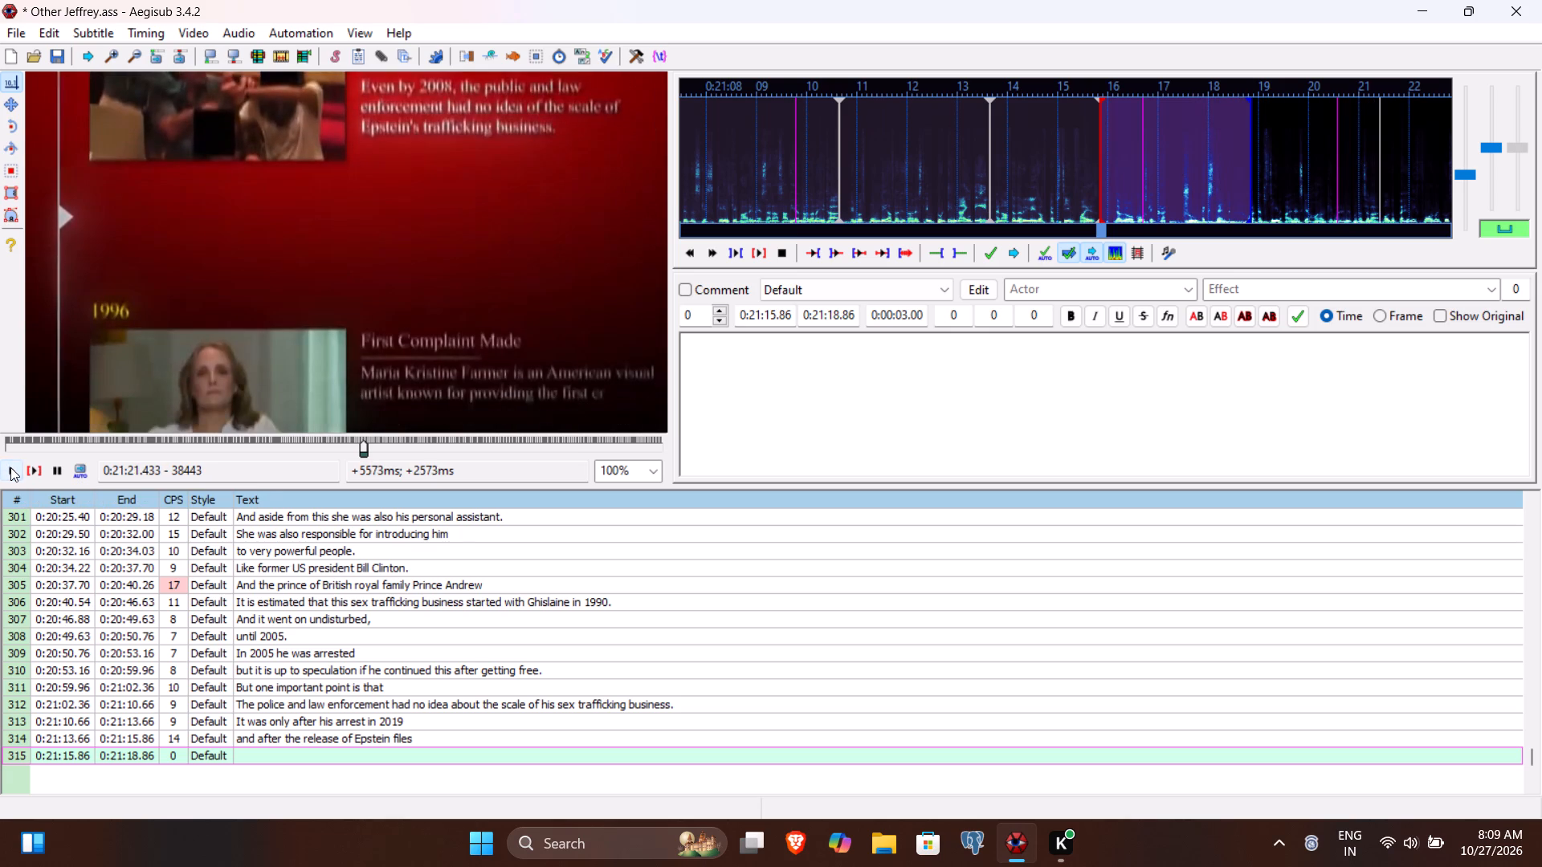
left_click(826, 317)
type("21")
type("43")
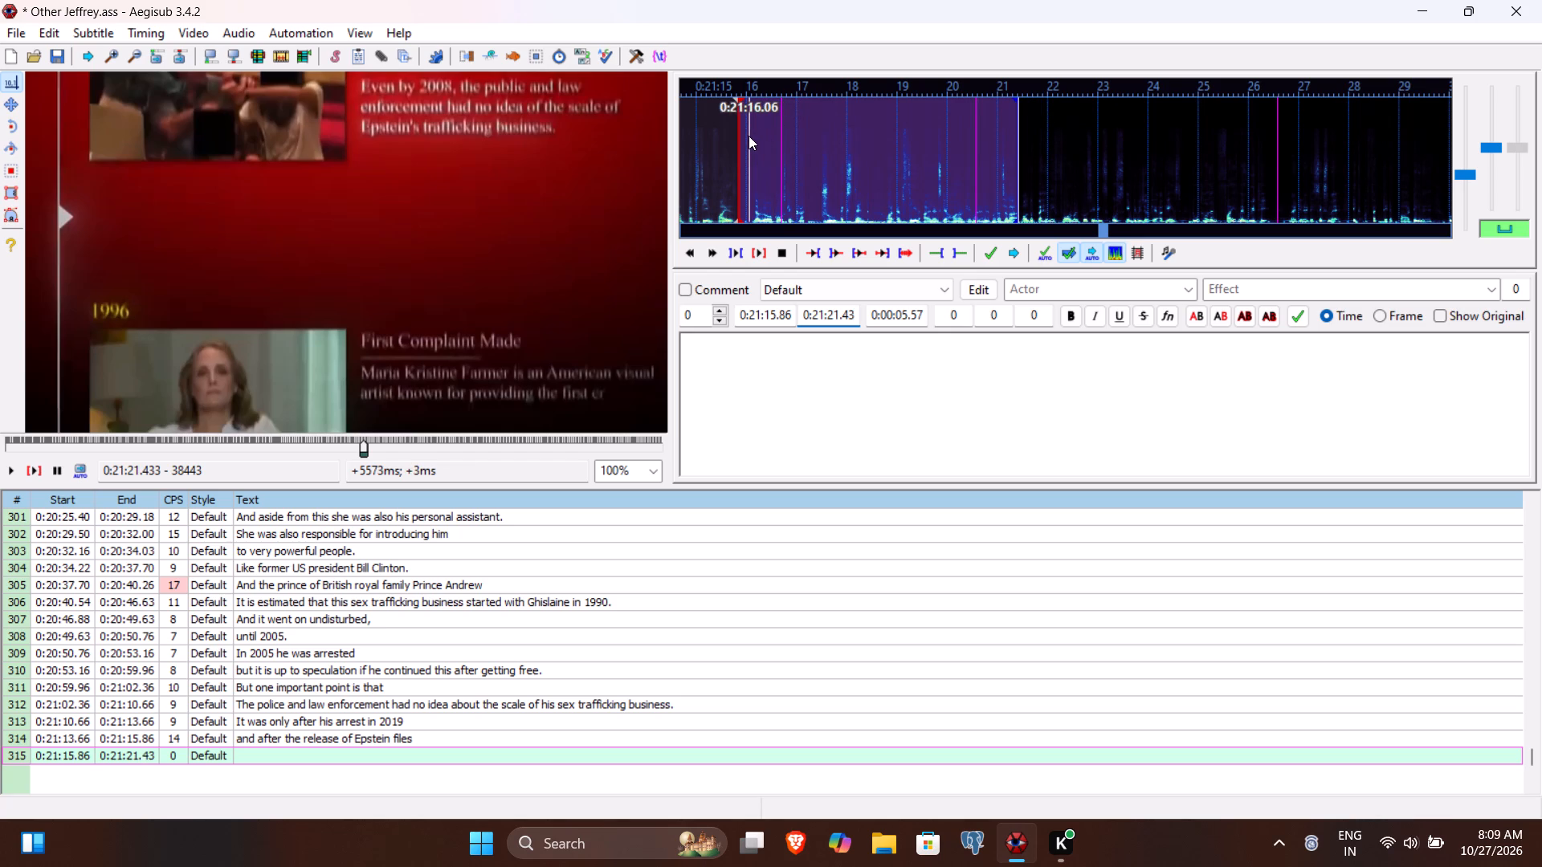
left_click(769, 315)
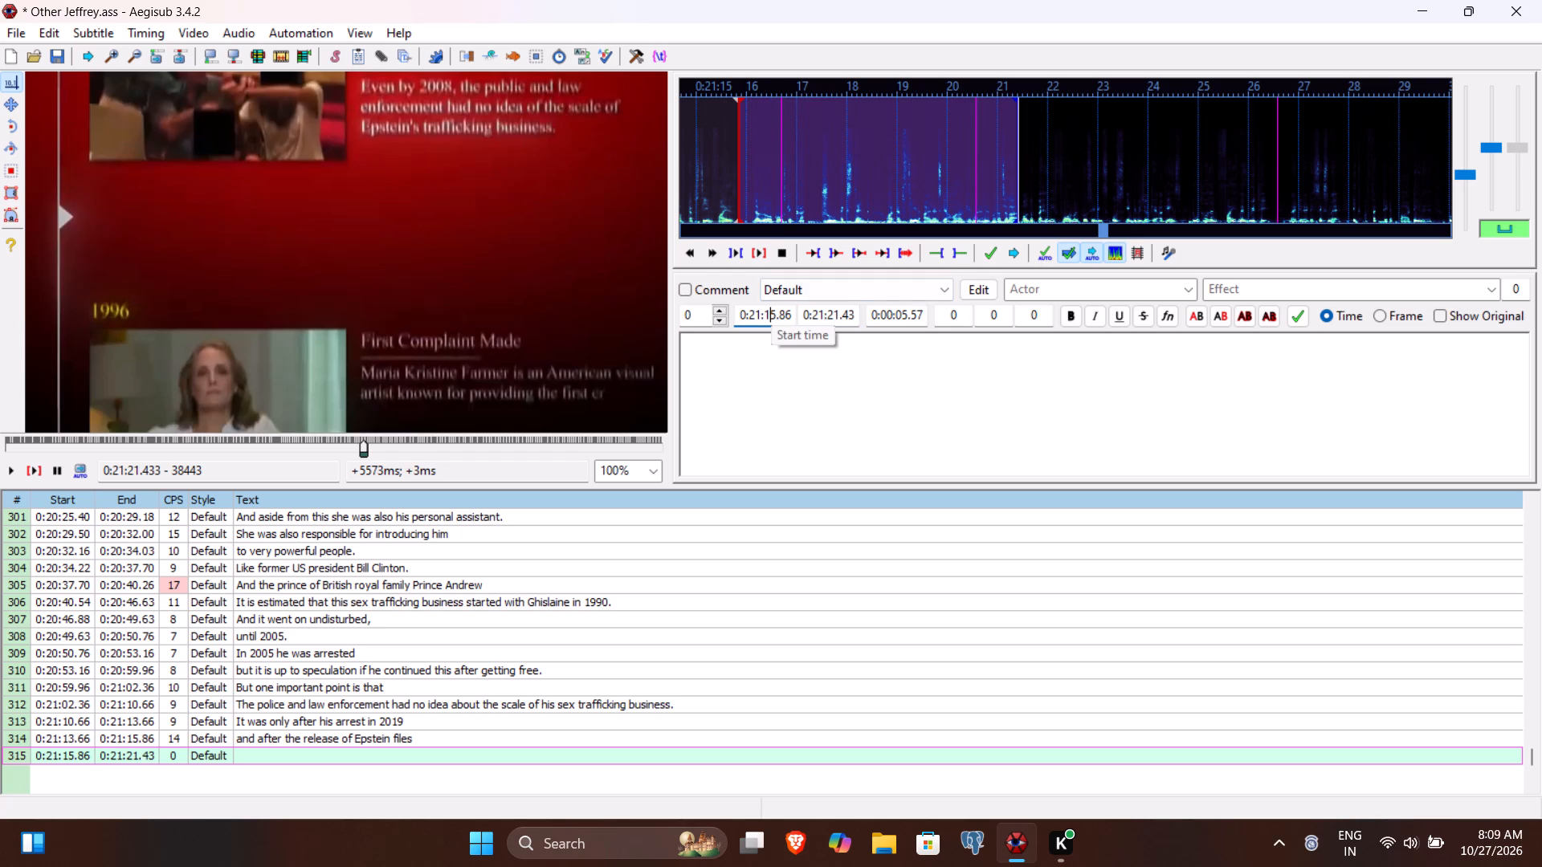
type("60")
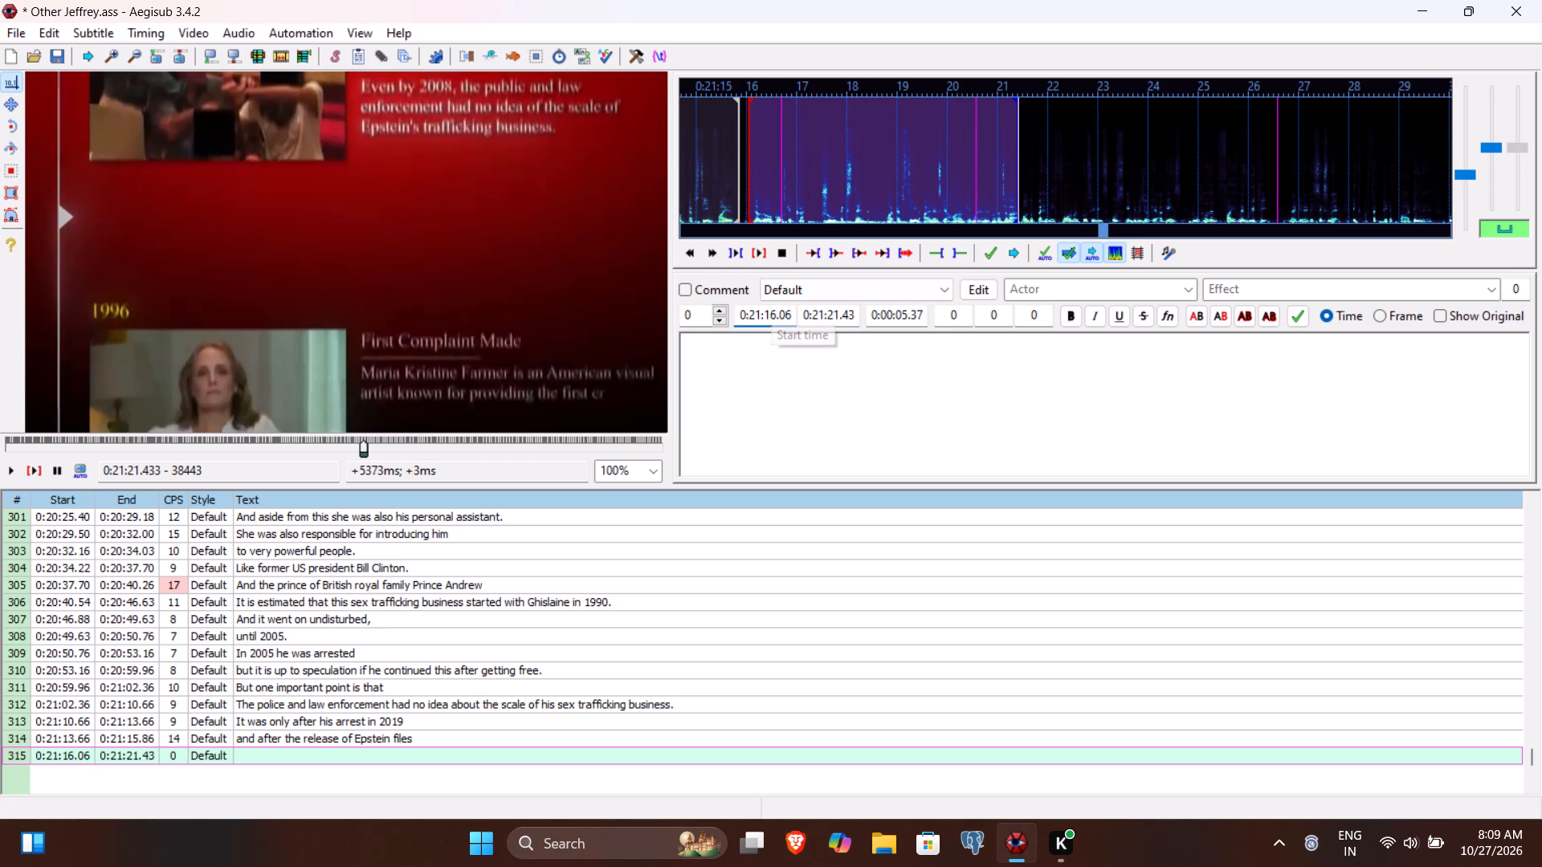
Enter "people got know about his true extent of his crimes and the horrors of Epstein's island." as the text of line 315 and commit it.
left_click(761, 371)
type("people got know about his")
key("space")
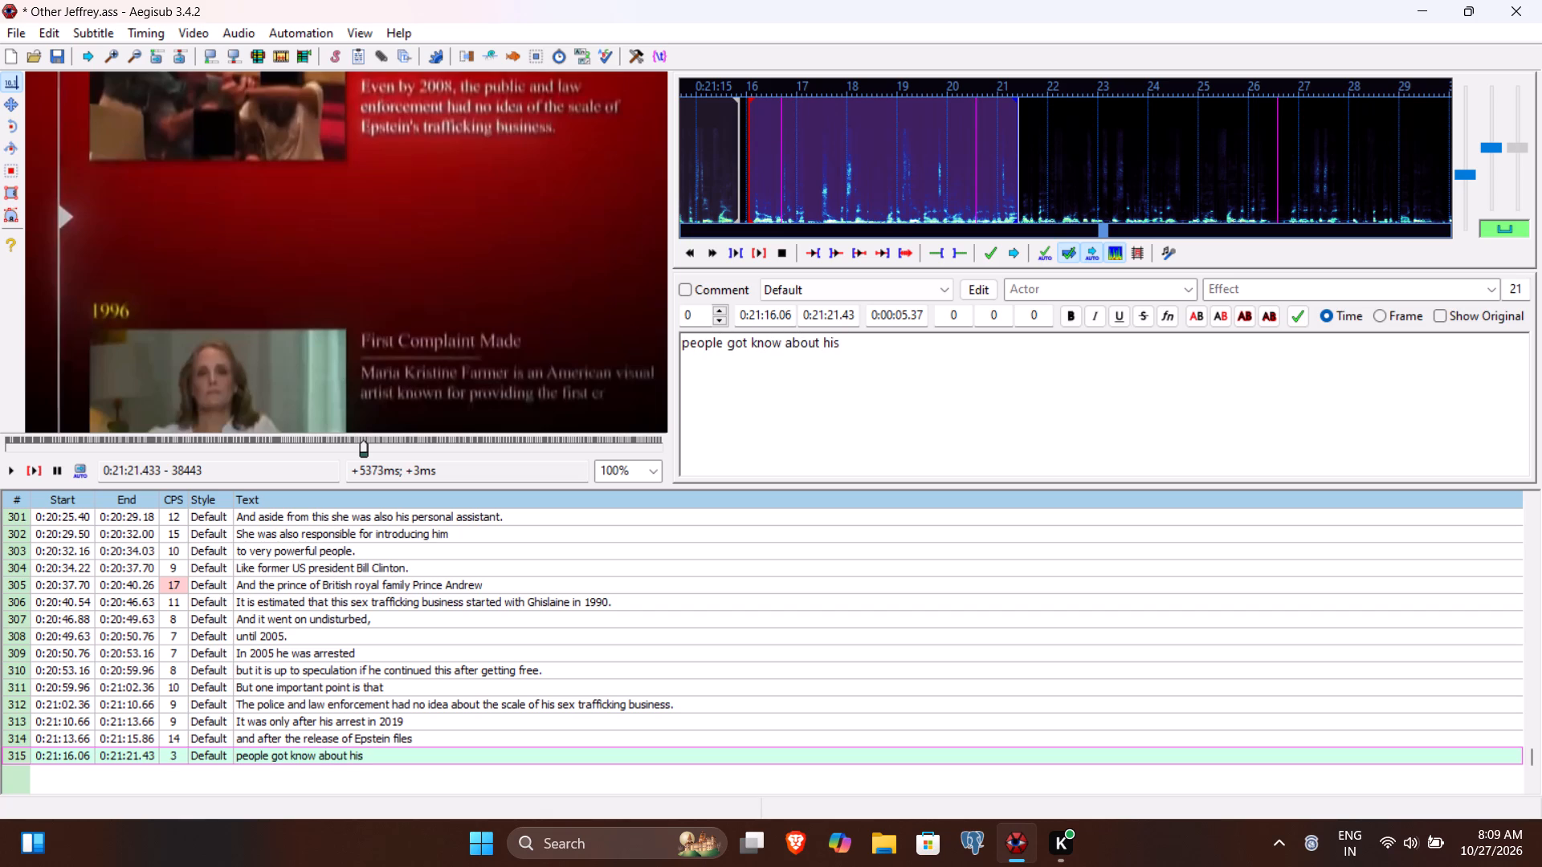
type("te")
key("BackSpace")
type("rue extend")
key("space")
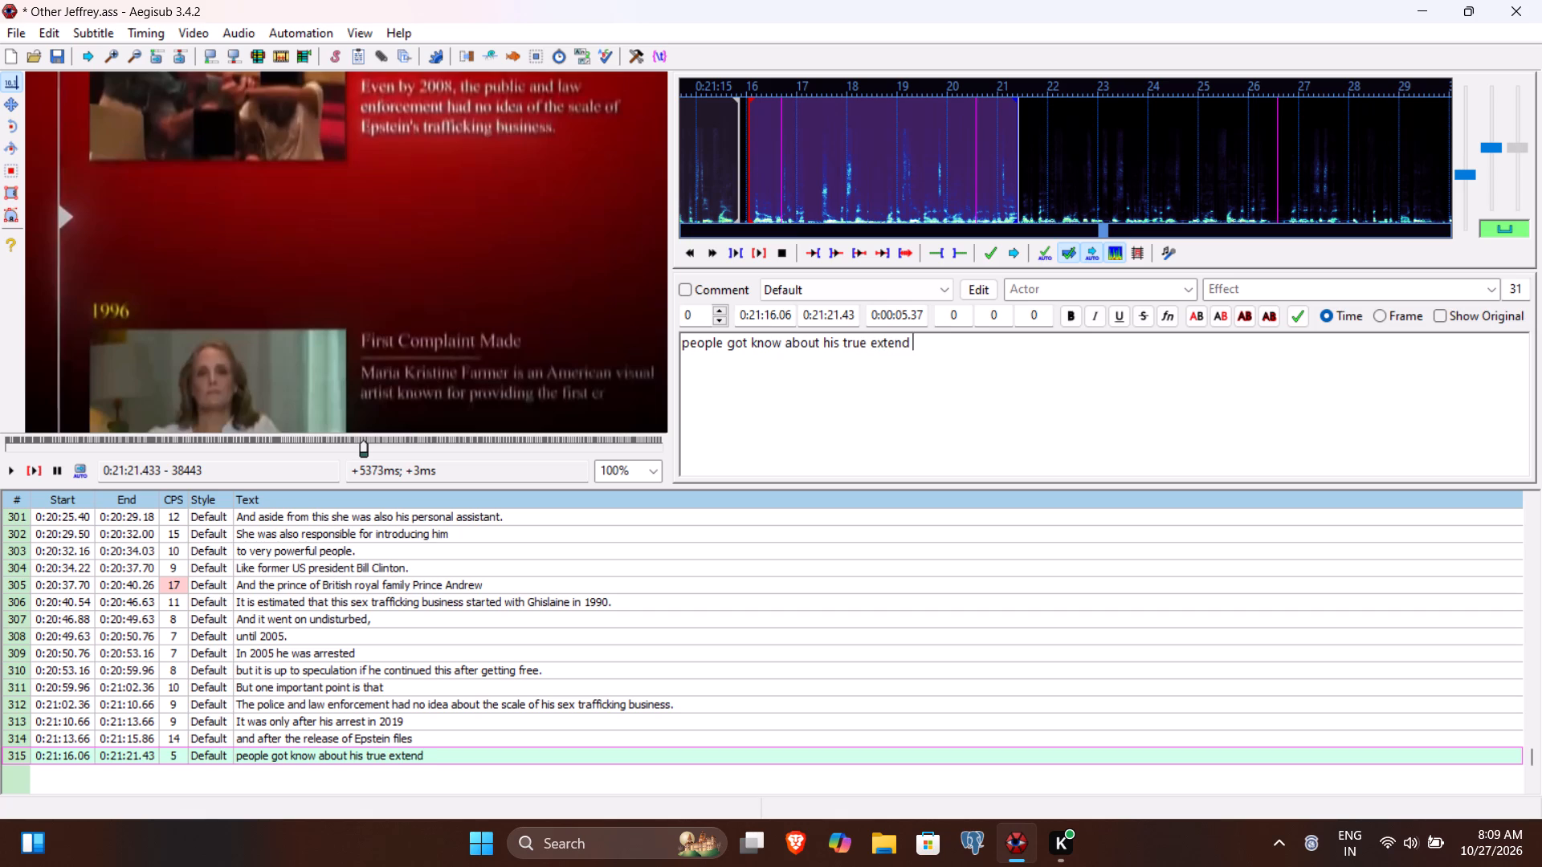
key("BackSpace")
key("BackSpace")
type("t of his crimes and")
key("space")
type("the")
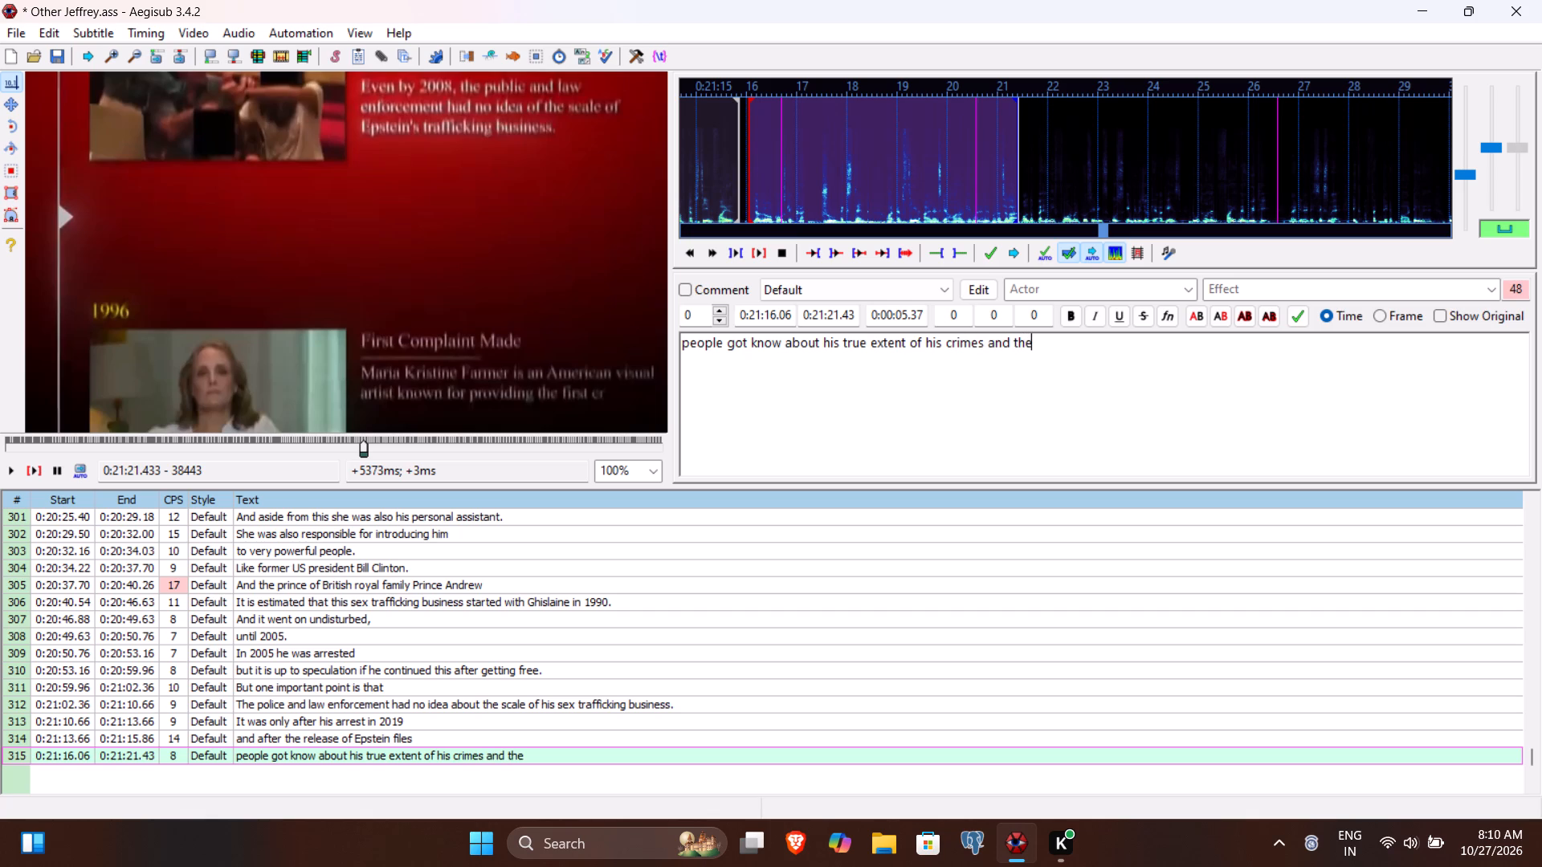
key("space")
type("horrors of Epstein's island")
key("period")
key("Return")
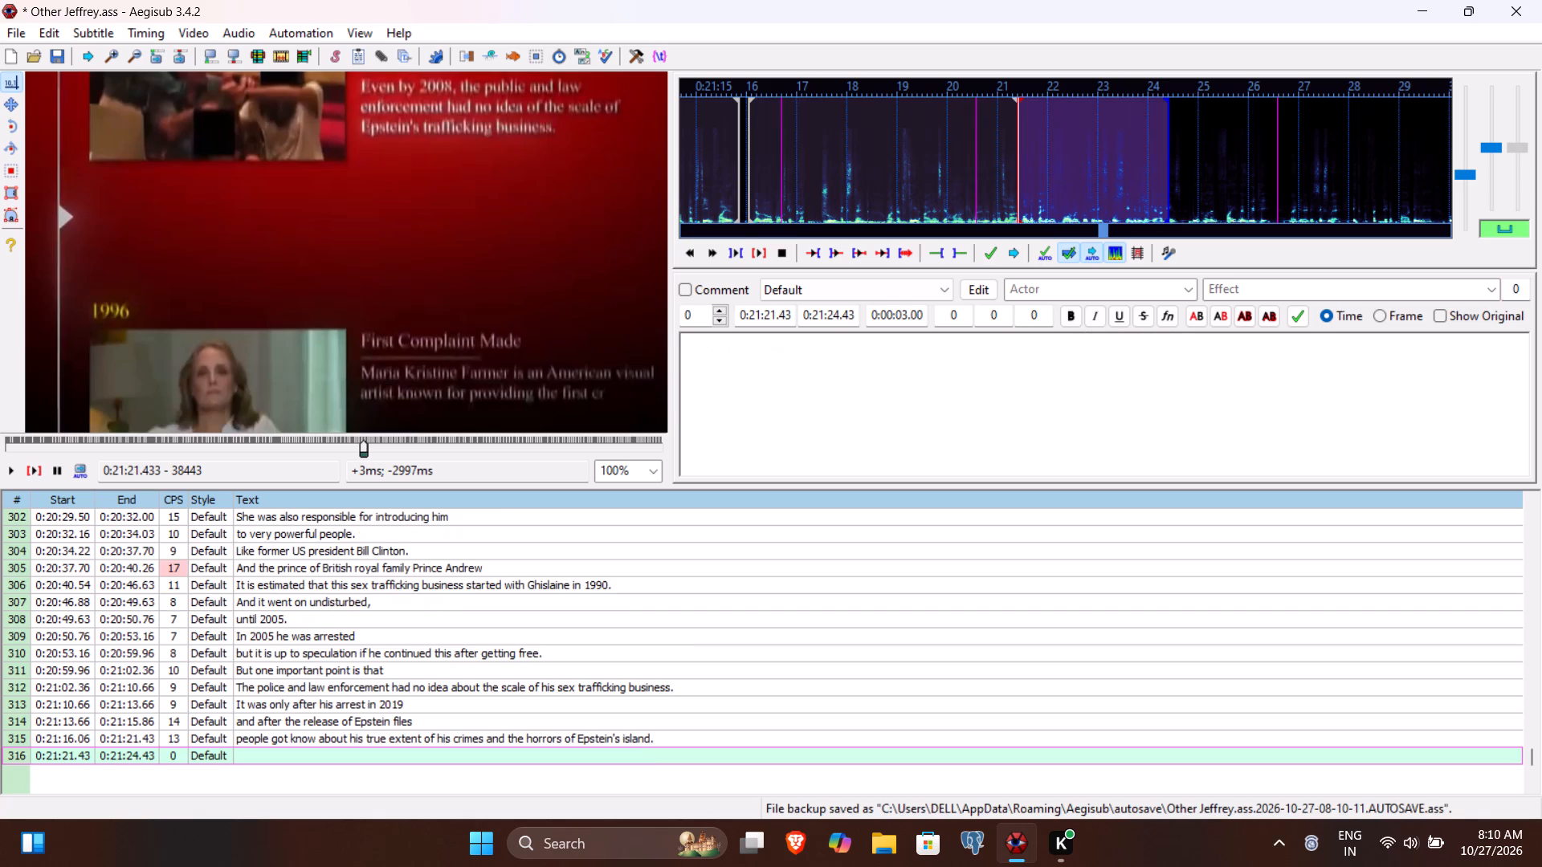
Save the subtitle file.
key("ctrl+s")
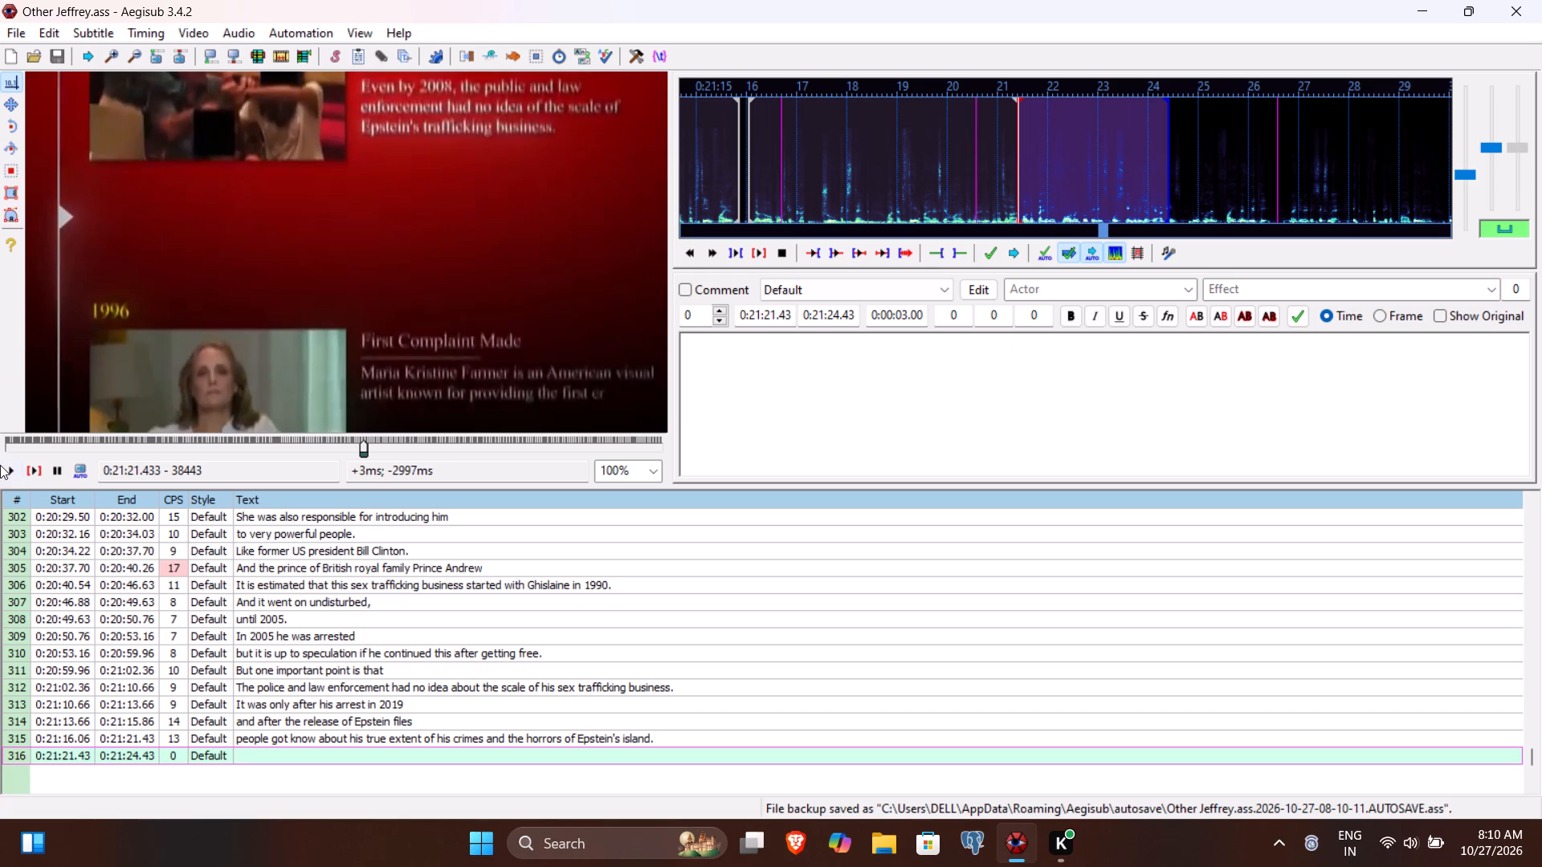
Play line 316 to find the sentence's end, and set its end time to 0:21:26.53.
left_click(38, 461)
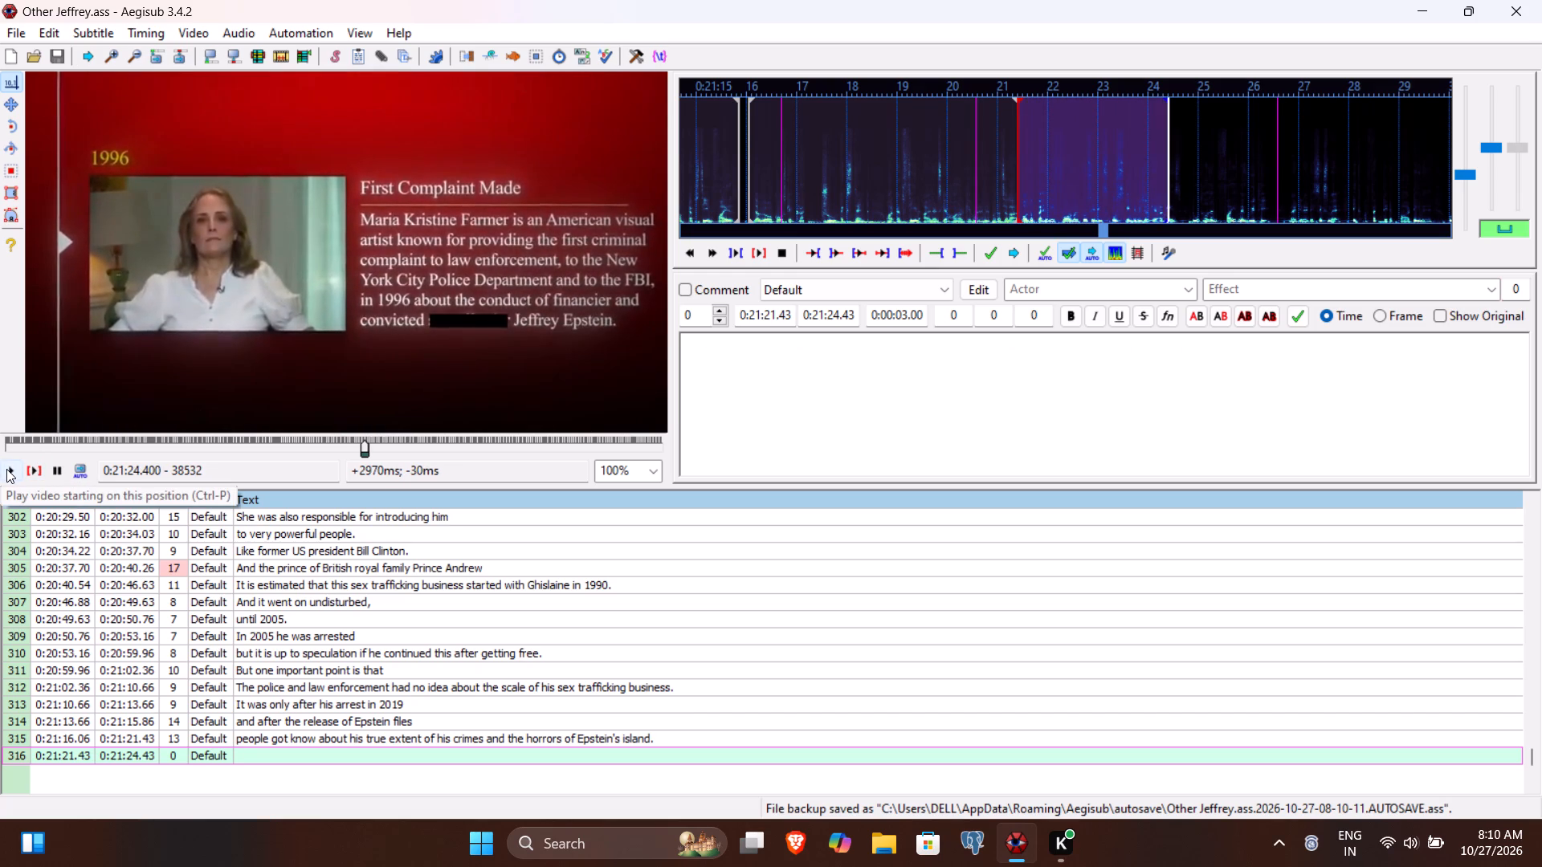
left_click(6, 469)
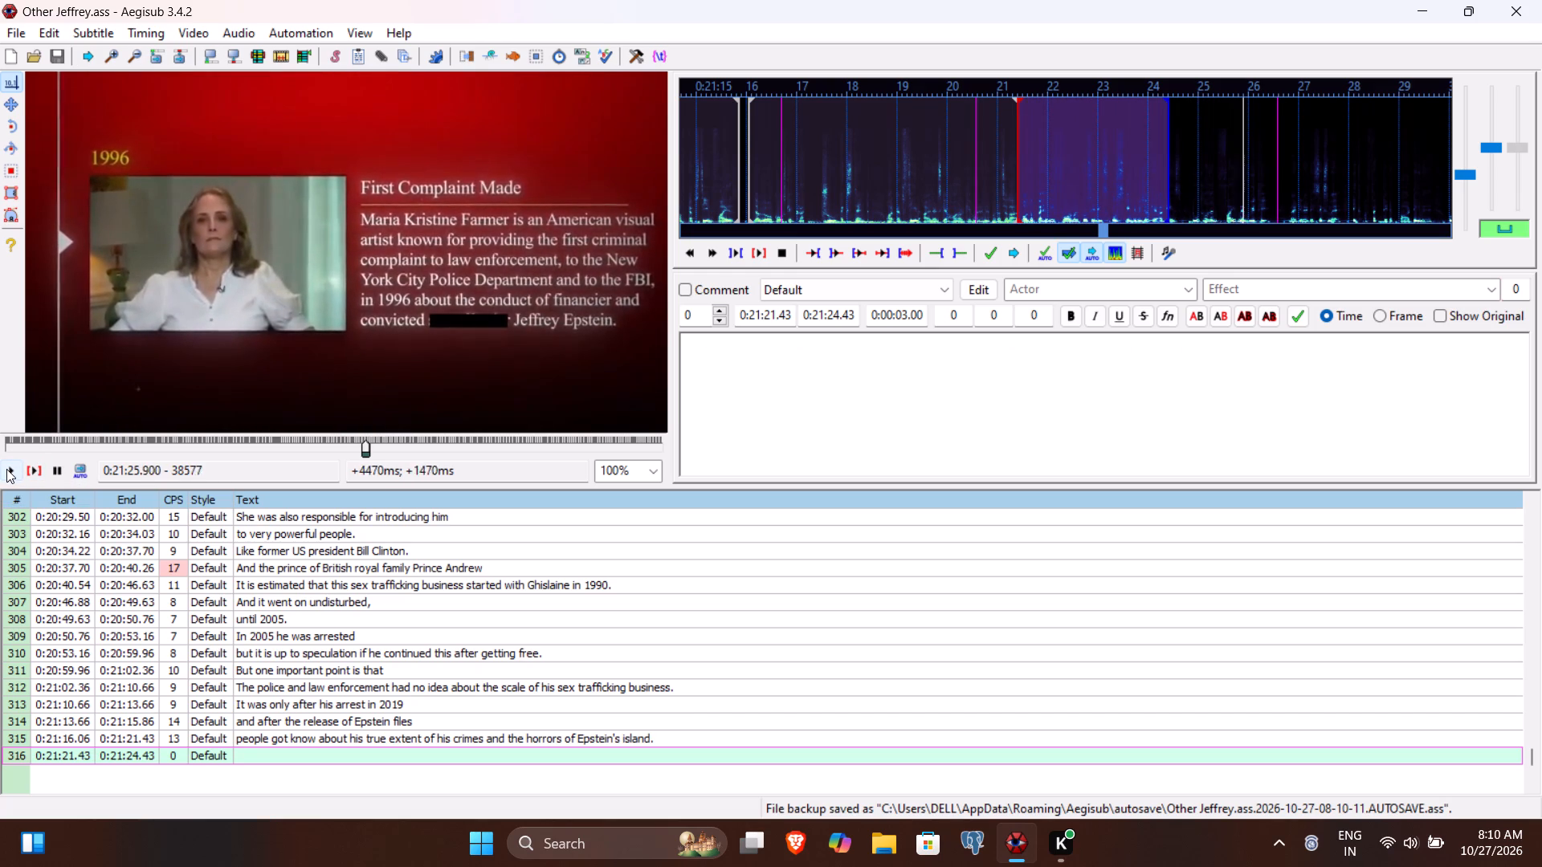
left_click(6, 469)
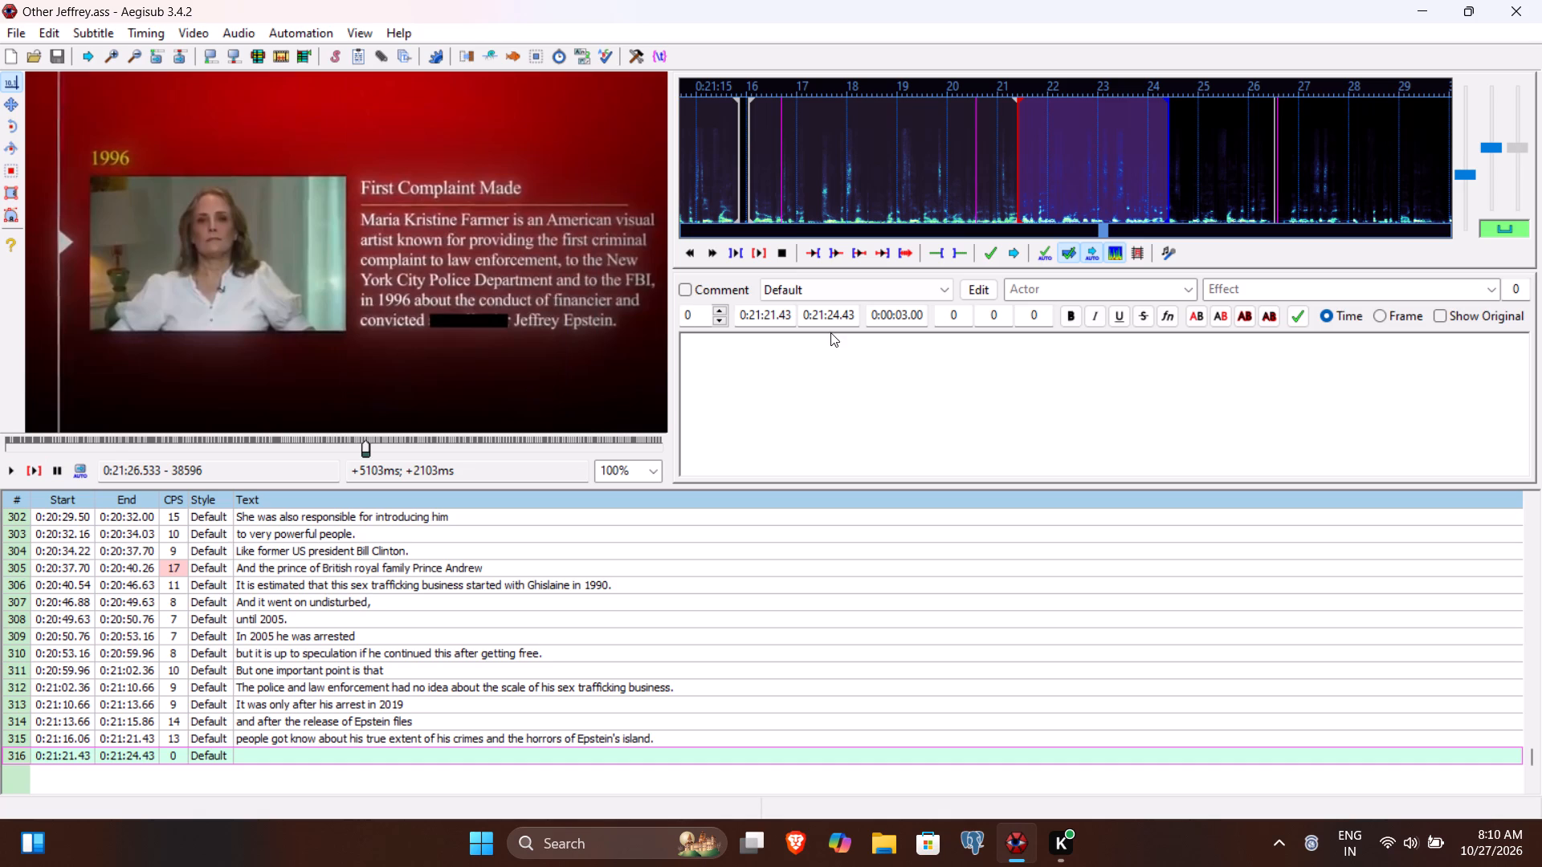
left_click(833, 319)
key("6")
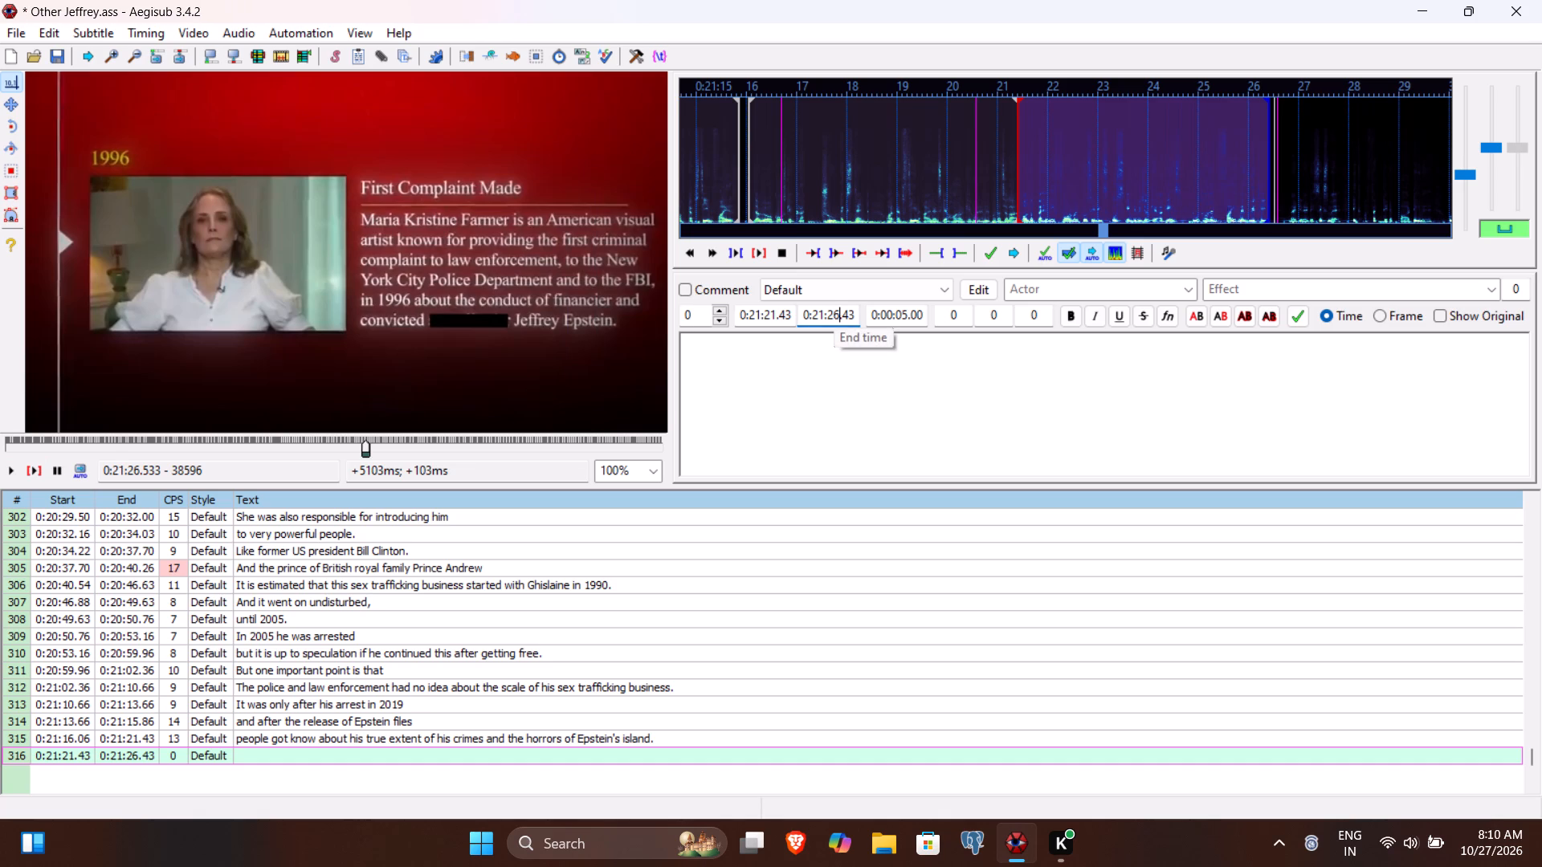
type("53")
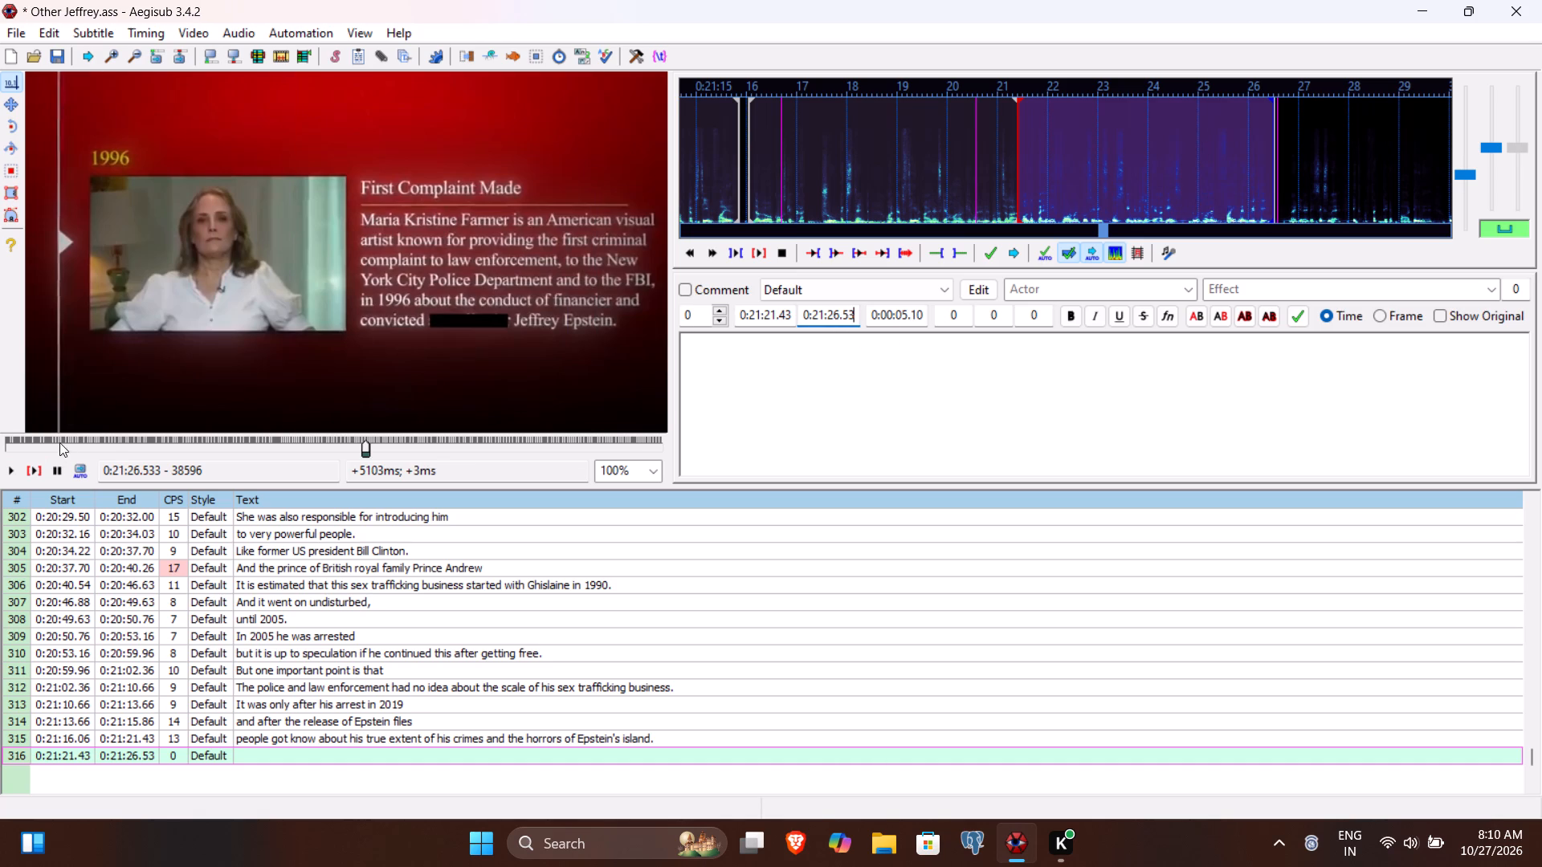
Replay line 316, enter "Although first case against the individual happened back in 2005." as its text, and commit it.
left_click(35, 468)
left_click(712, 384)
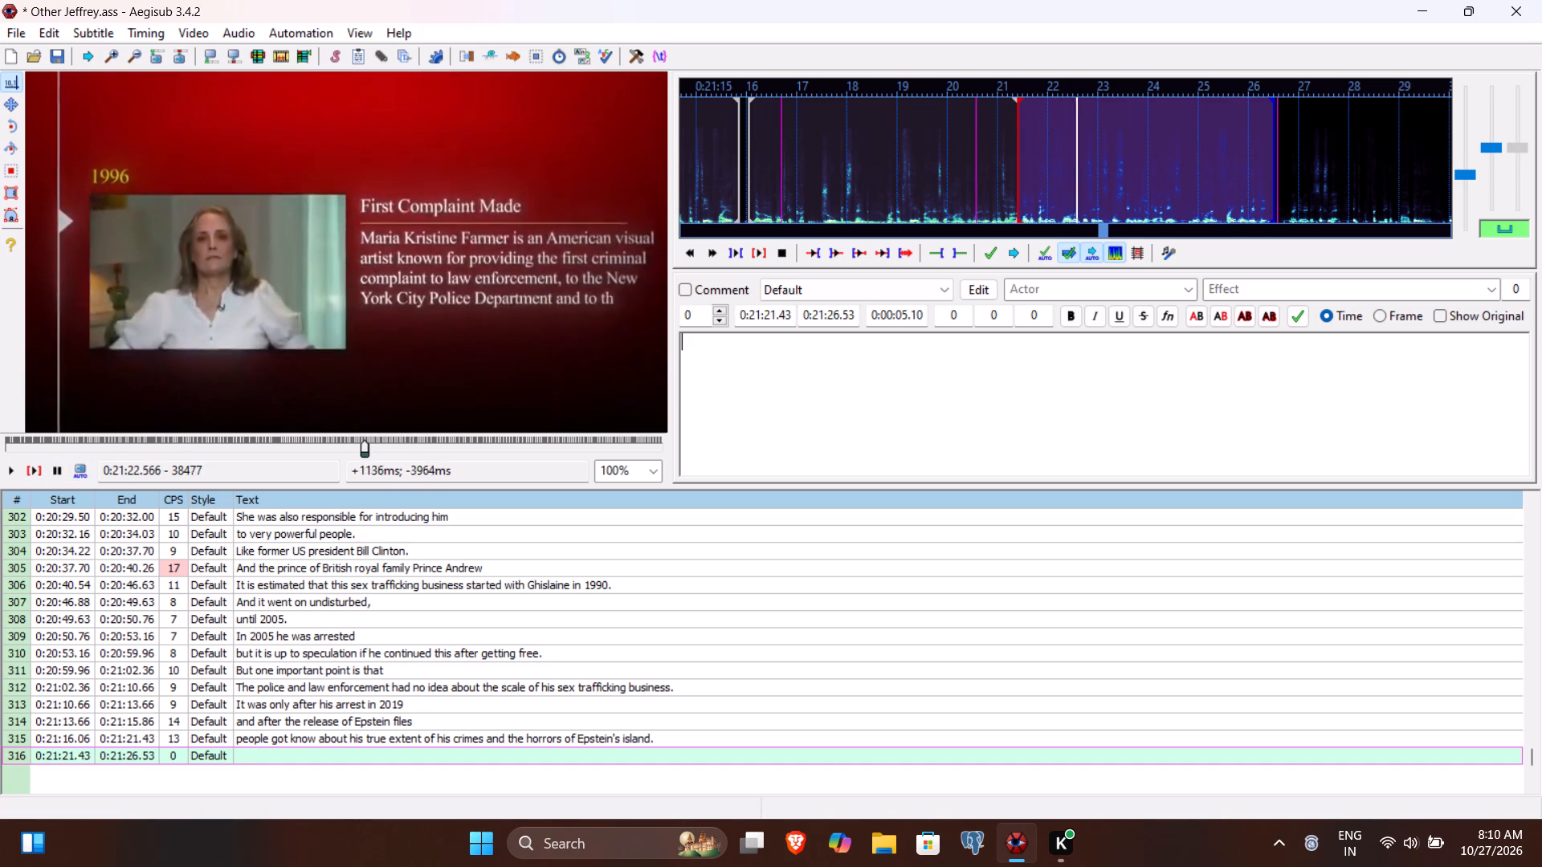
type("Alto")
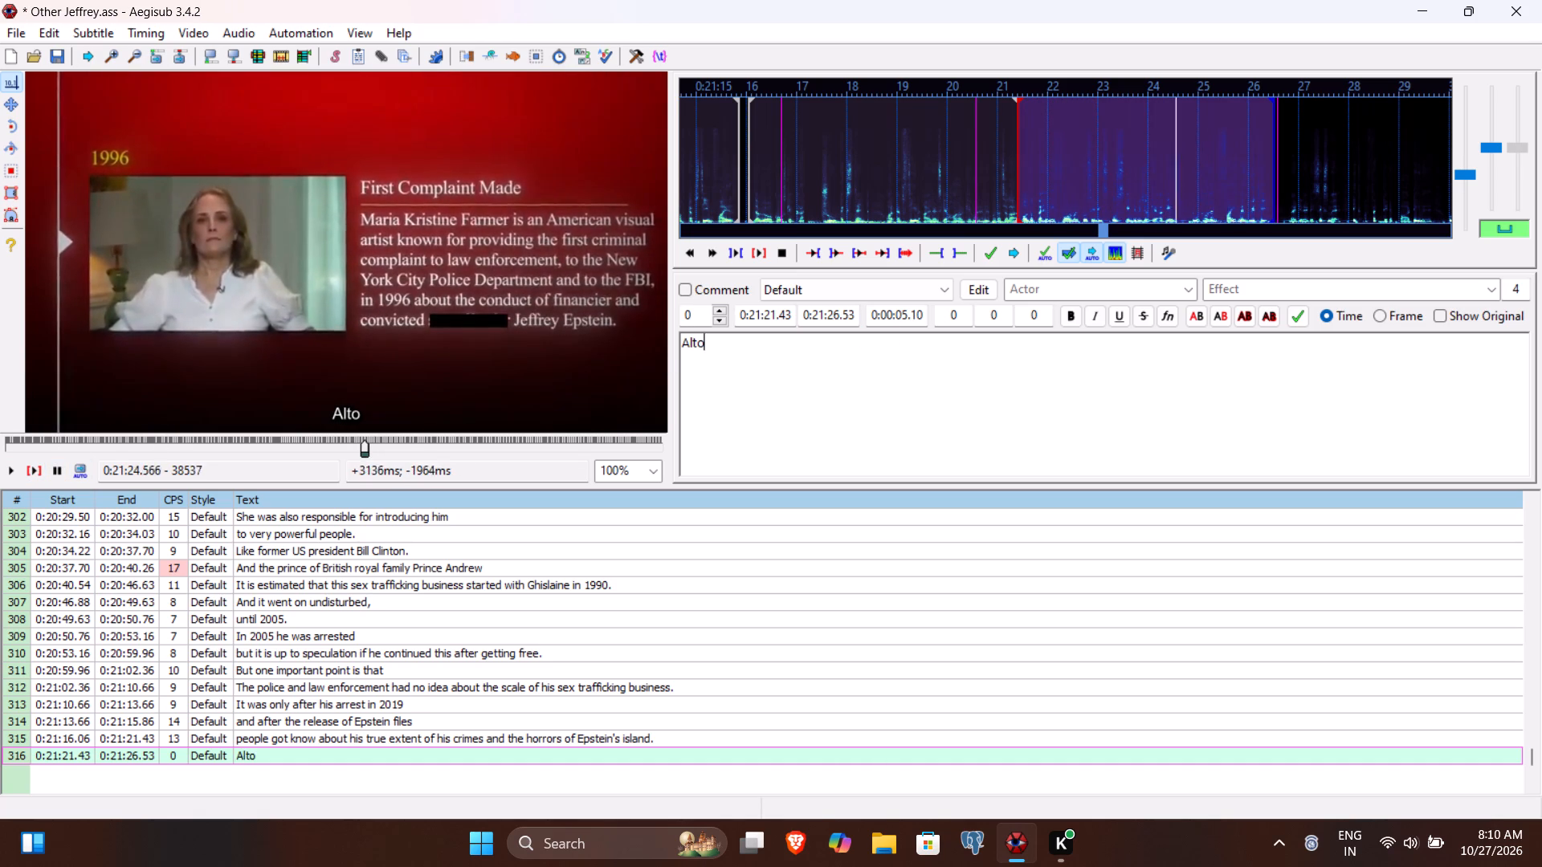
key("BackSpace")
type("hough first case against the individual happened in")
key("BackSpace")
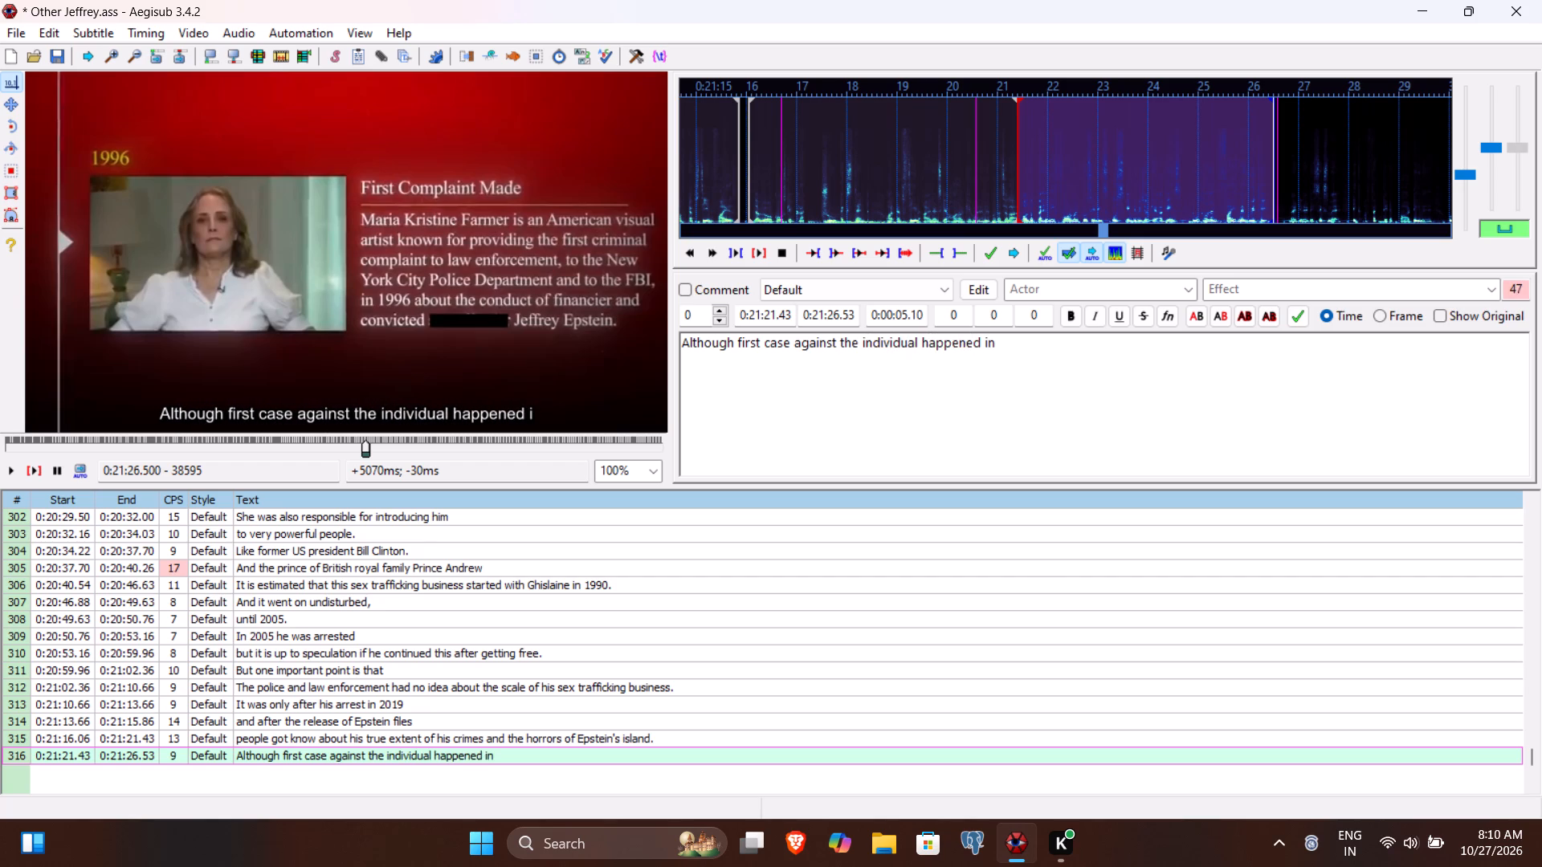
key("BackSpace")
type("back in 2005.")
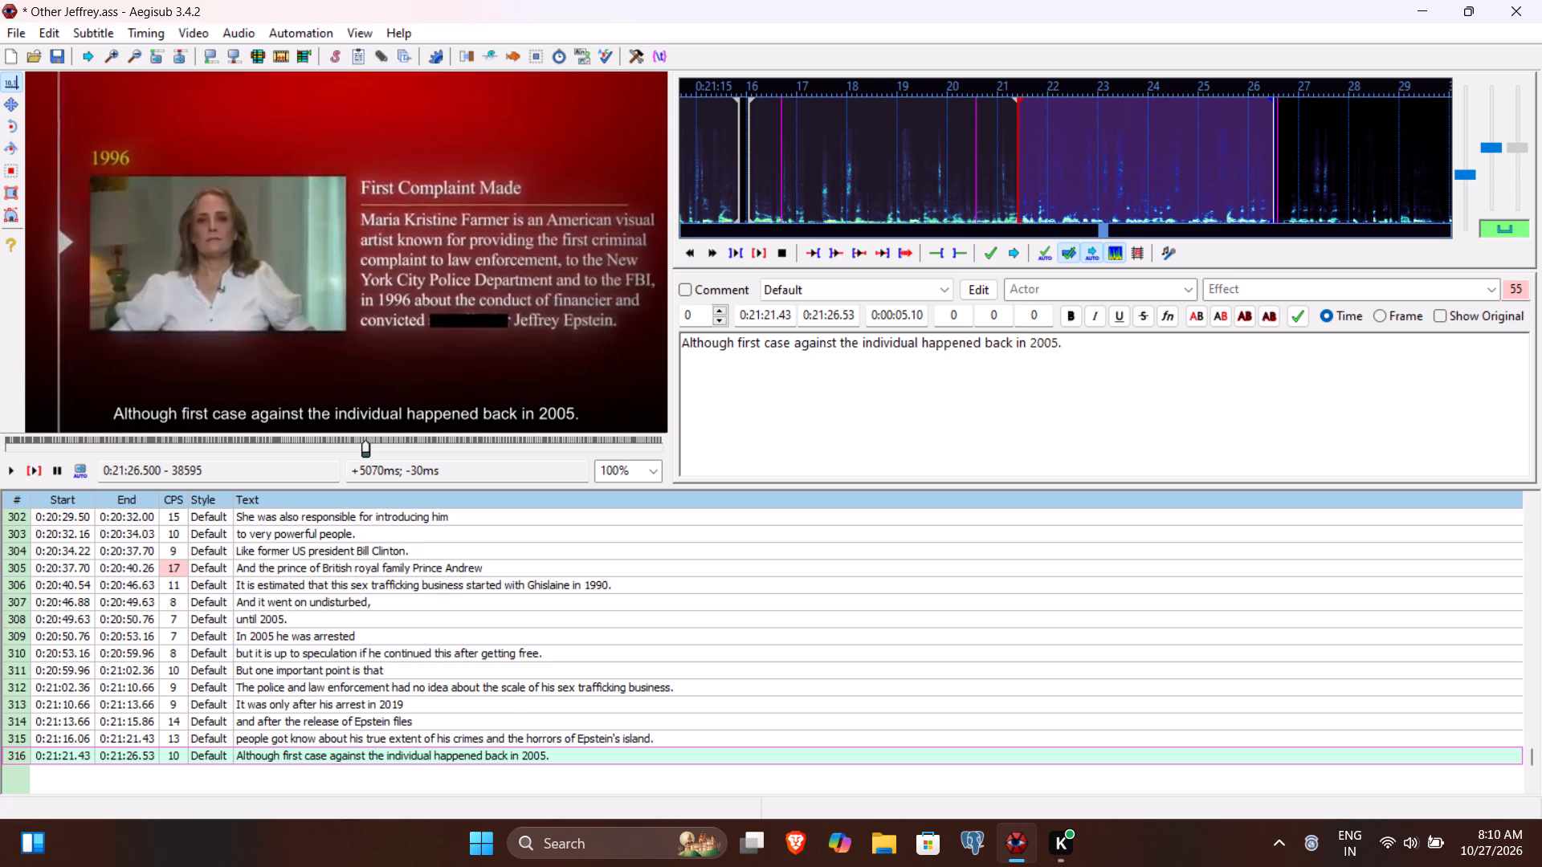
key("Return")
Play line 317 to find the phrase's end, and set its start to 0:21:26.84 and end to 0:21:29.70.
left_click(36, 470)
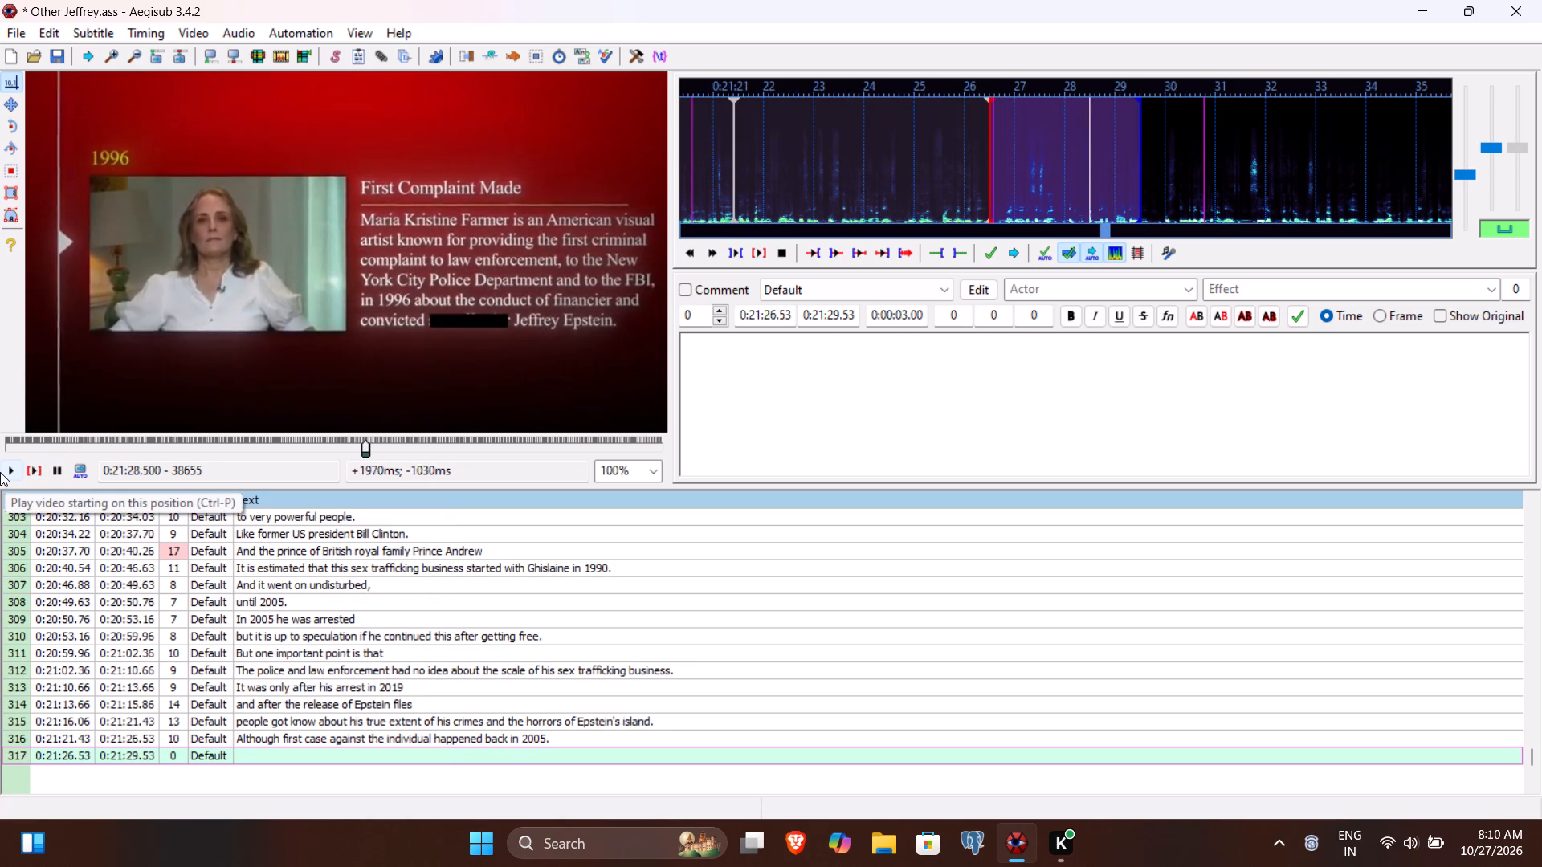
double_click(0, 472)
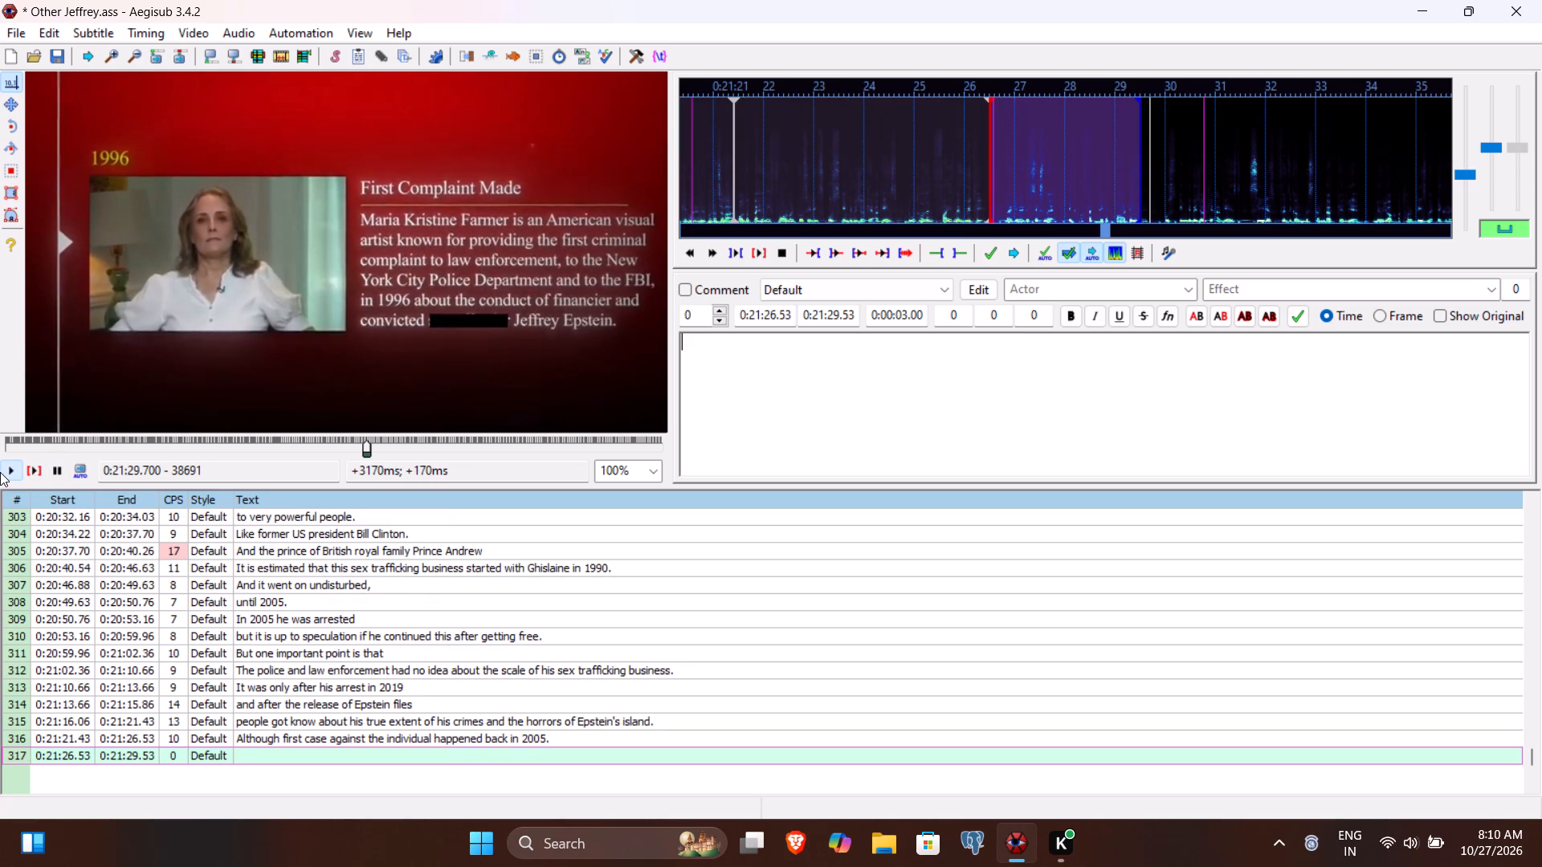
left_click(839, 315)
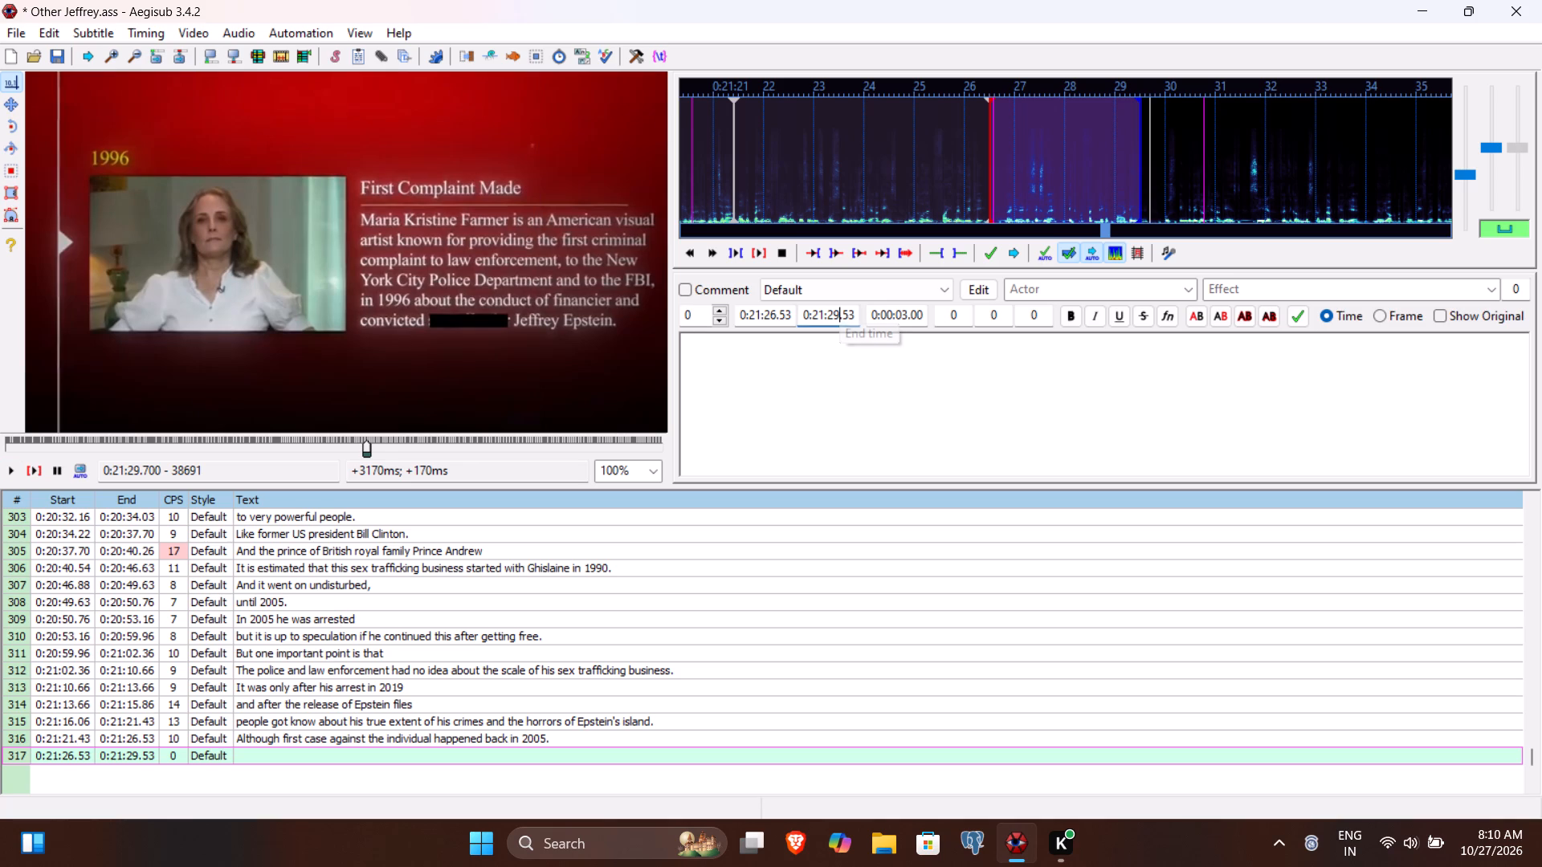
type("70")
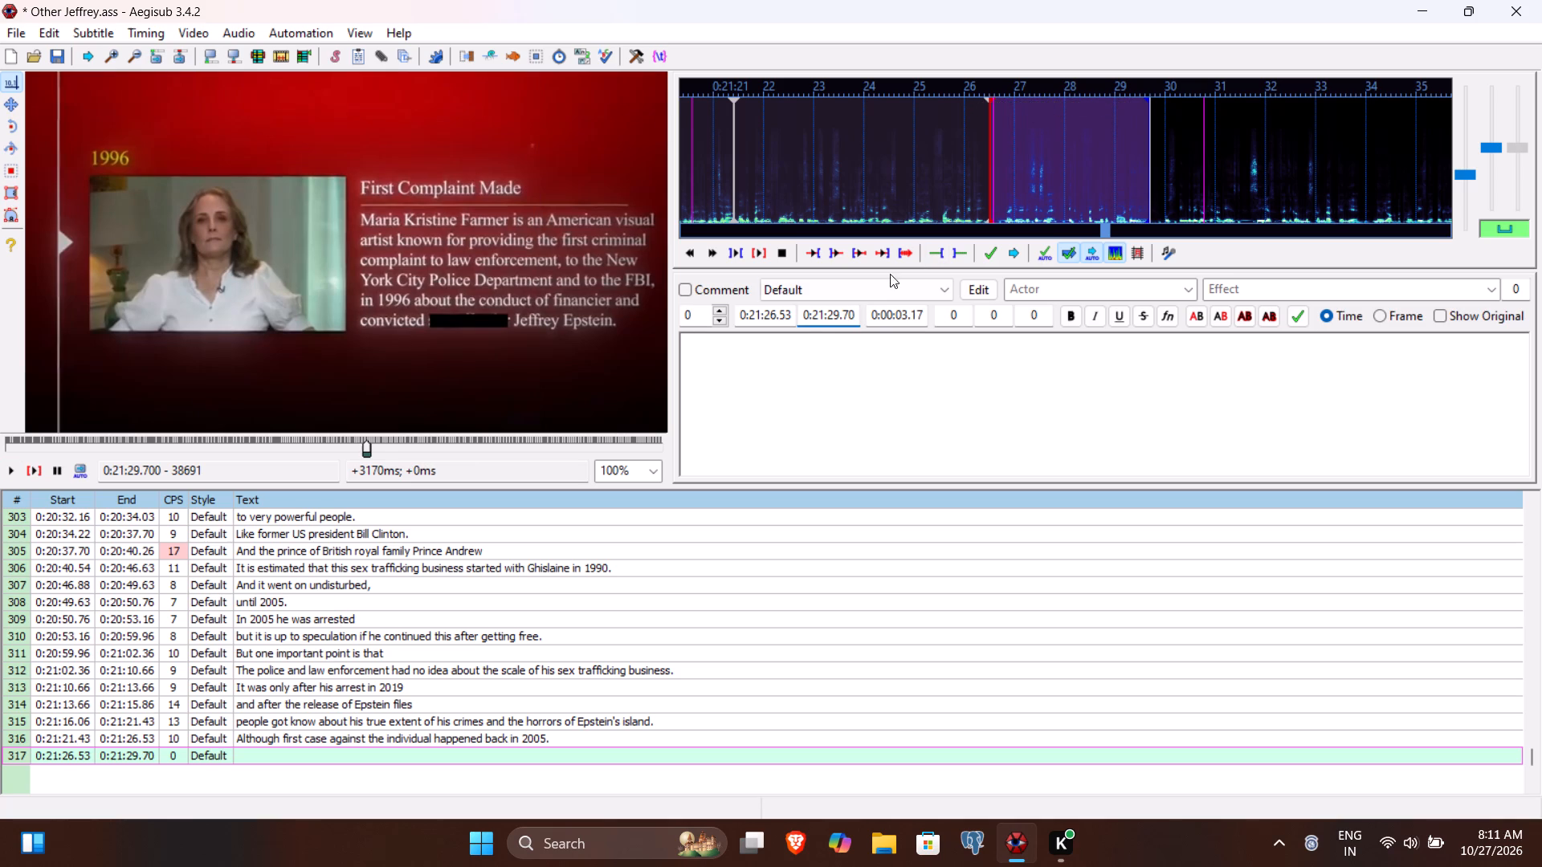
left_click(777, 320)
type("84")
Enter "In 1996 an affected party" as the text of line 317, replaying the line, and commit it.
left_click(761, 351)
type("In 1996")
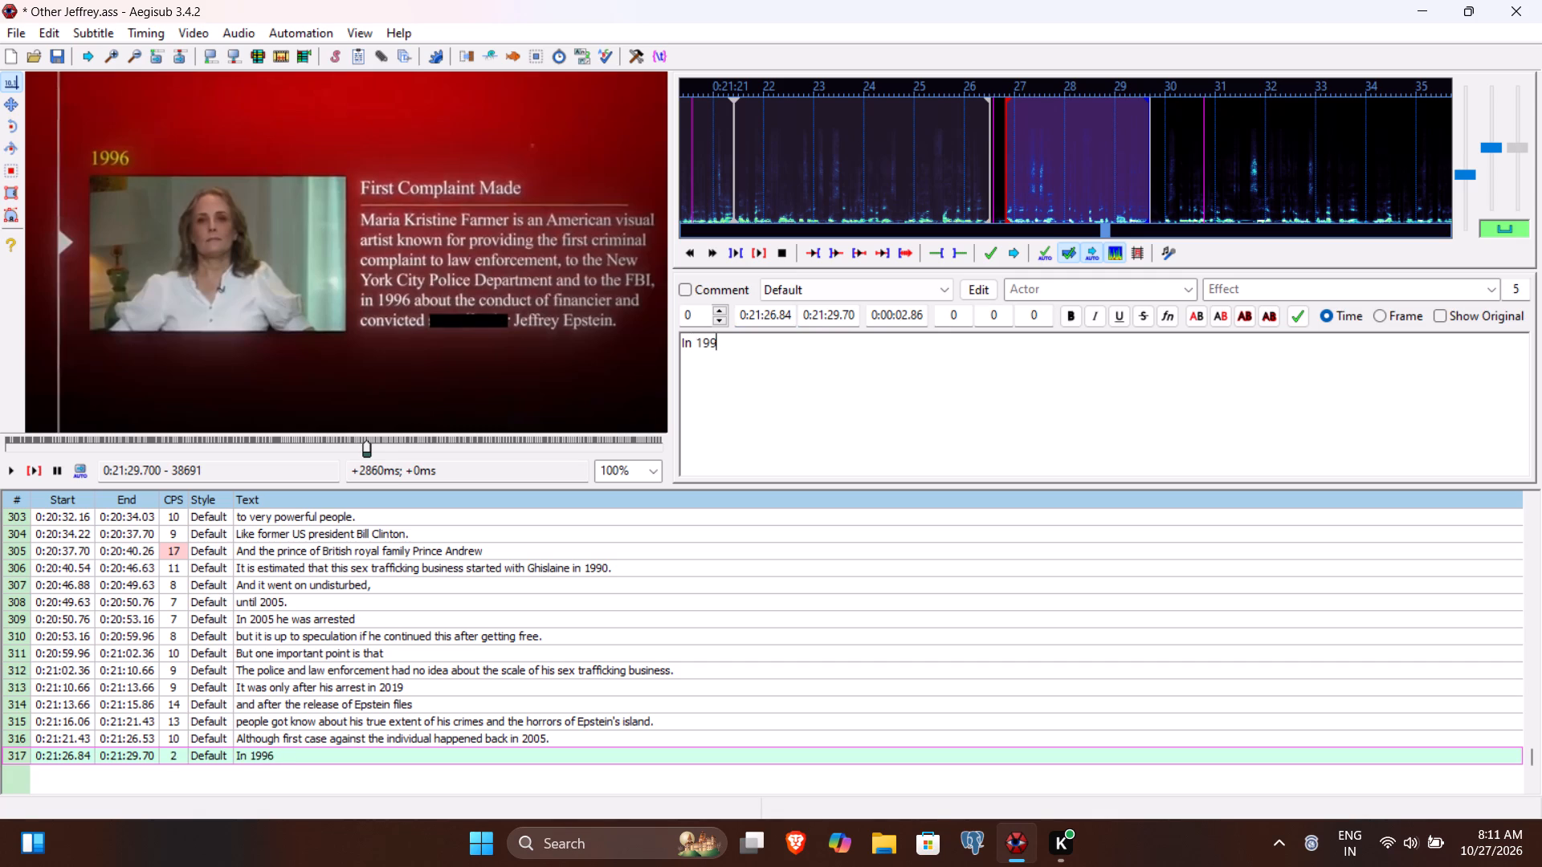
key("space")
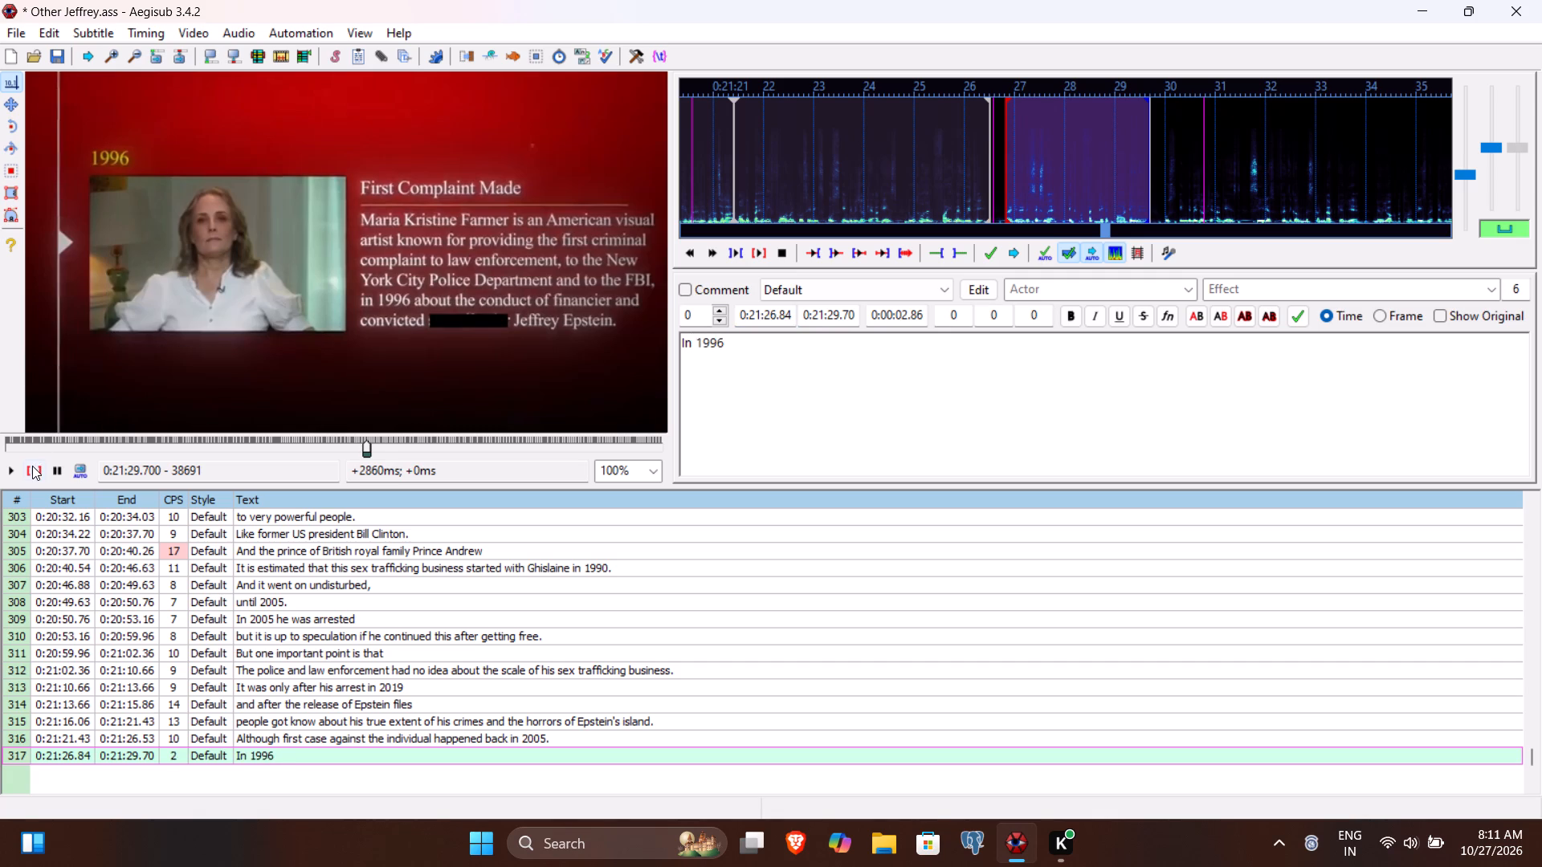
left_click(32, 466)
type("a")
key("space")
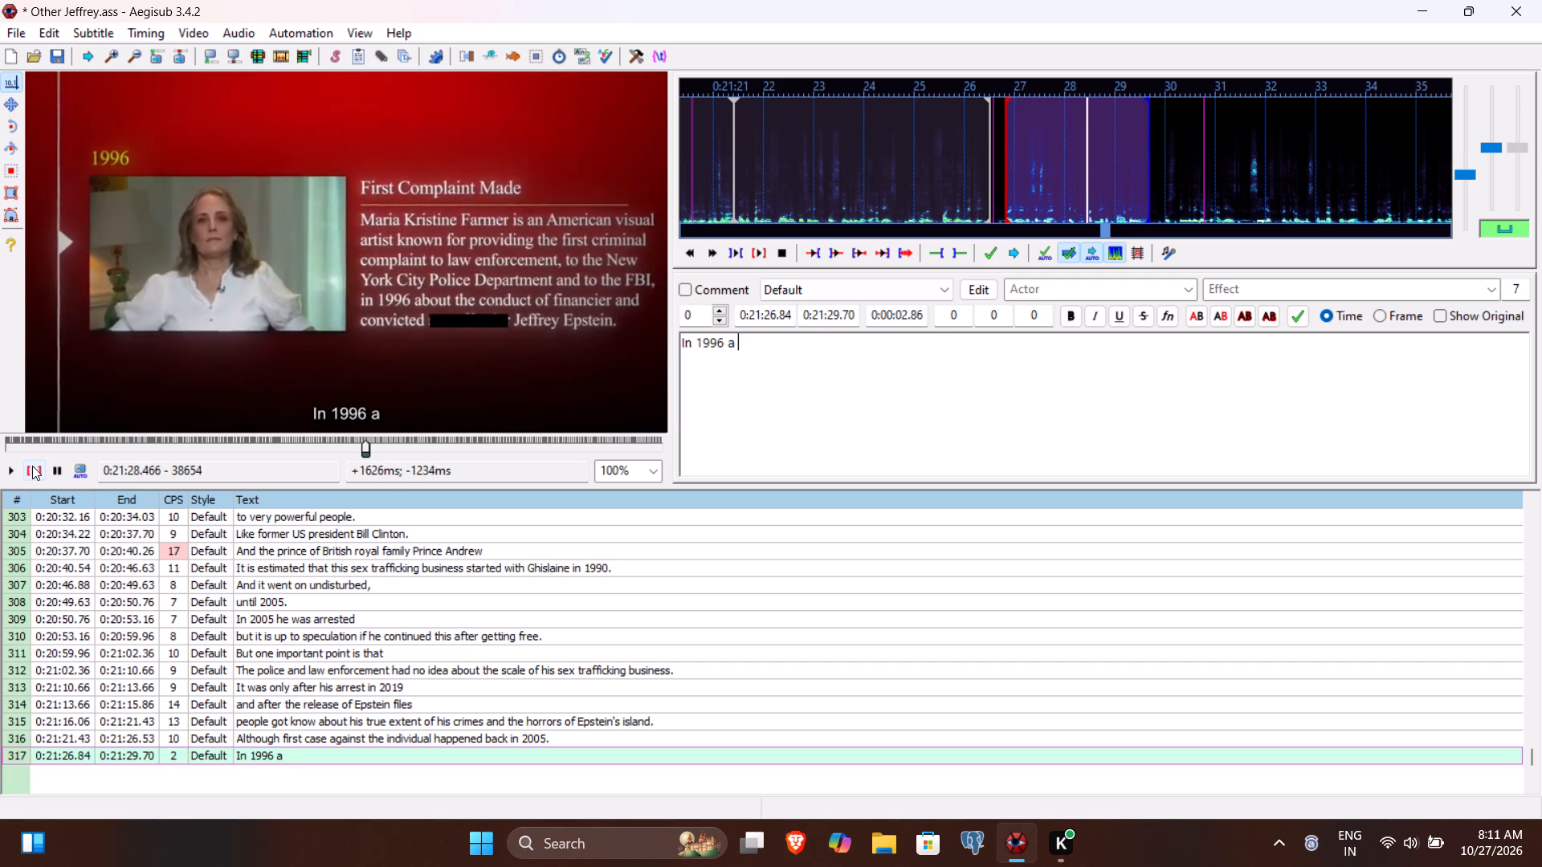
key("BackSpace")
type("n affectd")
key("BackSpace")
type("ed party")
key("Return")
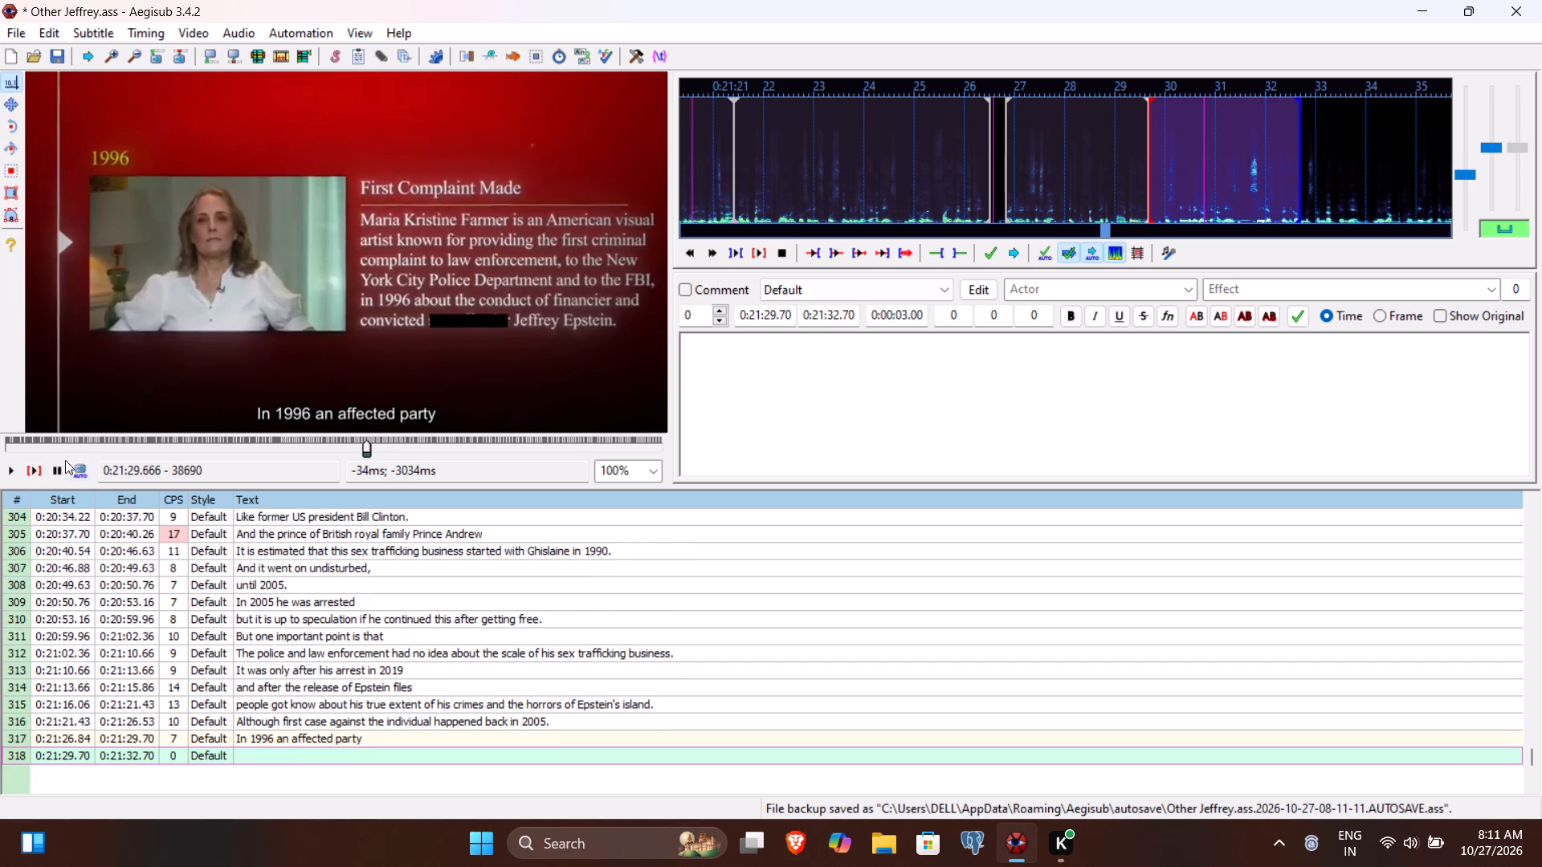
Play line 318 on to the sentence's end, and set its end time to 0:21:36.83.
left_click(43, 469)
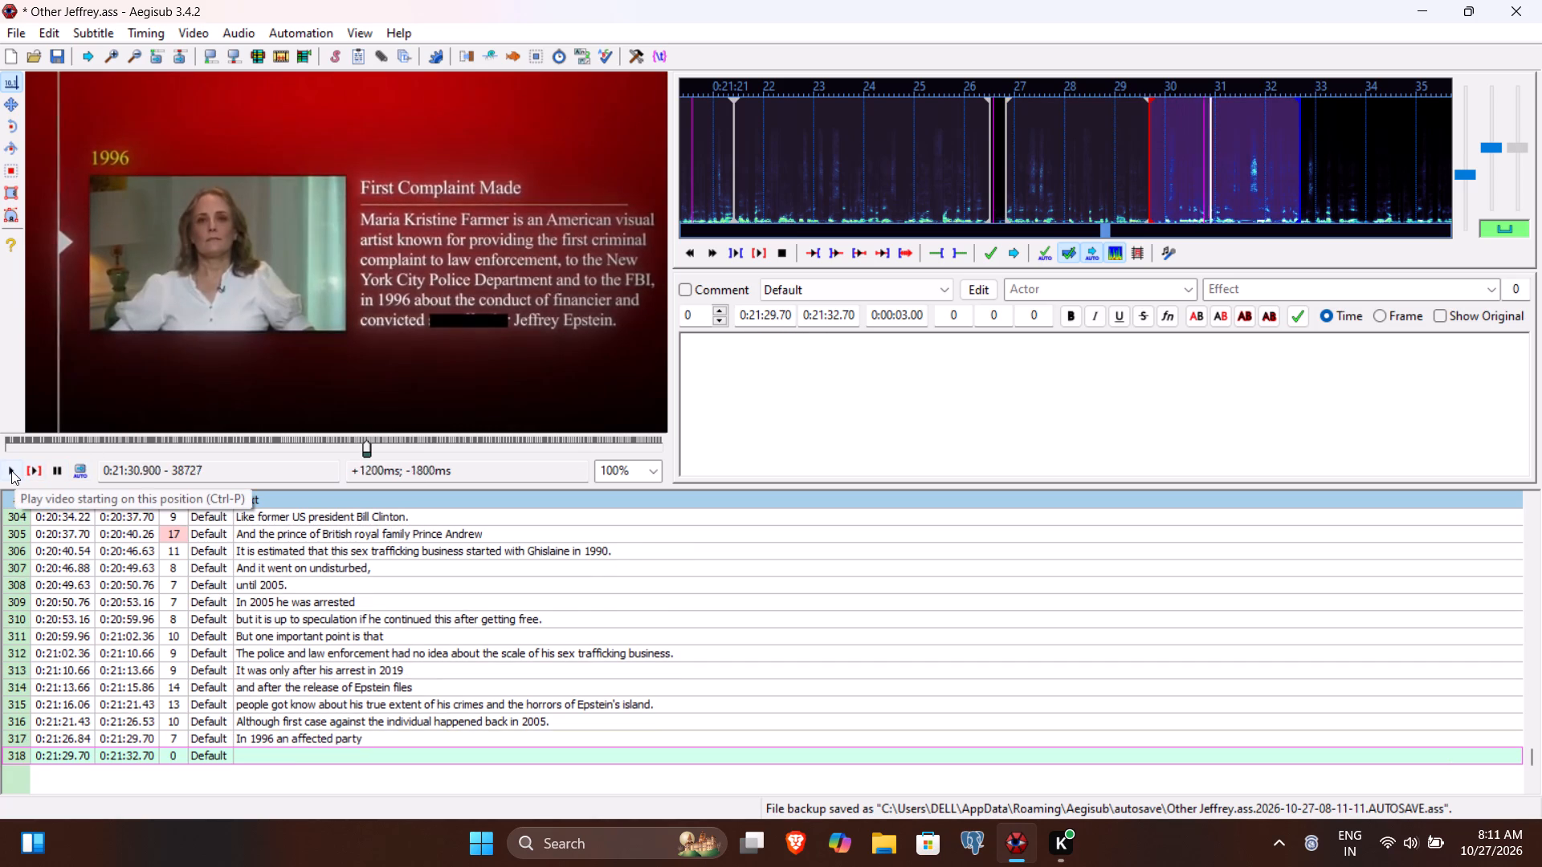
left_click(11, 470)
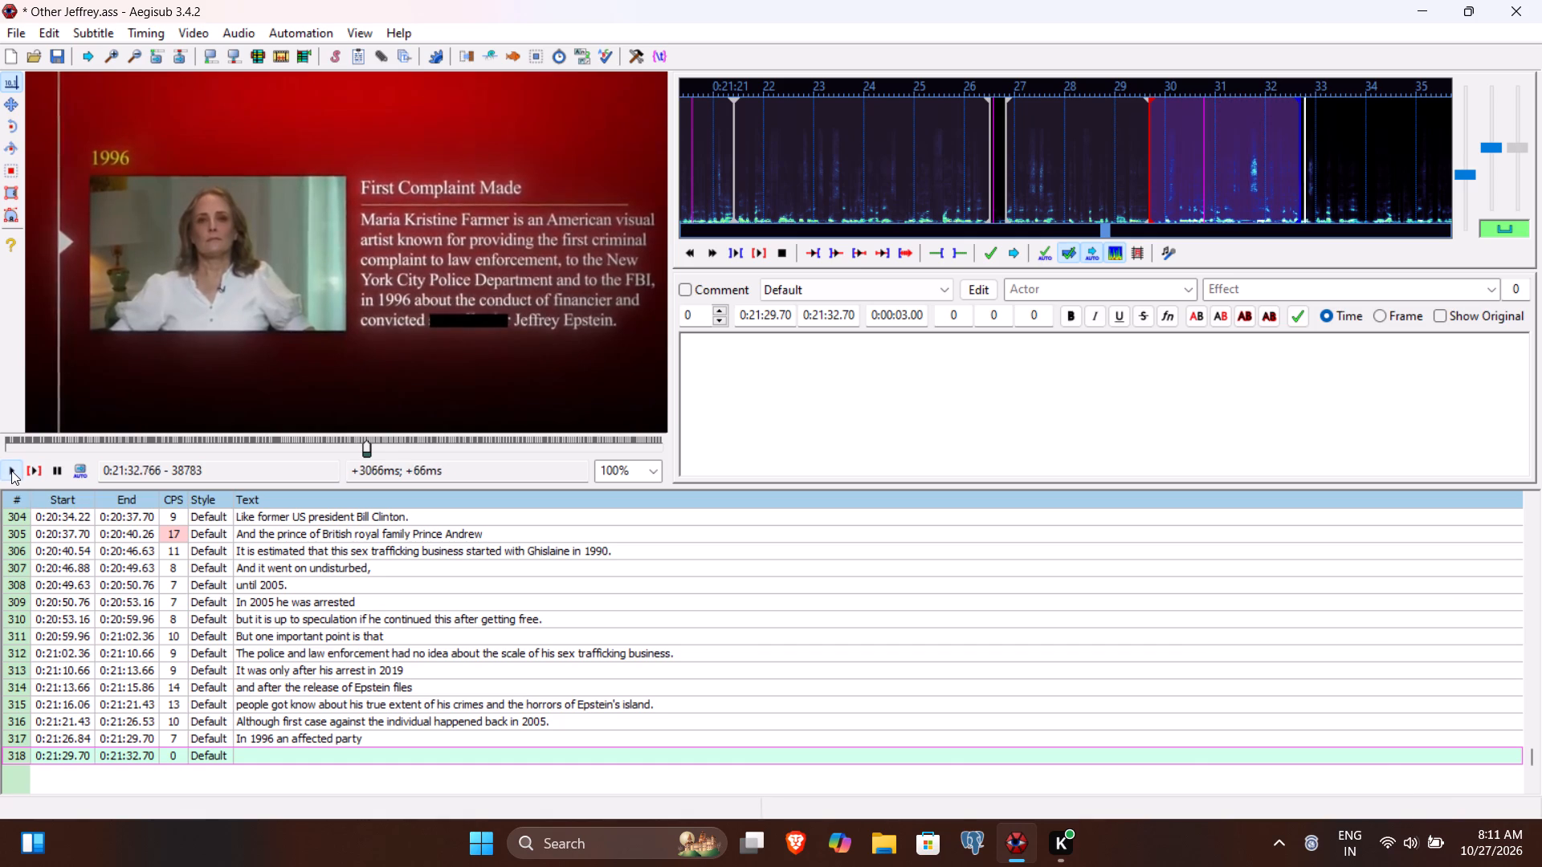
left_click(11, 470)
left_click(11, 470)
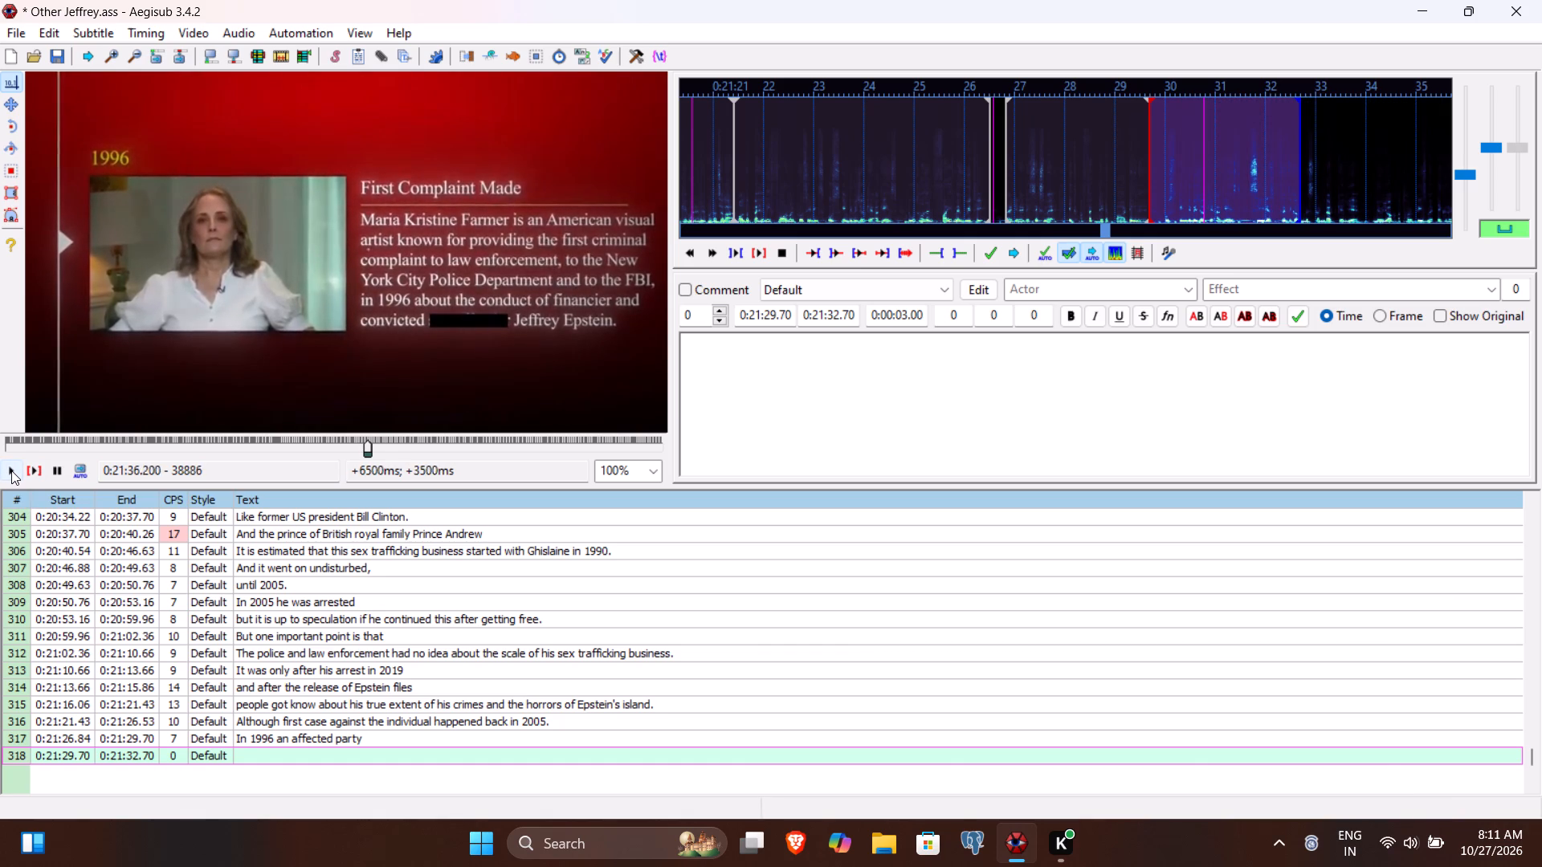
left_click(11, 470)
double_click(11, 470)
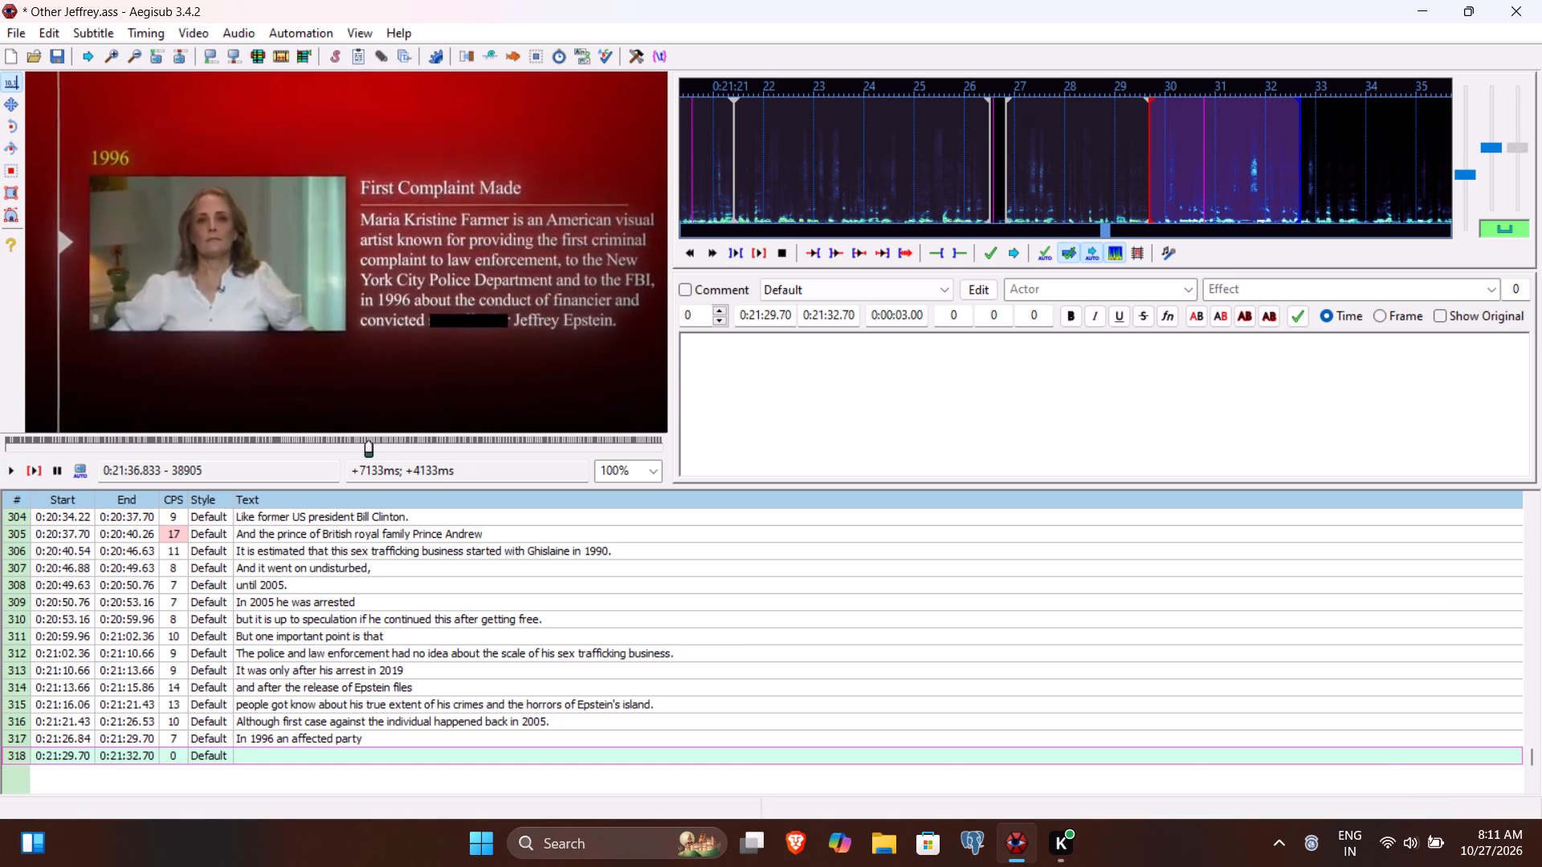
left_click(833, 317)
type("683")
left_click(782, 426)
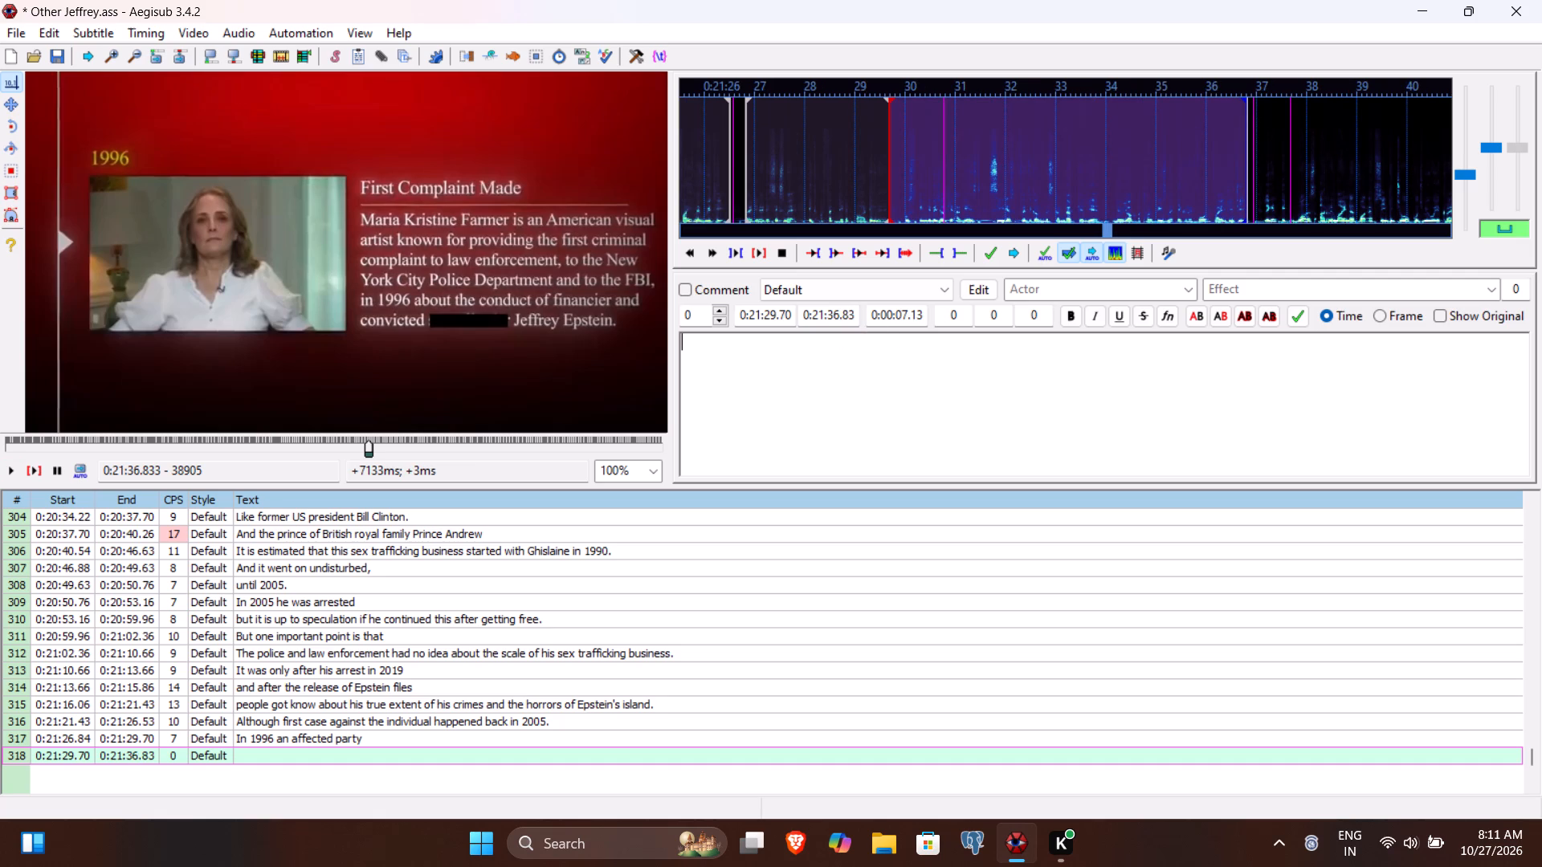
Replay line 318 and enter "filed a report against him on allegations of physical misconduct." as its text.
left_click(38, 461)
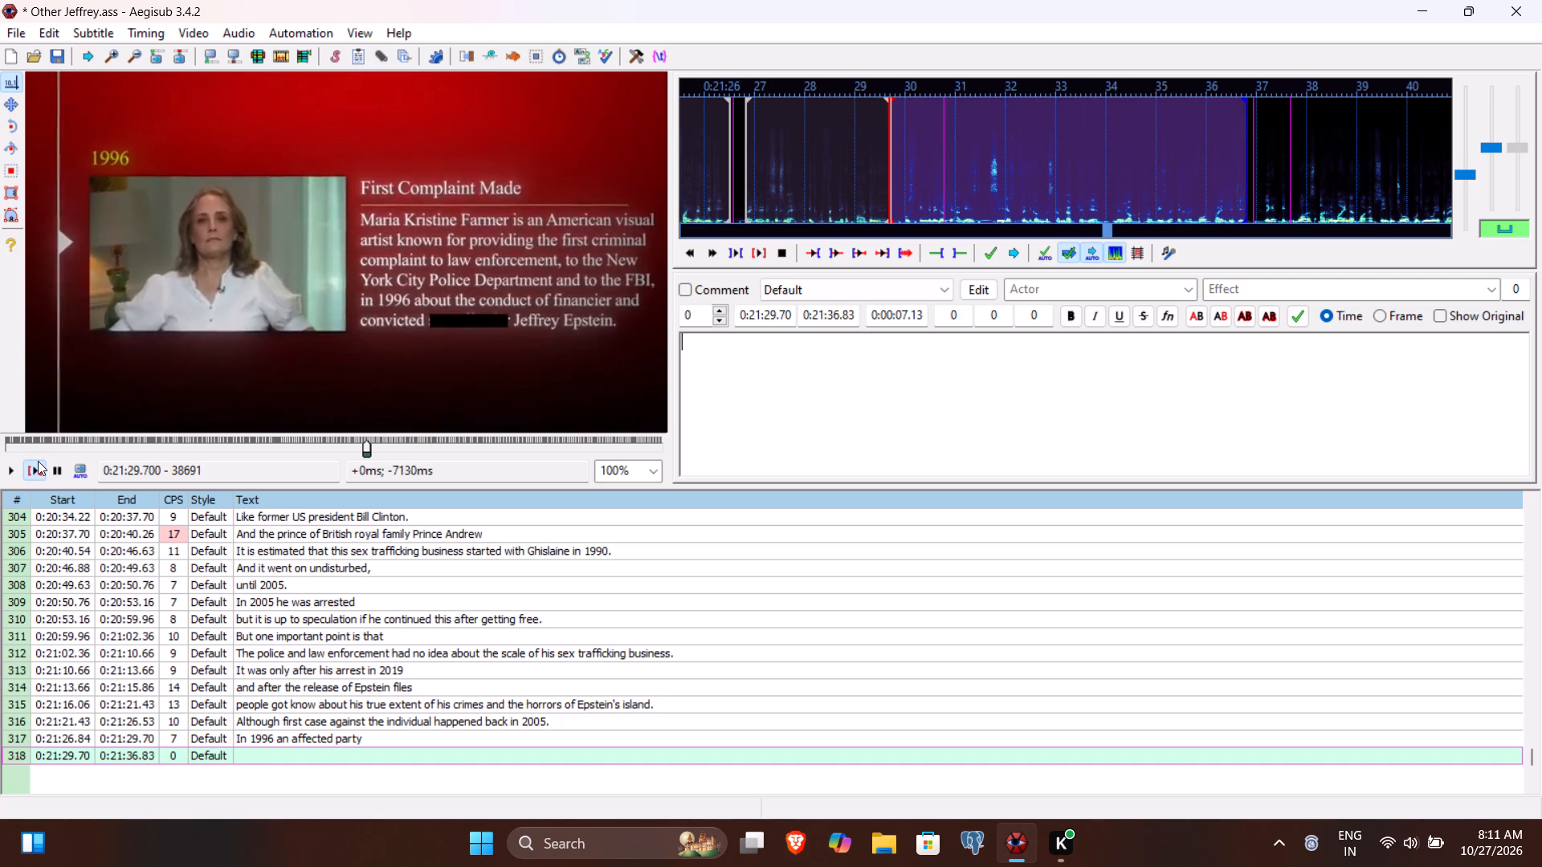
type("complaint")
key("space")
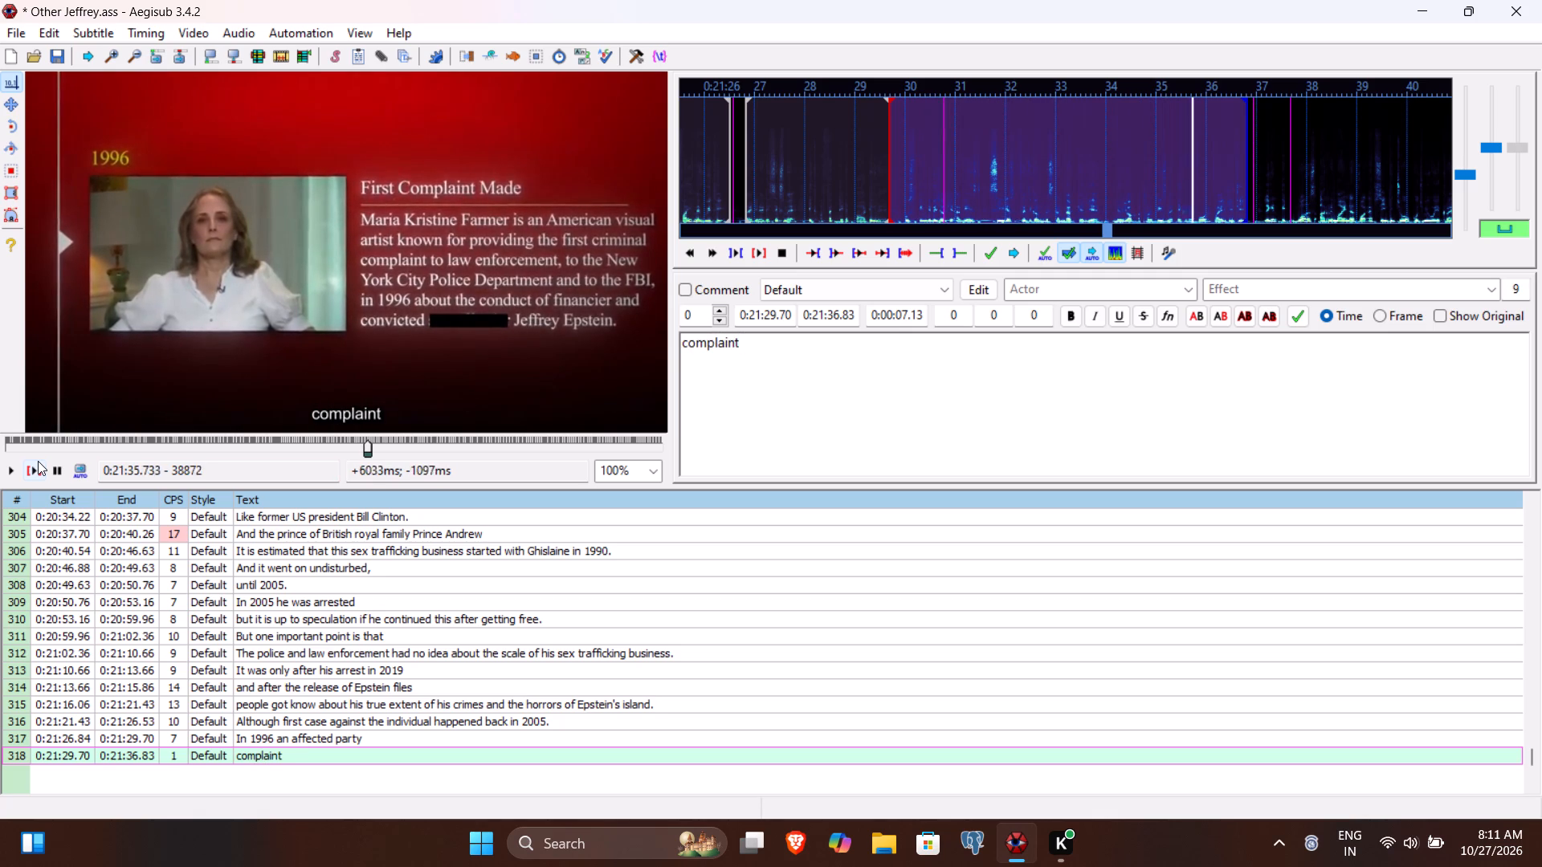
key("ctrl+shift+Left")
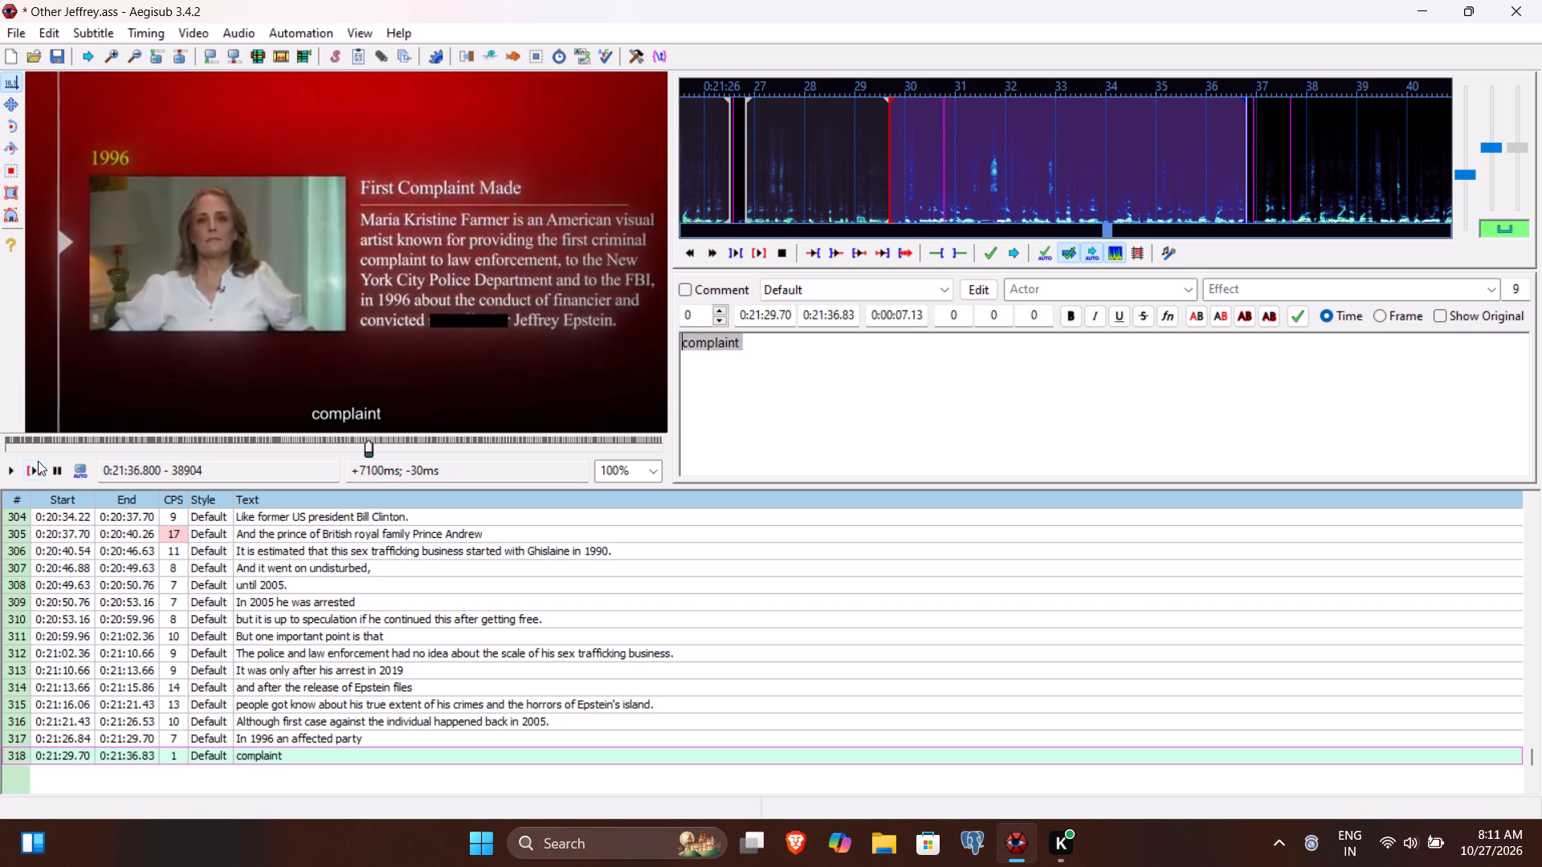
type("filed a report agasin")
key("BackSpace")
key("BackSpace")
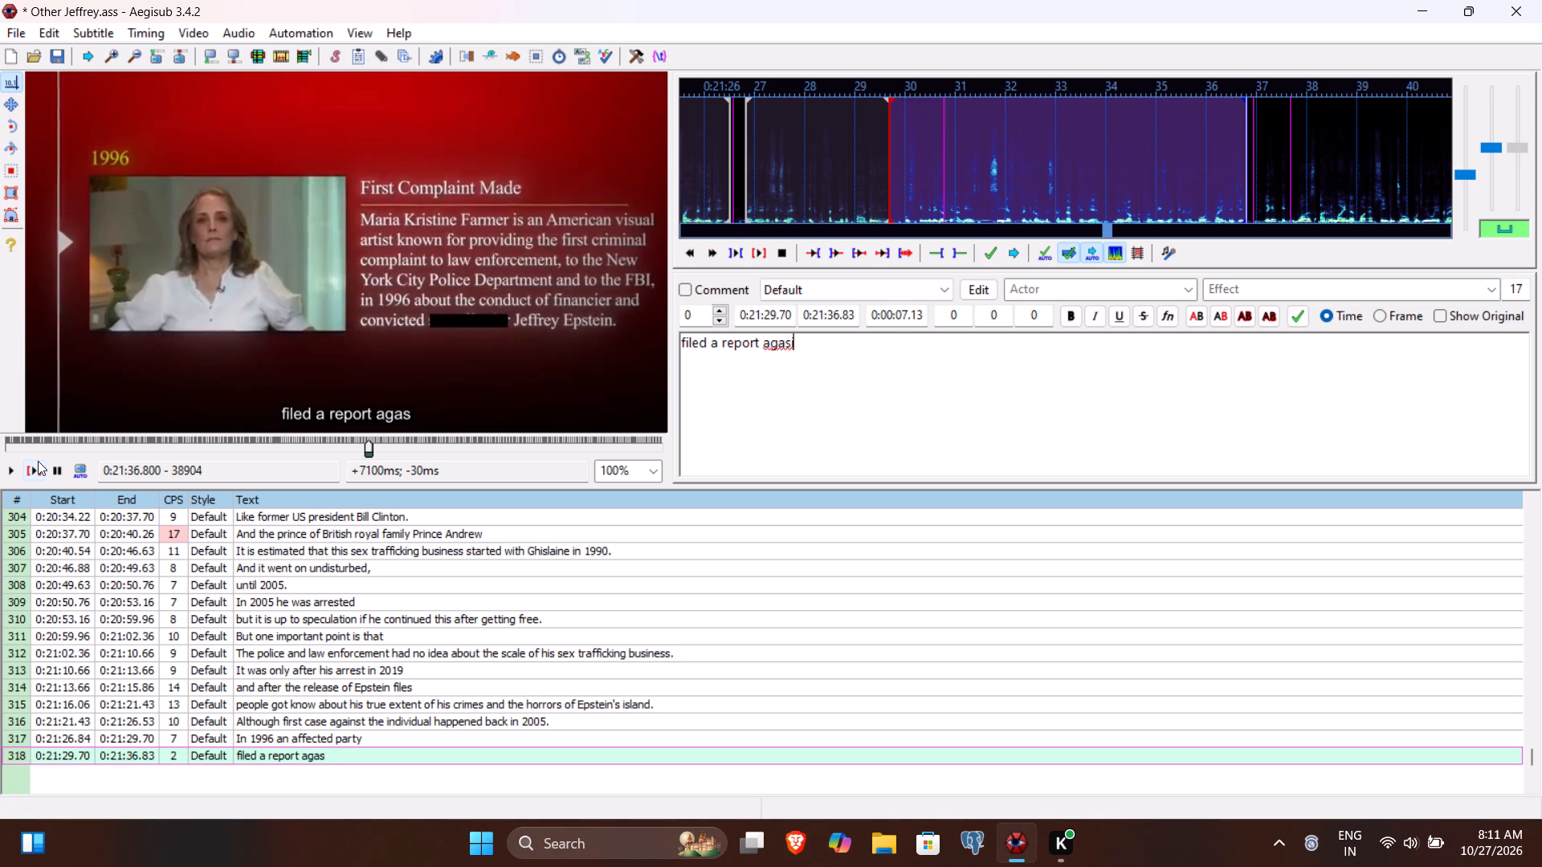
key("BackSpace")
type("inst him on")
key("space")
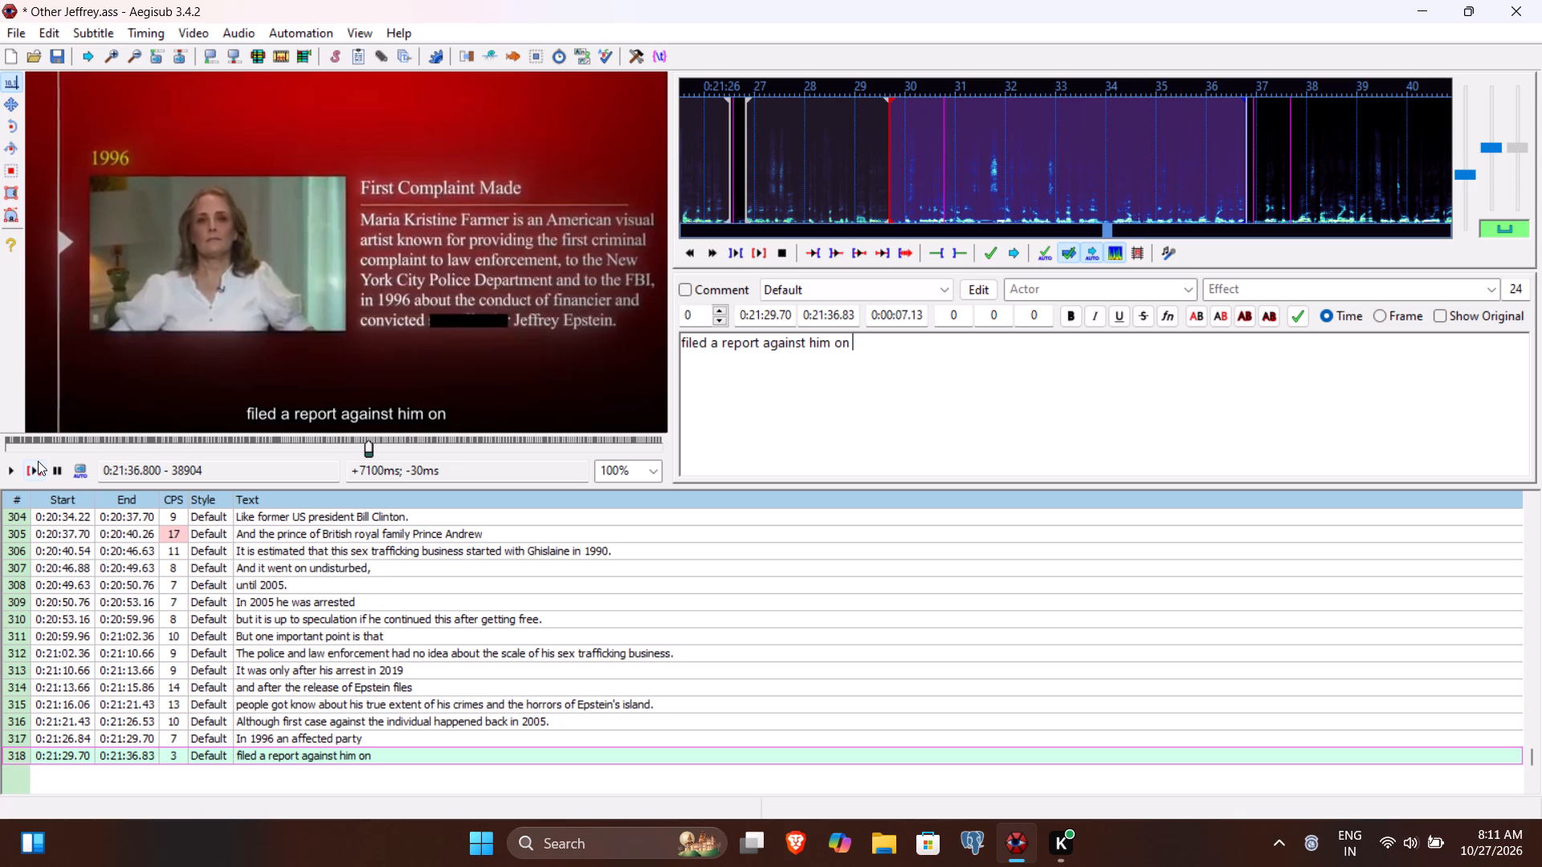
type("cha")
key("BackSpace")
key("BackSpace")
key("BackSpace")
type("allegations of")
key("space")
type("physical")
key("space")
type("miscondut")
key("BackSpace")
type("ct.")
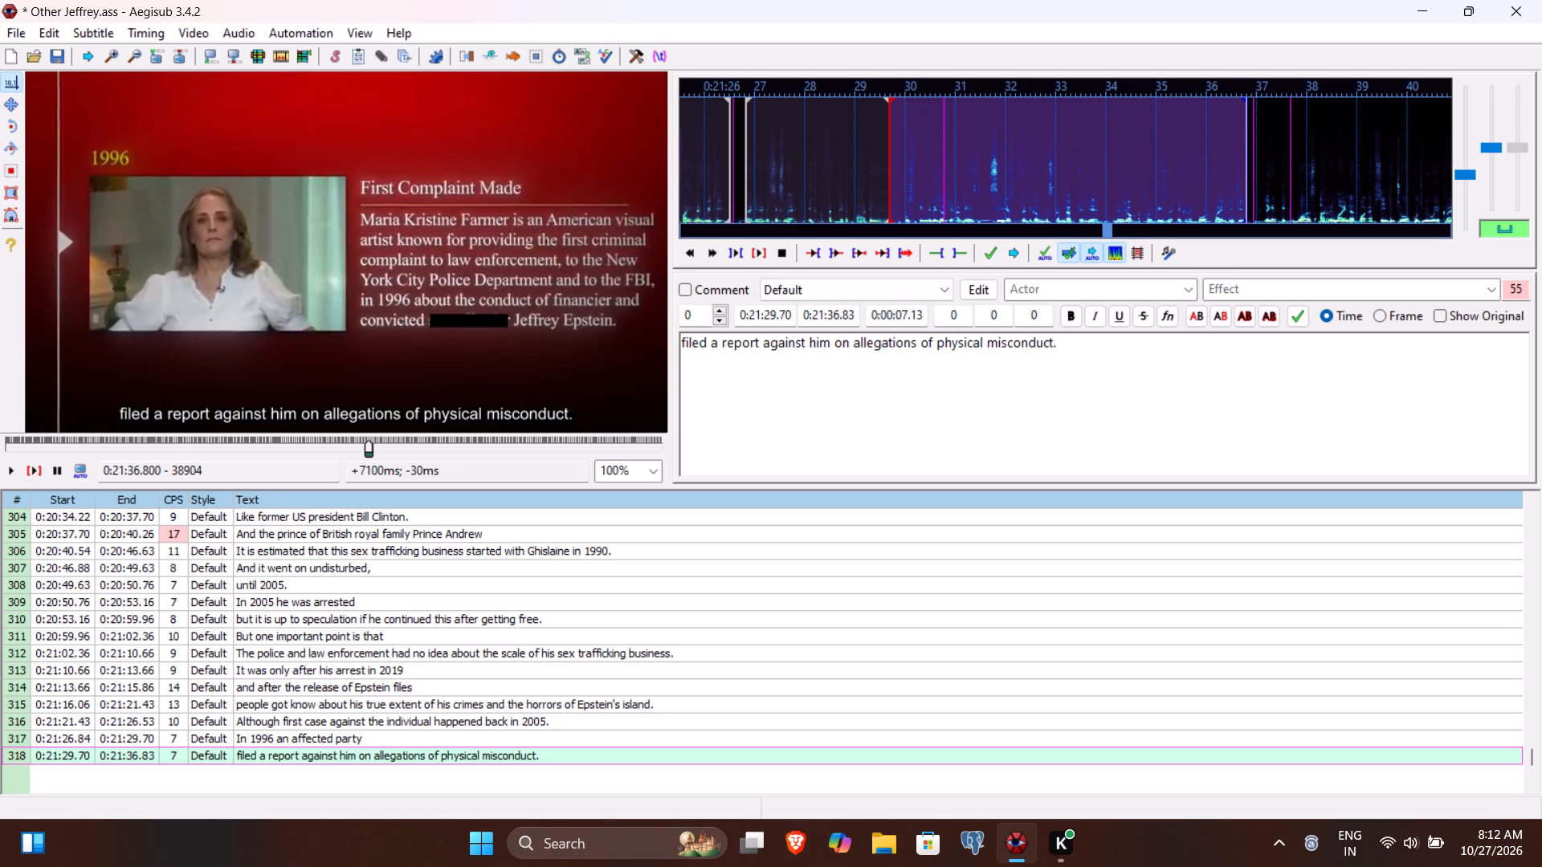
Insert "serious" before "physical misconduct" in line 318 and commit the line.
left_click(934, 345)
key("space")
type("serious")
key("Return")
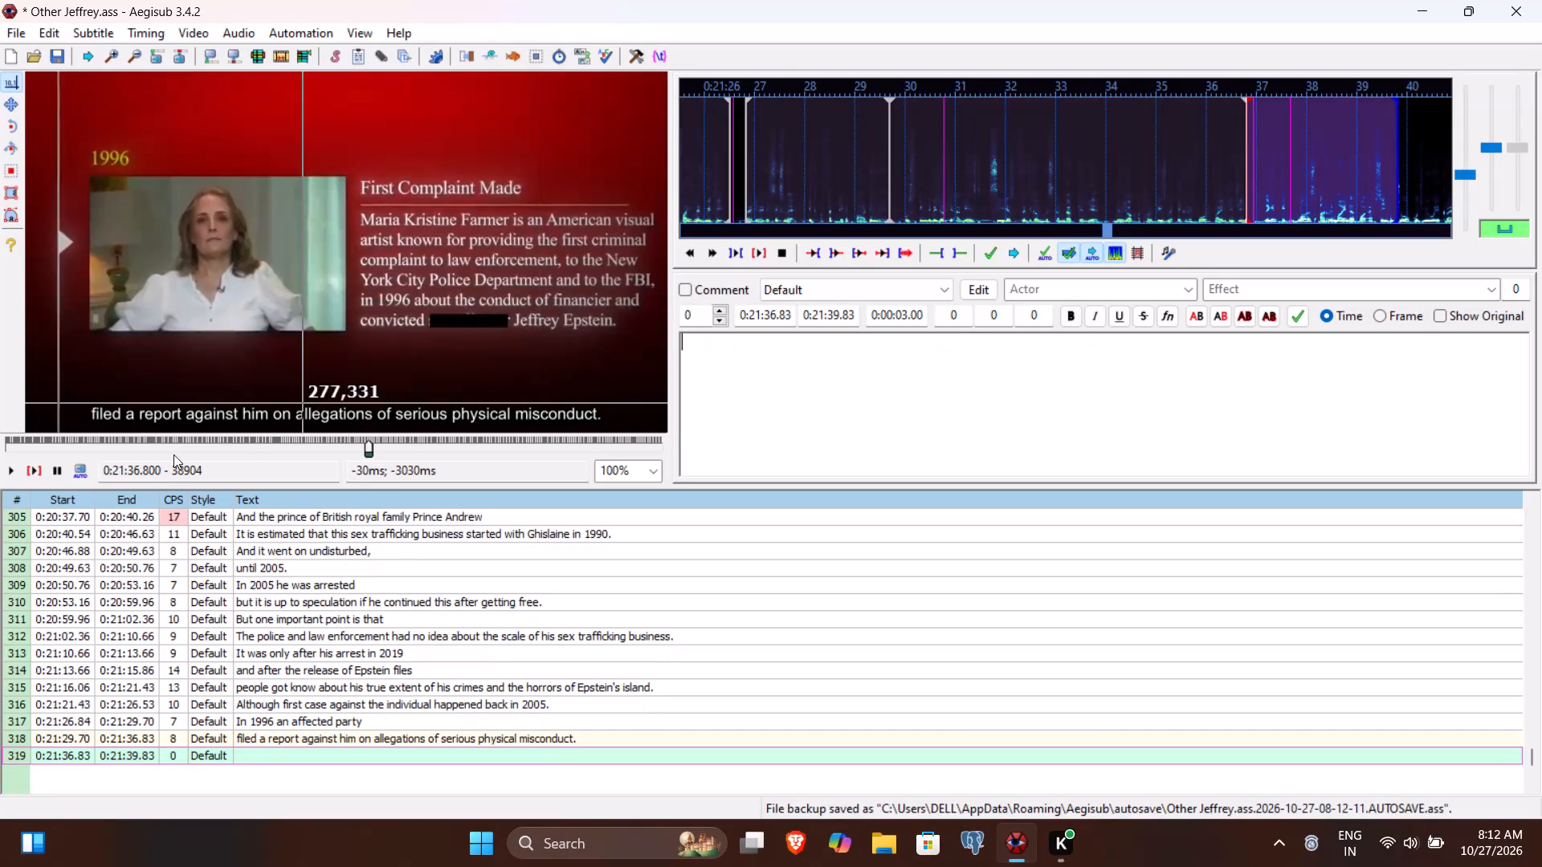
Play line 319 to find the phrase's end, and set its end time to 0:21:43.16.
left_click(27, 478)
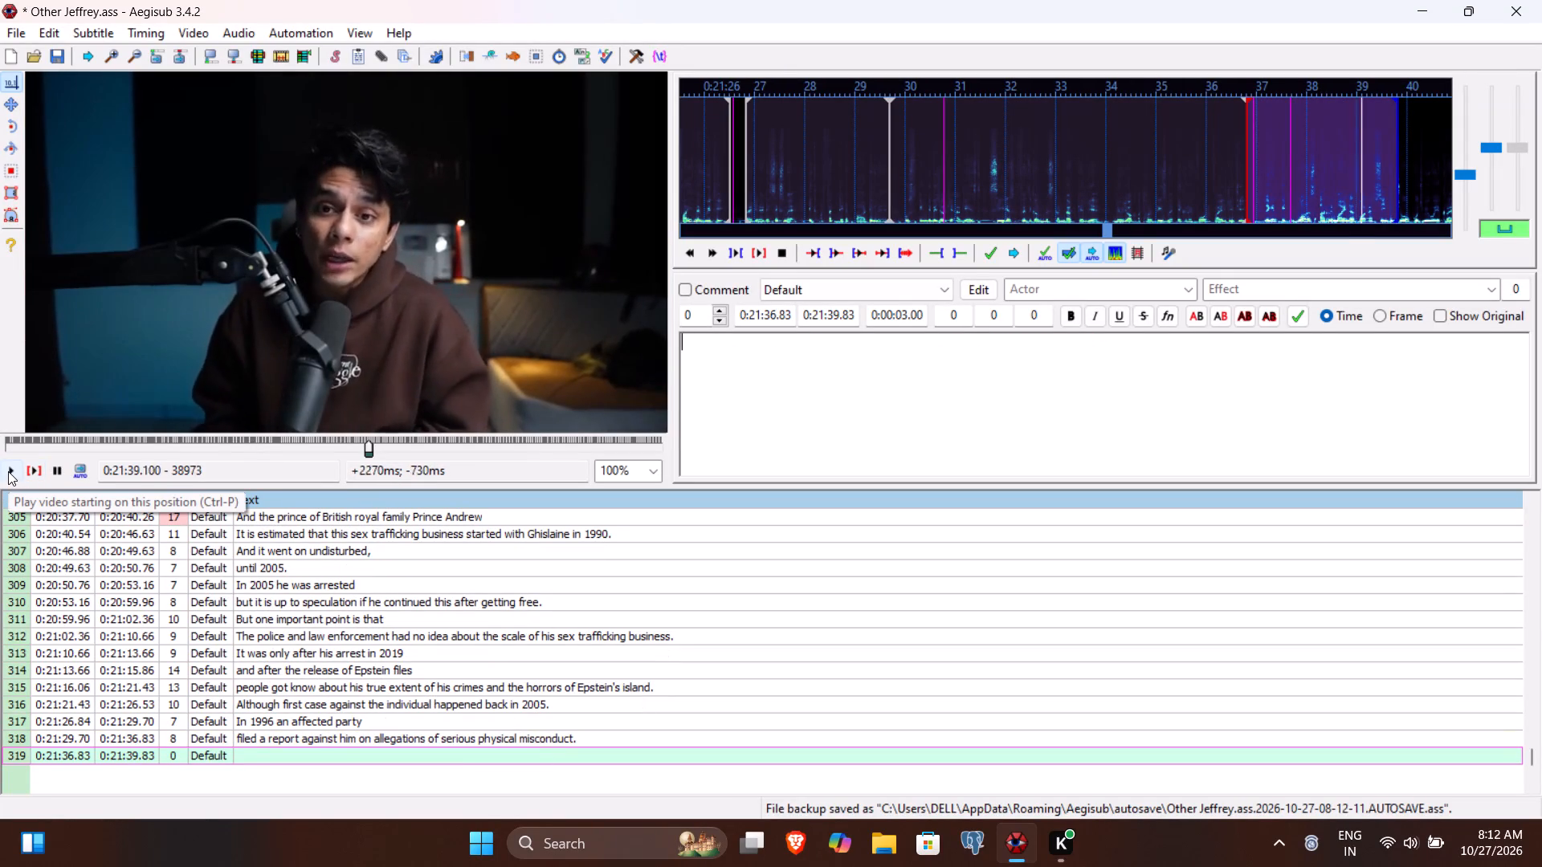
left_click(8, 471)
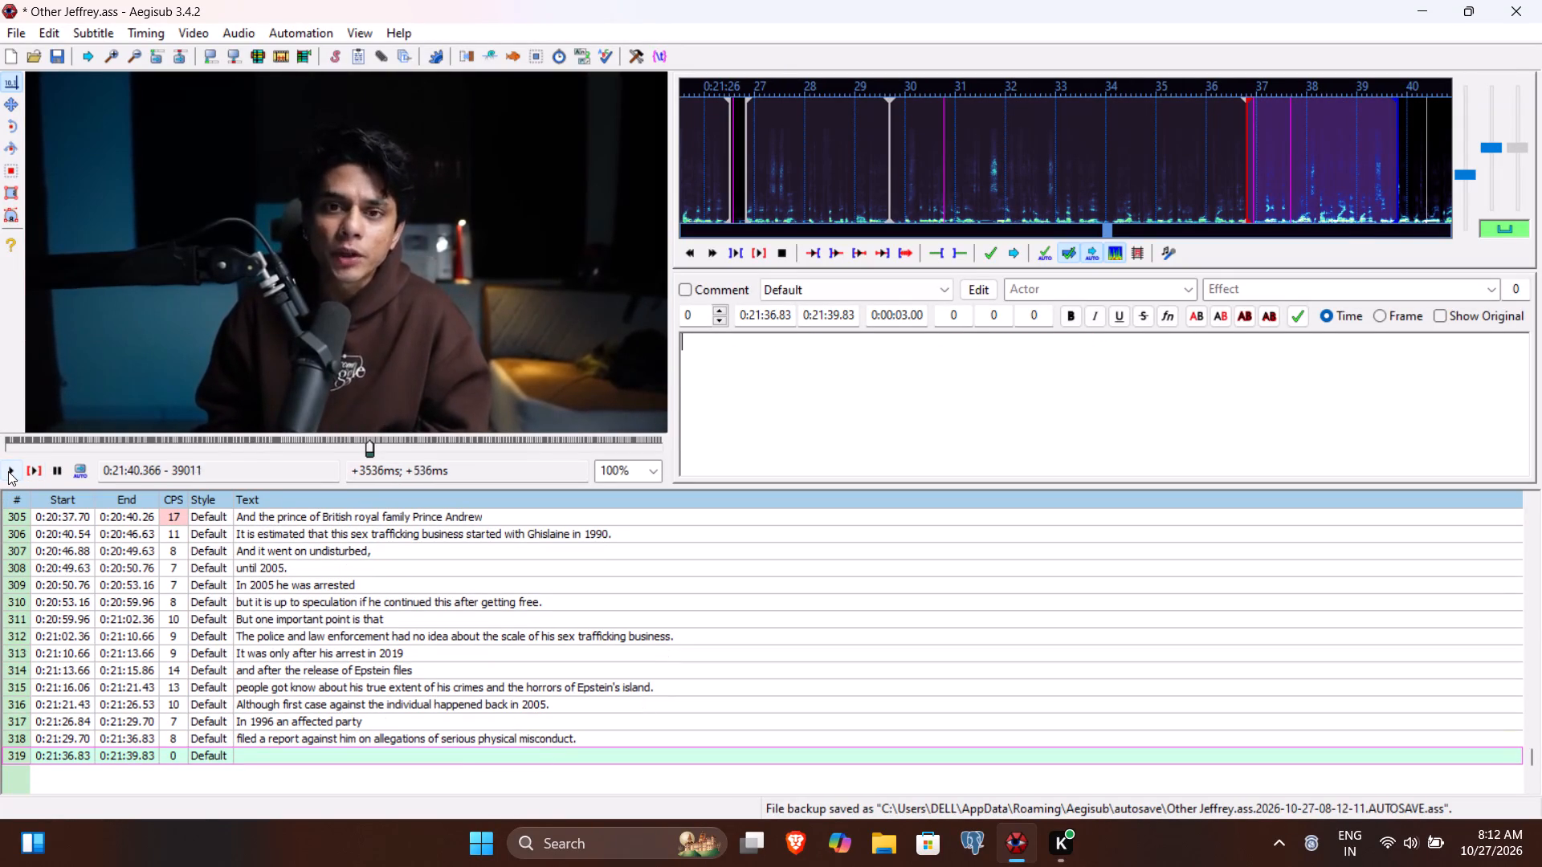
left_click(8, 471)
left_click(8, 471)
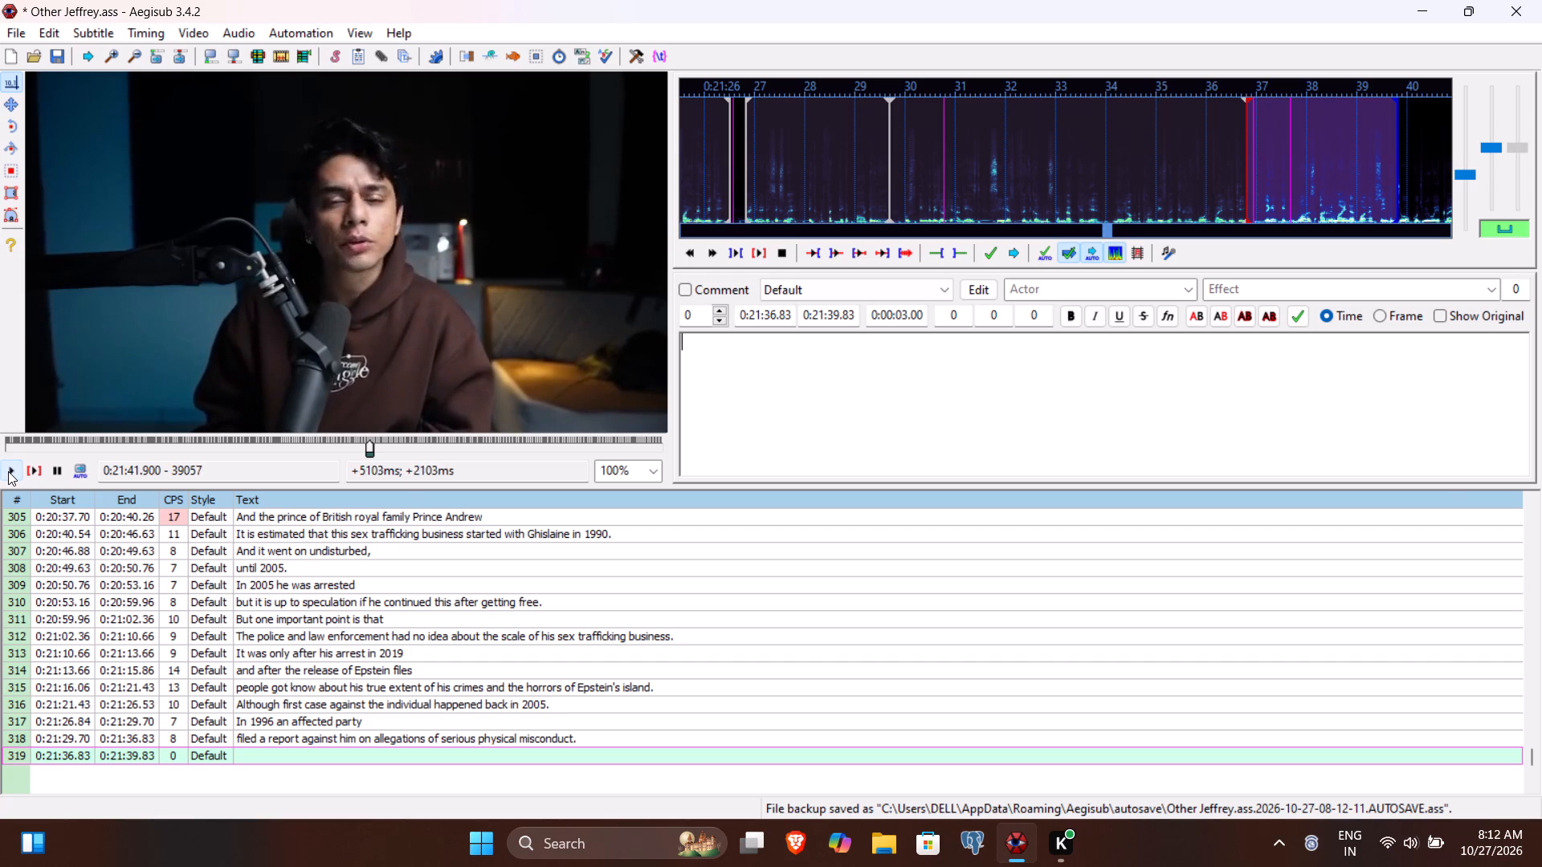
left_click(8, 471)
left_click(8, 471)
left_click(8, 471)
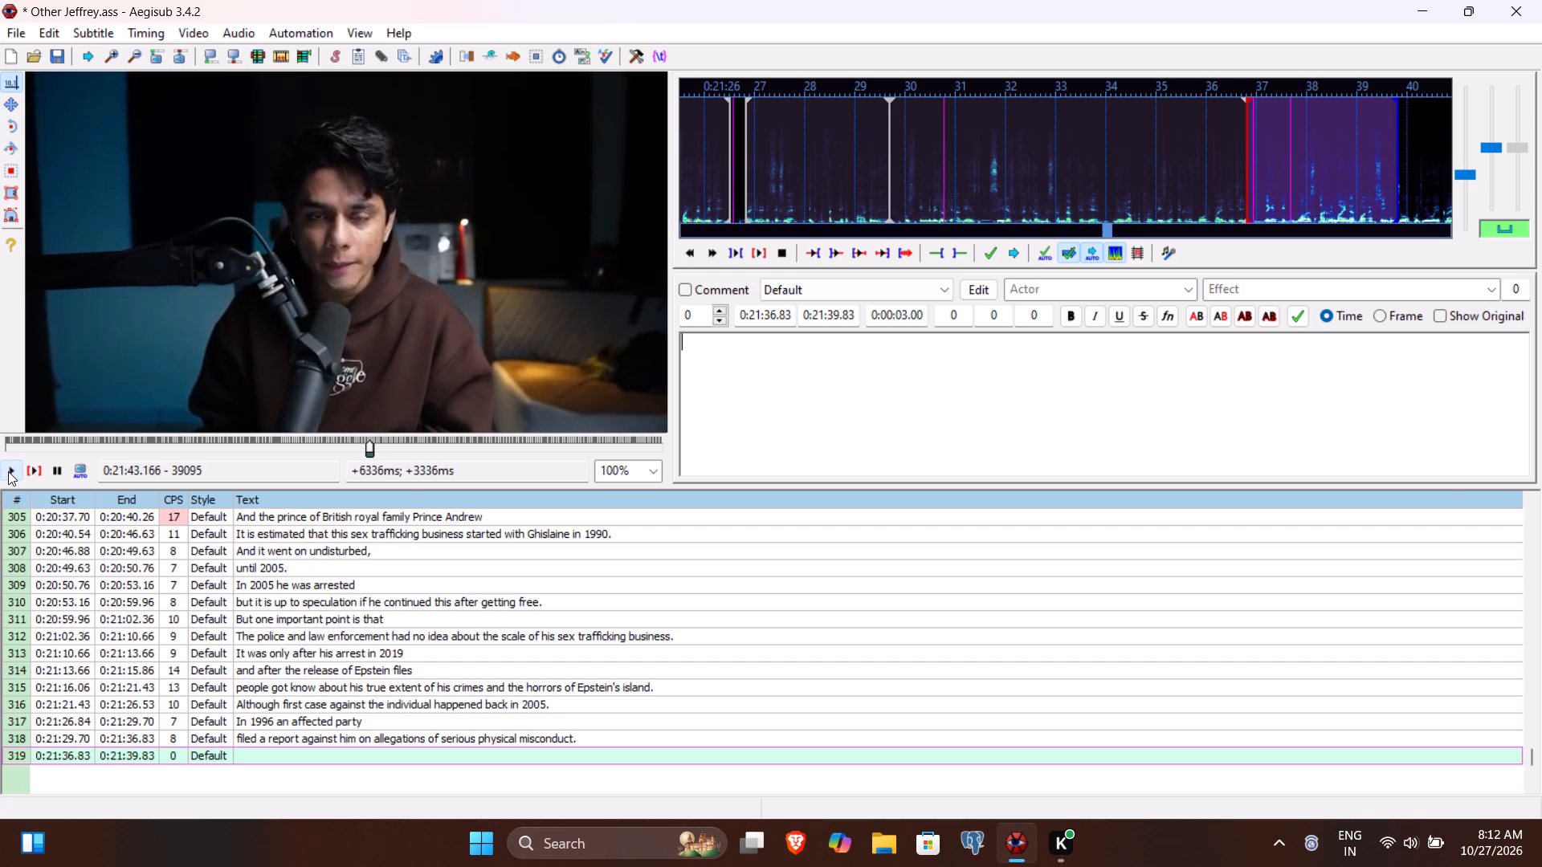
left_click(832, 312)
key("BackSpace")
type("4316")
left_click(830, 397)
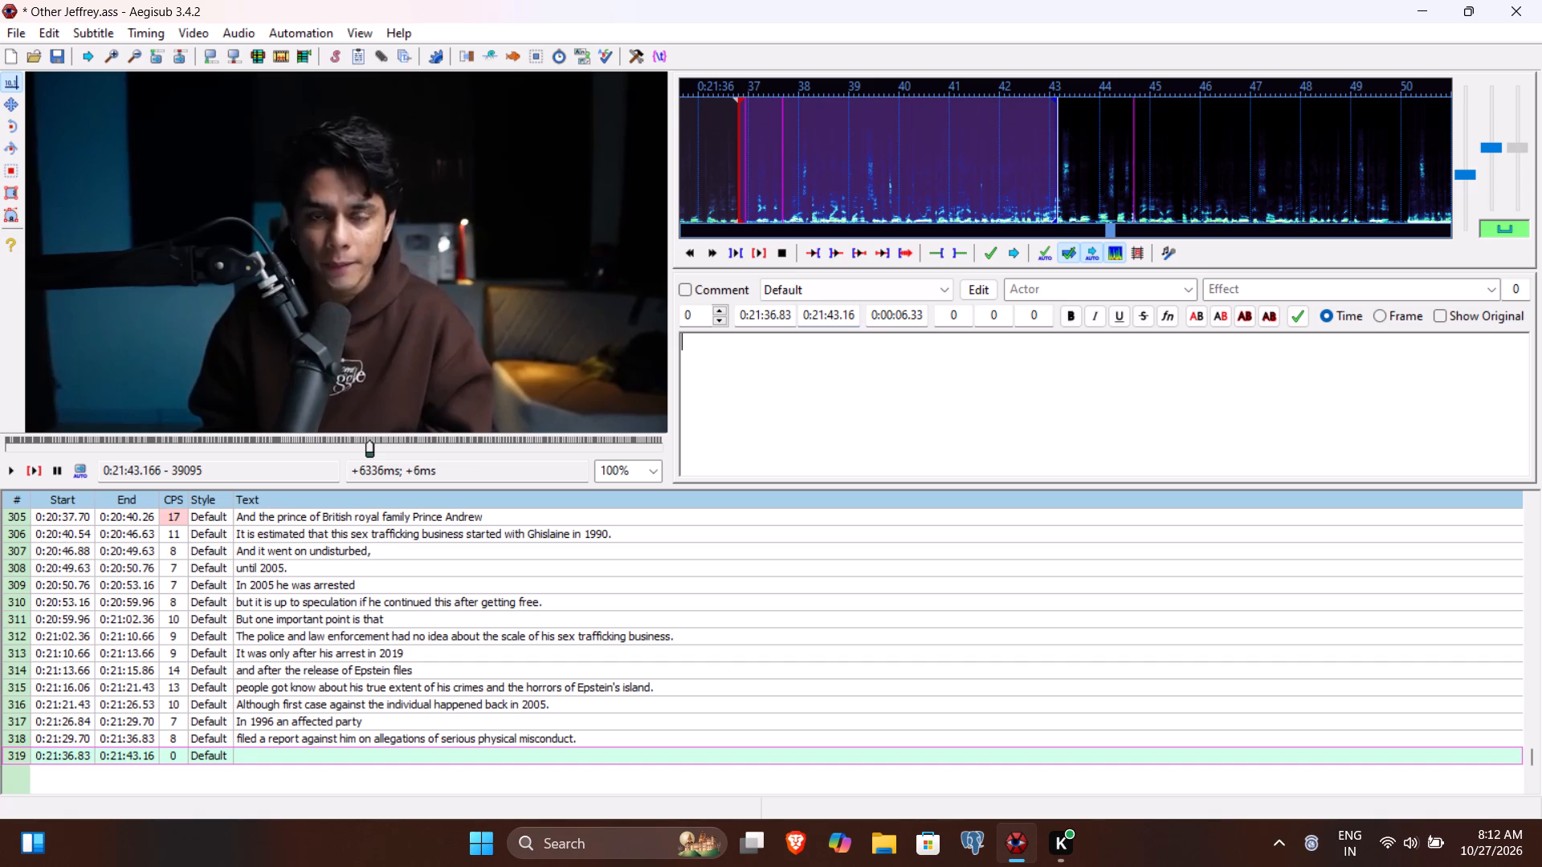
Enter "It was clear for Epstein that whoever is going all this" as the text of line 319 and commit it.
type("It was clear for Epstein that what")
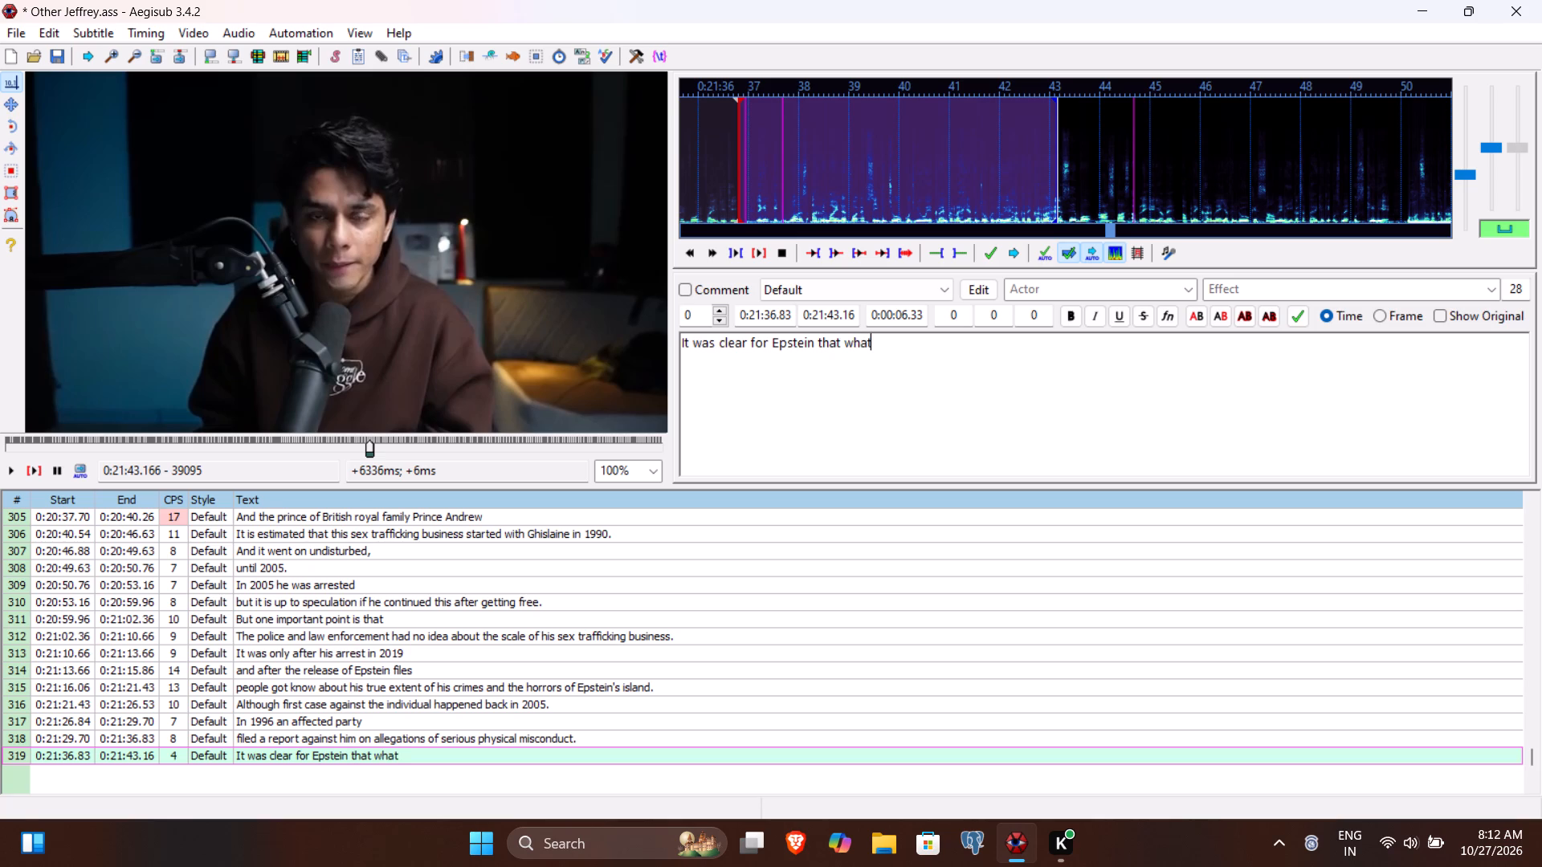
key("BackSpace")
key("BackSpace")
type("oever is going all this")
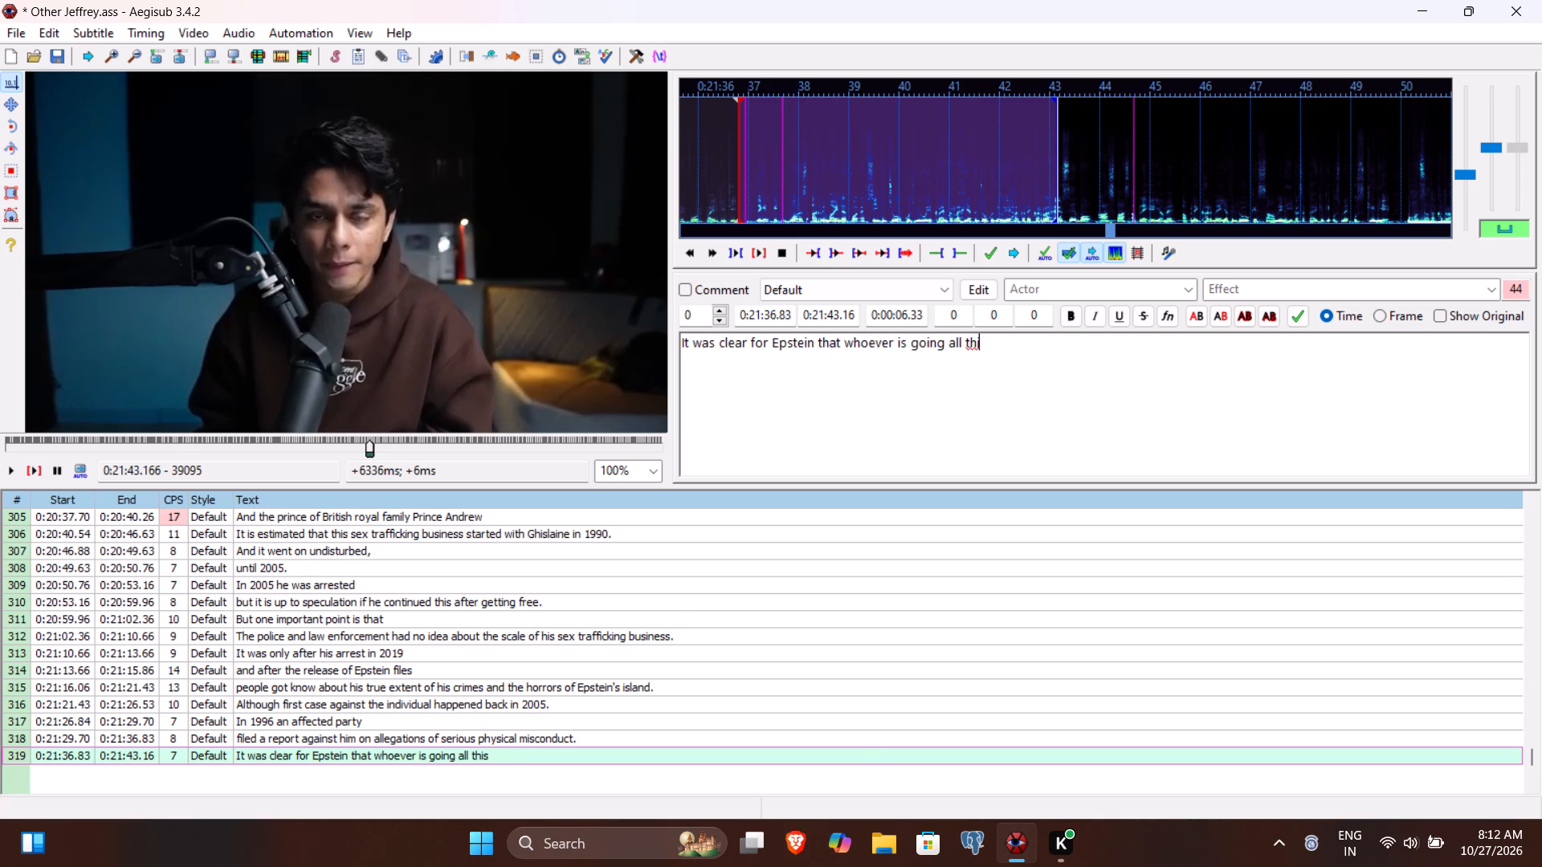
key("Return")
Play line 320 to find the sentence's end, and set its end time to 0:21:48.50.
left_click(39, 462)
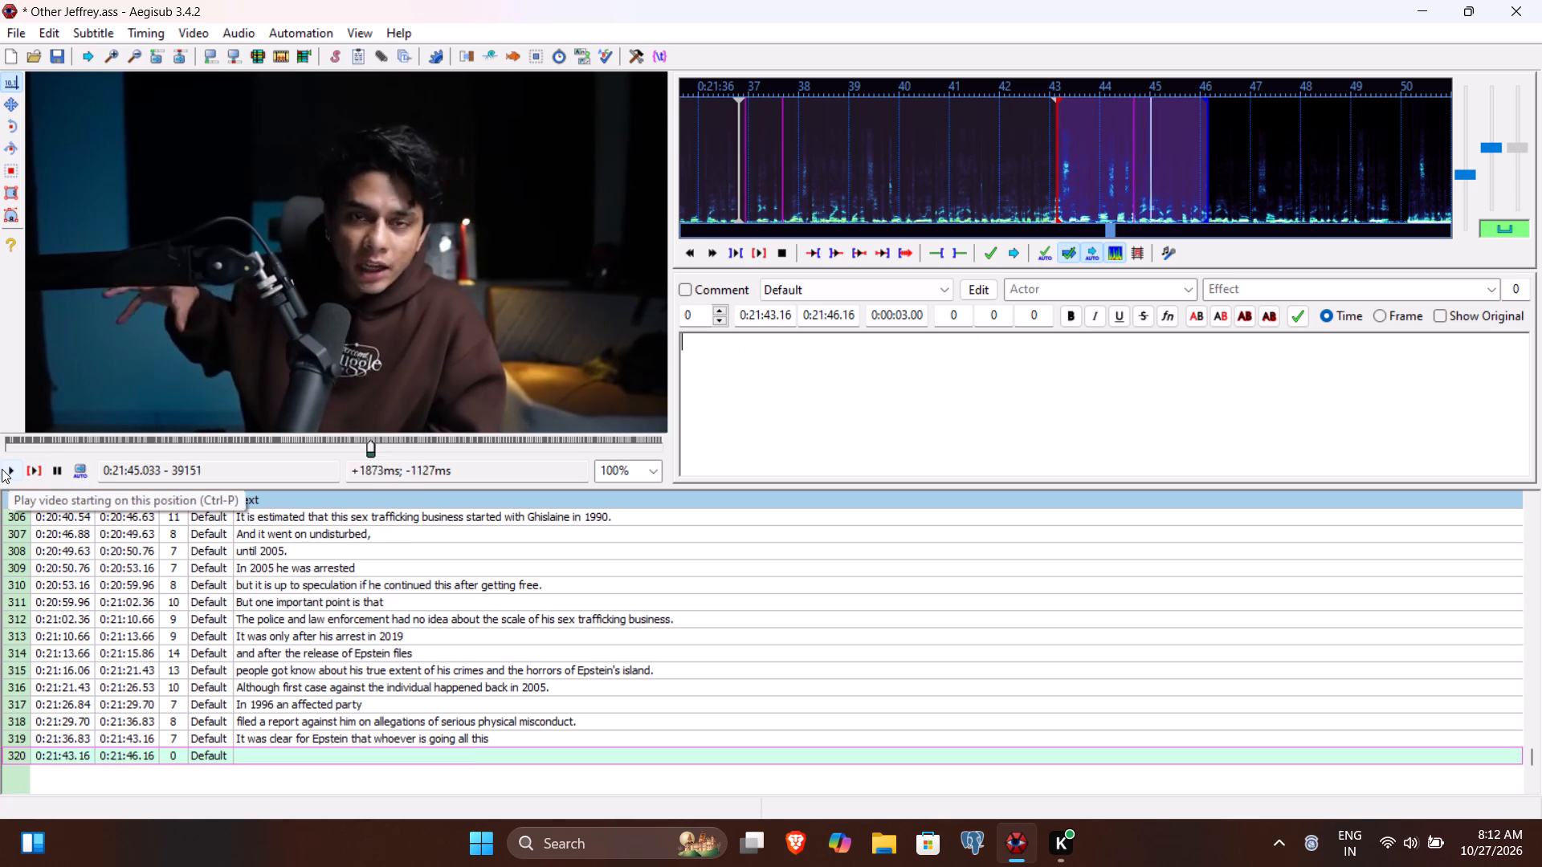
left_click(2, 469)
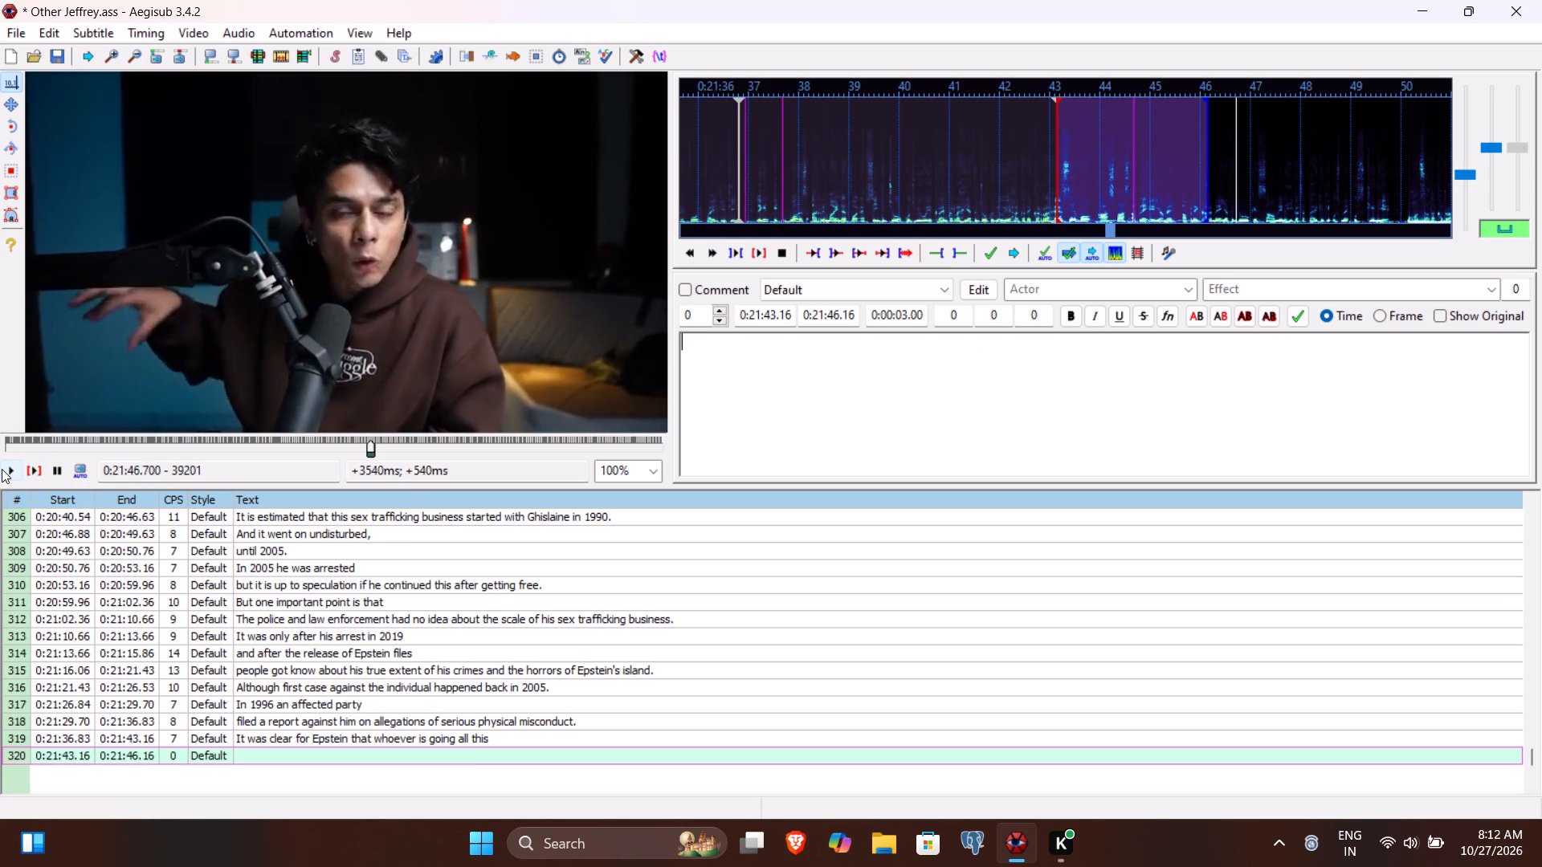
left_click(2, 469)
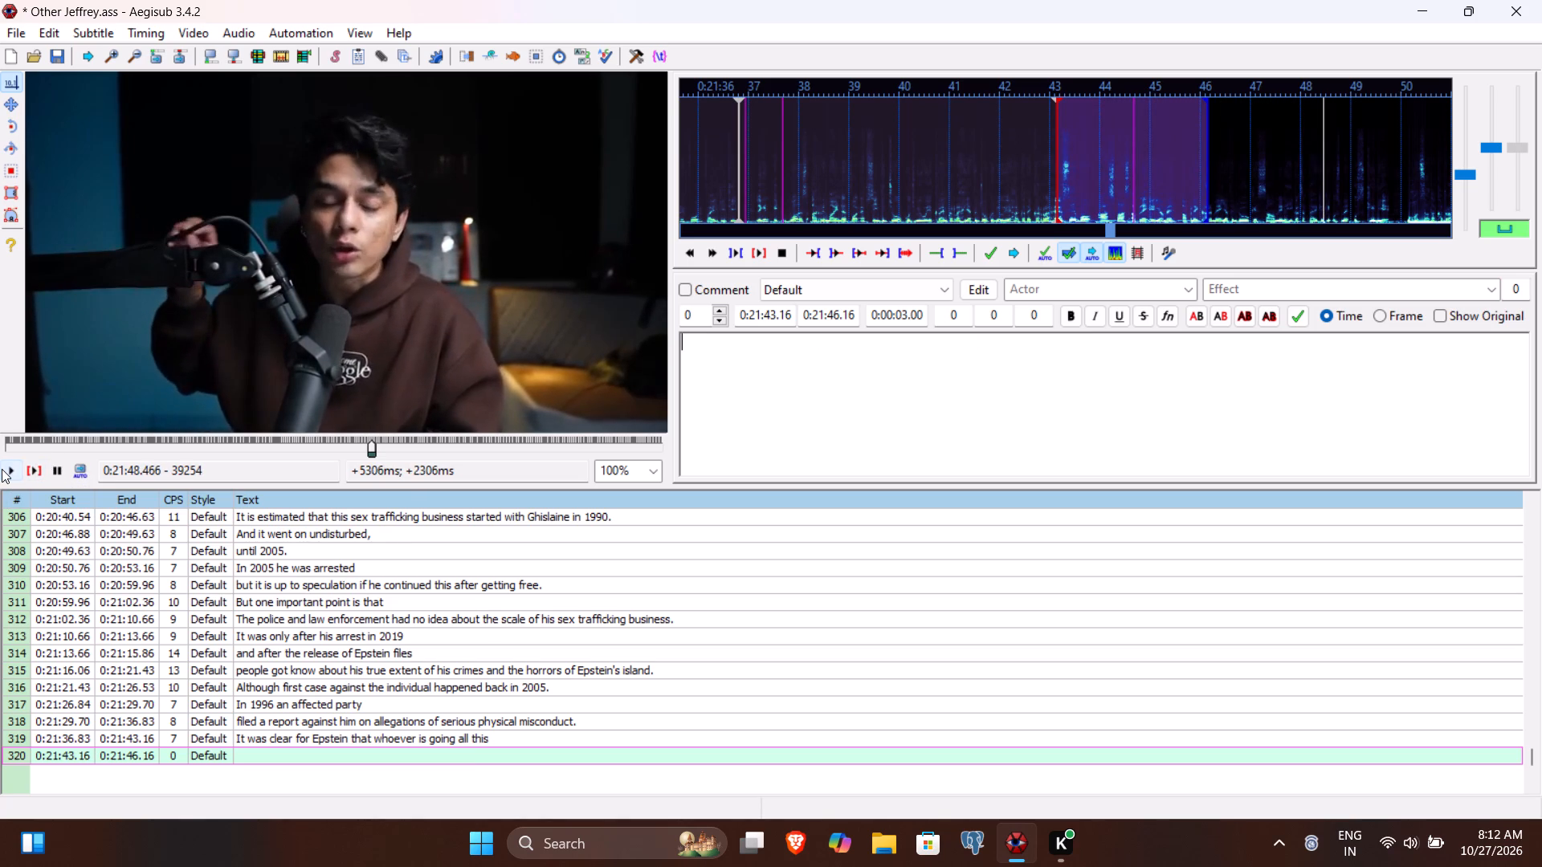
double_click(2, 469)
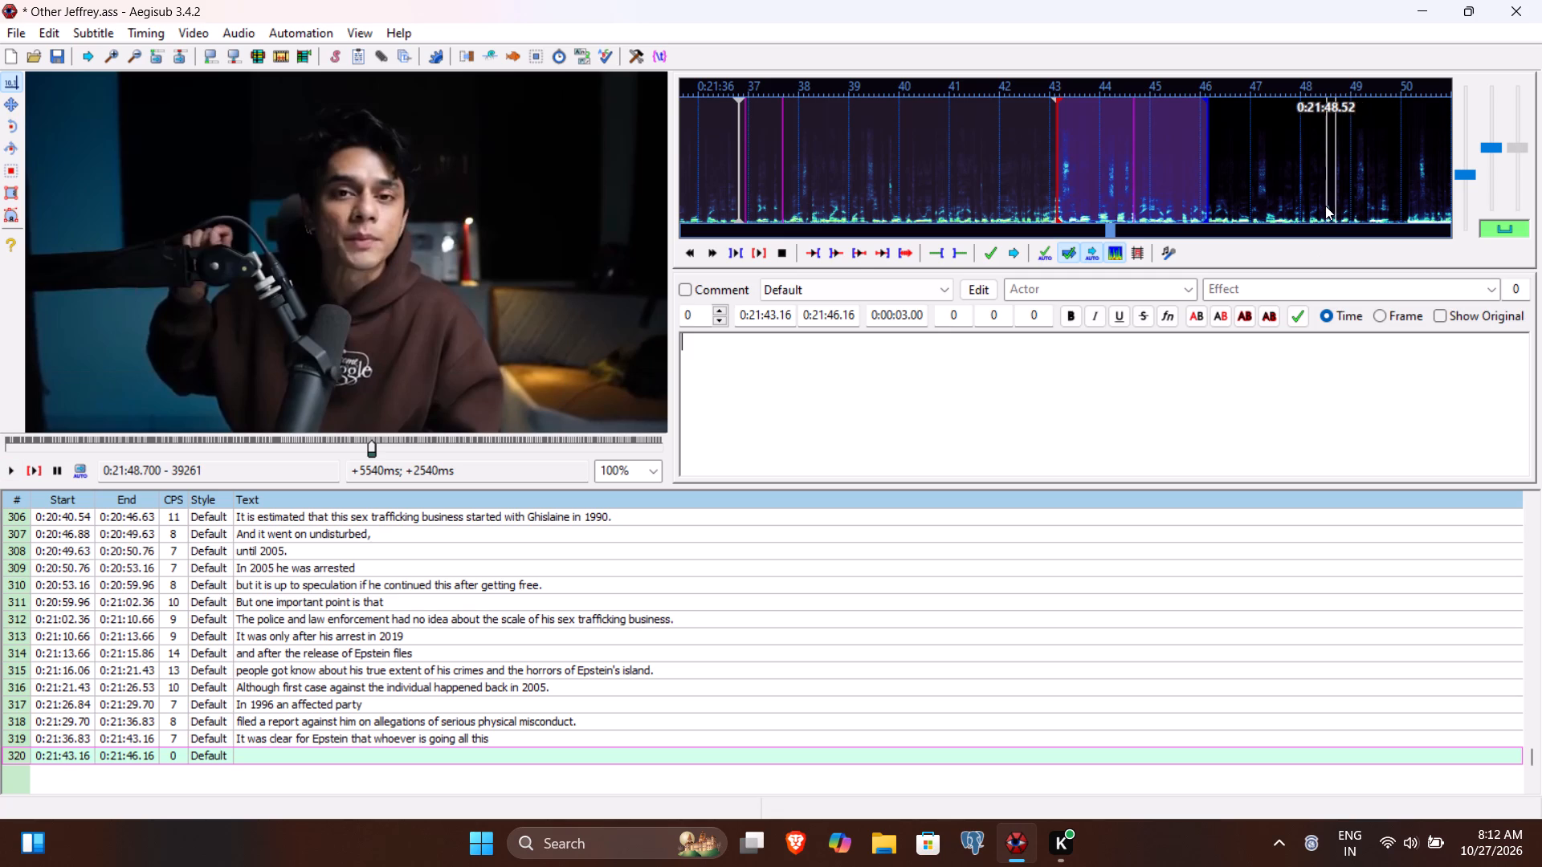
left_click(834, 315)
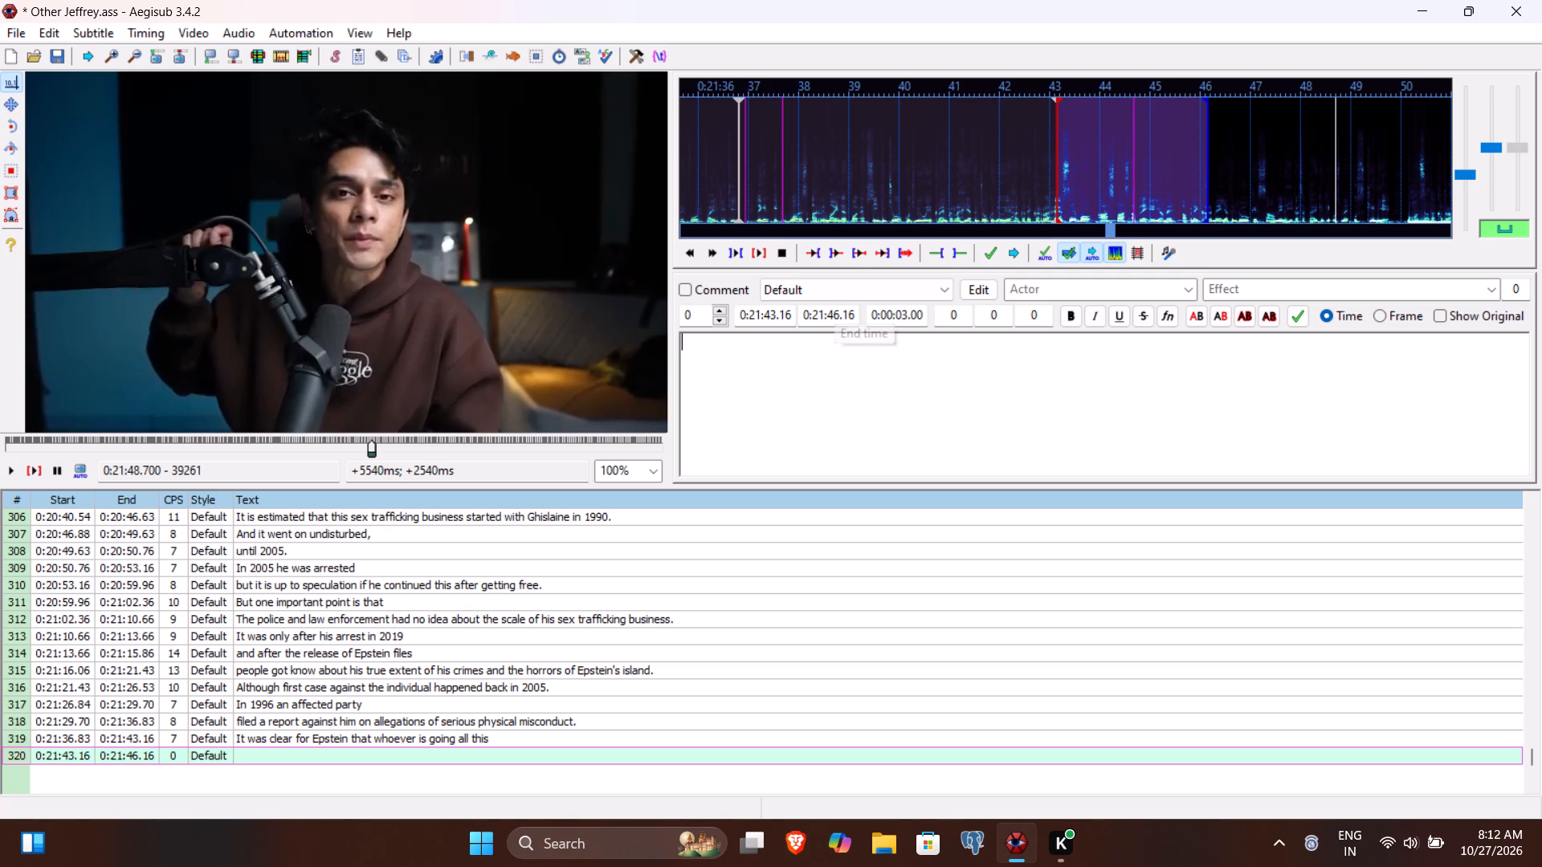
key("8")
type("50")
left_click(756, 423)
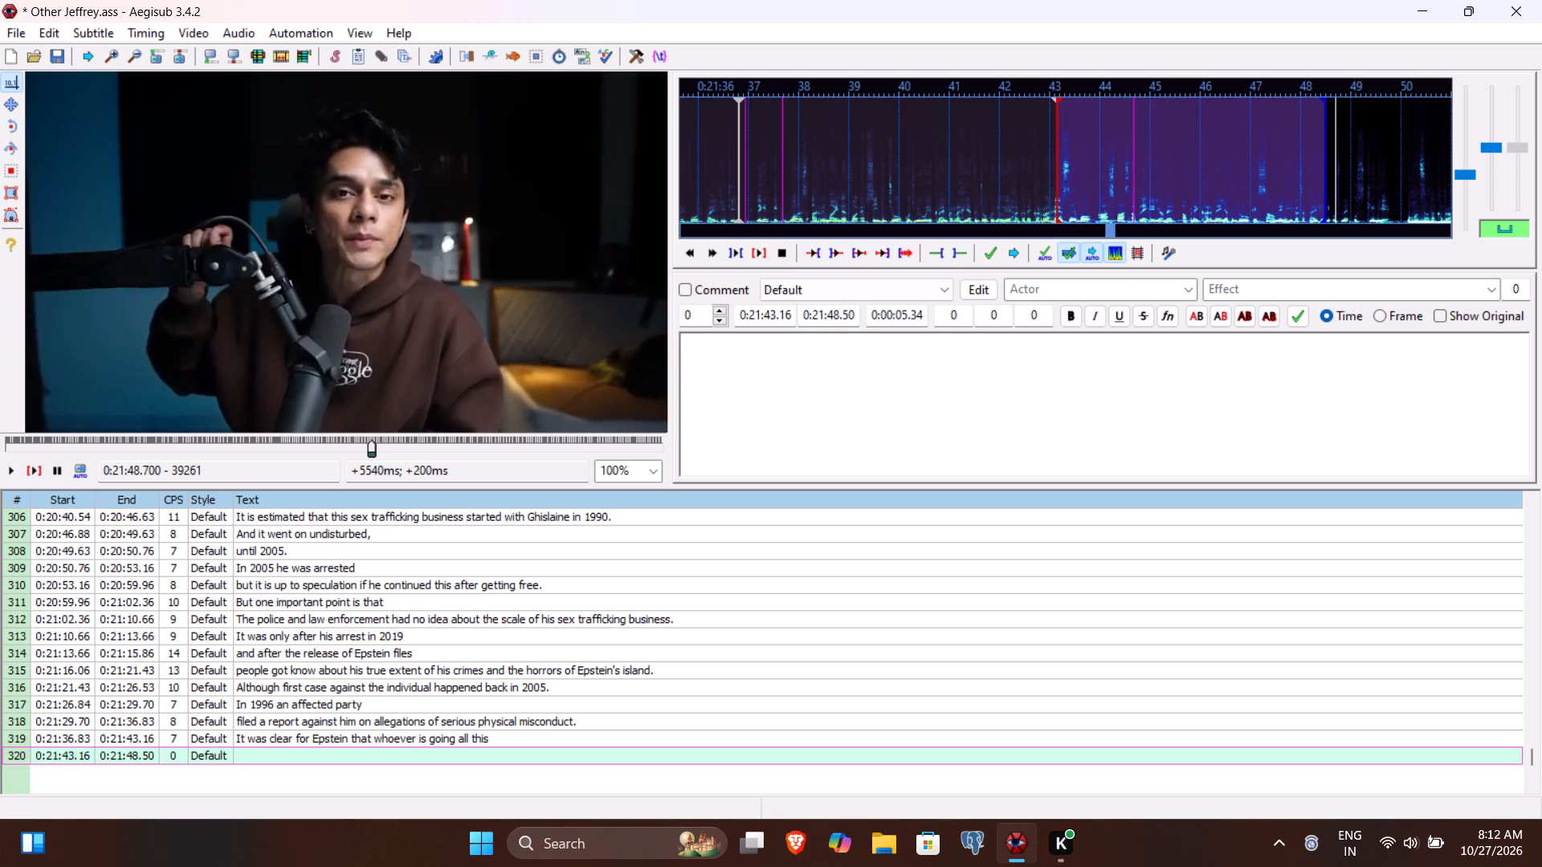
Enter "he can't do this near his home or in any place close to public." as line 320's text, save the file, and commit the line.
type("he can't do this near his home or i")
key("space")
key("BackSpace")
key("BackSpace")
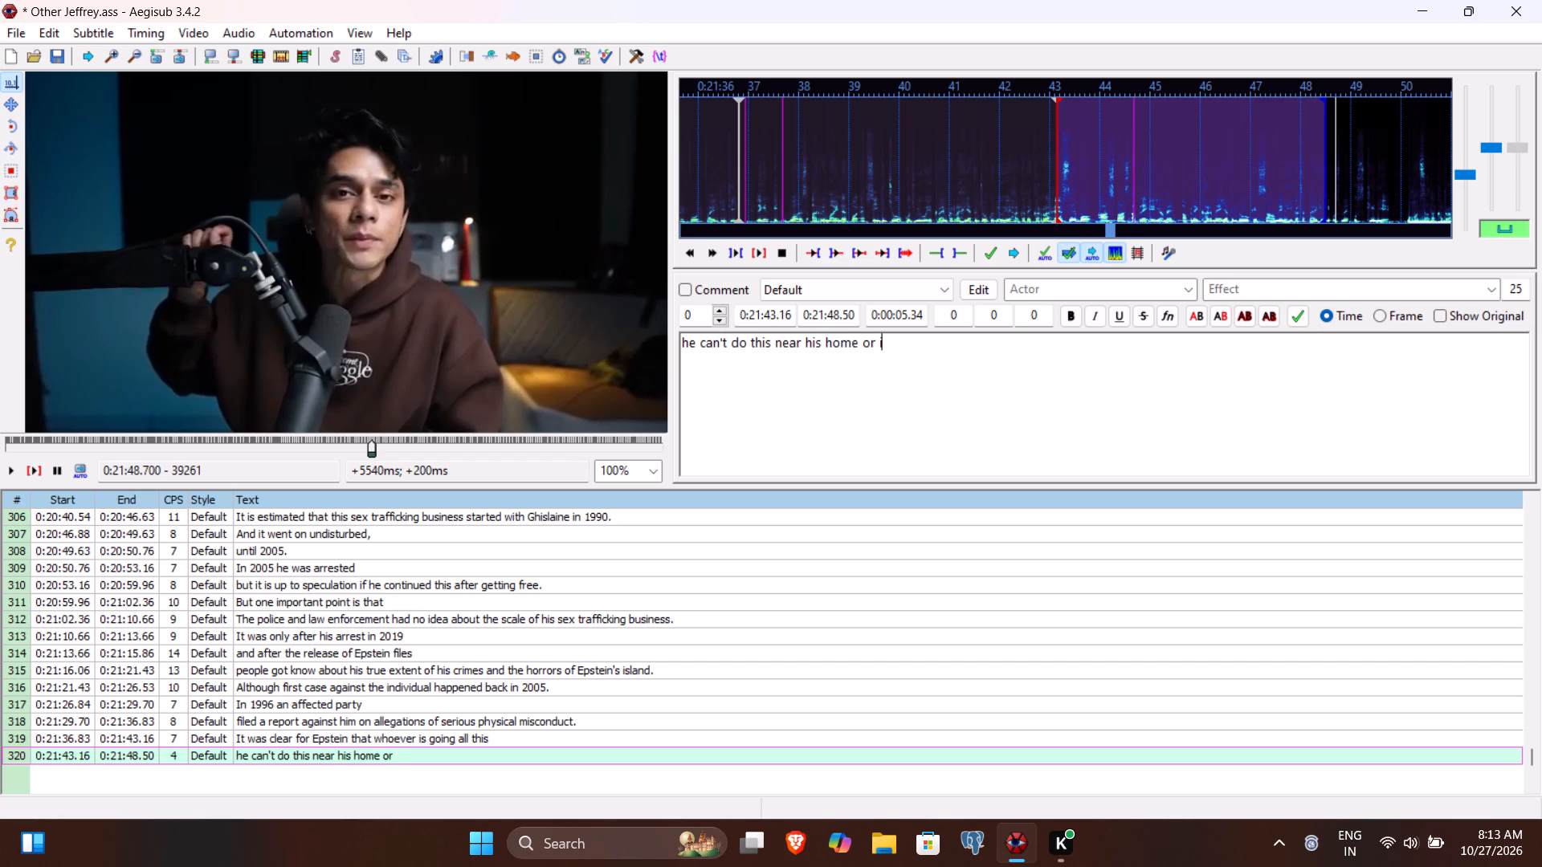
type("in any place close top")
key("BackSpace")
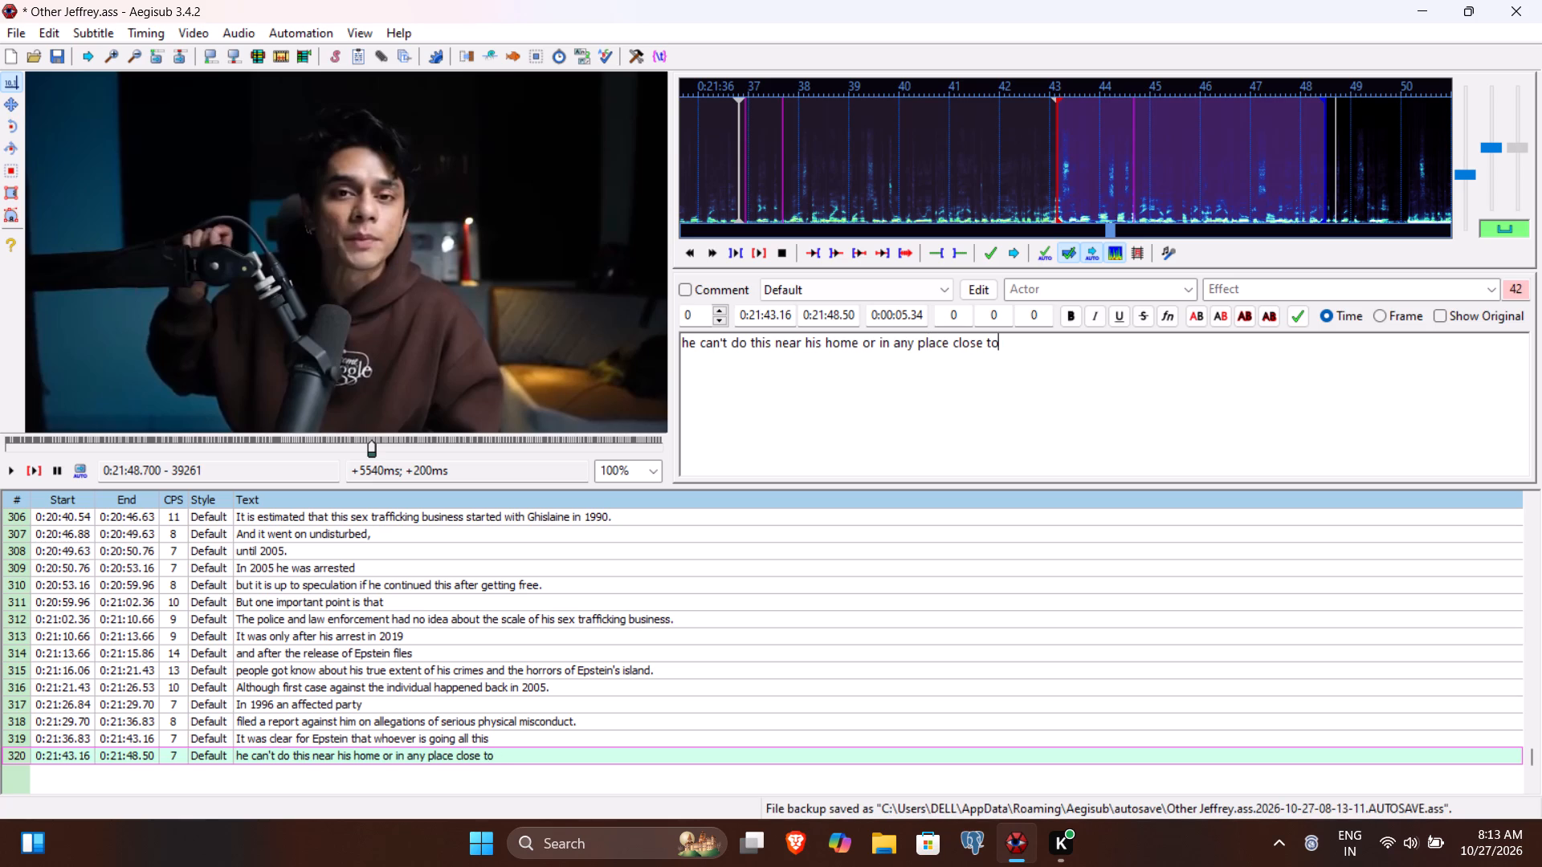
key("space")
type("public.")
key("ctrl+s")
key("Return")
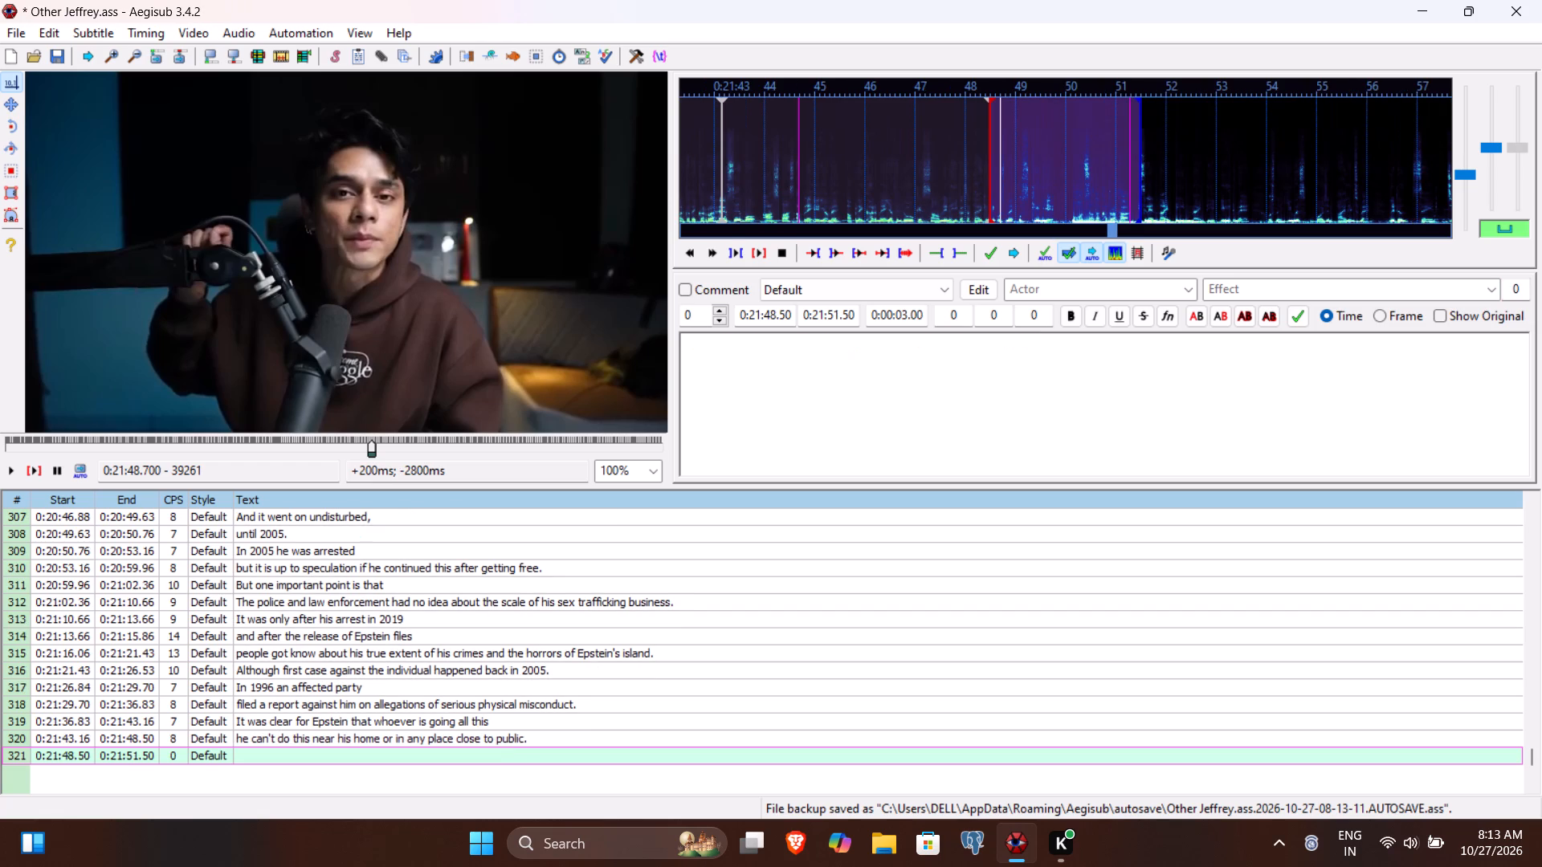
Play line 321, enter "Because it involved very high risk for him." as its text, commit it, and save the subtitle file.
left_click(40, 463)
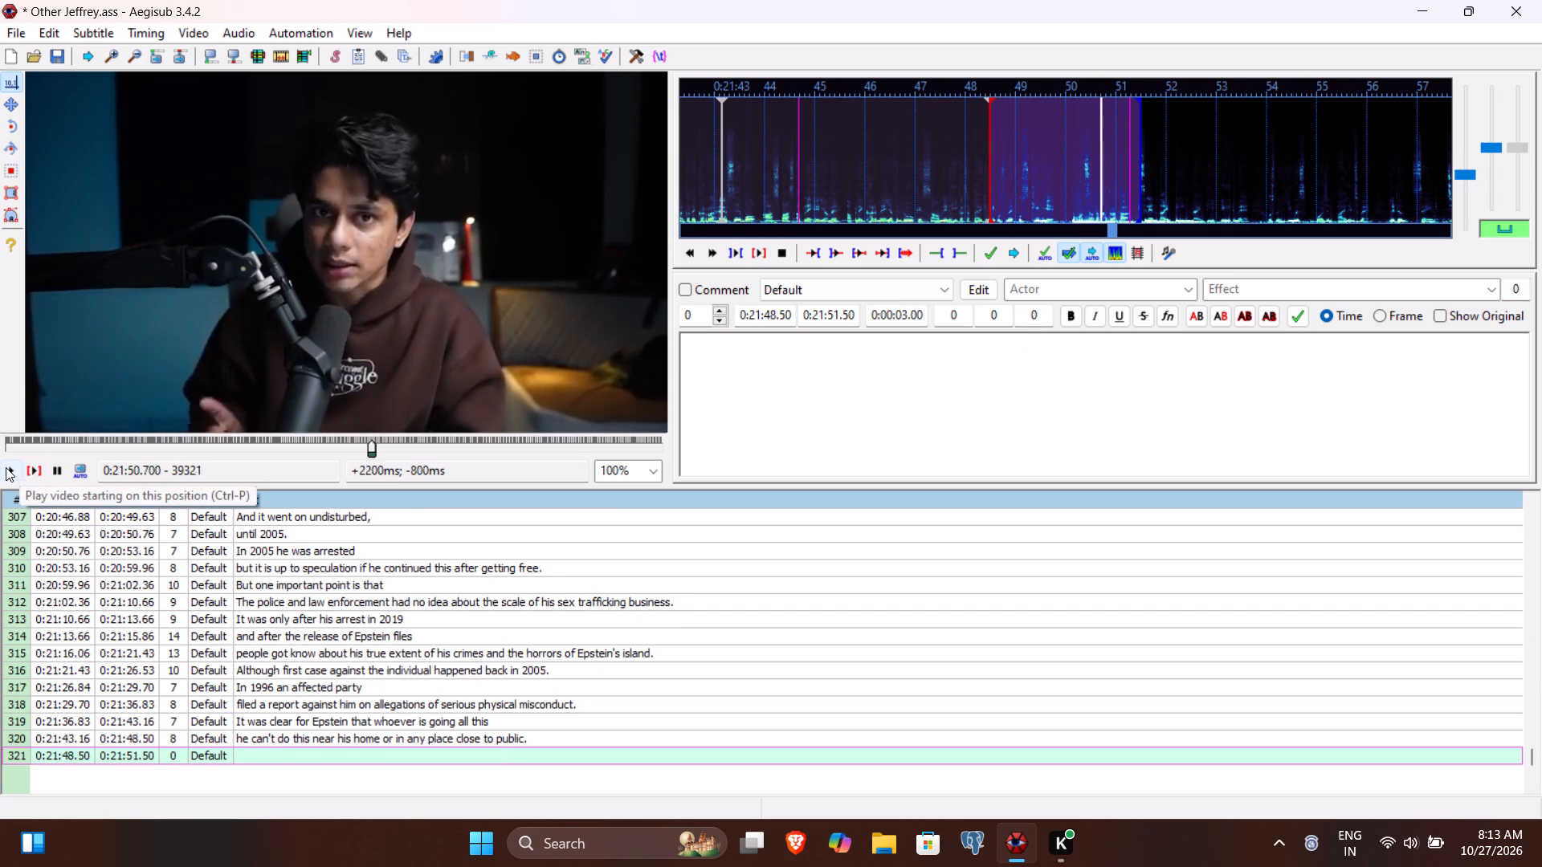
type("Because it involed")
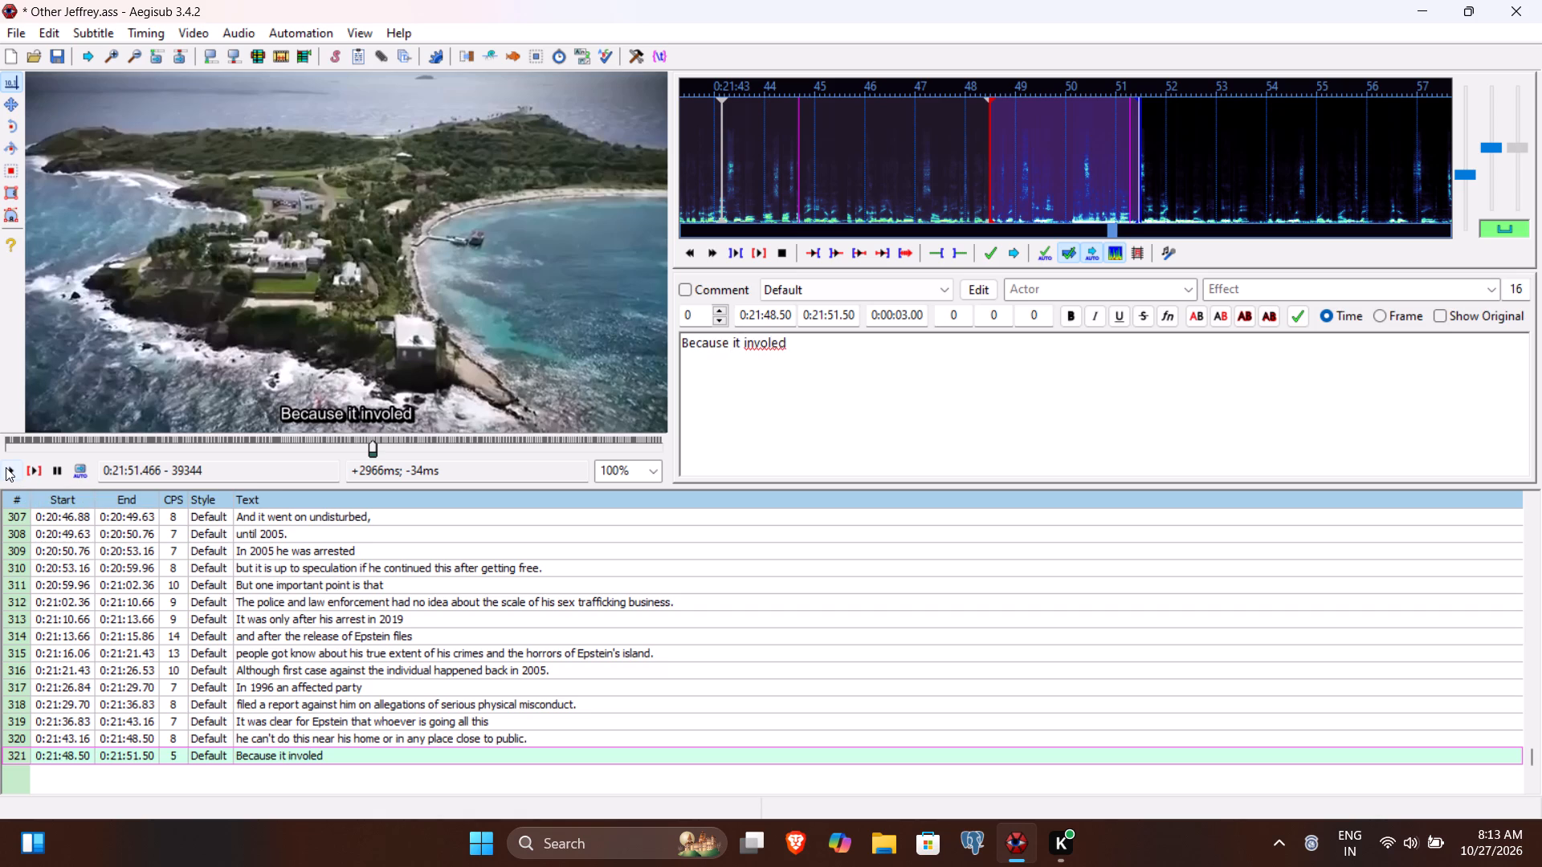
key("BackSpace")
key("BackSpace")
type("ved")
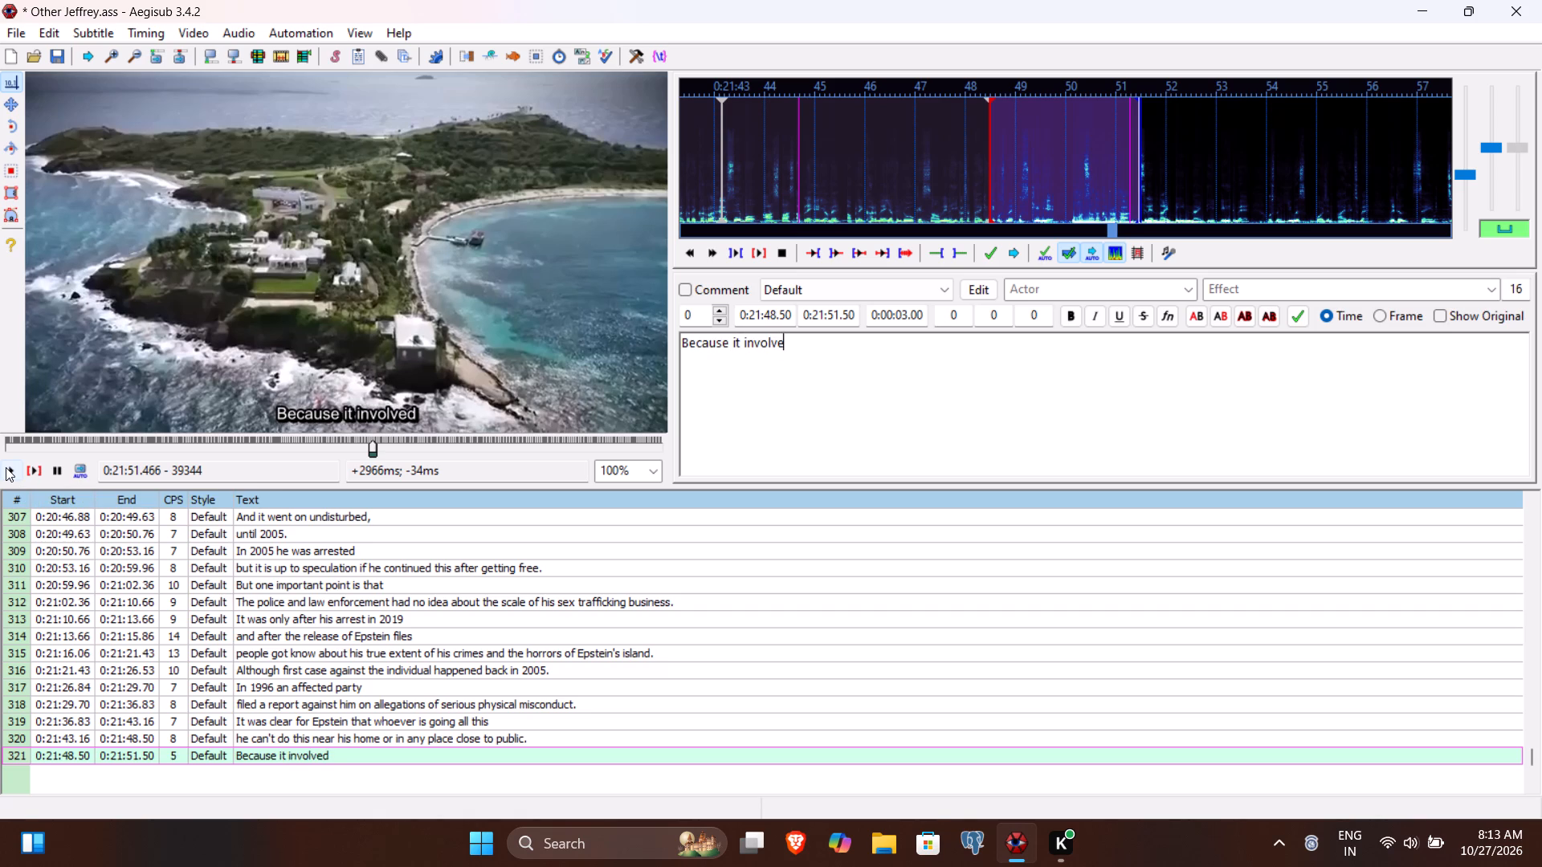
key("space")
type("very high risk for him")
key("period")
key("Return")
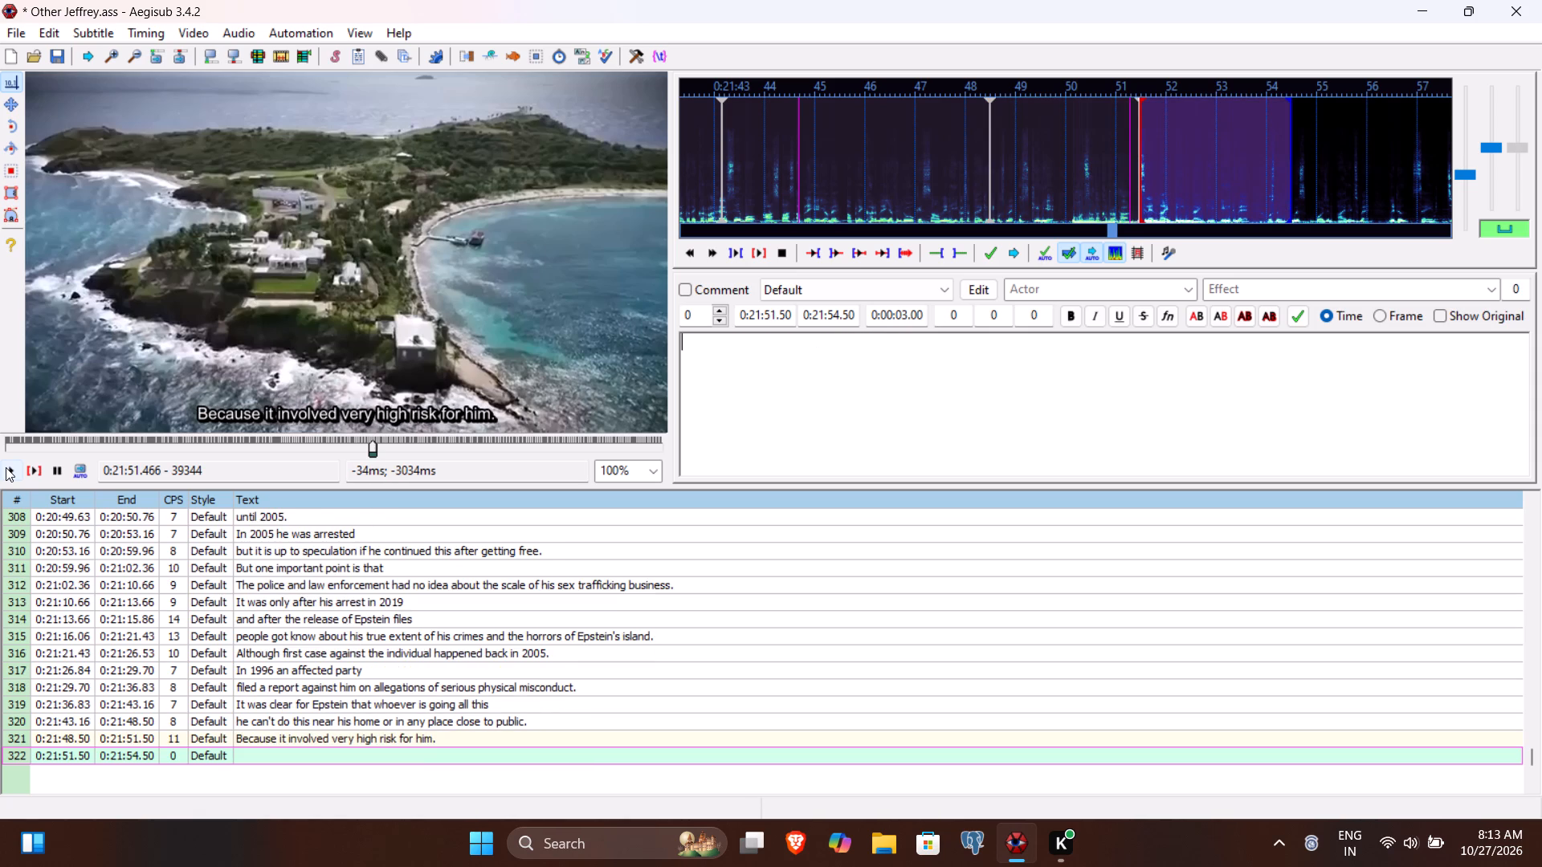
key("ctrl+s")
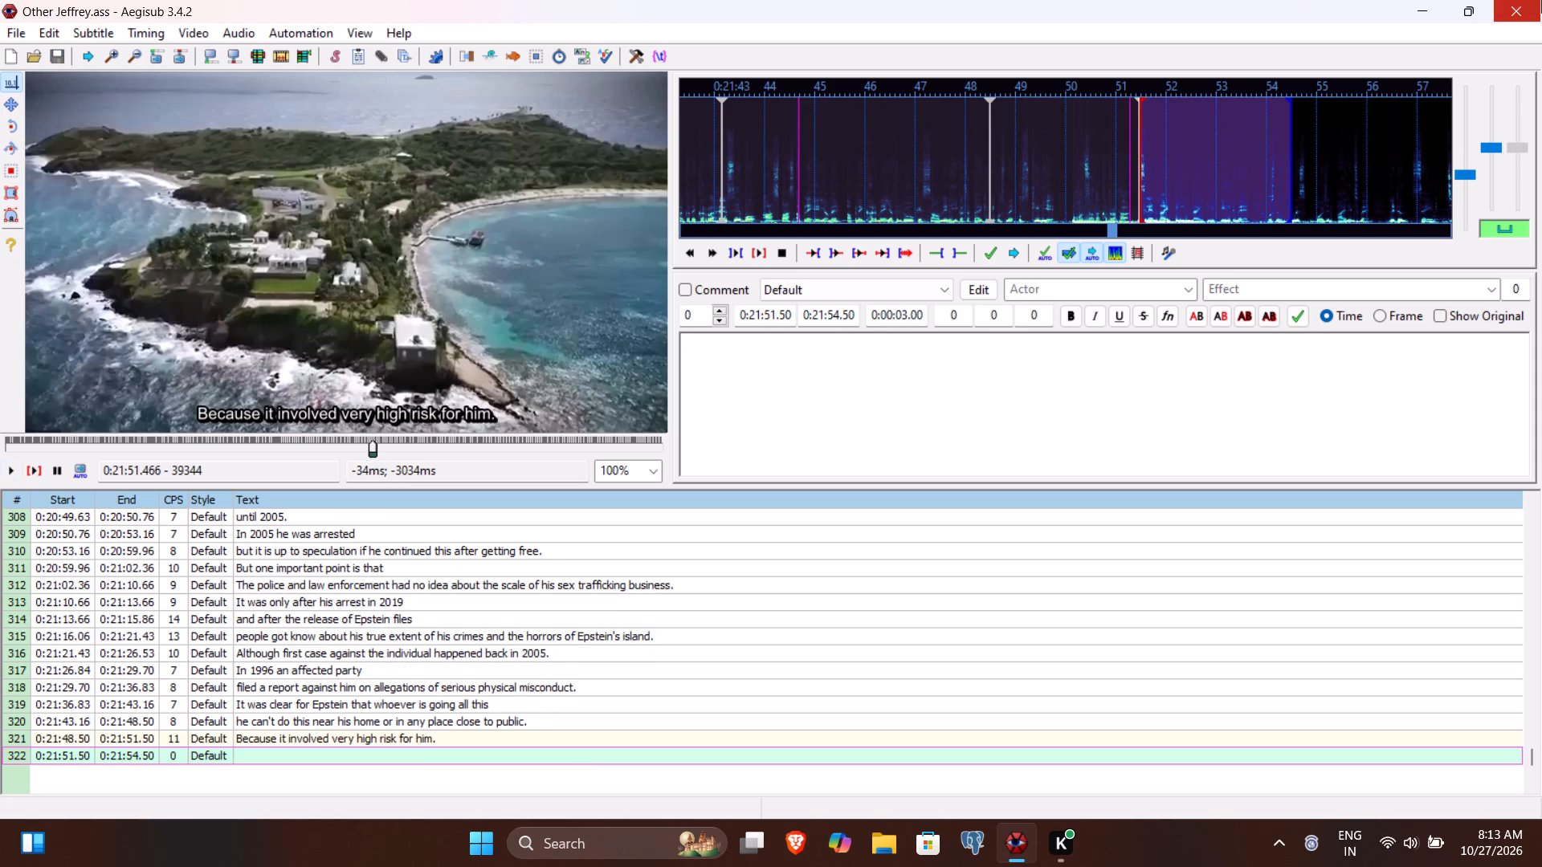